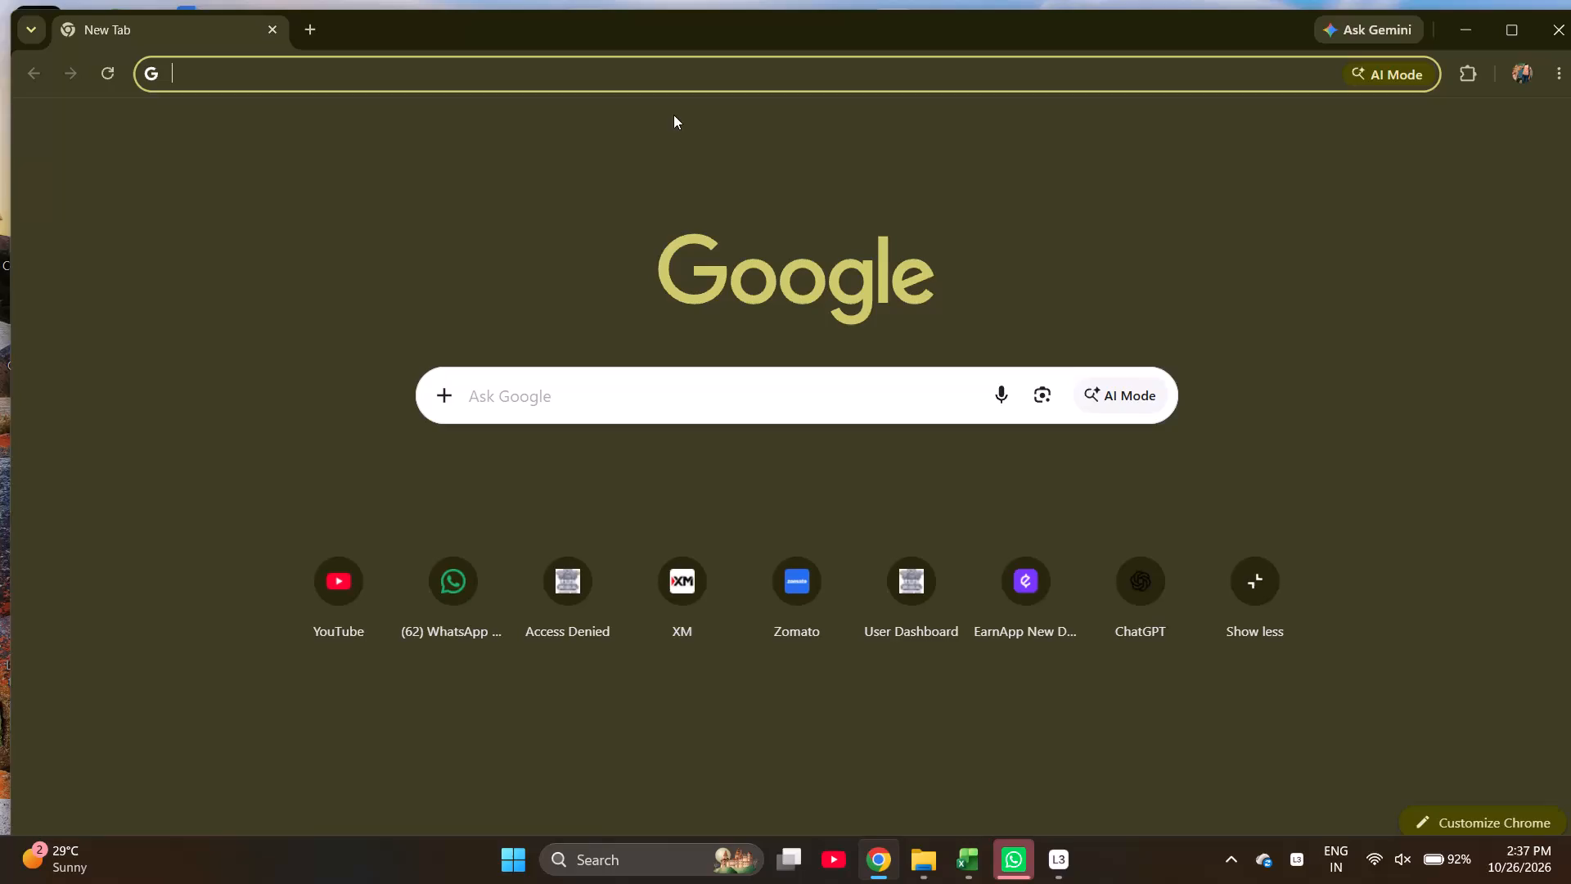
Look up "raisins" in the Google search suggestions.
click(608, 396)
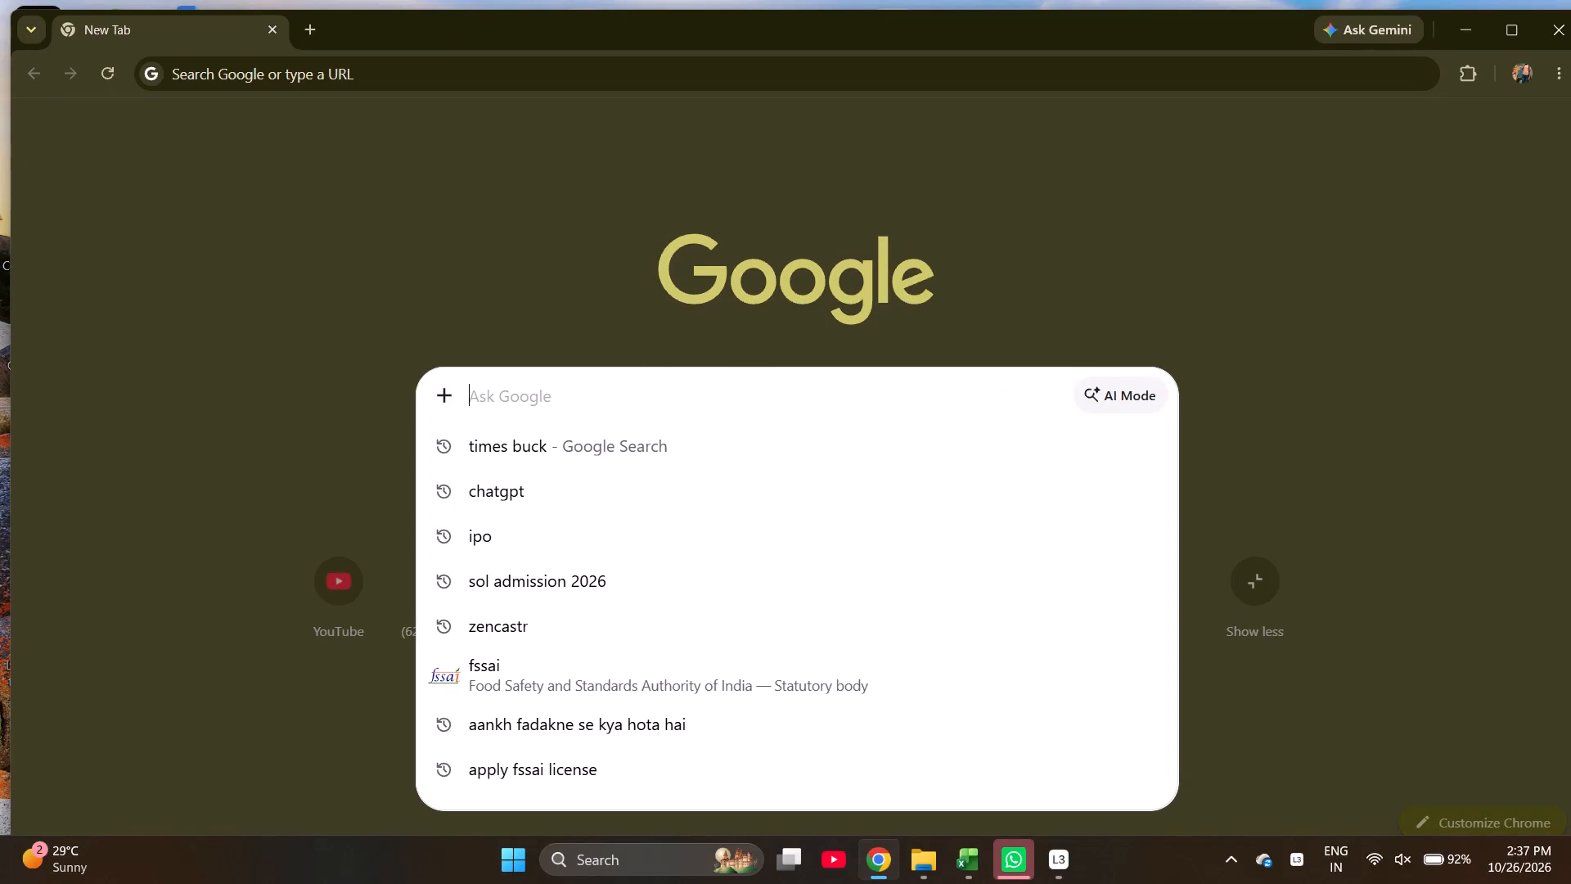
text(raisi)
key(n)
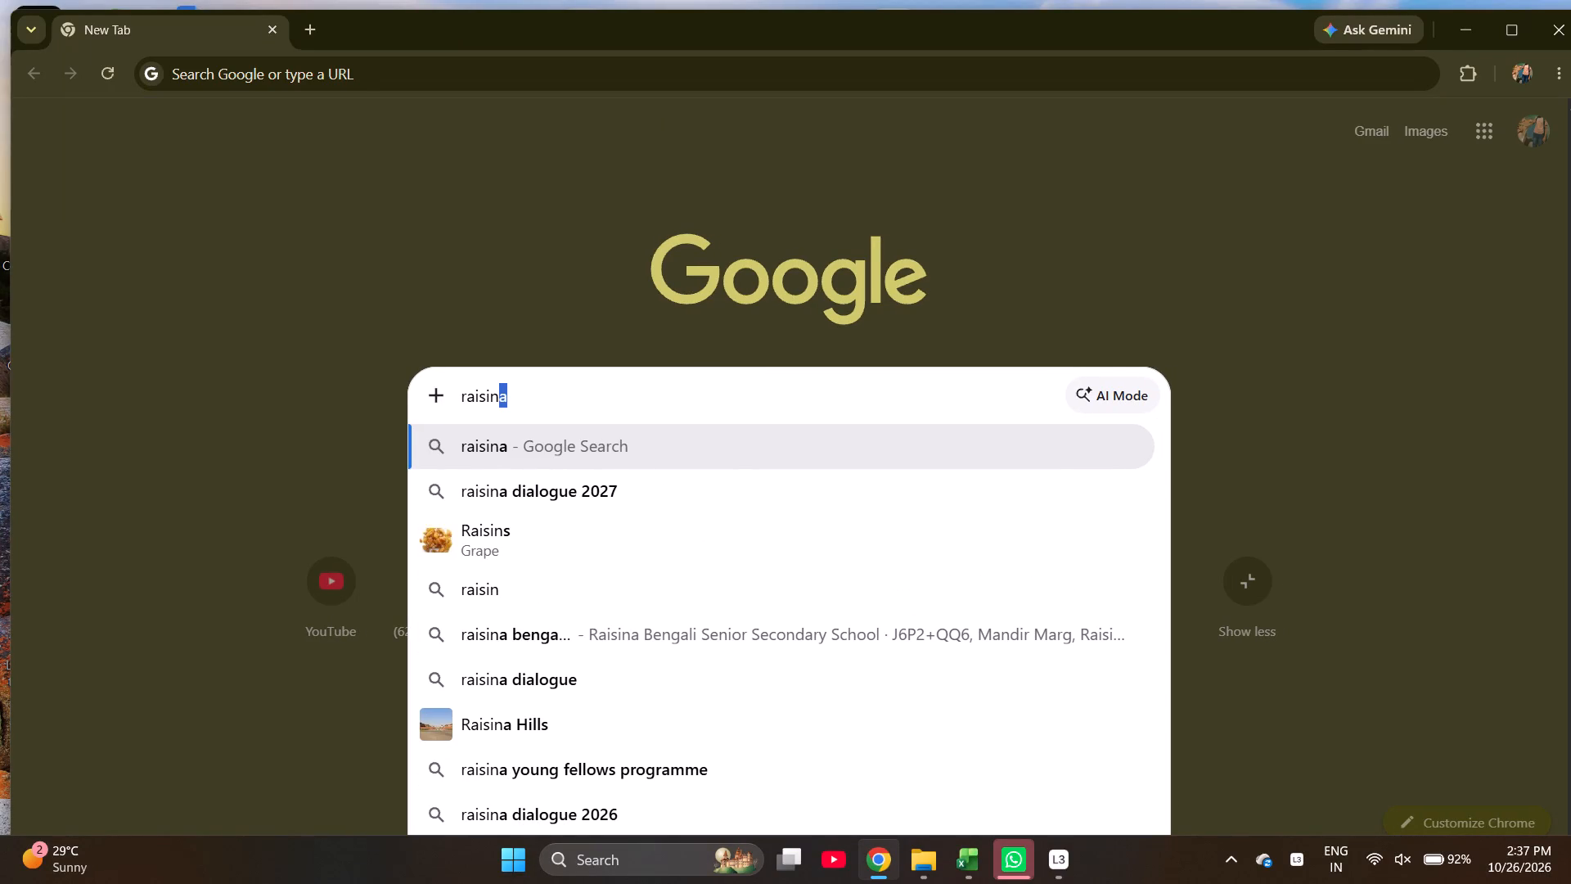
key(s)
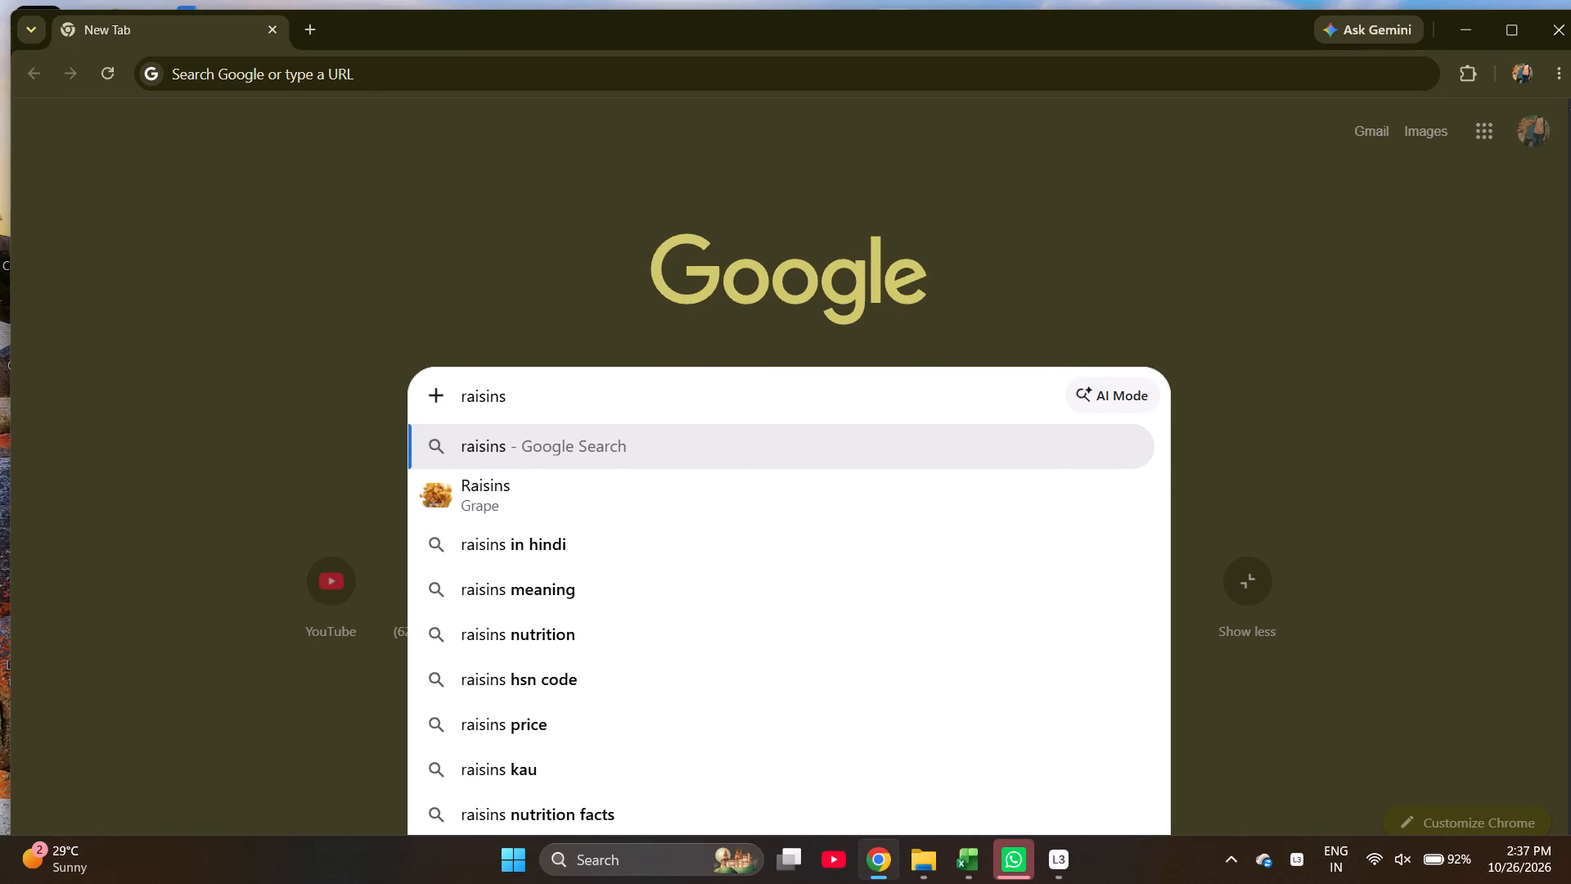
key(Down)
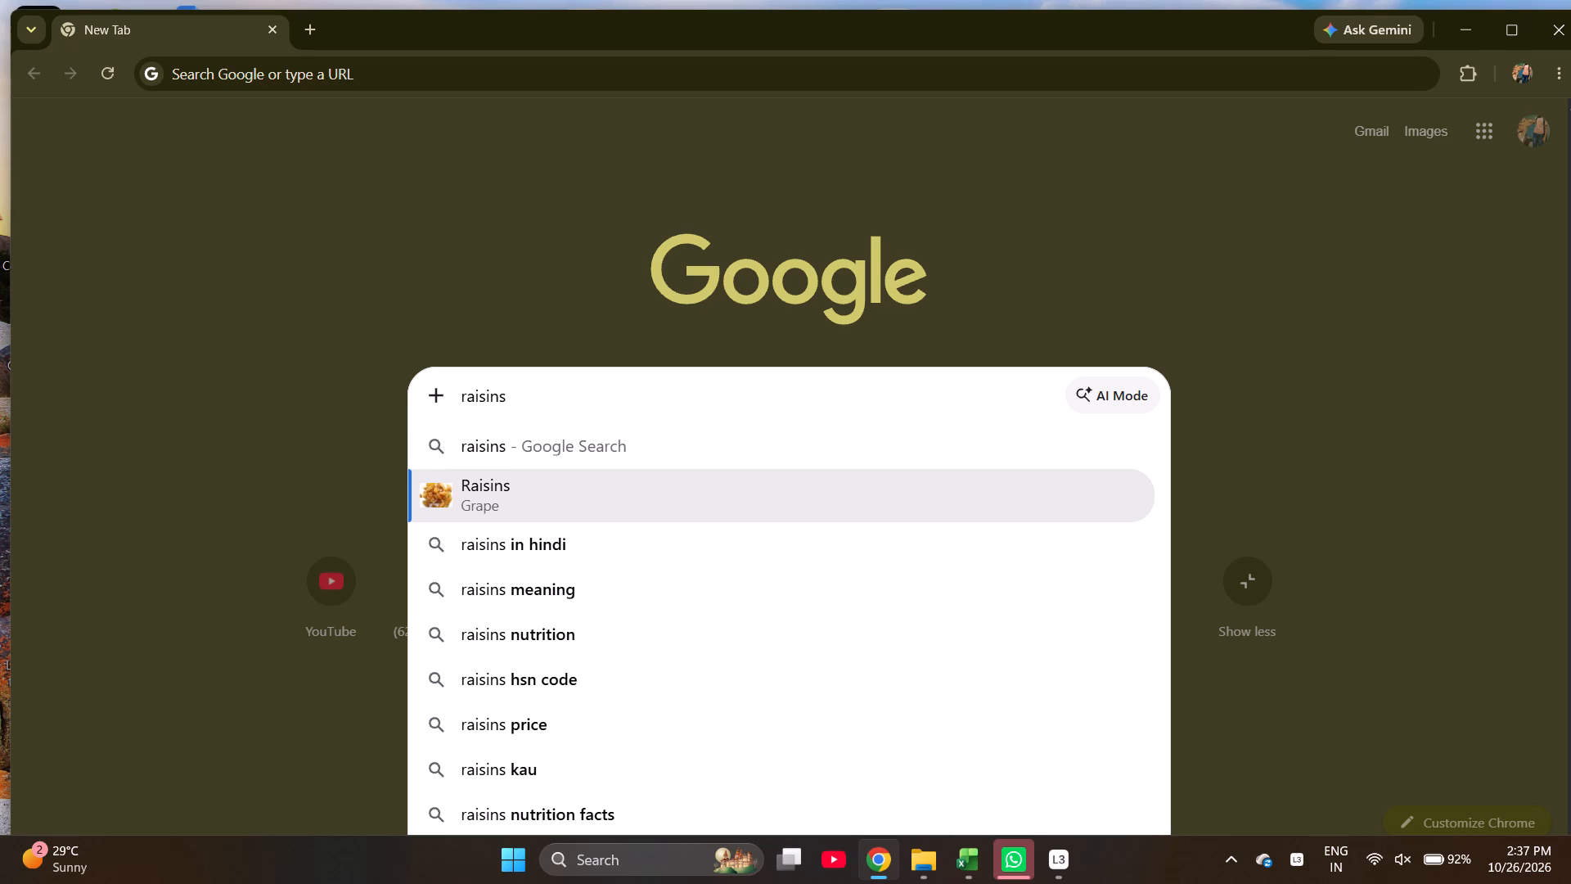
Start a recording session in Loggy3, minimise its window, and switch to the CYBER HUB OCT2026 workbook.
key(alt+Tab)
key(alt+Tab)
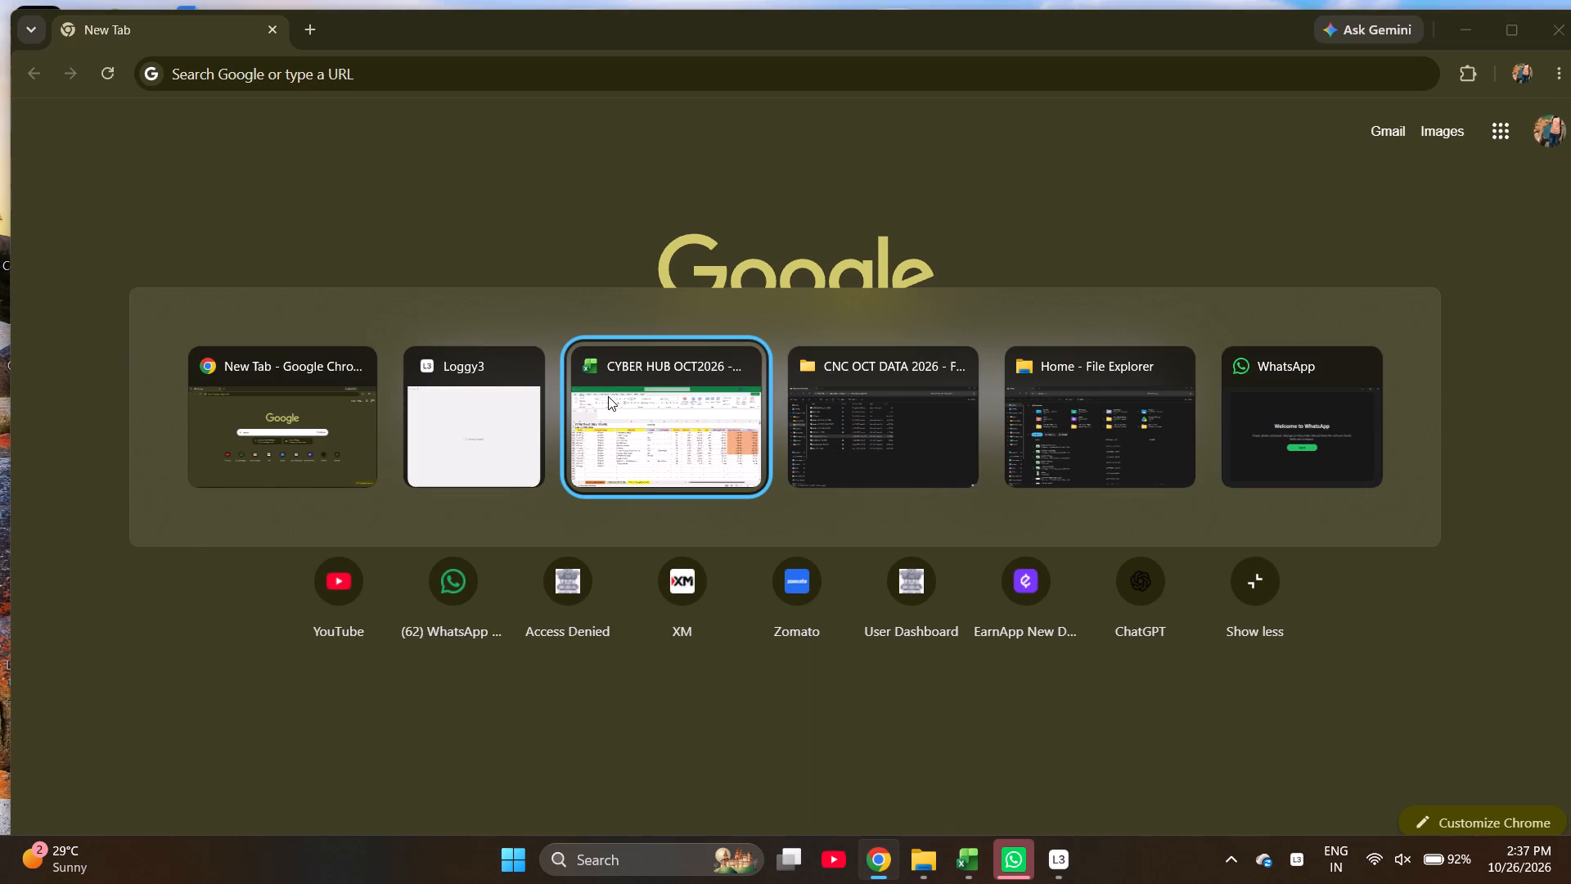
key(alt+Left)
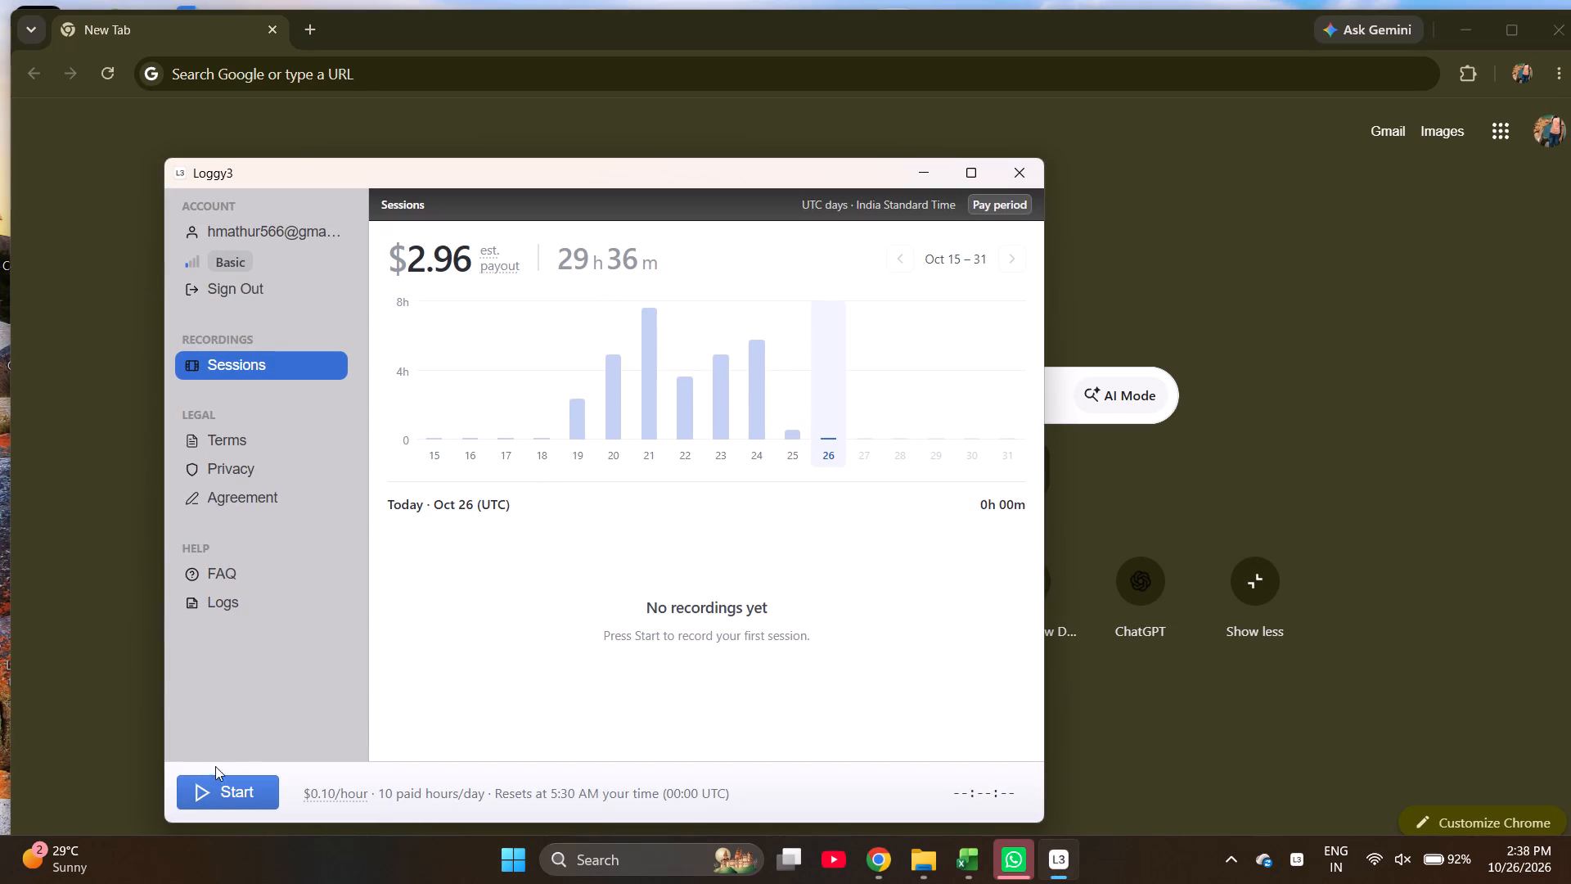
click(216, 792)
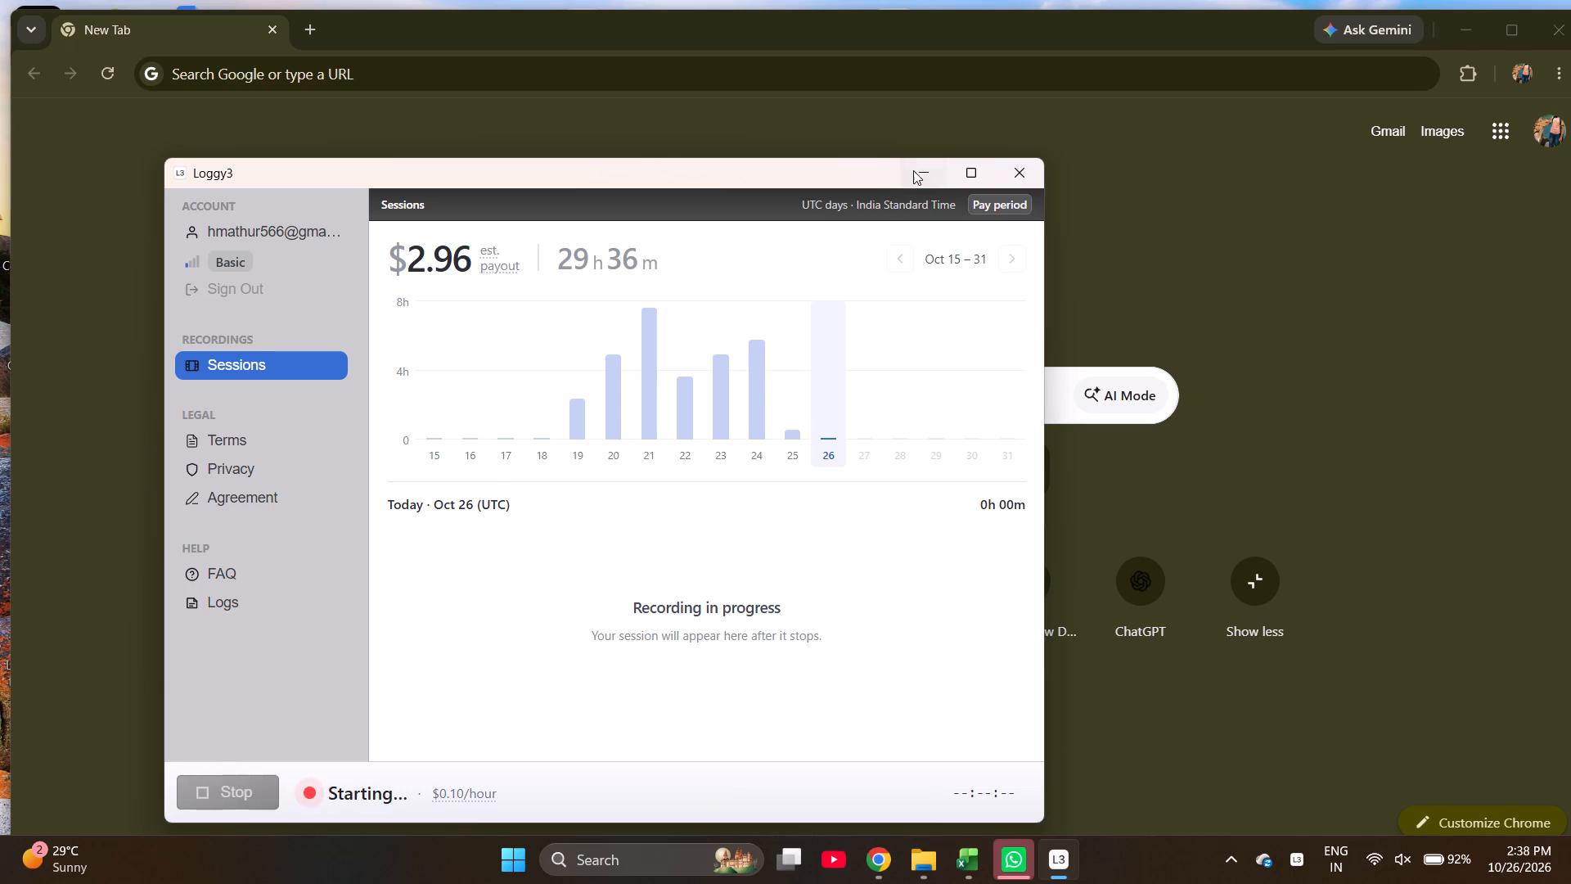
click(922, 170)
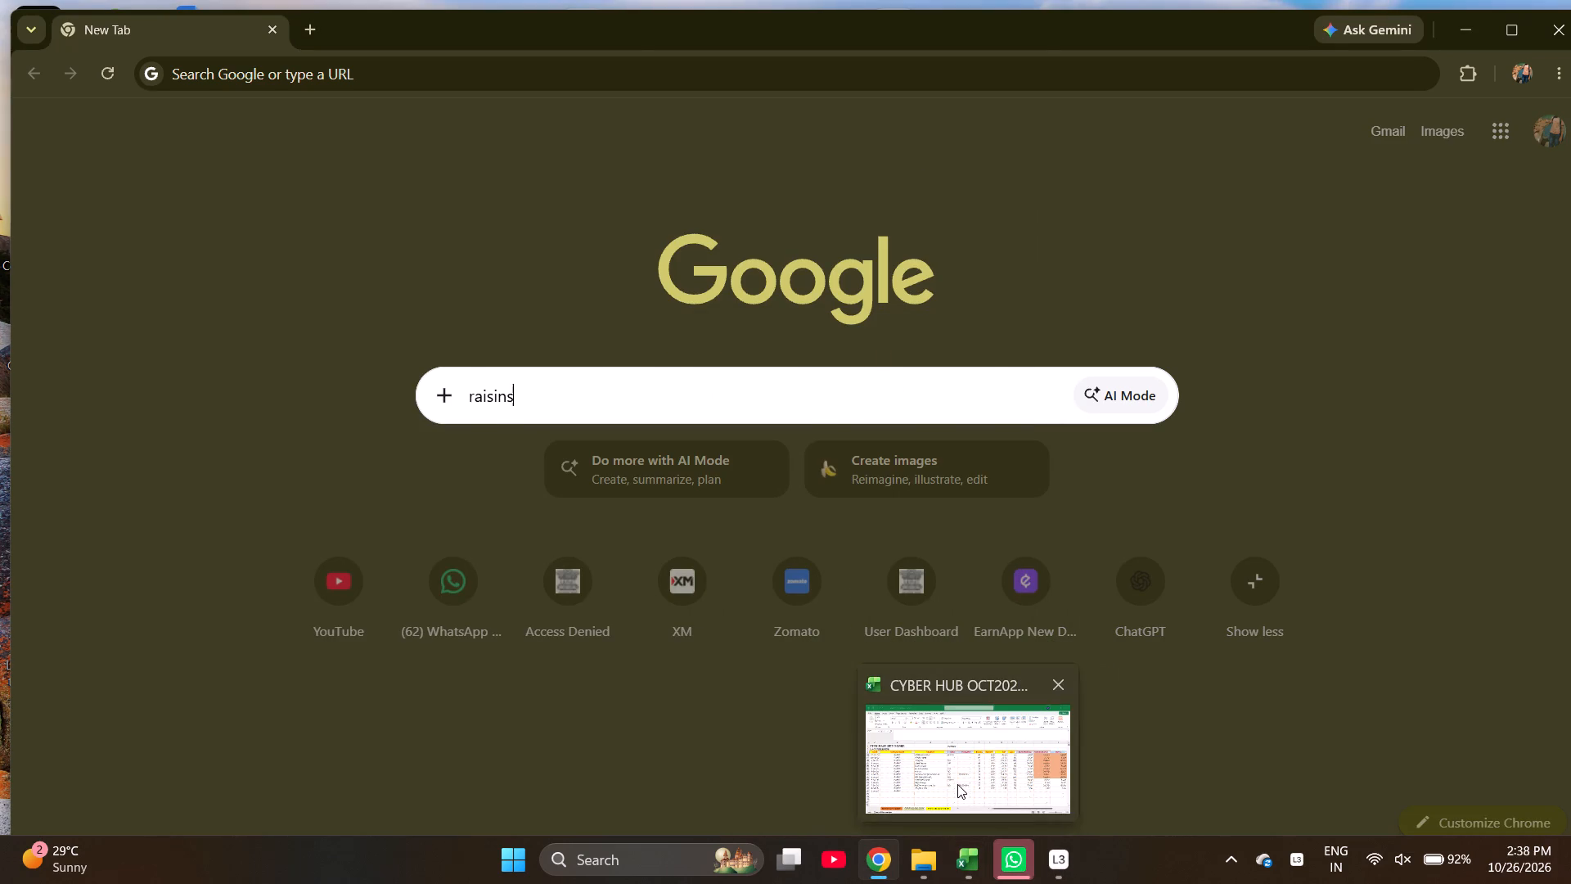
click(957, 784)
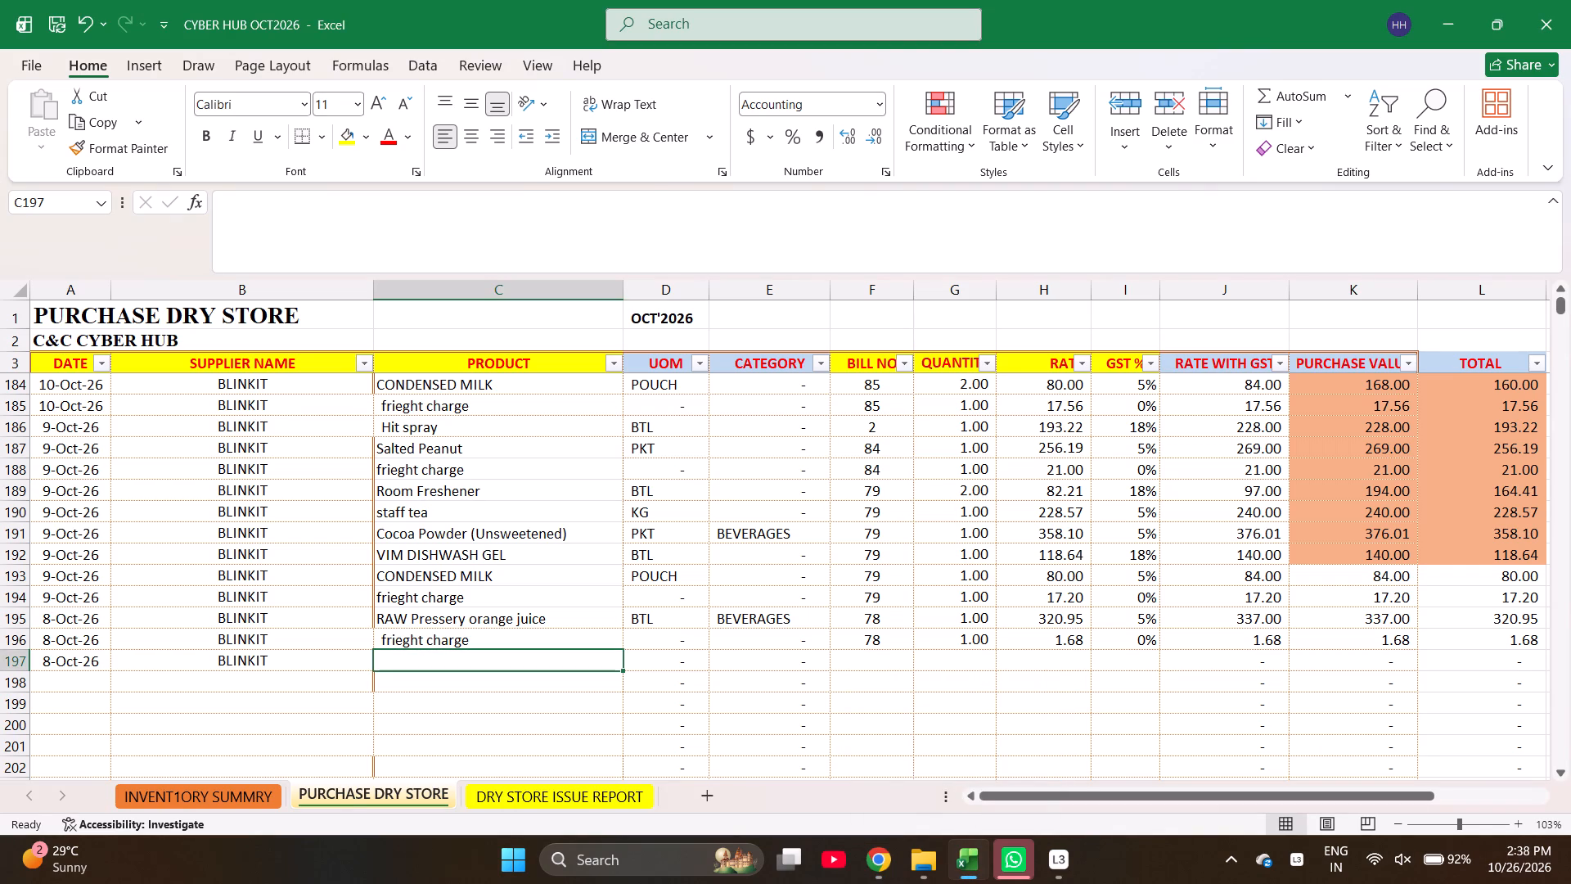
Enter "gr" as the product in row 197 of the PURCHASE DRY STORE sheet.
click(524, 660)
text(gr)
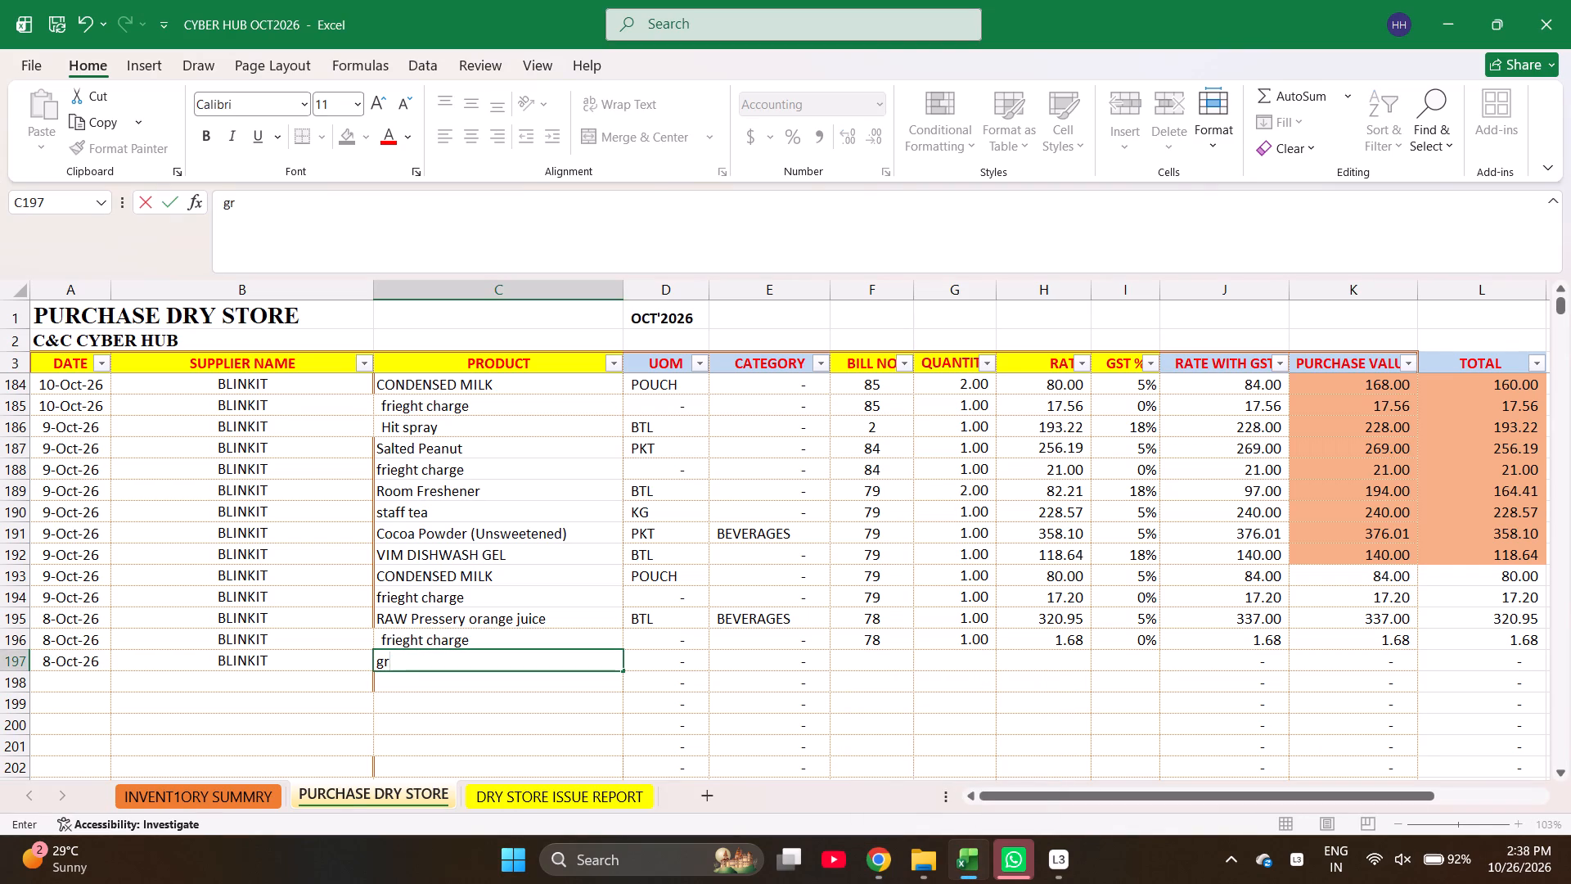
Search the inventory summary sheet for "kis" and "kism" to check for an existing item.
key(ctrl+Page_Up)
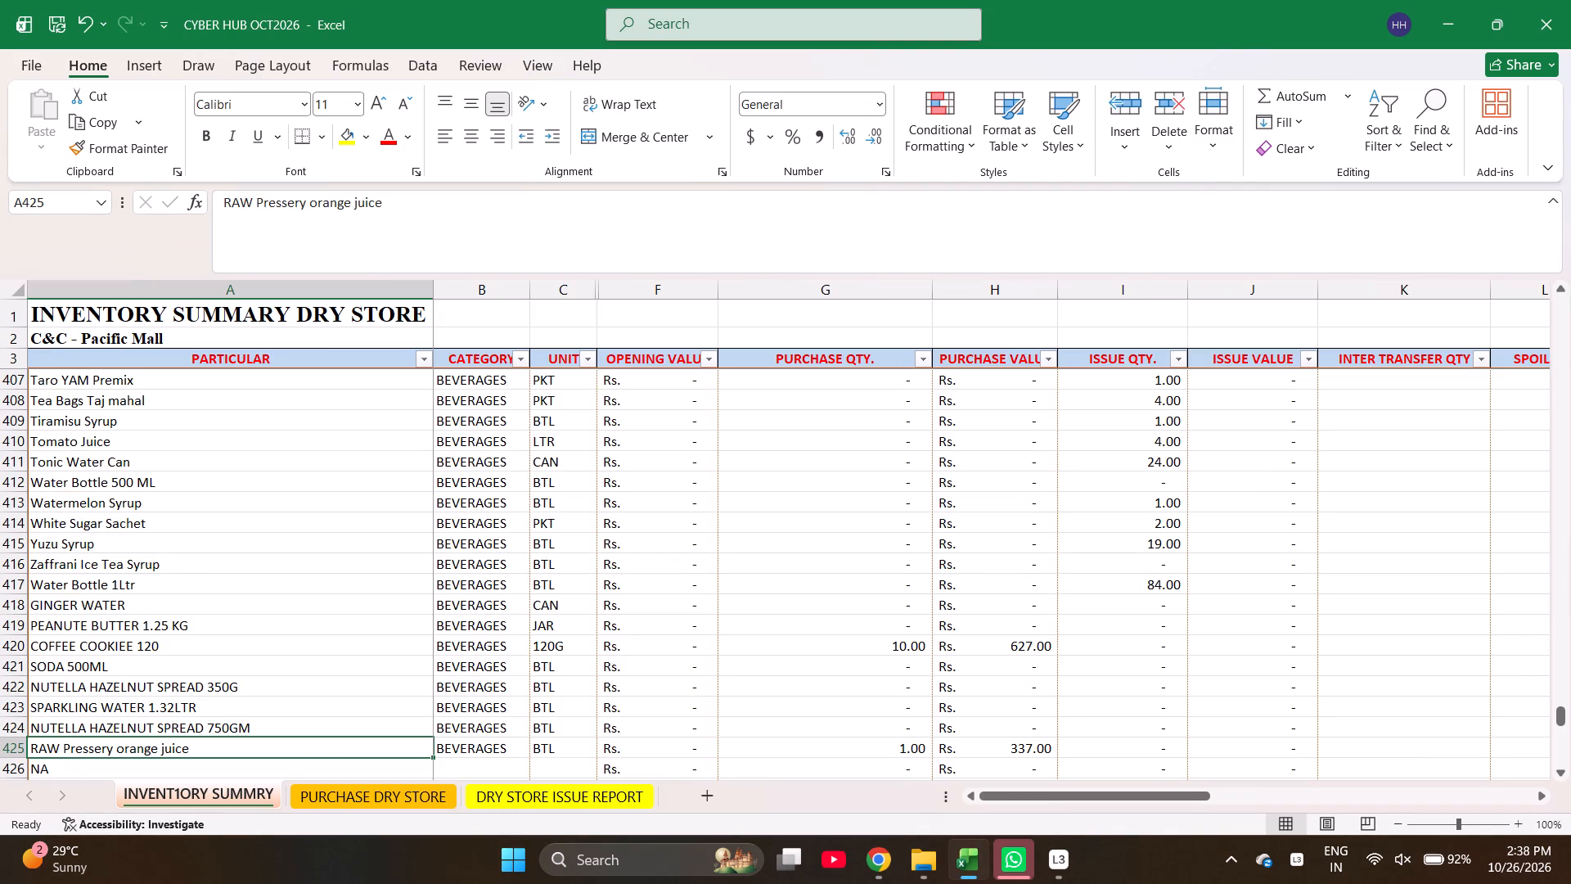
key(Page_Up)
key(Page_Up)
key(Page_Up)
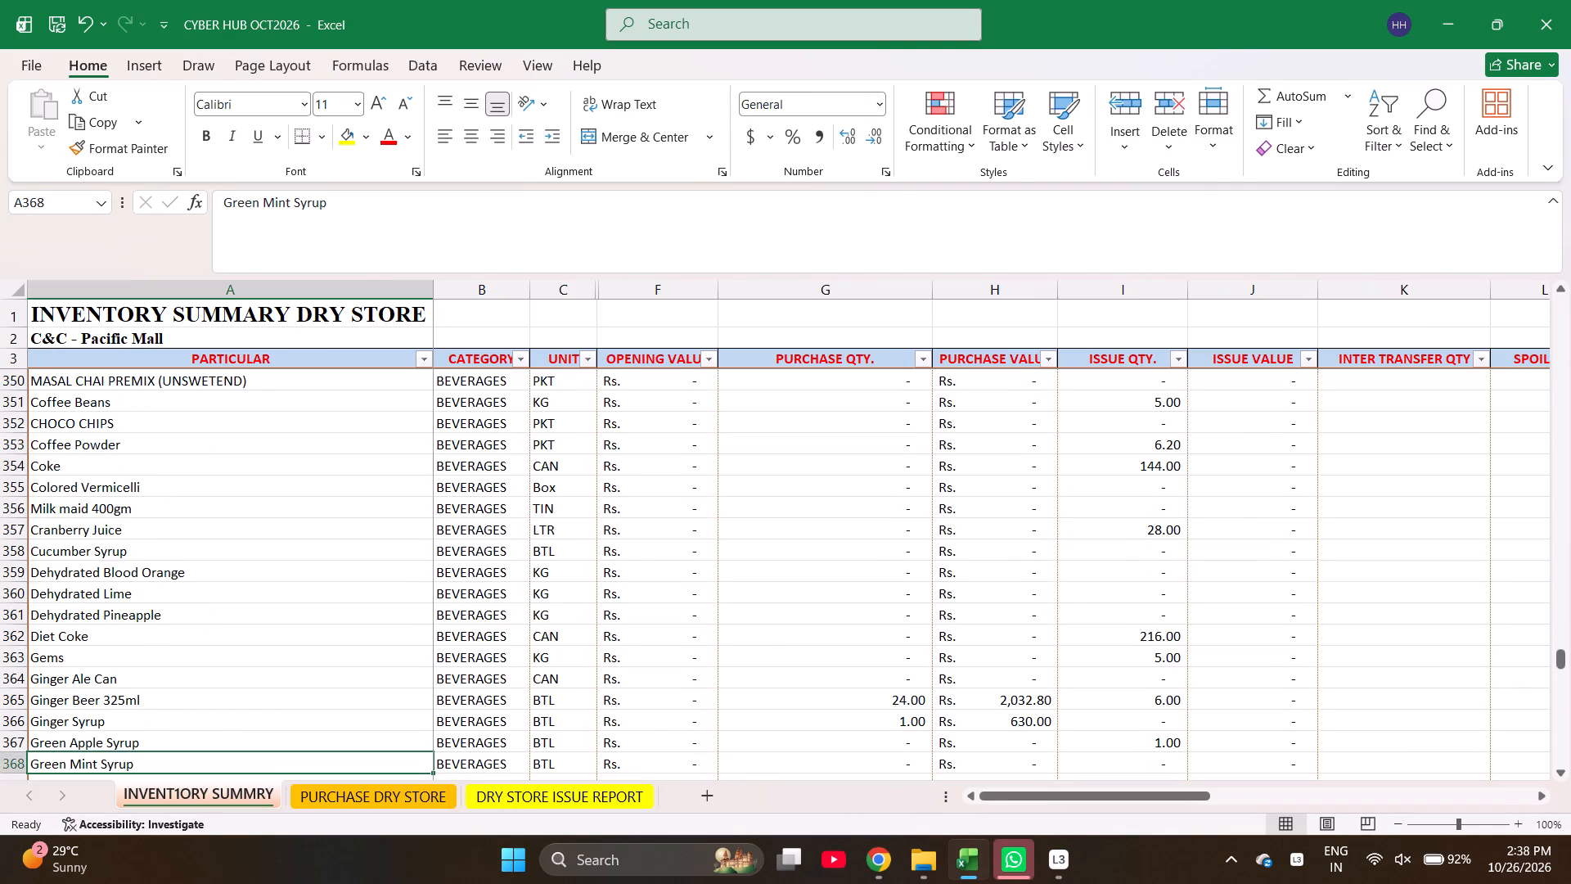
key(ctrl+f)
text(kis)
key(Return)
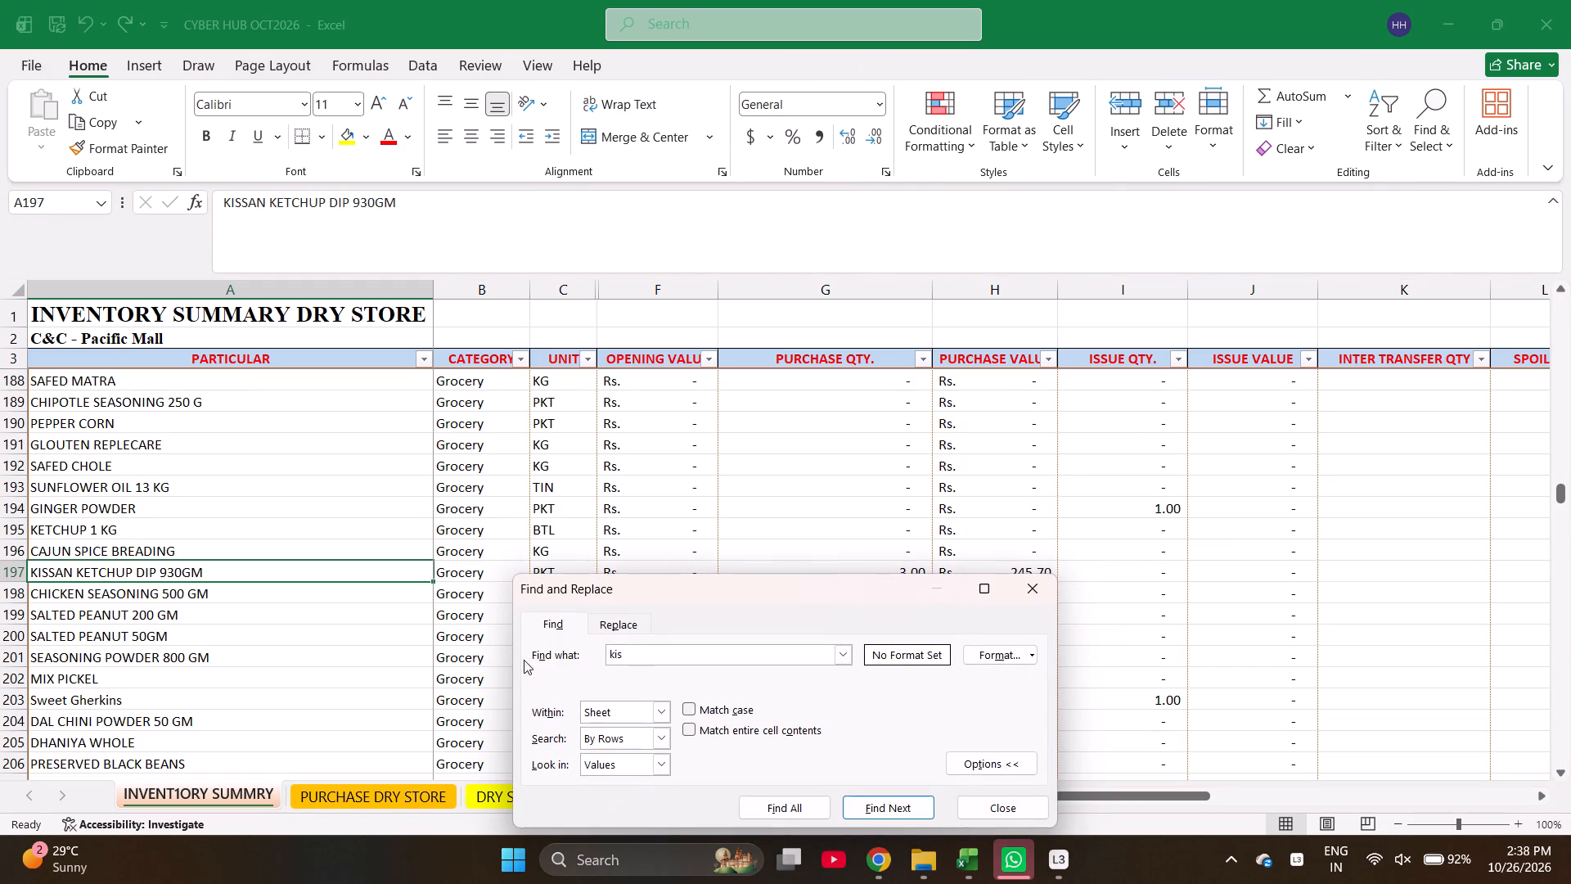
key(m)
key(Return)
key(Return)
Find "kut" in the inventory summary sheet to locate the kuttu atta item.
key(BackSpace)
key(BackSpace)
key(BackSpace)
key(BackSpace)
text(kuut)
key(BackSpace)
key(BackSpace)
key(t)
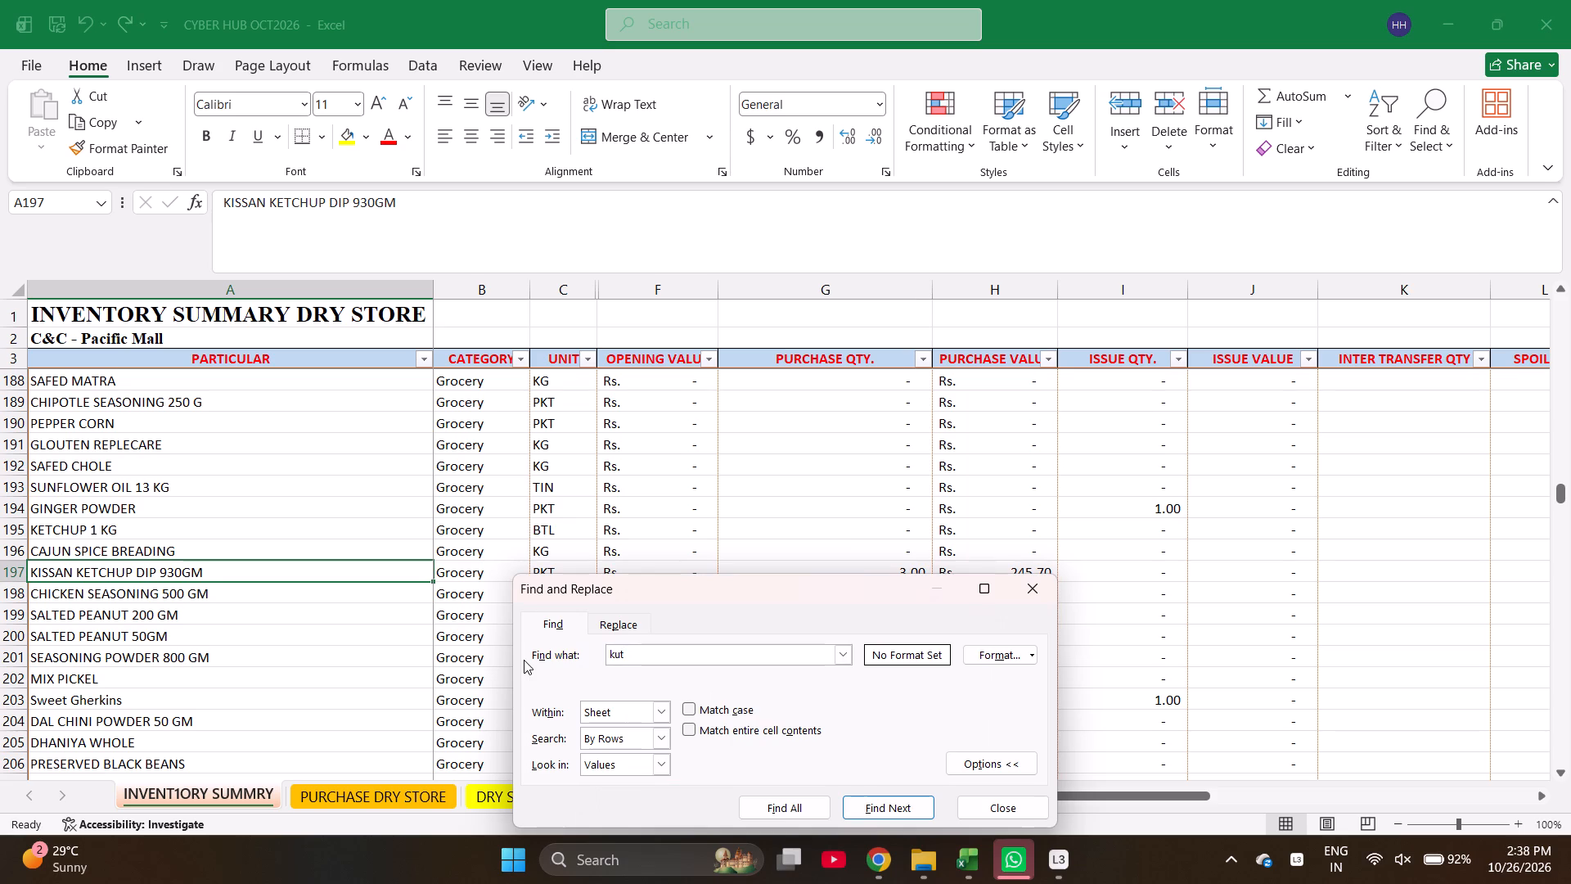
key(Return)
key(Escape)
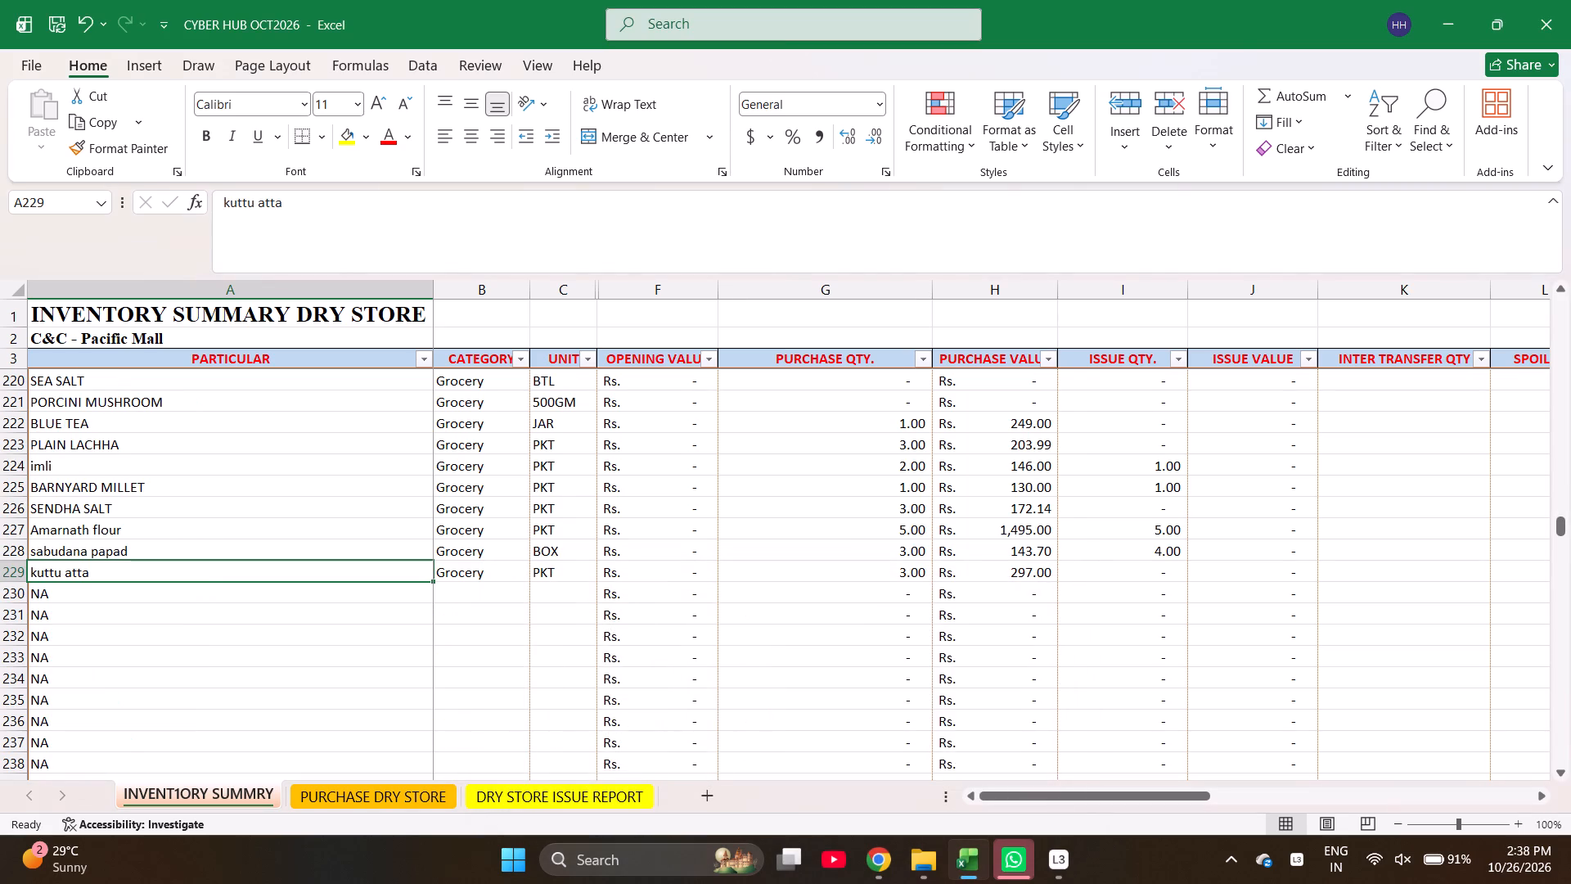
Enter "kismis" as a new particular in the first NA row below kuttu atta, cell A230.
key(Up)
key(Up)
key(Up)
key(Up)
key(Up)
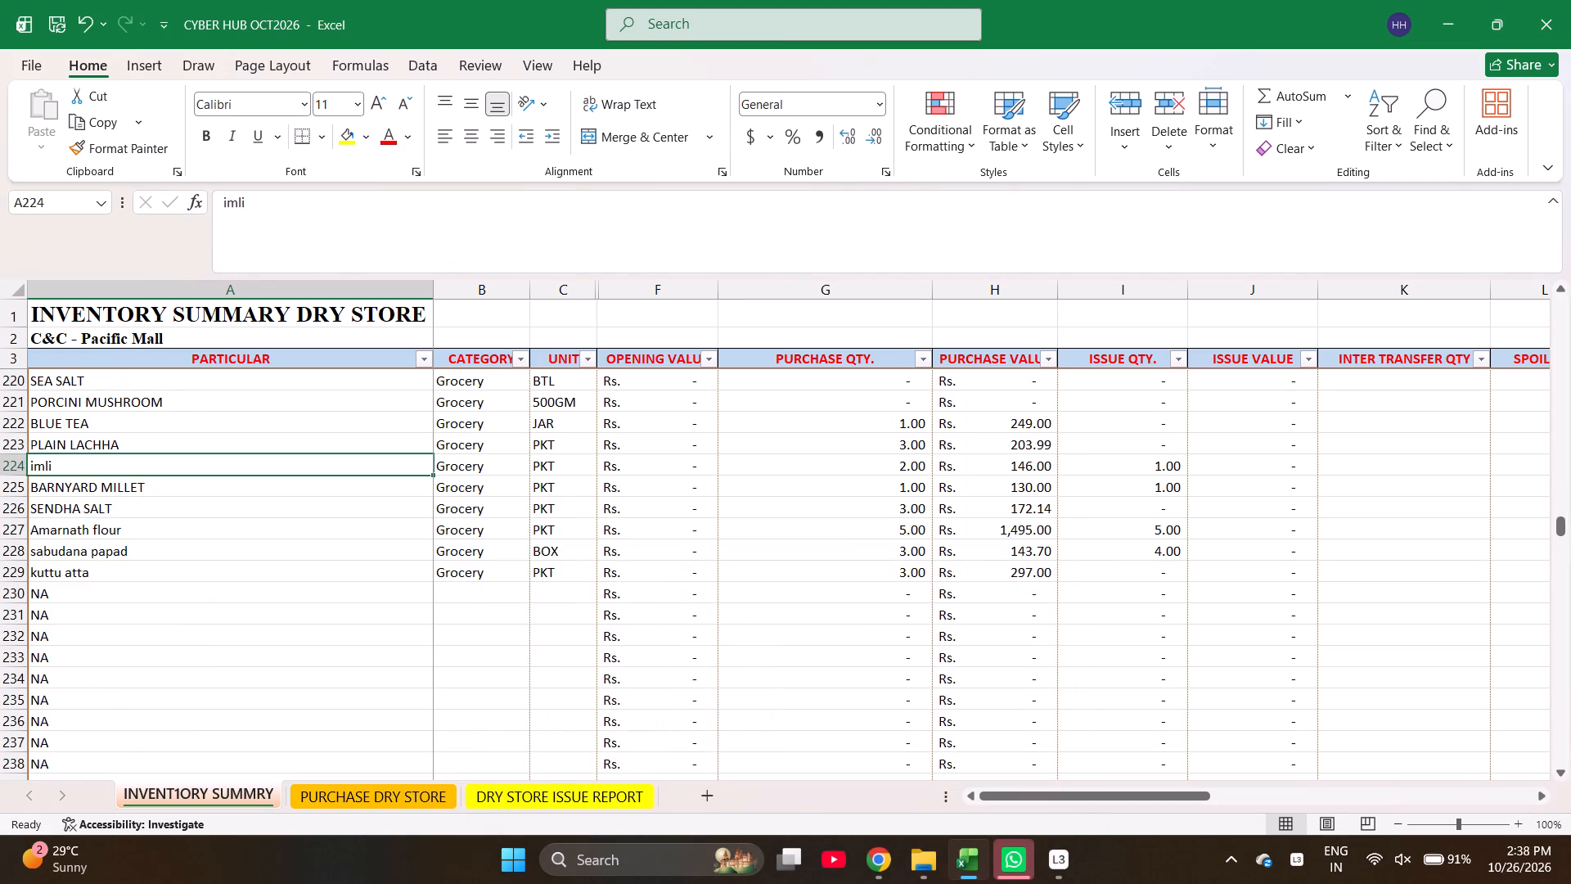
key(Down)
key(Down)
key(Down)
key(Down)
key(Down)
key(Down)
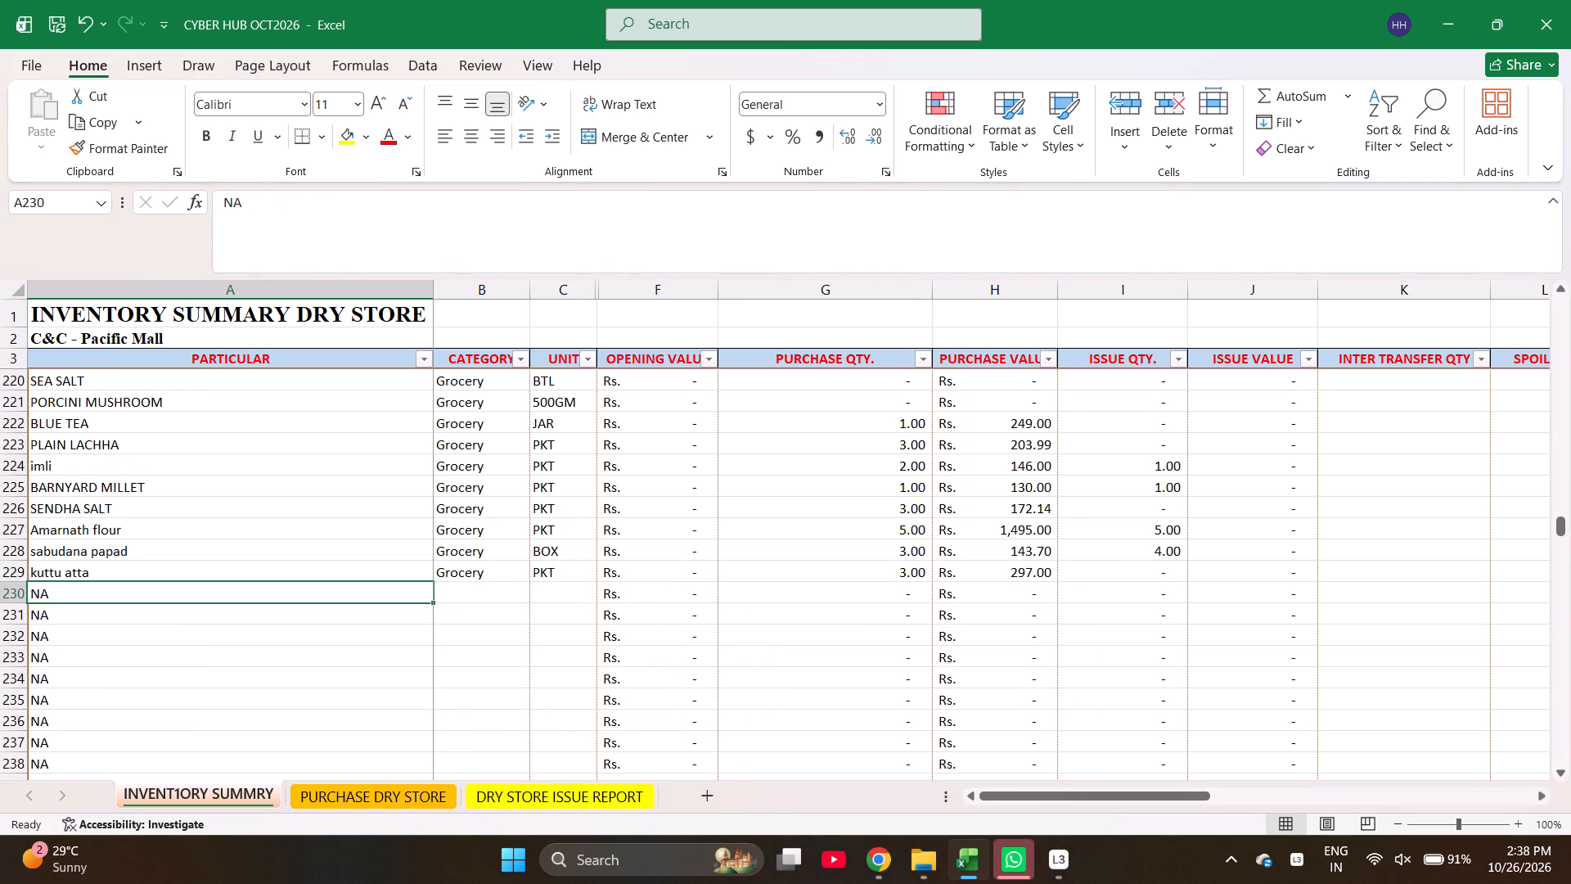
text(kis)
text(mis)
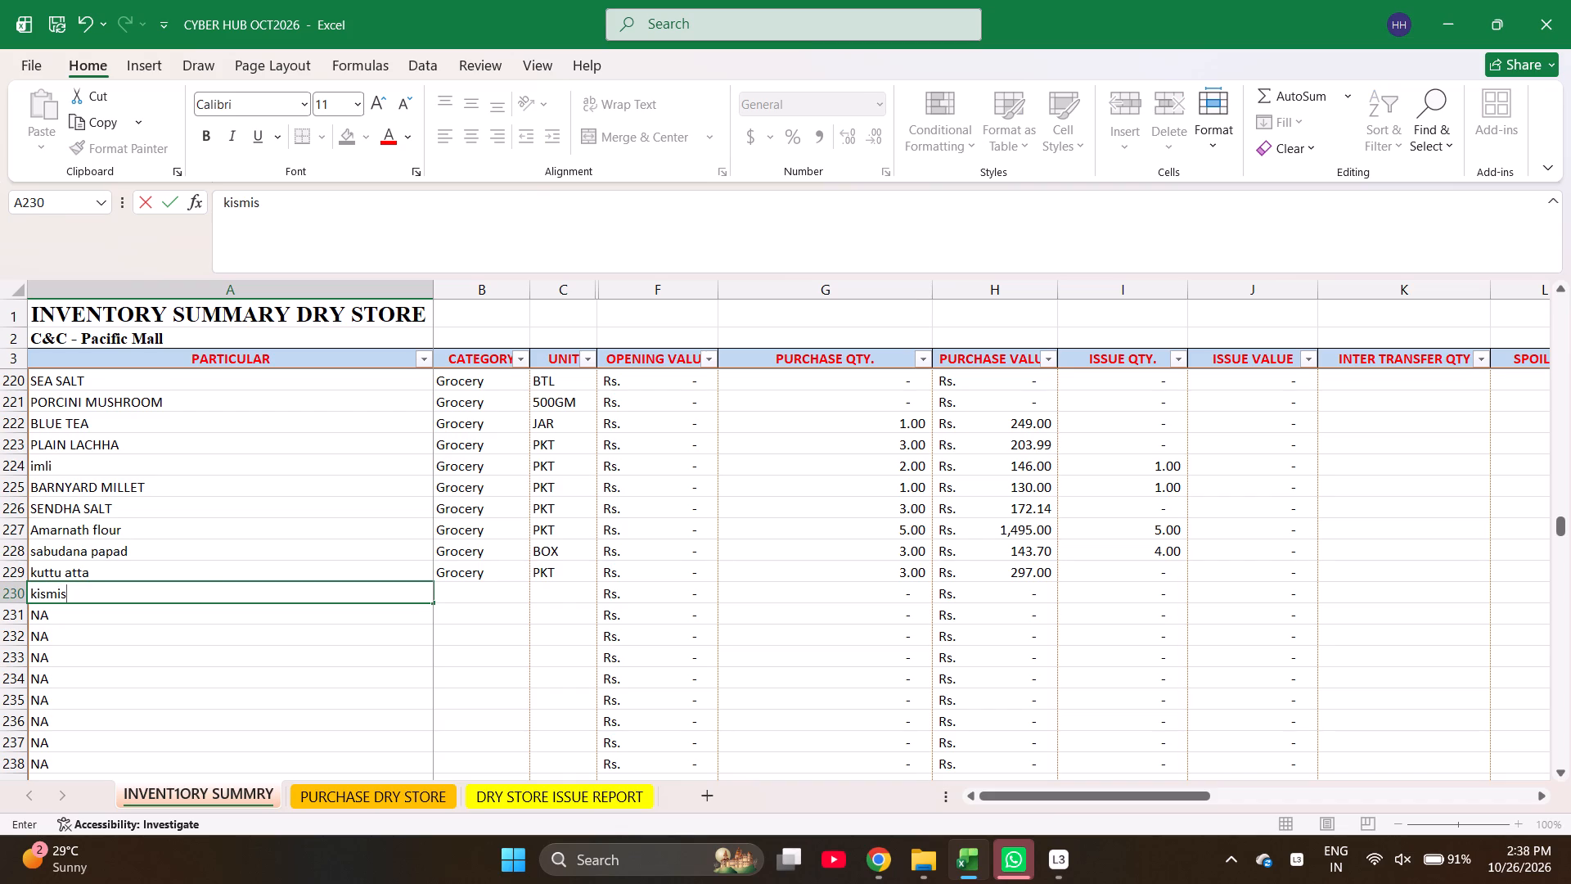
key(Return)
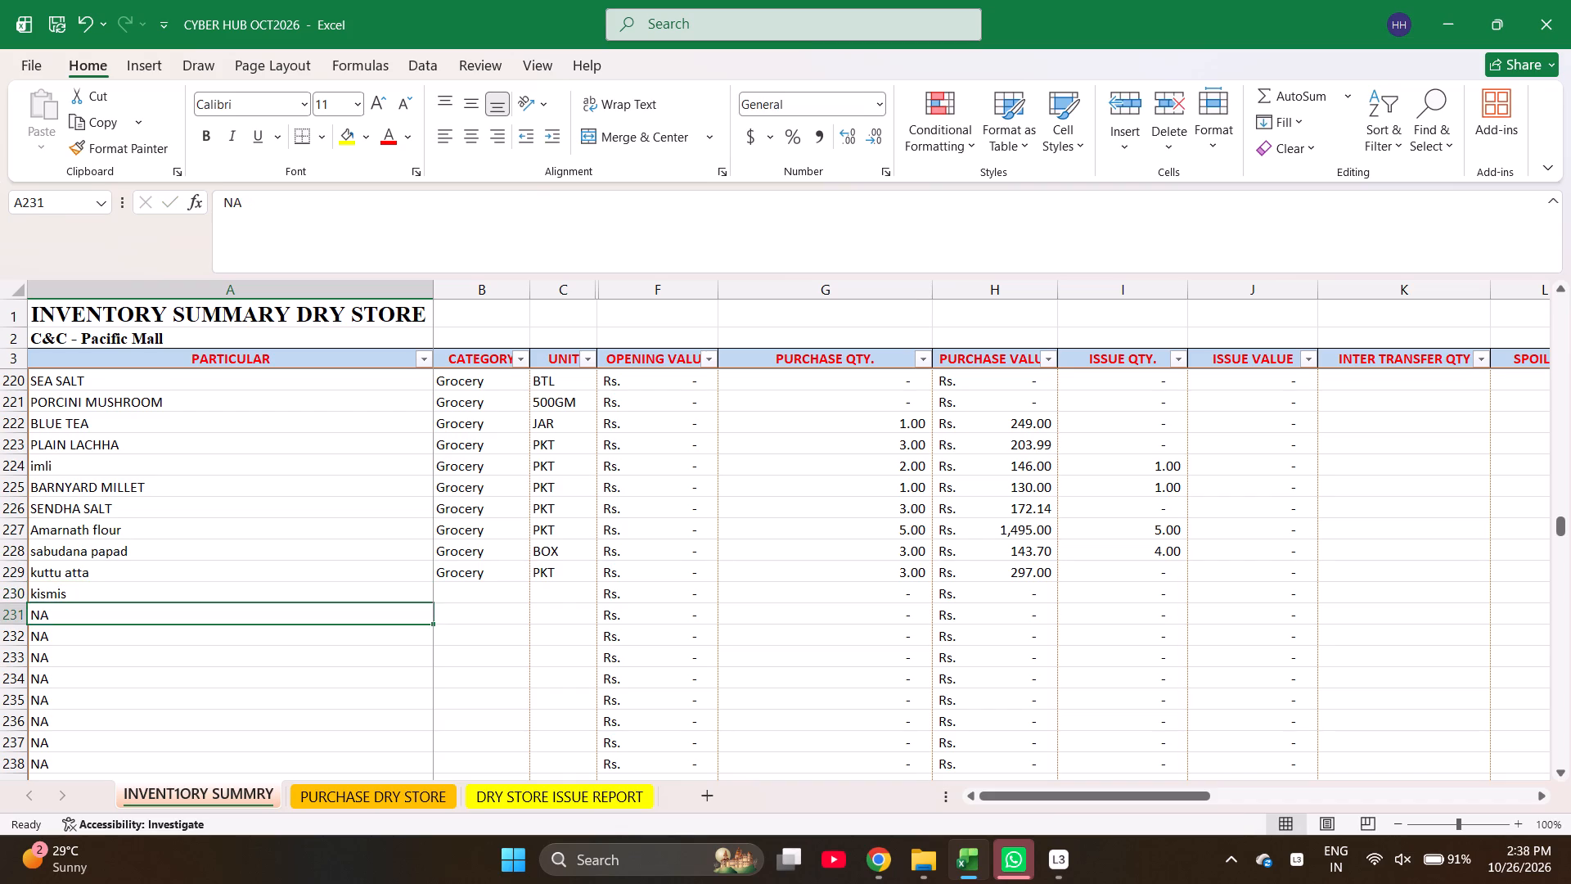
Fill the kismis row's category and unit down from the row above as Grocery and PKT.
key(Up)
key(Right)
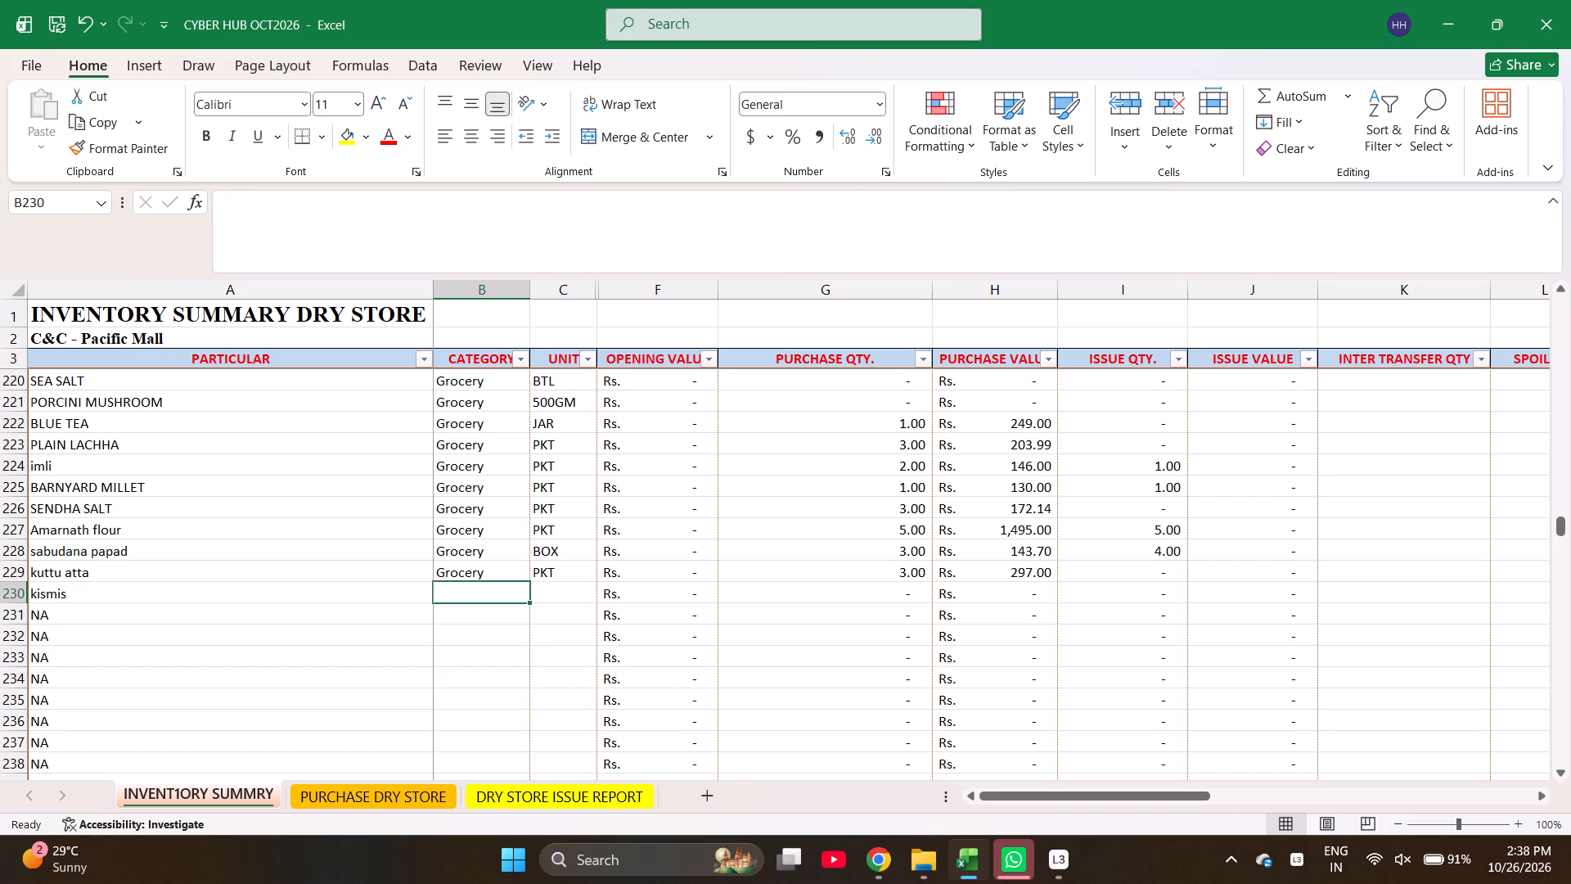
key(shift+Right)
key(ctrl+d)
key(ctrl+Left)
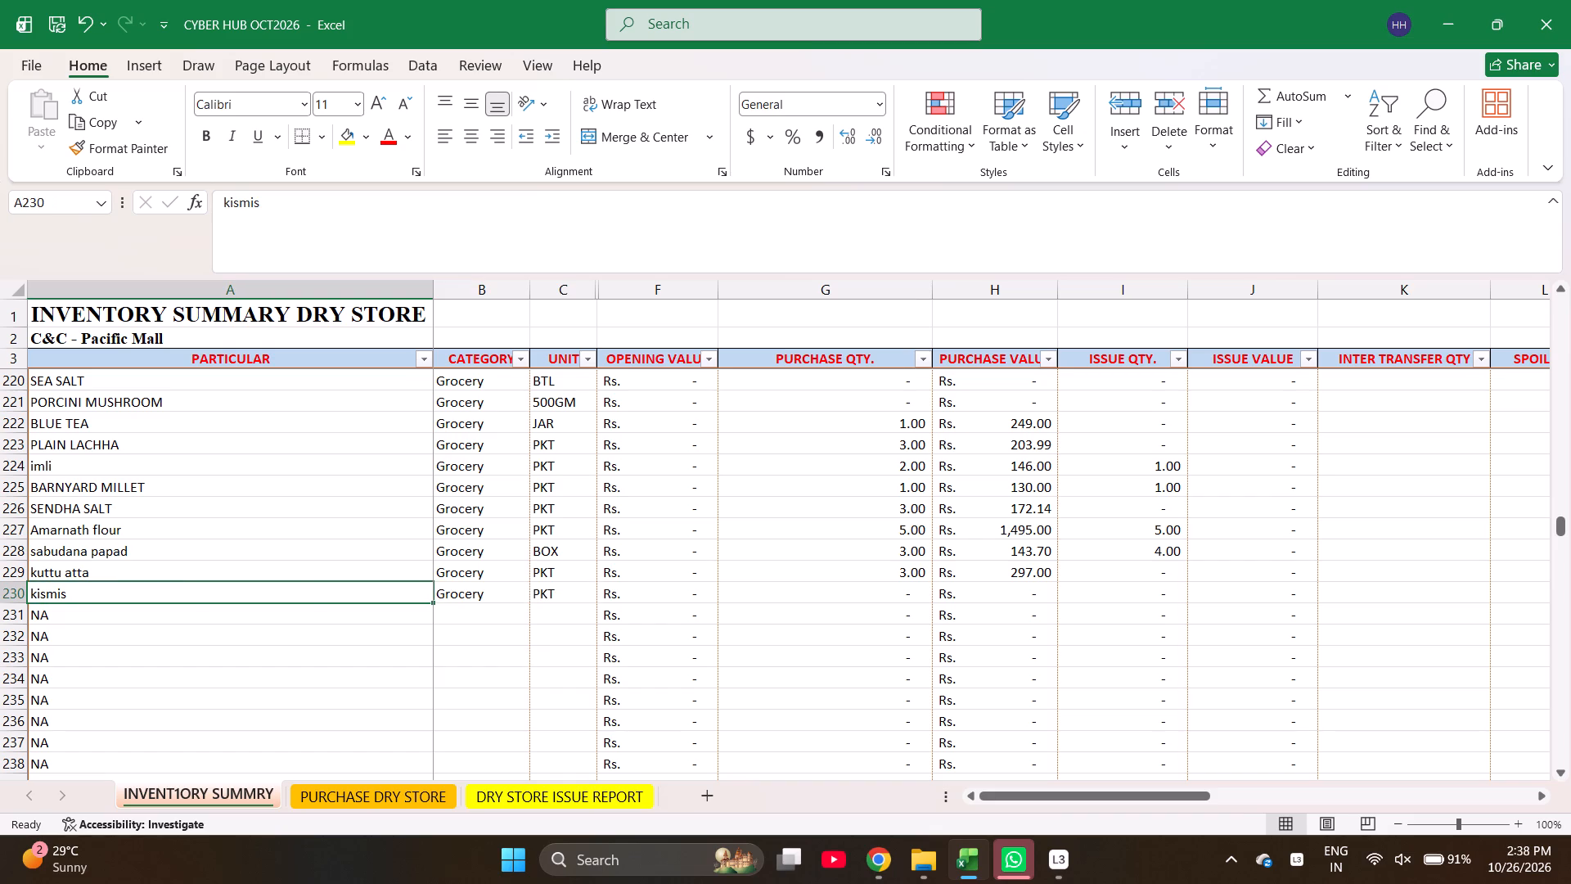
Copy the kismis item name into product cell C197 of the PURCHASE DRY STORE sheet.
key(ctrl+c)
key(ctrl+Page_Down)
key(Return)
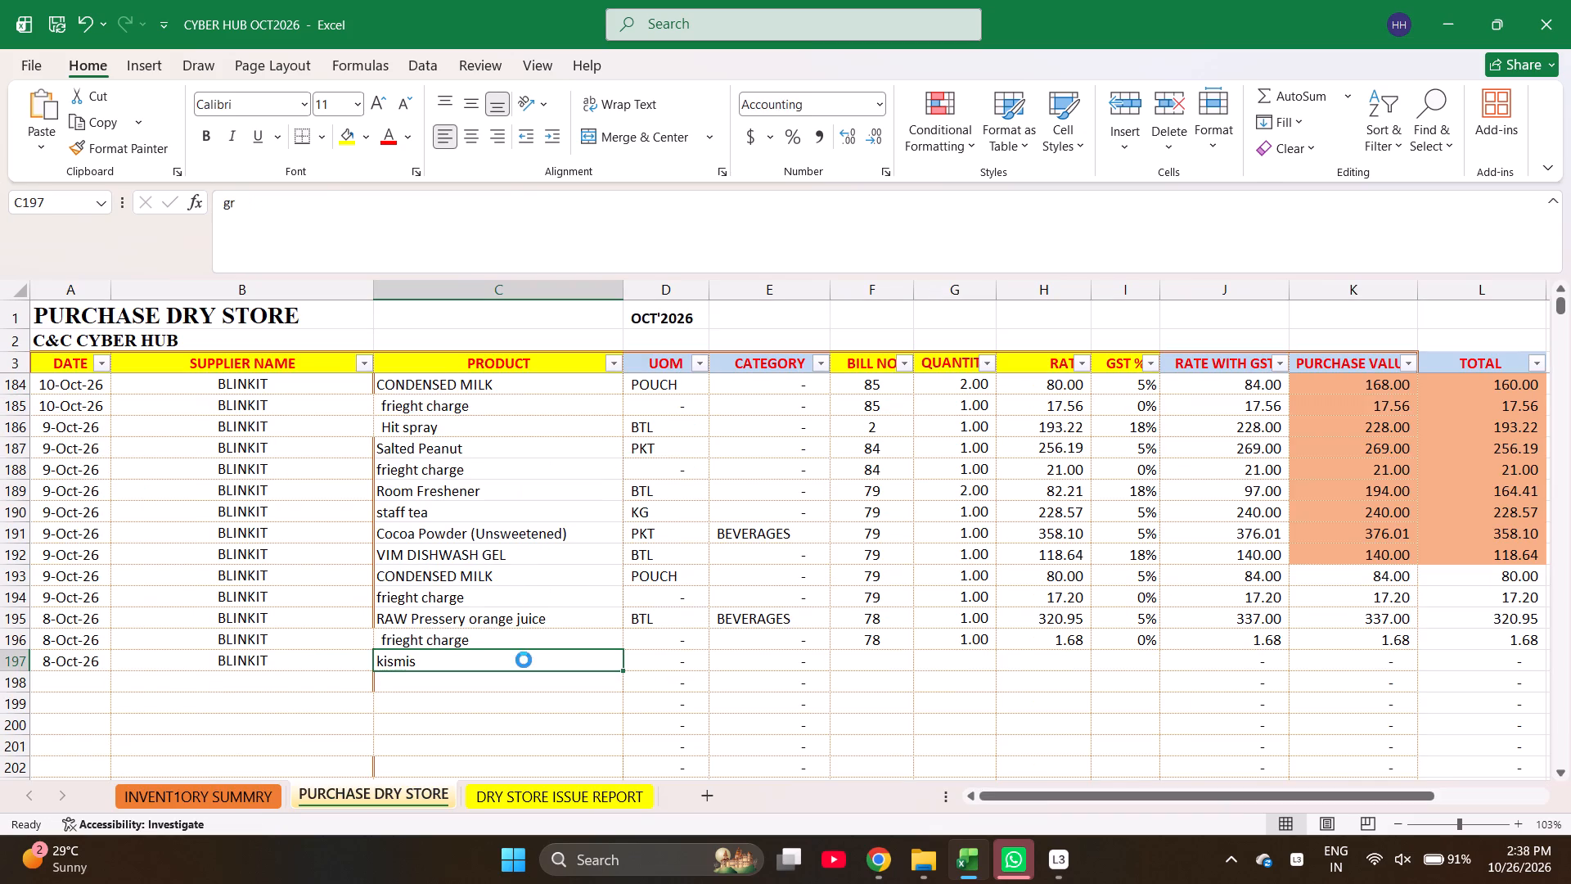
Add "pista" below kismis in the inventory summary sheet, with category Grocery and unit PKT filled down from above.
key(Down)
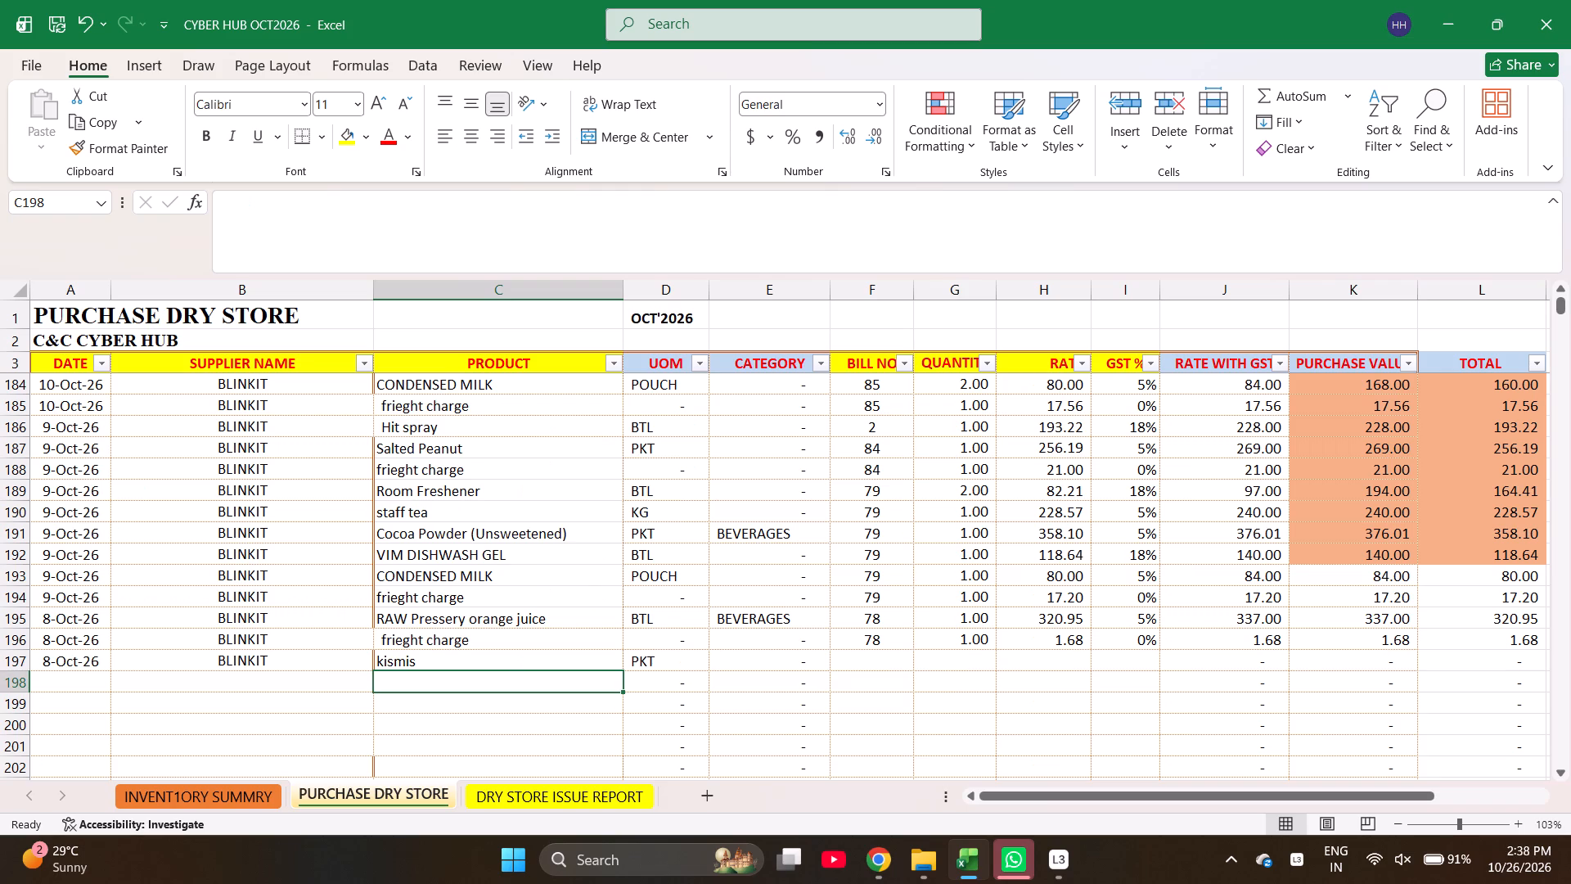
key(ctrl+Page_Up)
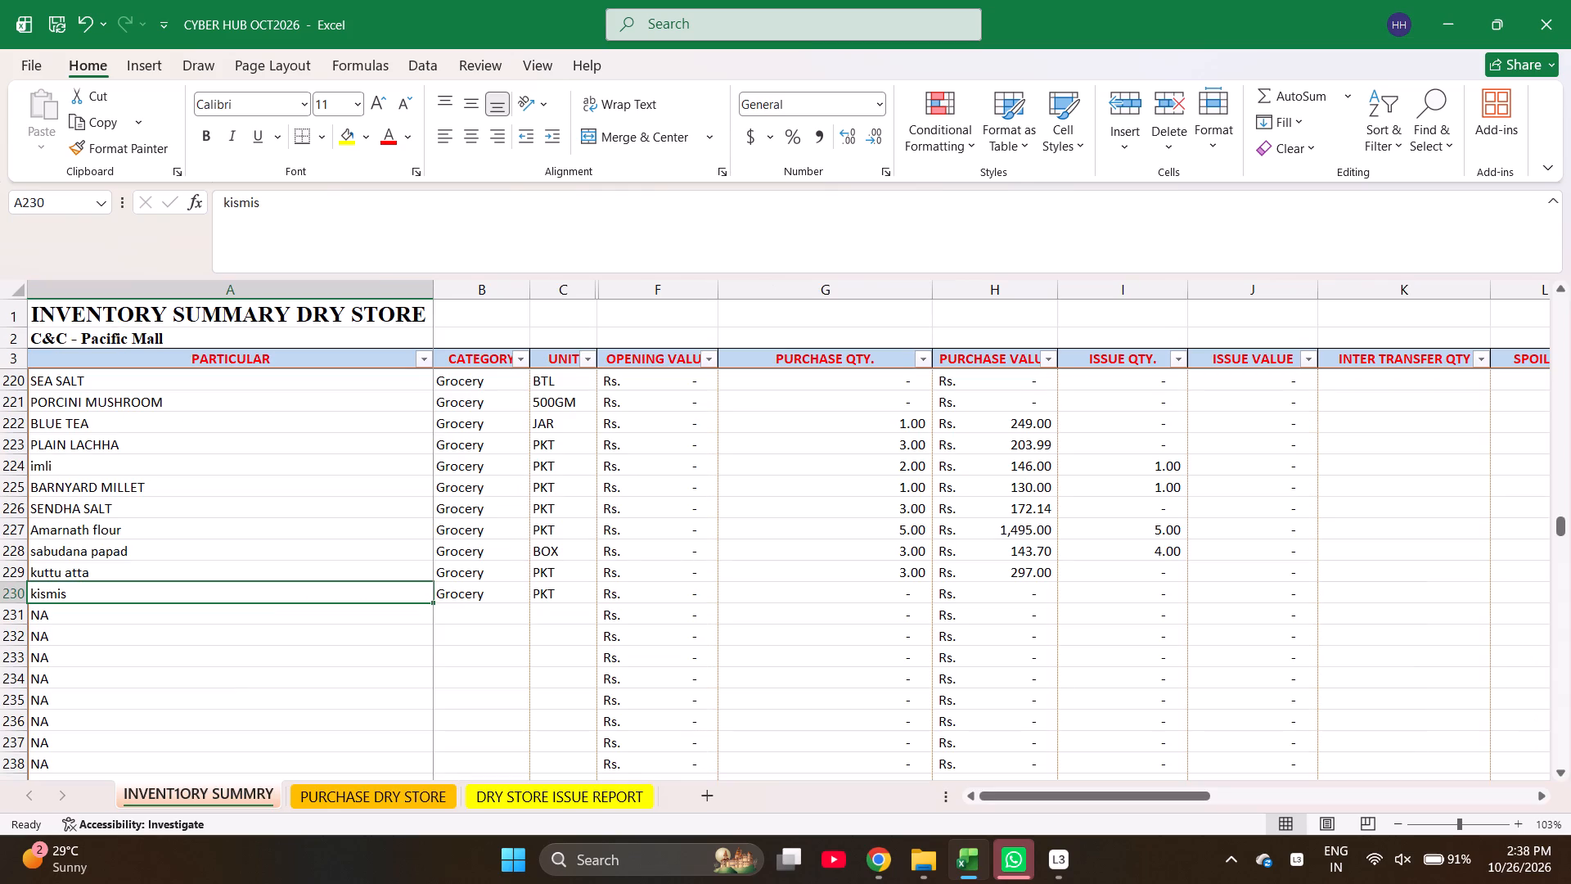
key(Down)
text(pista)
key(space)
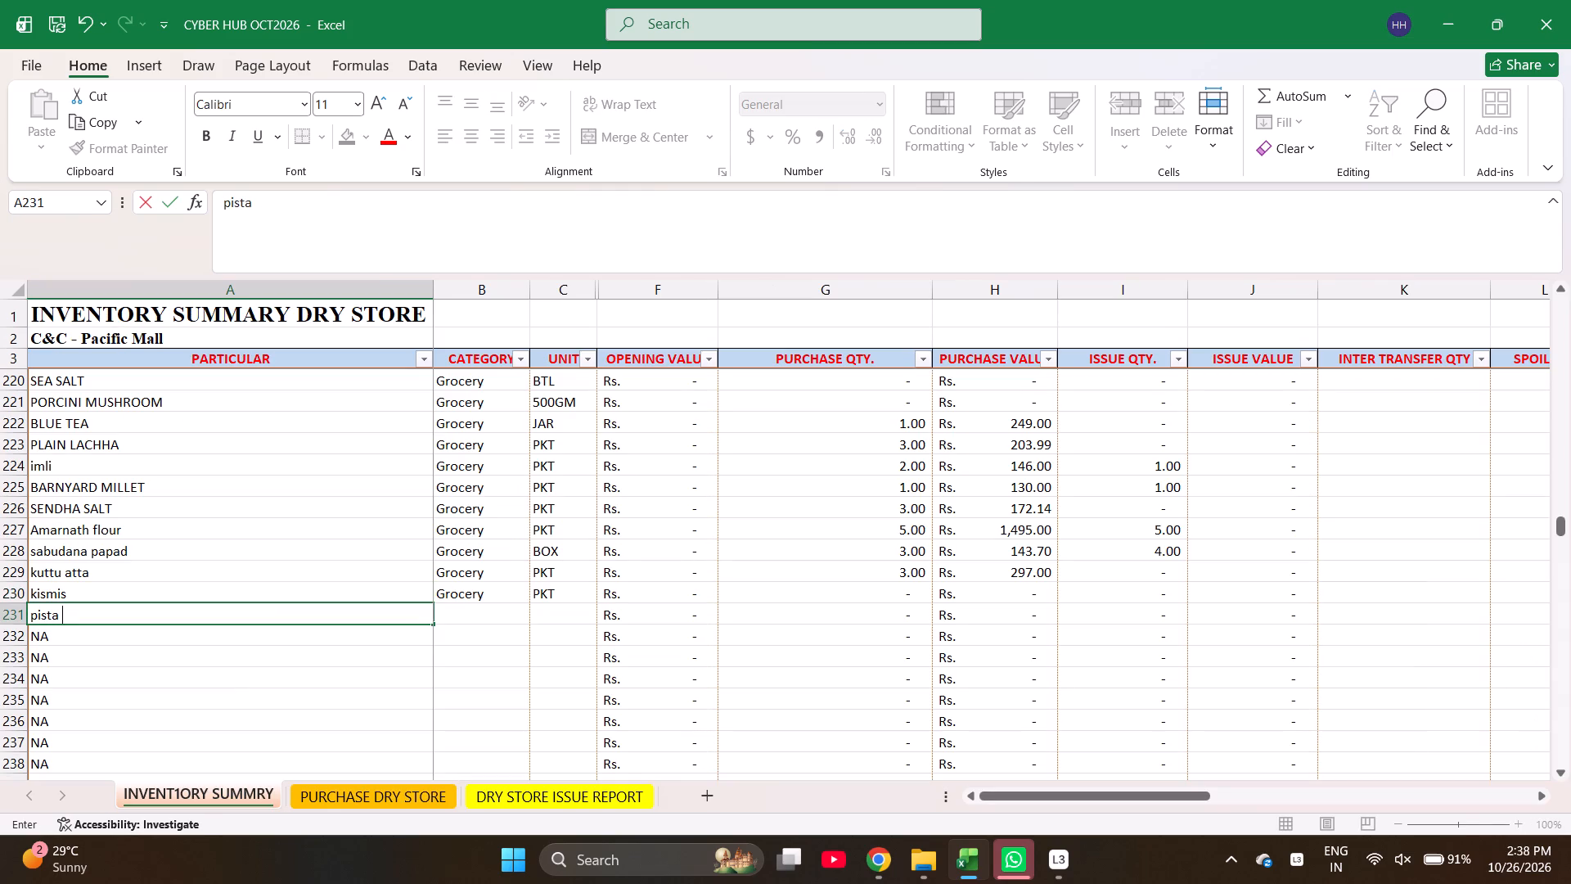
key(Right)
key(shift+Right)
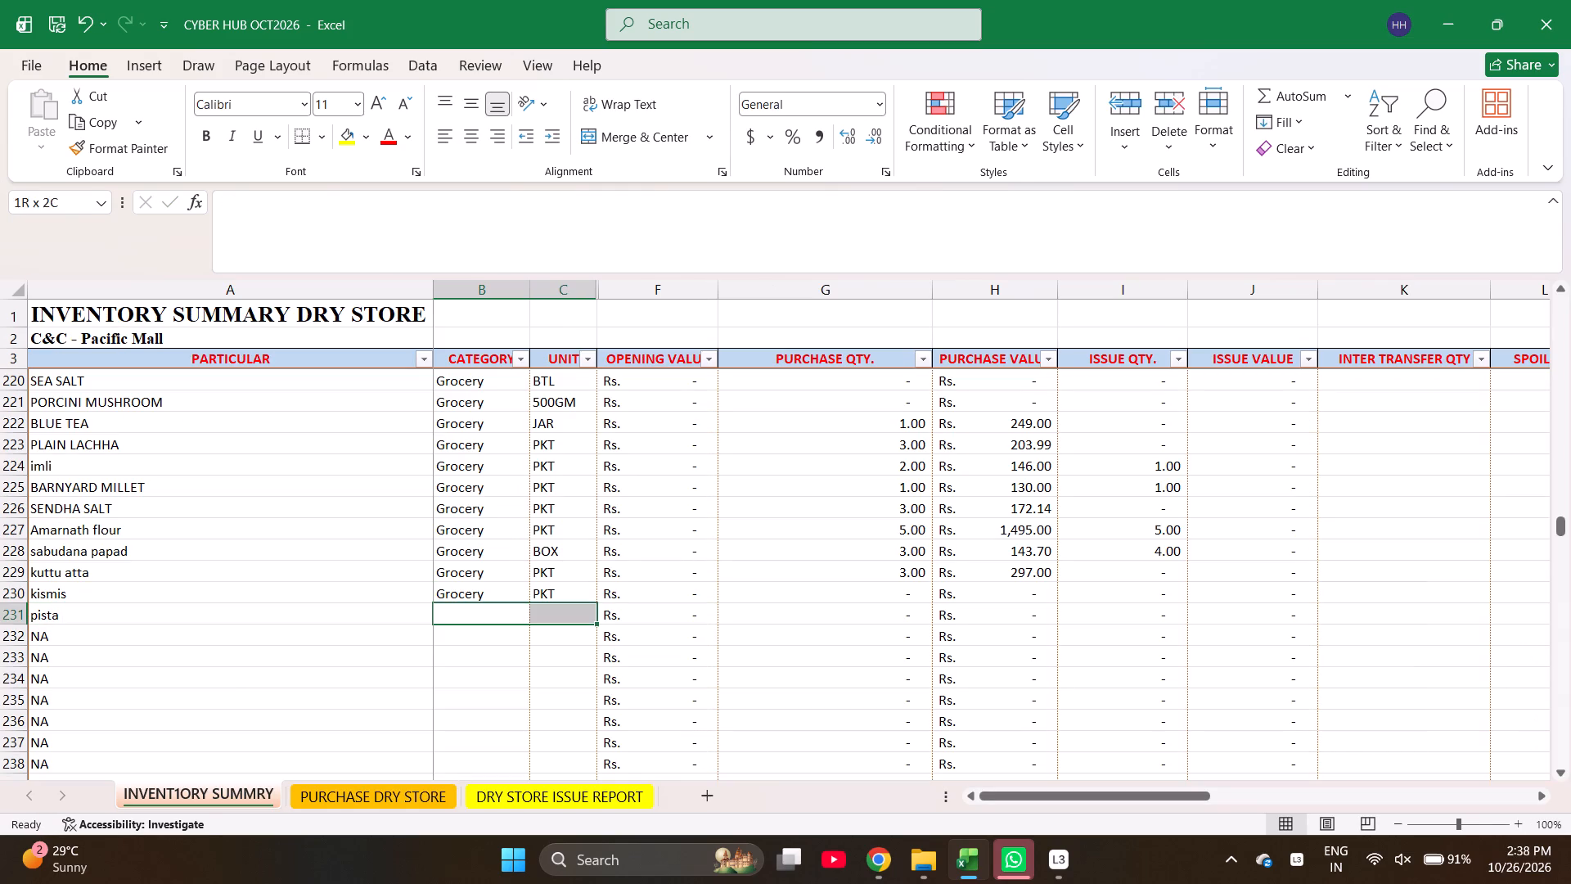
key(ctrl+d)
key(ctrl+Left)
Copy the pista item name into product cell C198 of the PURCHASE DRY STORE sheet.
key(ctrl+c)
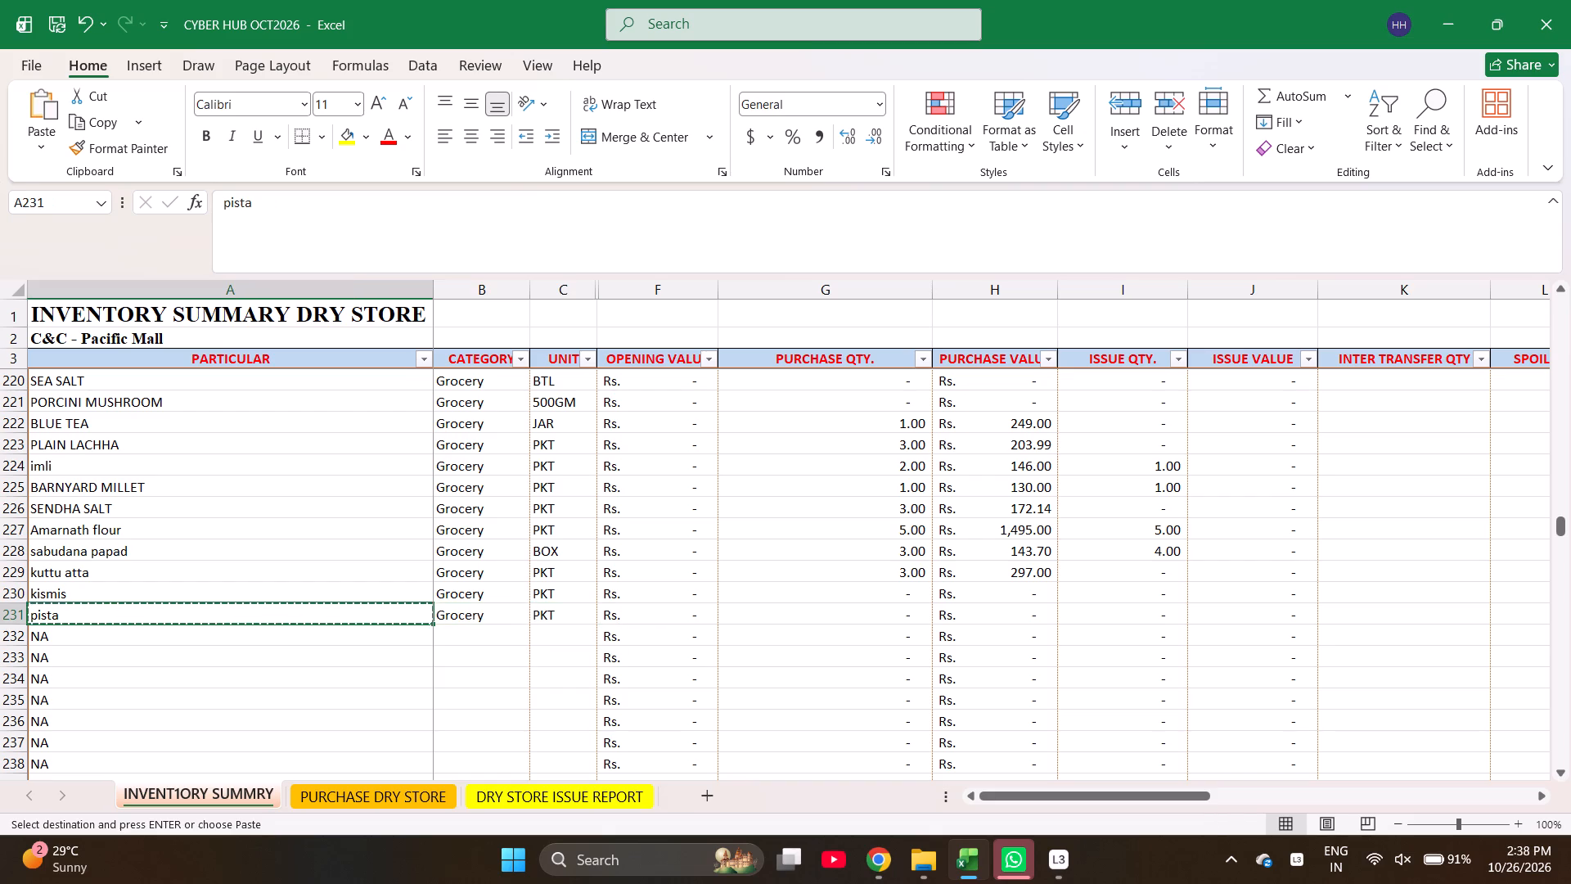
key(ctrl+Page_Down)
key(Return)
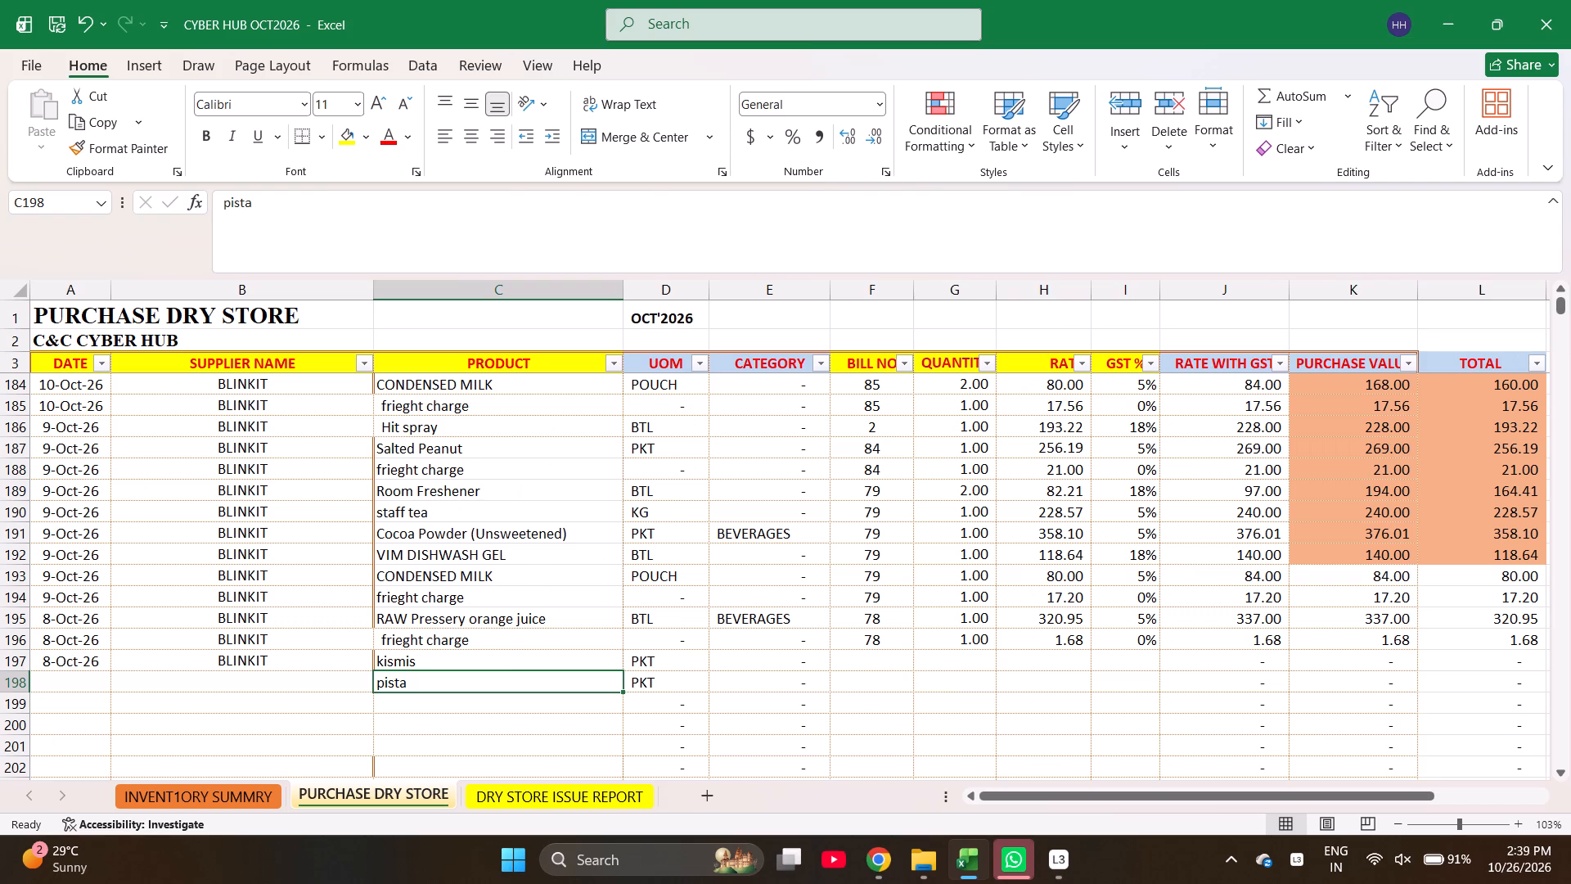
Find the Salted Peanut item with "pean" in the inventory summary sheet and copy it into product cell C199 of PURCHASE DRY STORE.
key(Down)
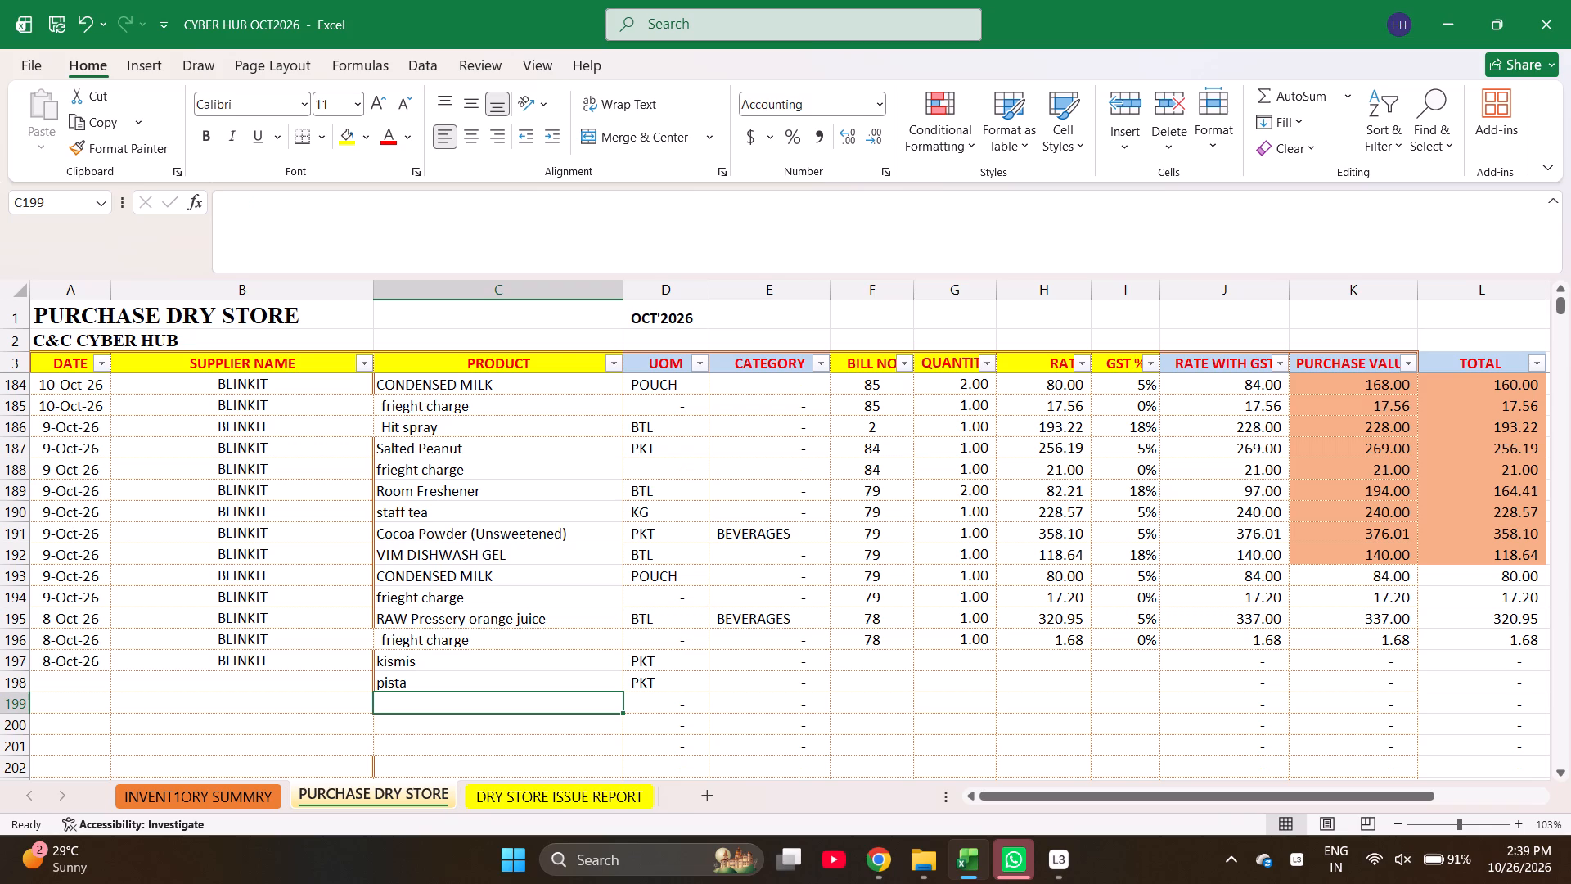
key(ctrl+Page_Up)
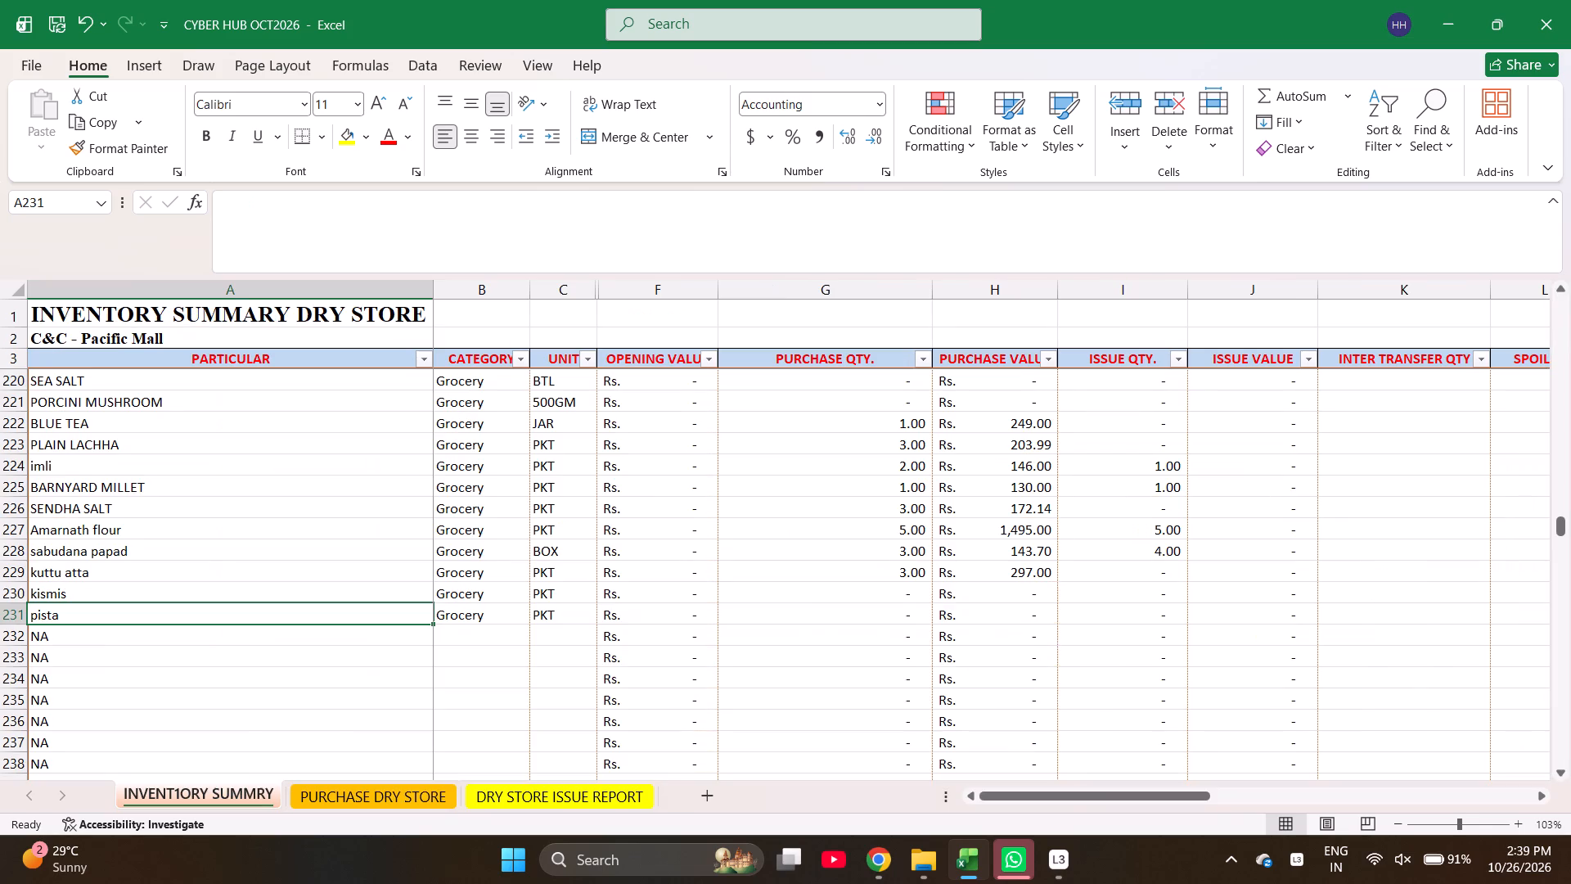
key(ctrl+f)
text(pean)
key(Return)
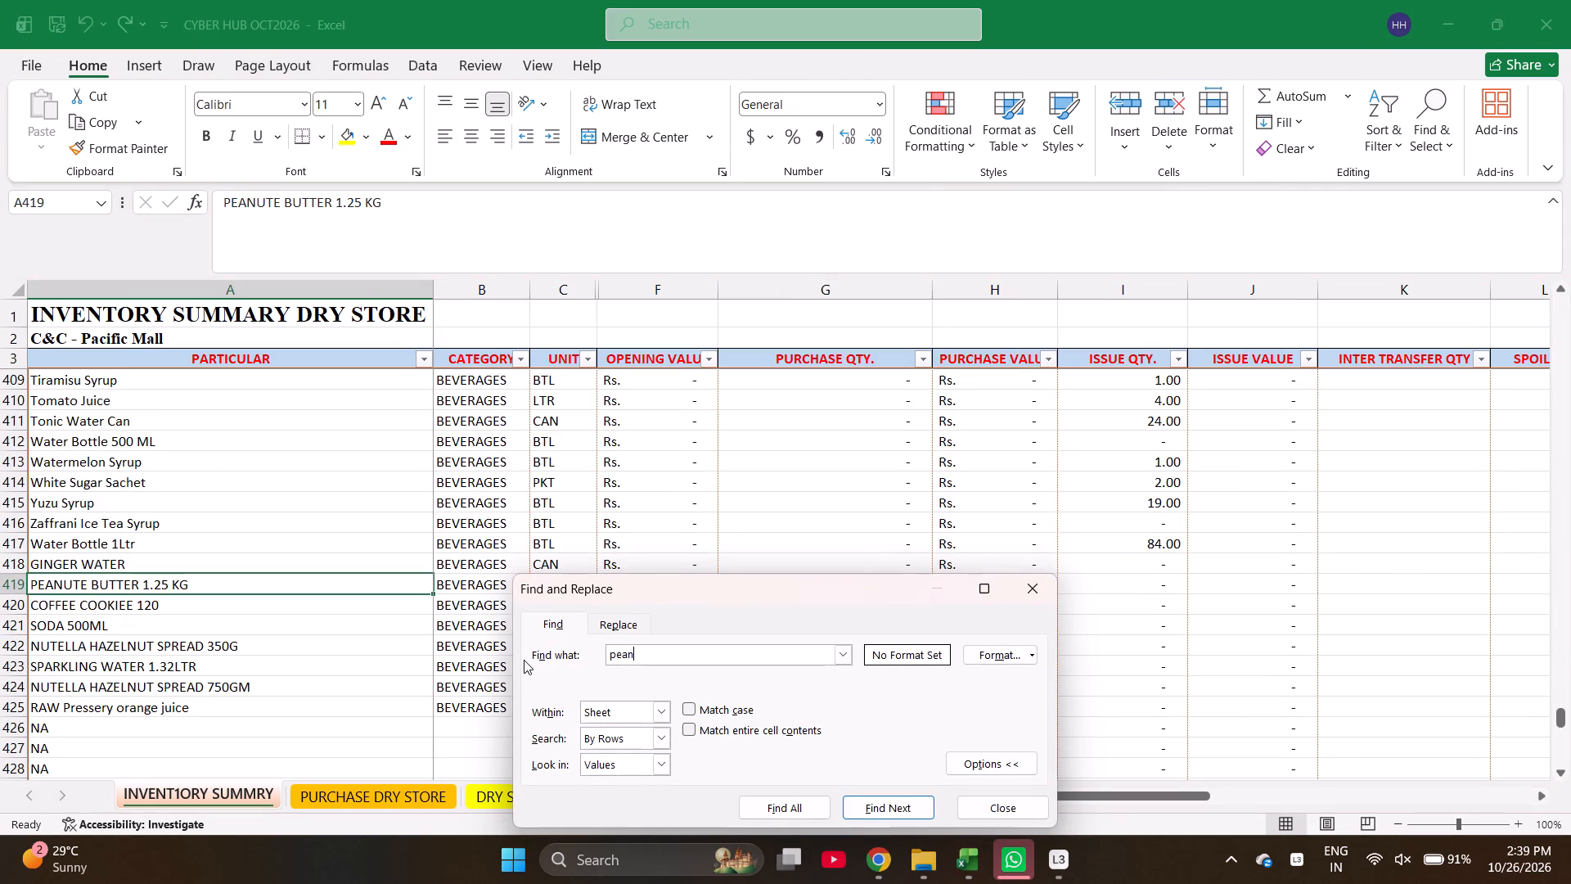
key(Return)
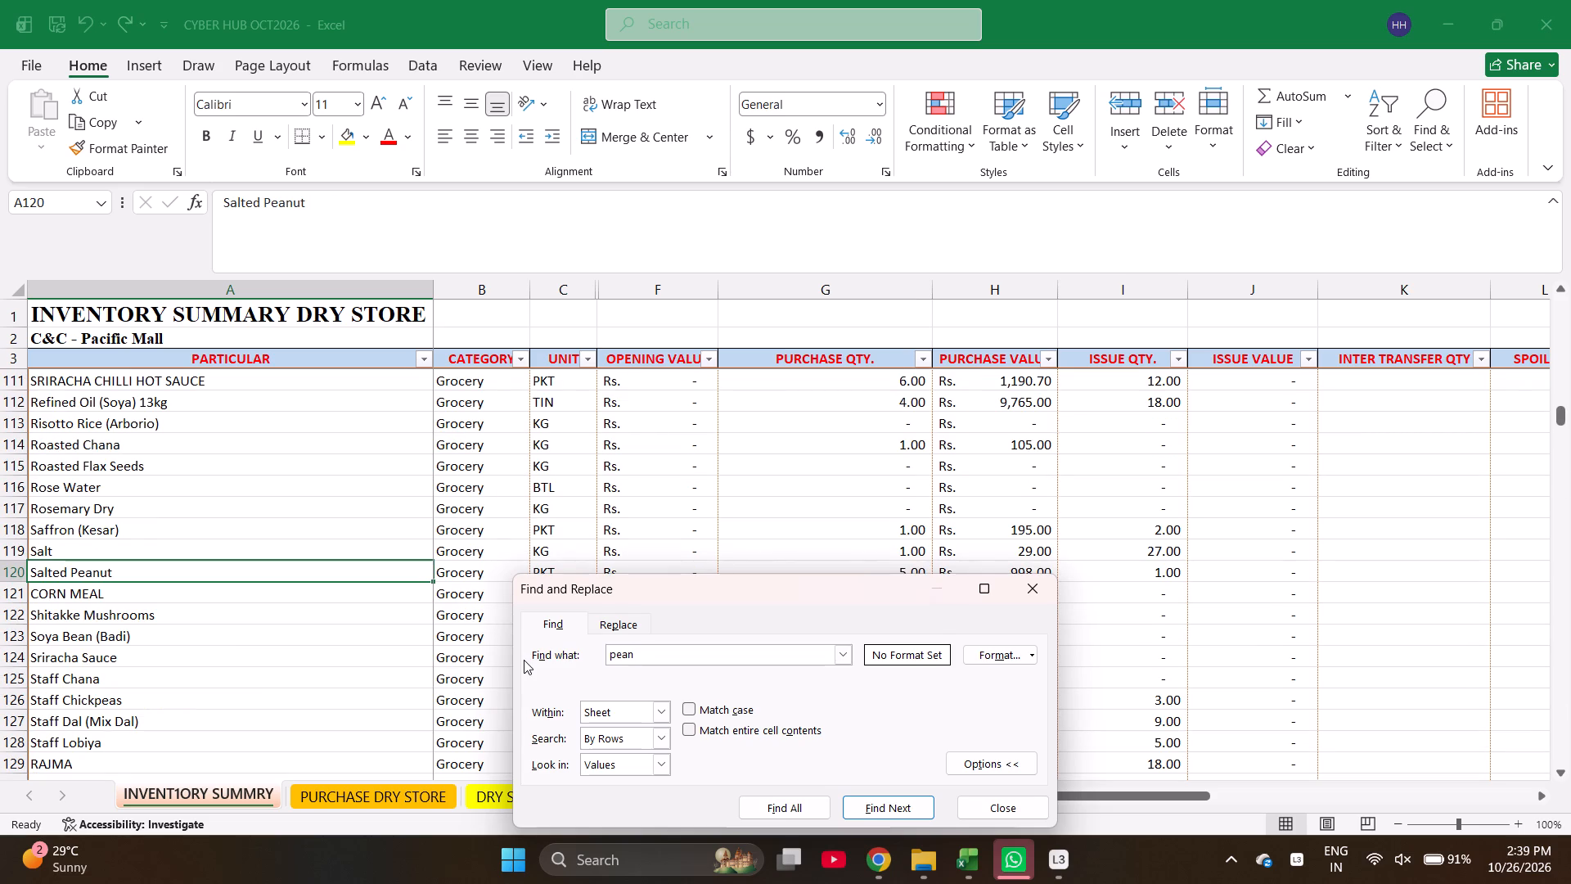
key(Escape)
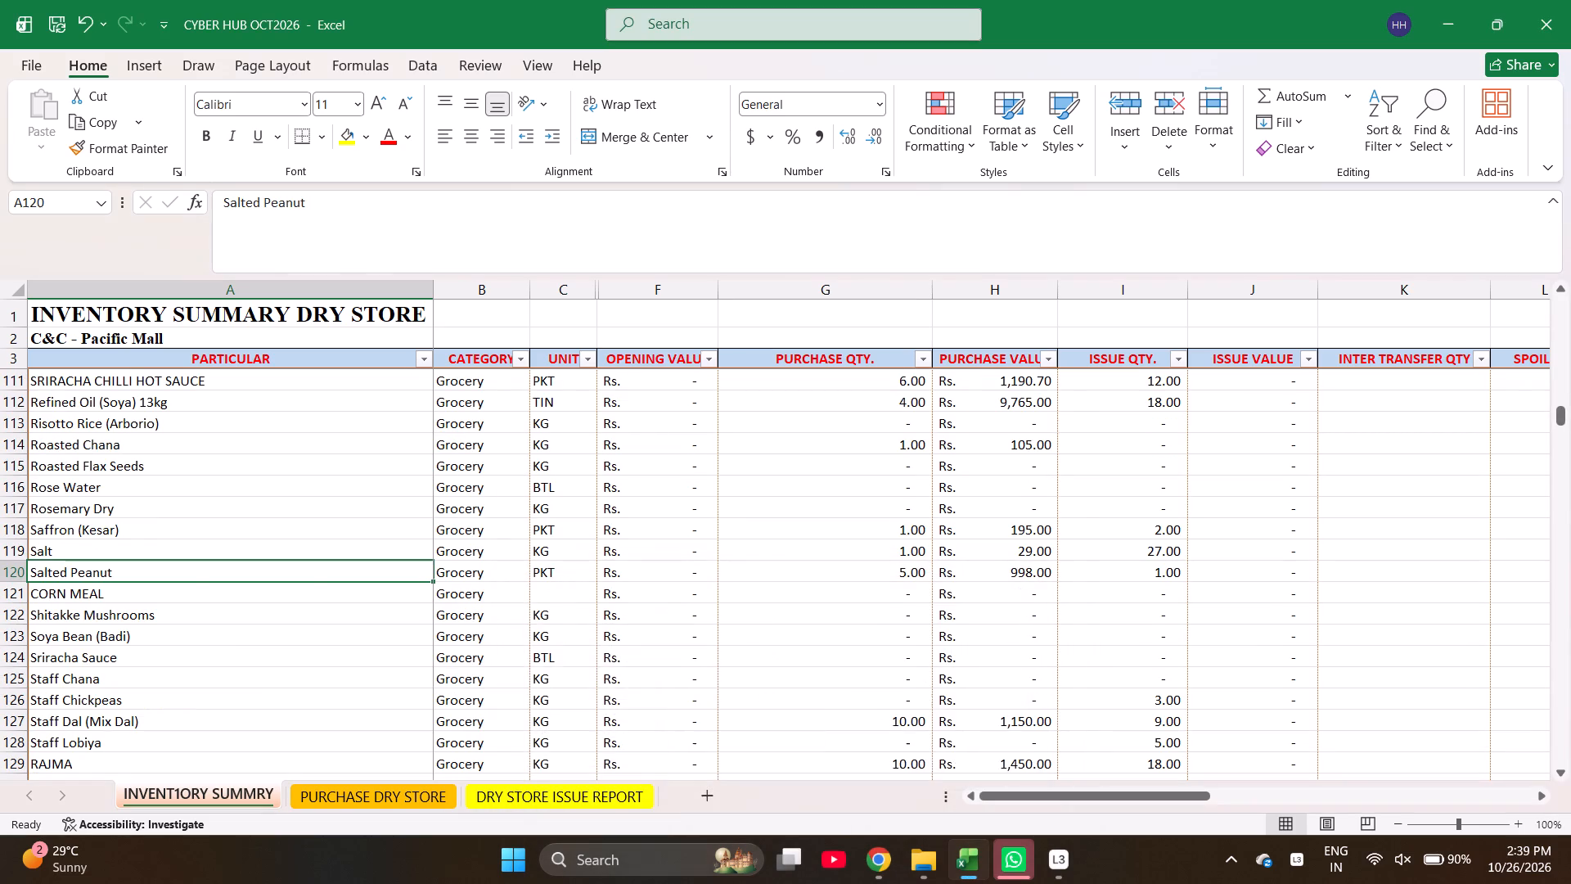
key(ctrl+c)
key(ctrl+Page_Down)
key(Return)
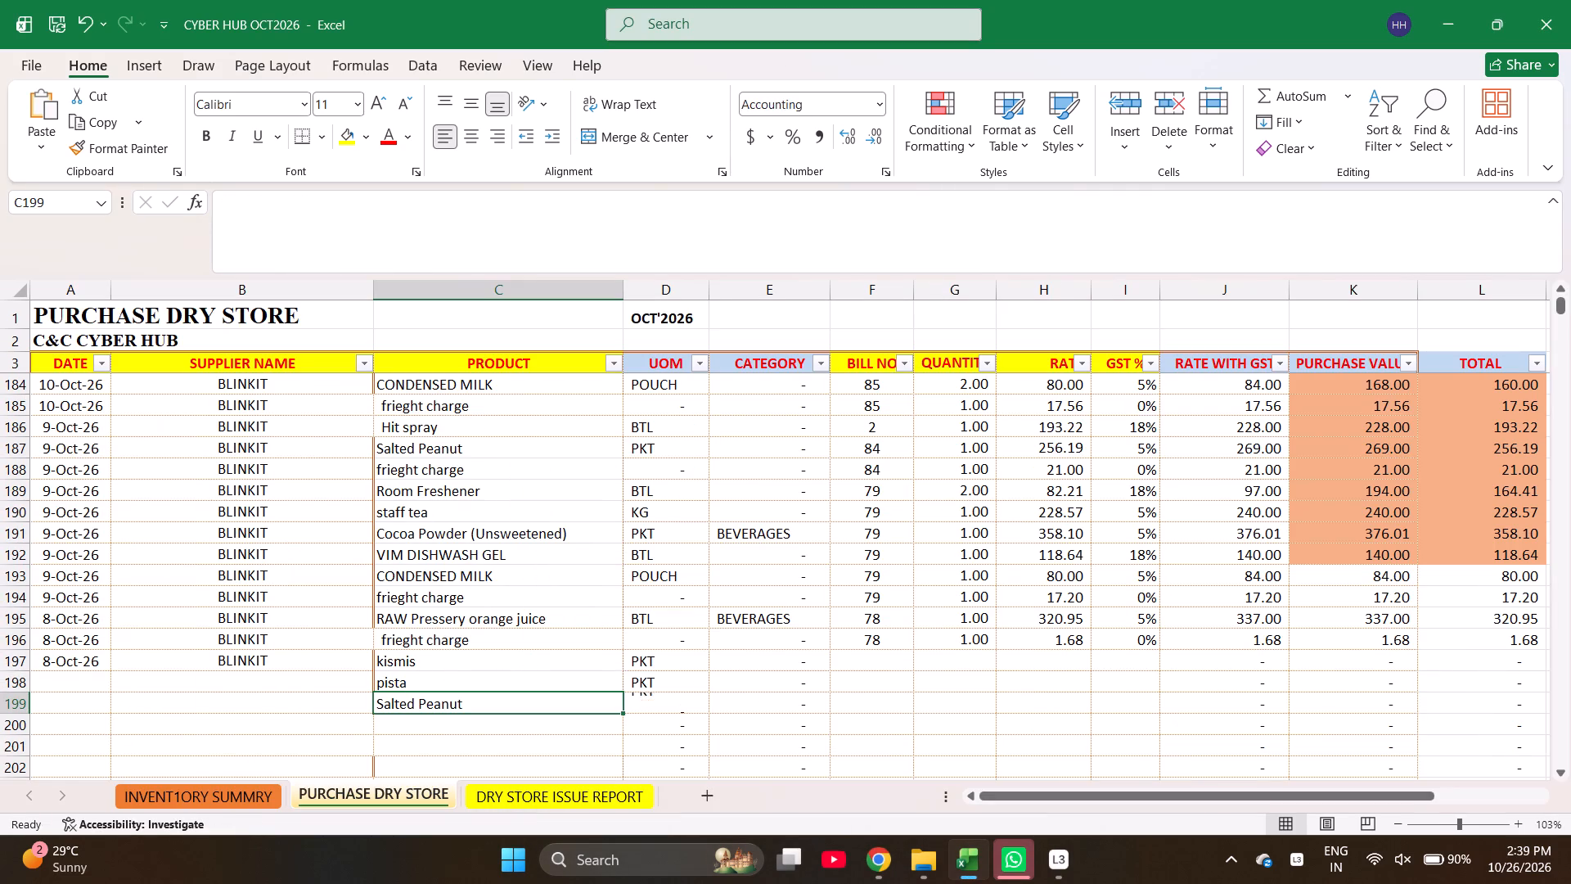
Look through the grocery items in the inventory summary sheet, down to the last named rows, for the next purchased product.
key(Down)
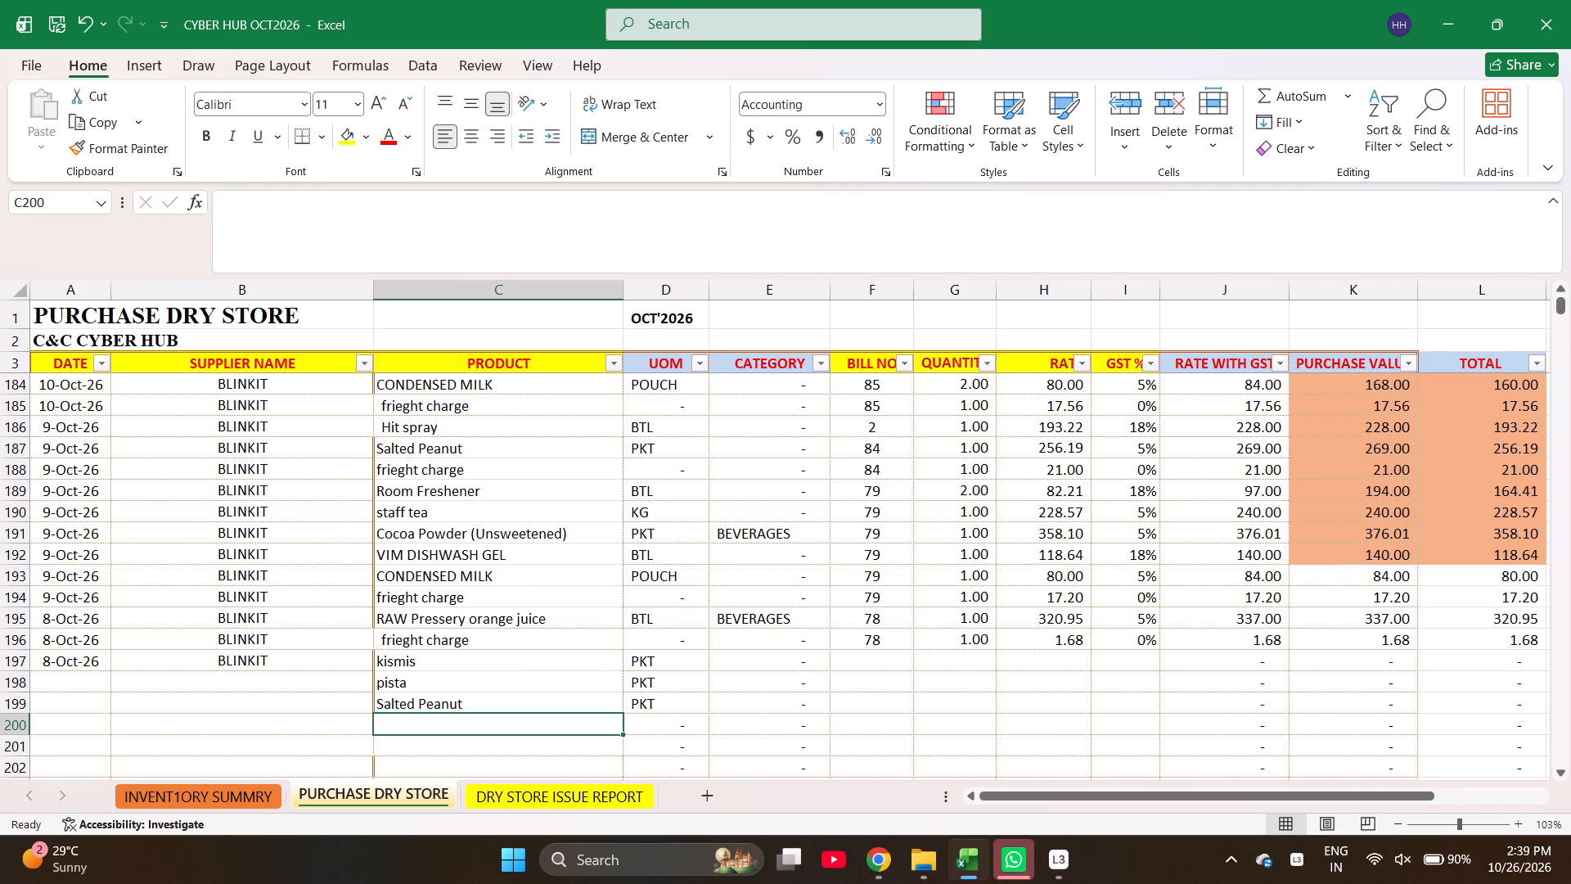
key(ctrl+Up)
key(ctrl+Page_Up)
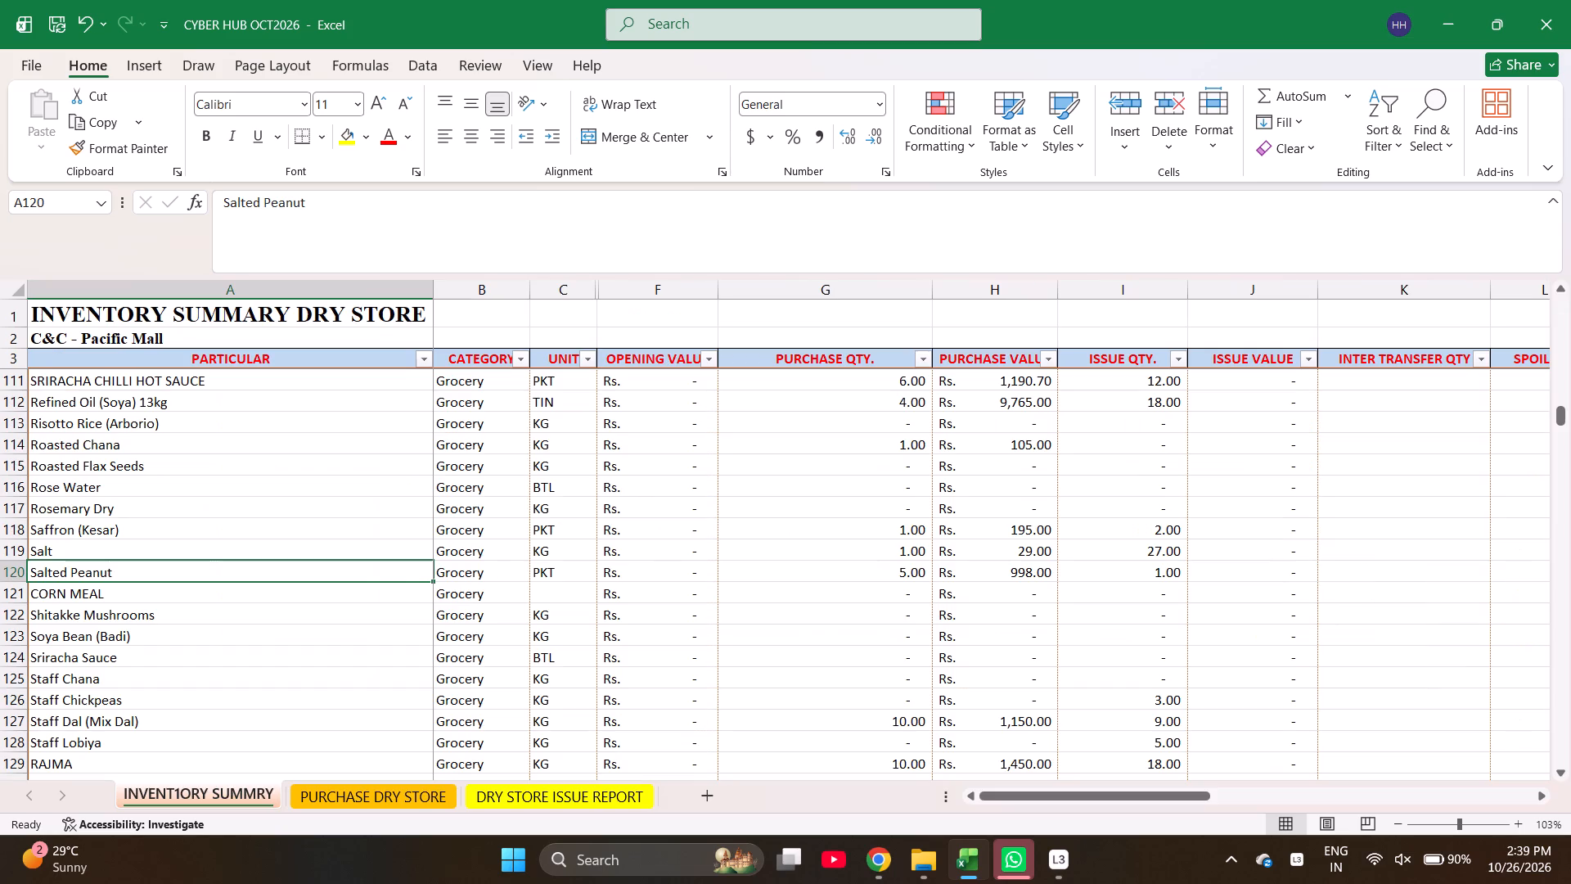
key(Page_Down)
key(Page_Down)
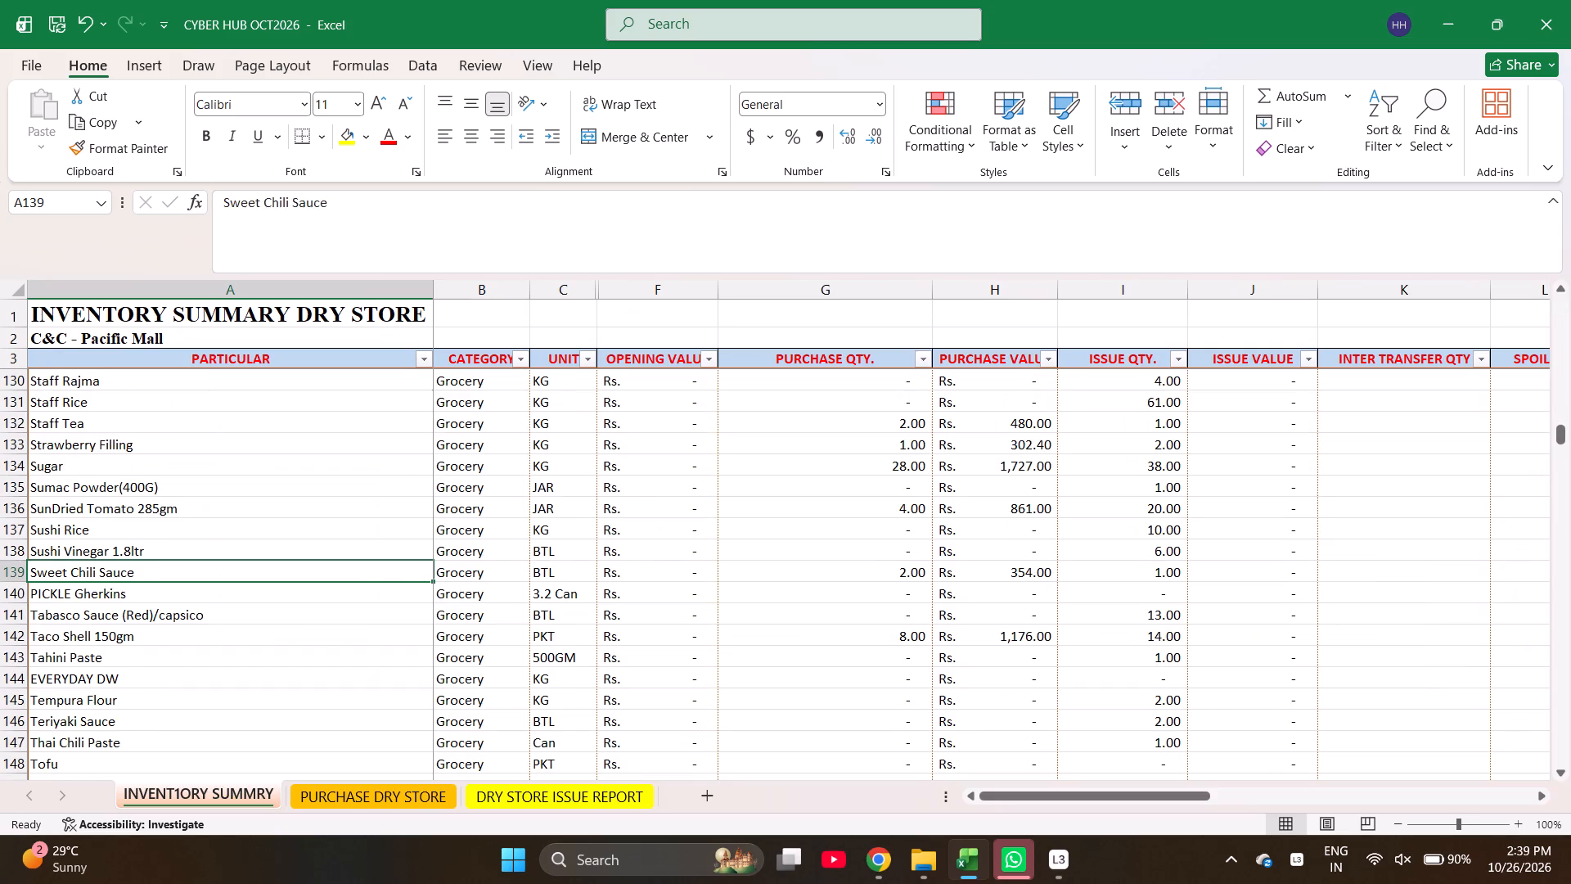
key(Page_Down)
key(Page_Down)
key(Page_Down)
key(Page_Down)
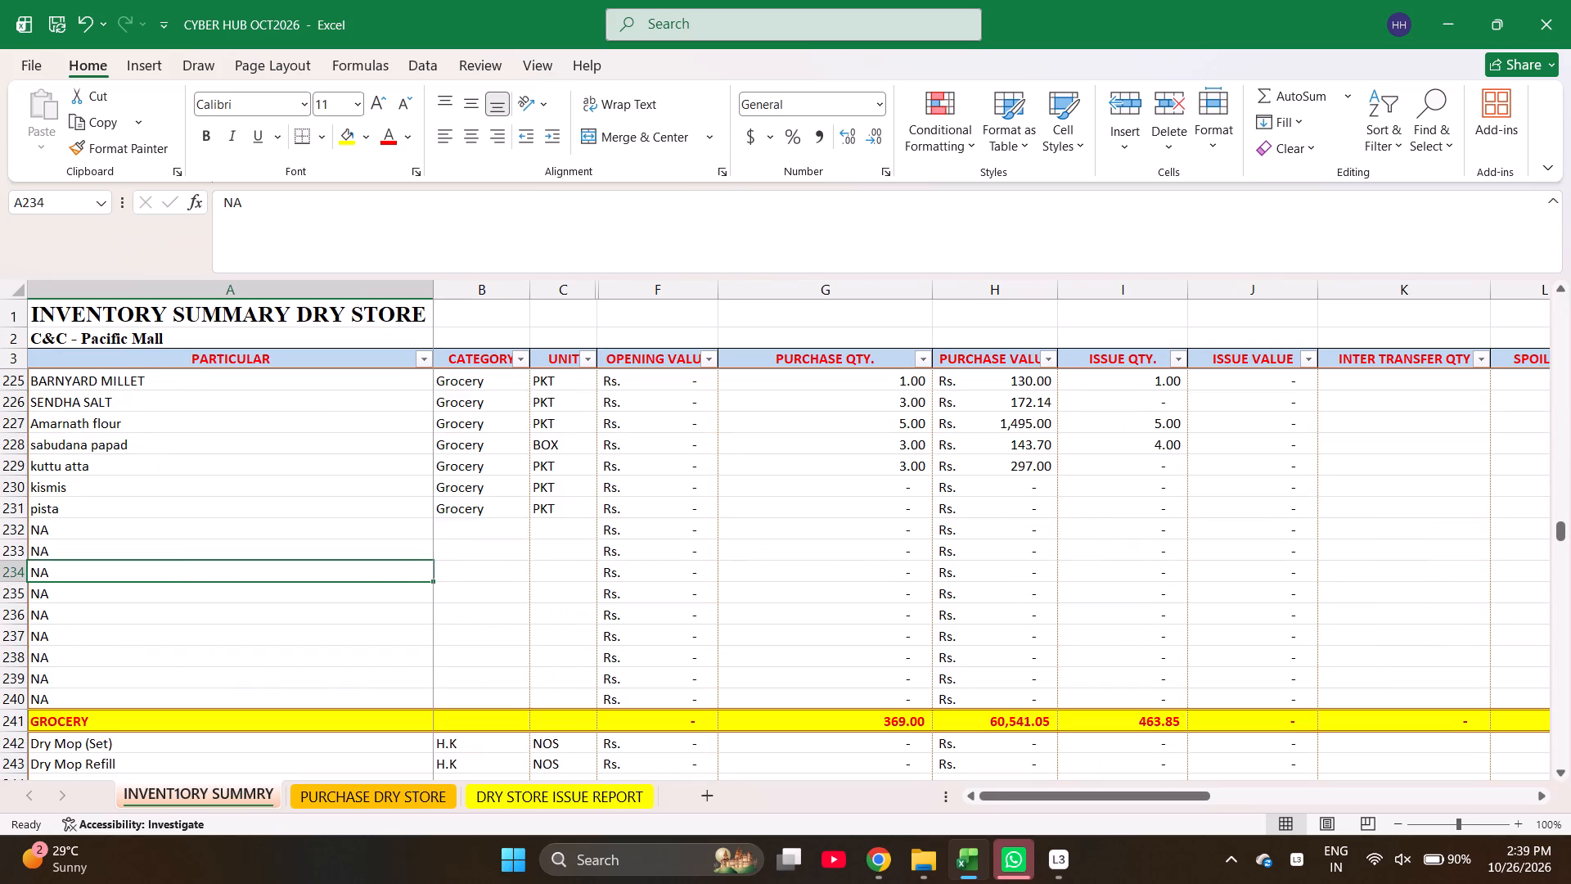
key(Page_Up)
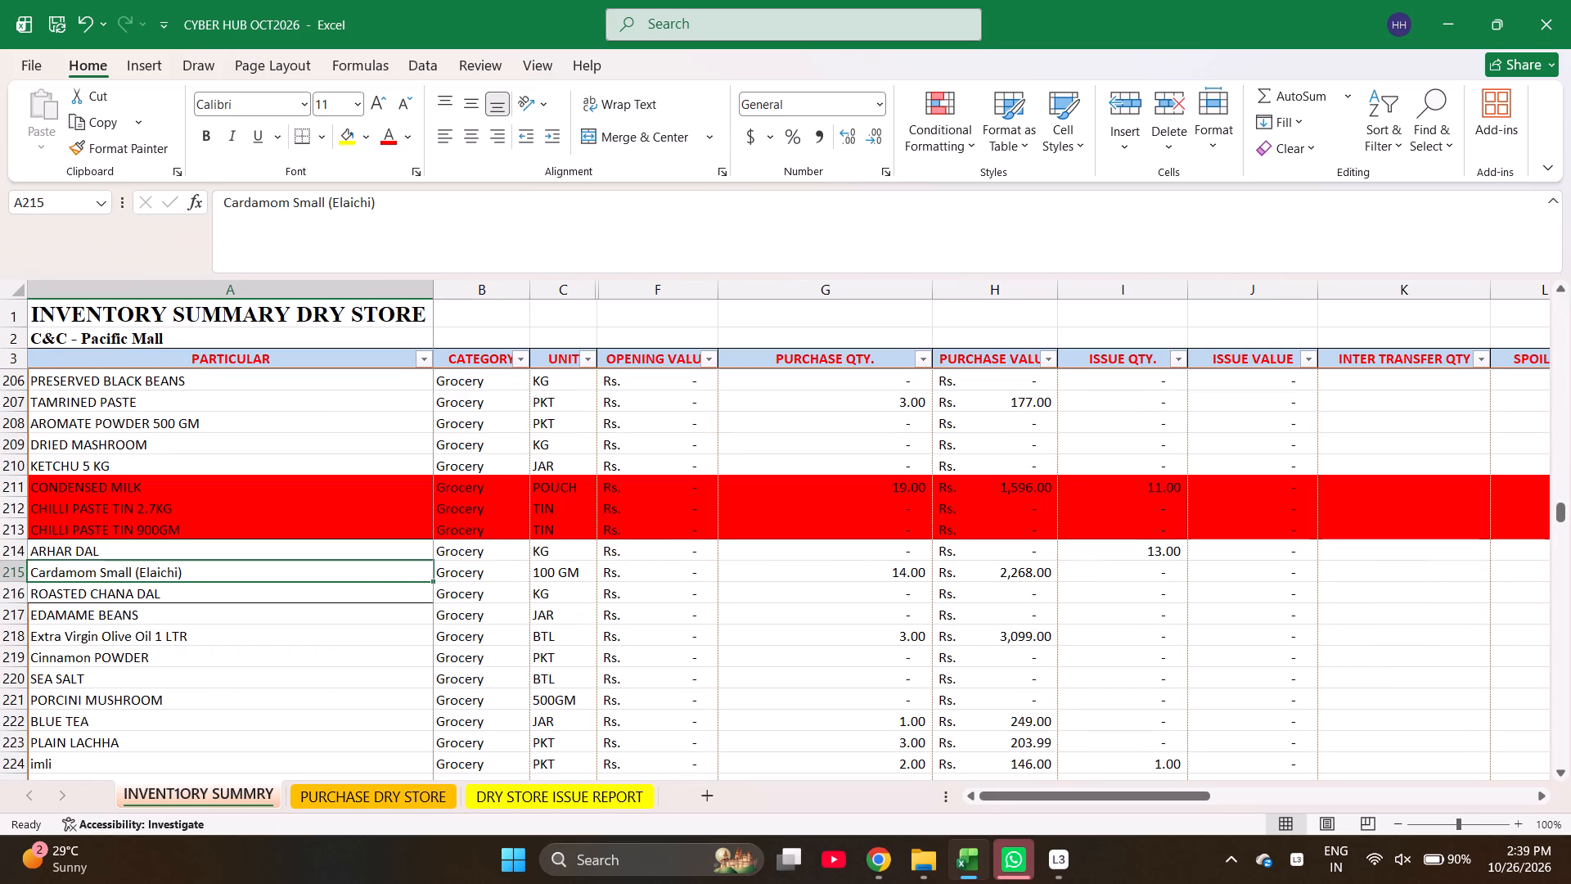
key(Down)
key(Up)
key(Up)
key(Up)
key(Up)
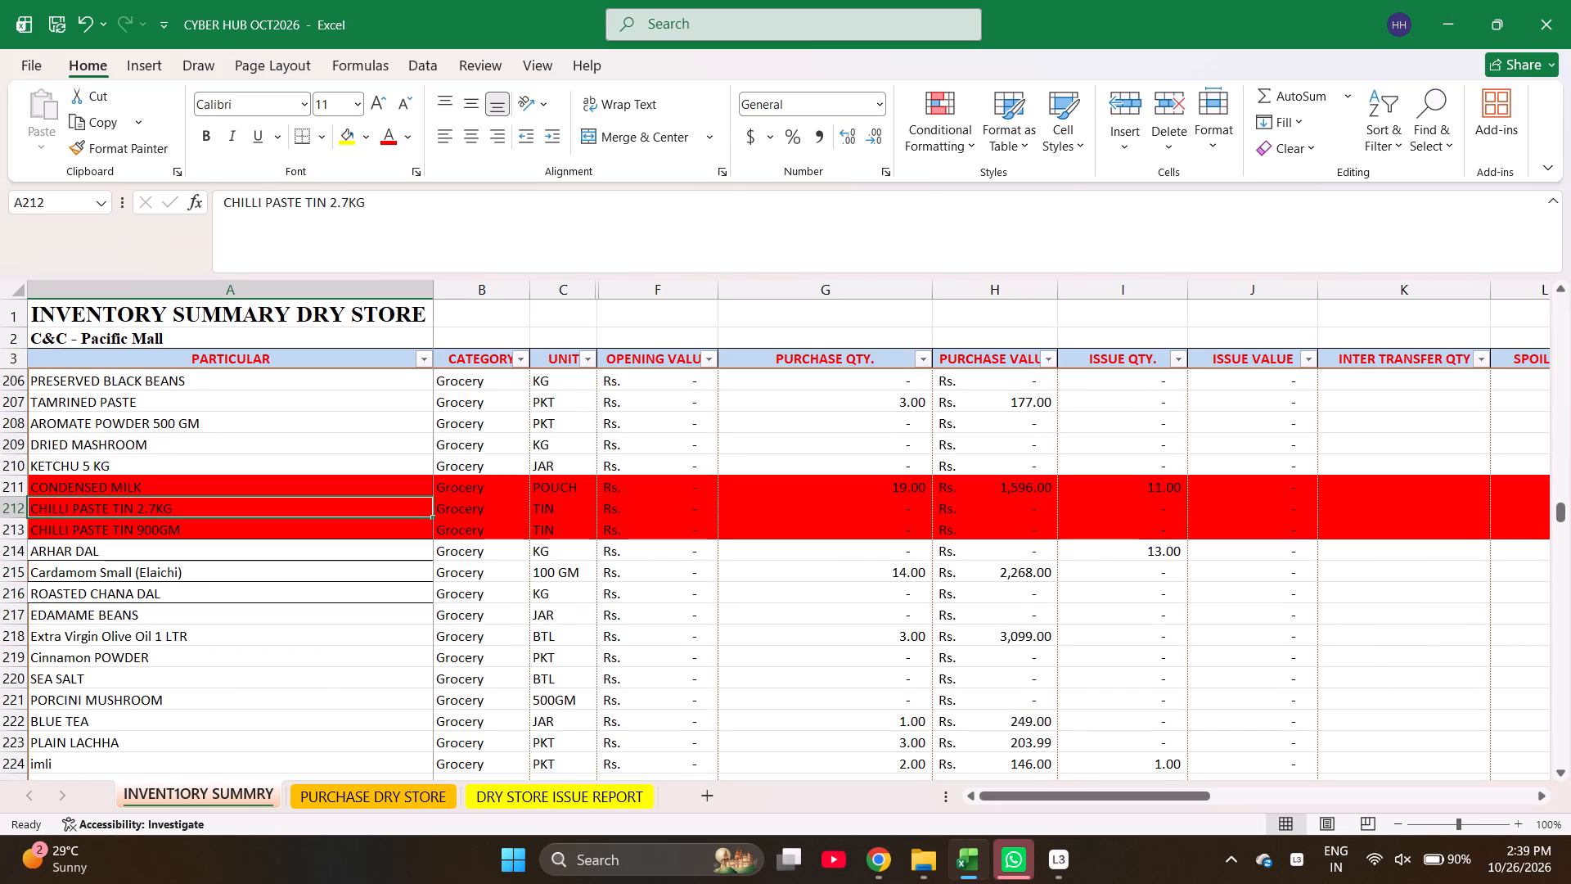
key(Down)
key(Down)
key(Down)
key(Down)
key(Down)
key(Down)
key(Down)
key(Down)
key(Down)
key(Up)
key(Down)
key(Down)
key(Down)
key(Down)
key(Down)
key(Down)
key(Down)
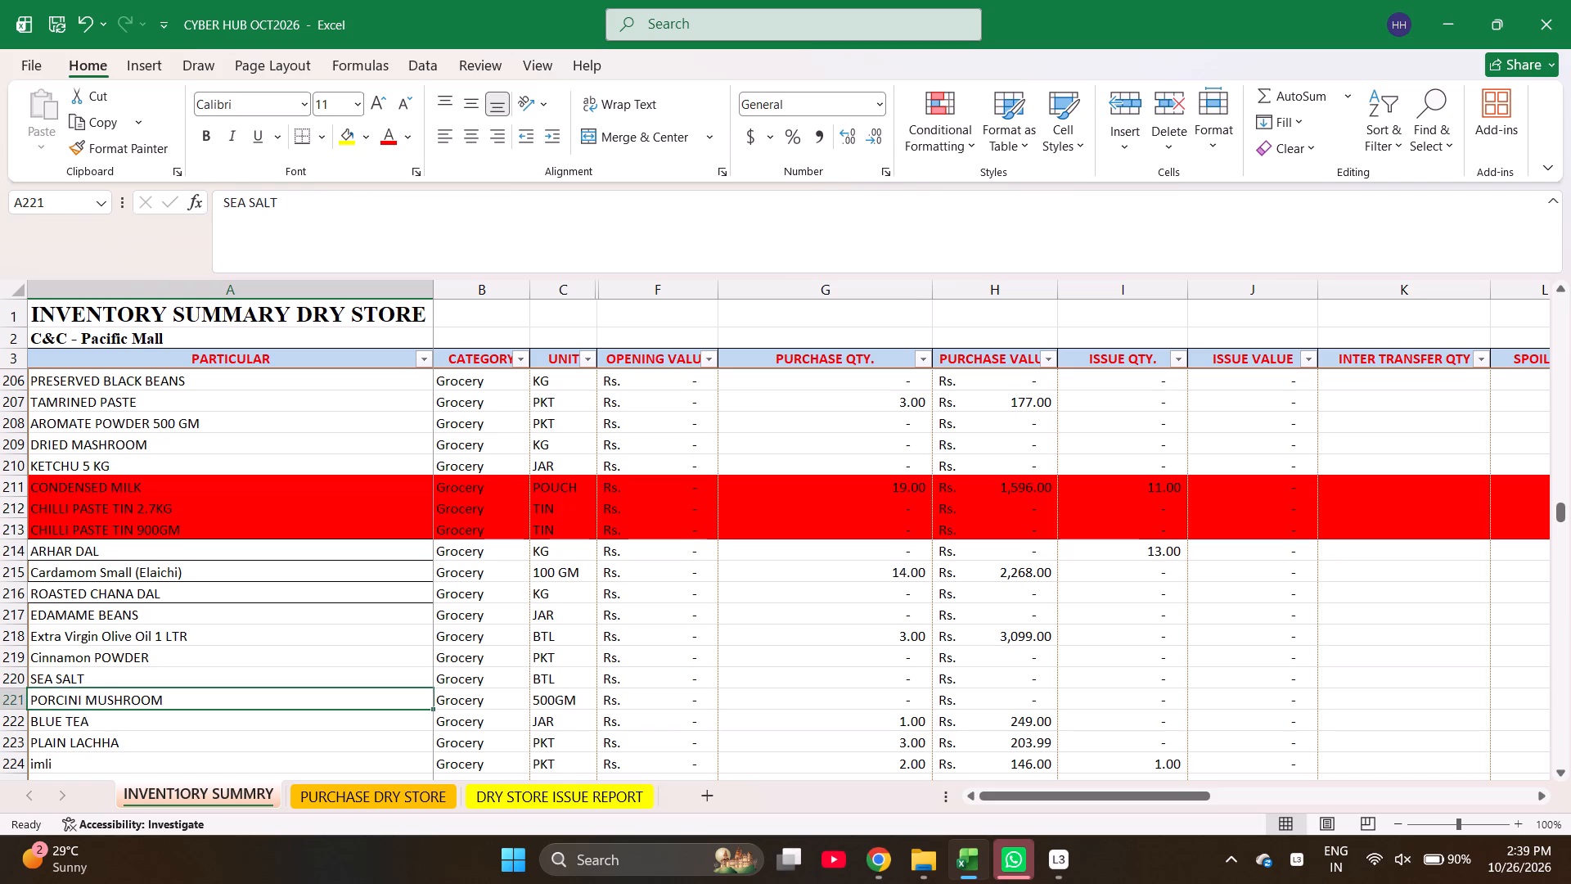
key(Down)
key(Down)
key(Down)
key(Down)
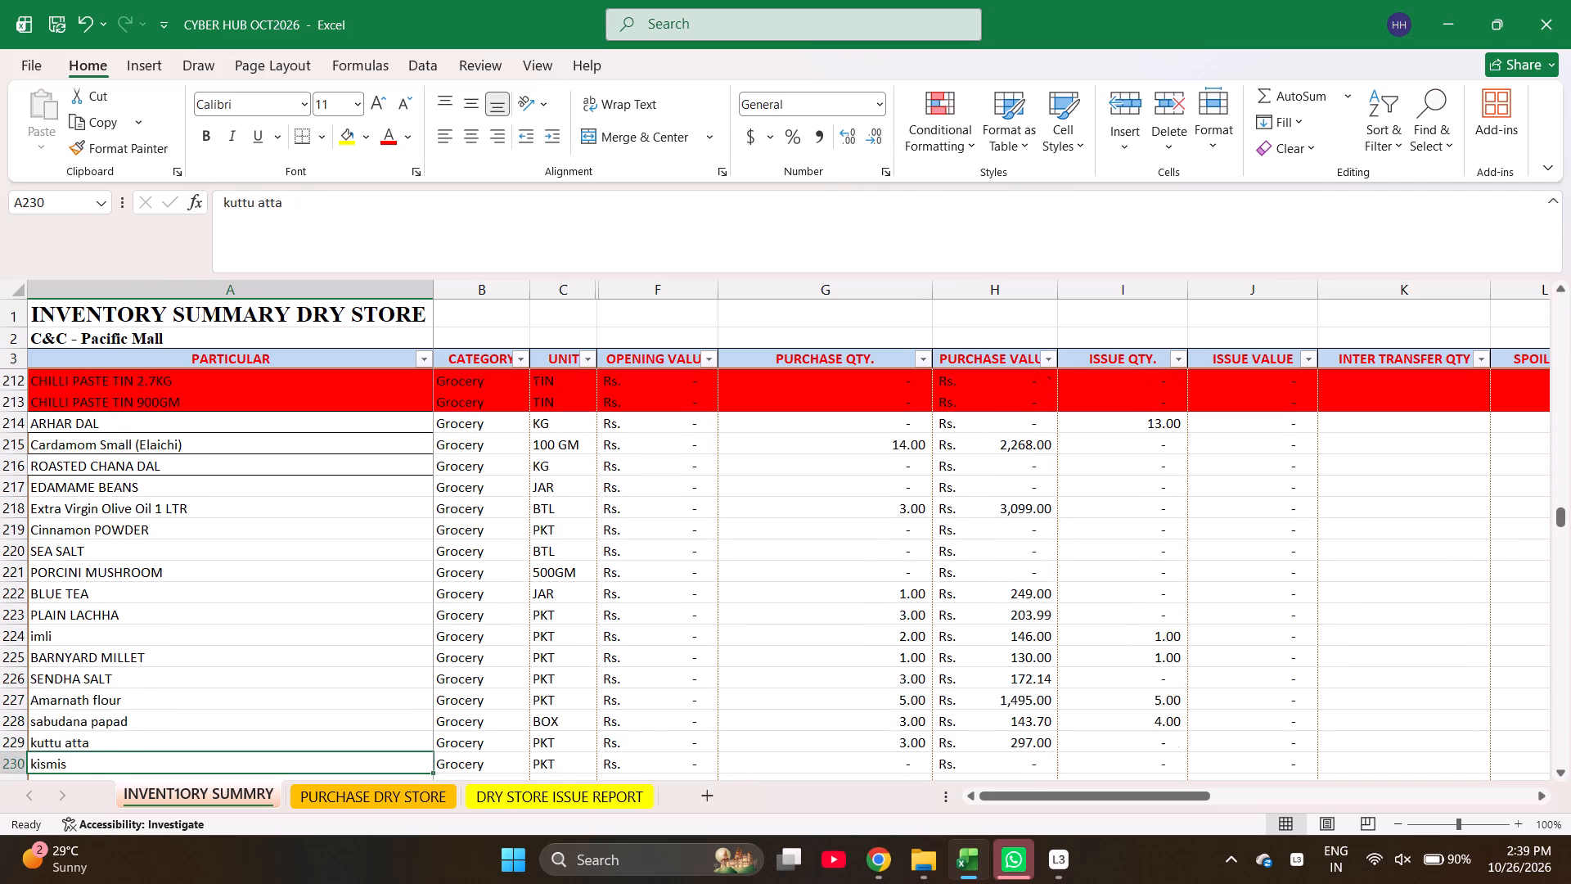
key(Down)
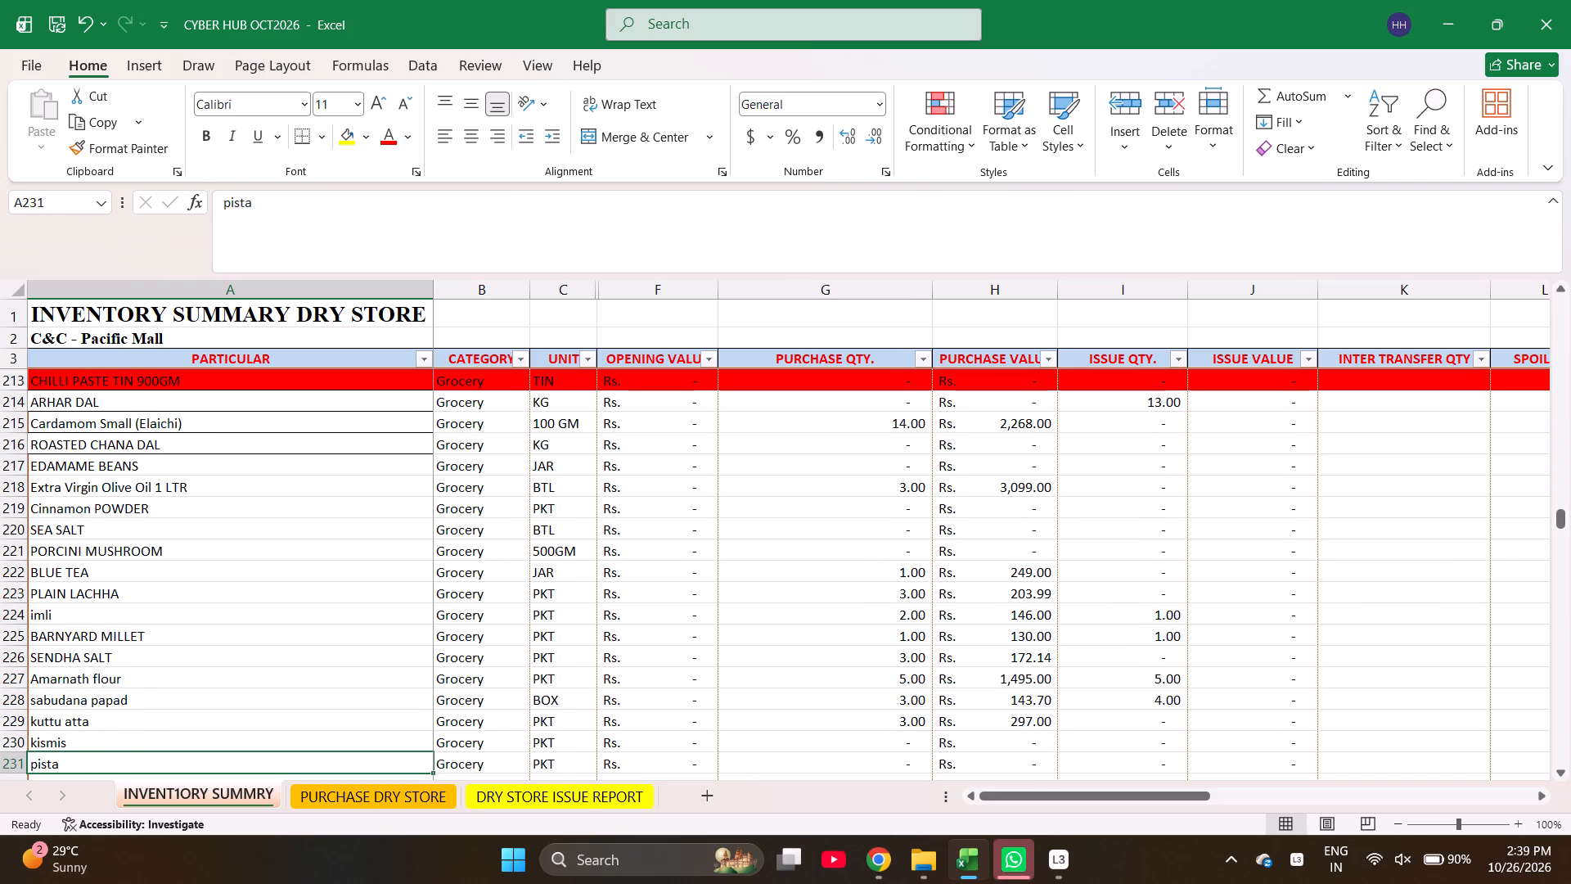
key(Up)
key(Up)
key(Up)
key(Up)
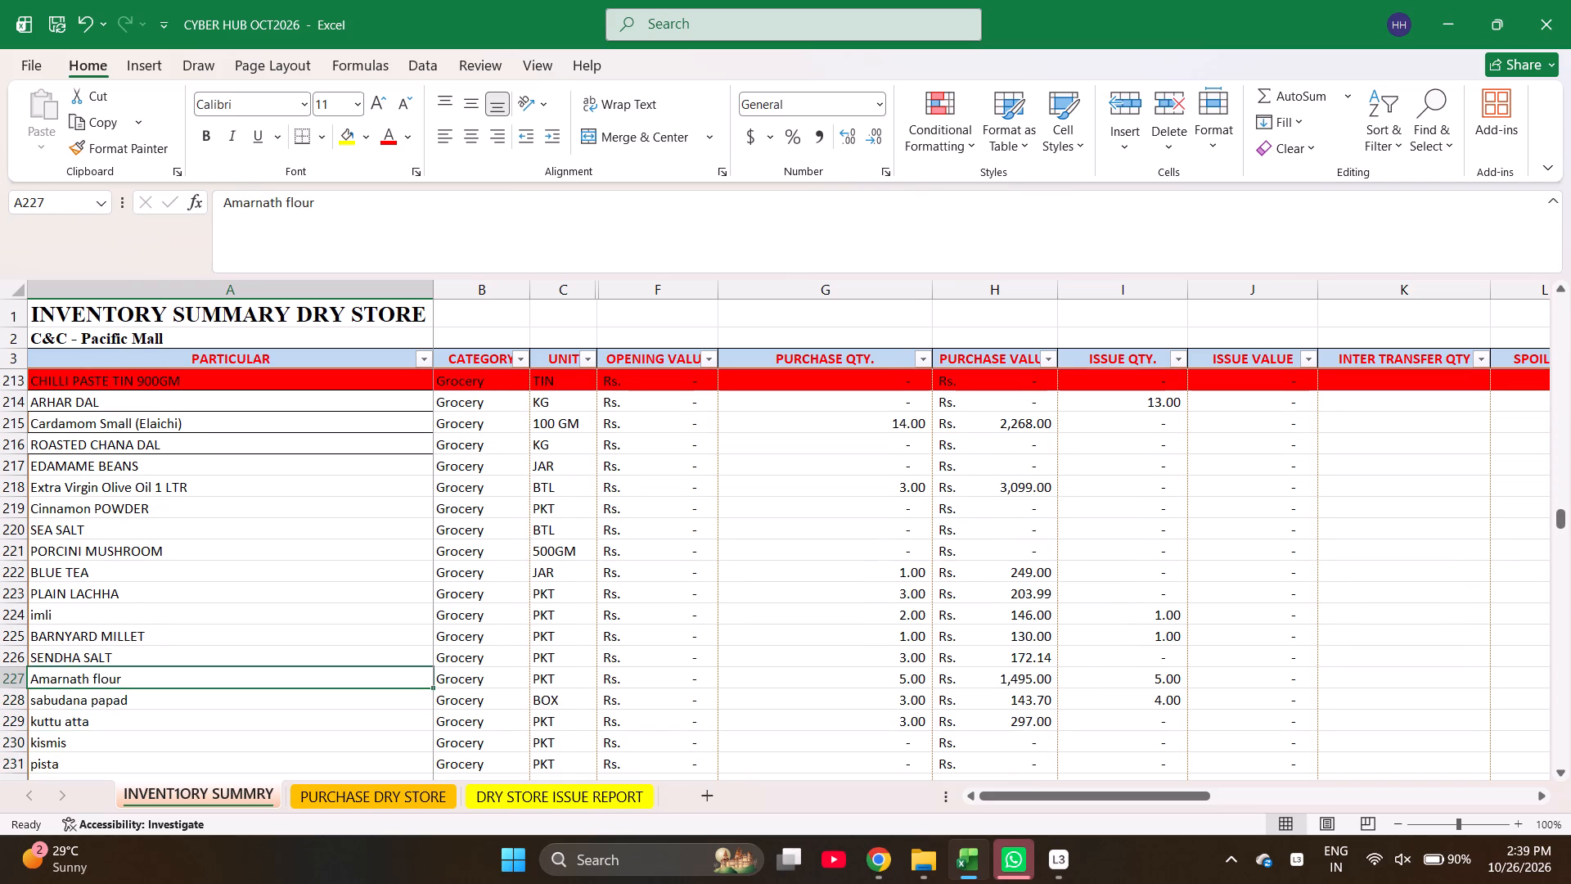
key(Up)
key(Up)
key(Up)
key(Up)
key(Up)
key(Up)
key(Up)
key(Up)
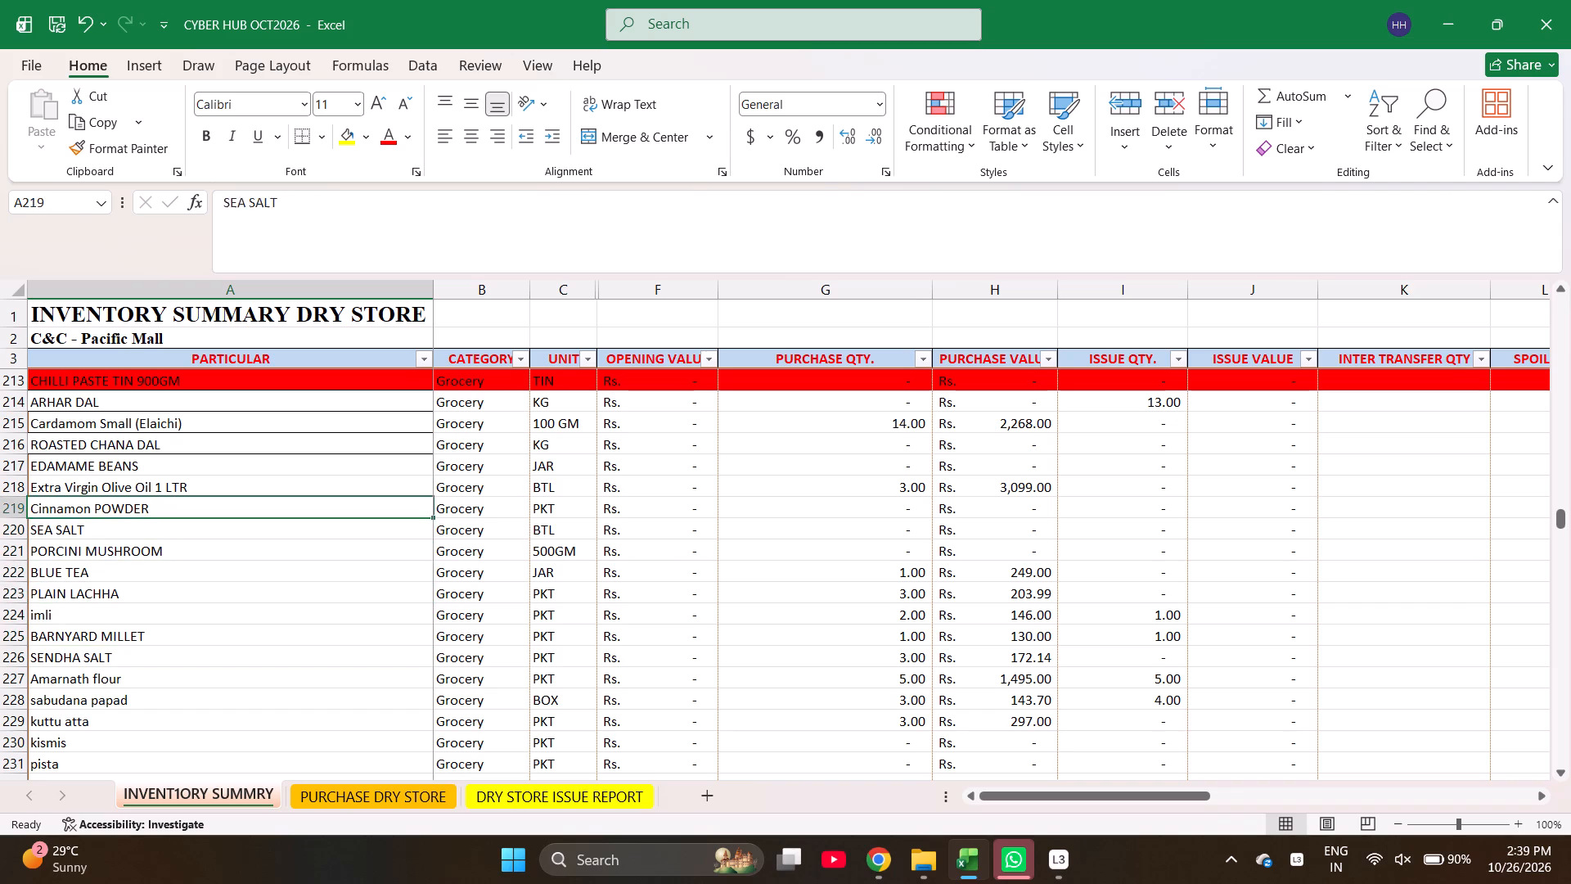
key(Up)
key(Up)
Add "flhari mixture namkin" below pista in the inventory summary sheet, replacing the NA placeholder in A232.
key(Down)
key(Down)
key(Down)
key(Down)
key(Down)
key(Down)
key(Down)
key(Down)
key(Down)
key(Down)
key(Down)
key(Down)
key(Down)
key(Down)
key(Down)
key(Down)
key(Up)
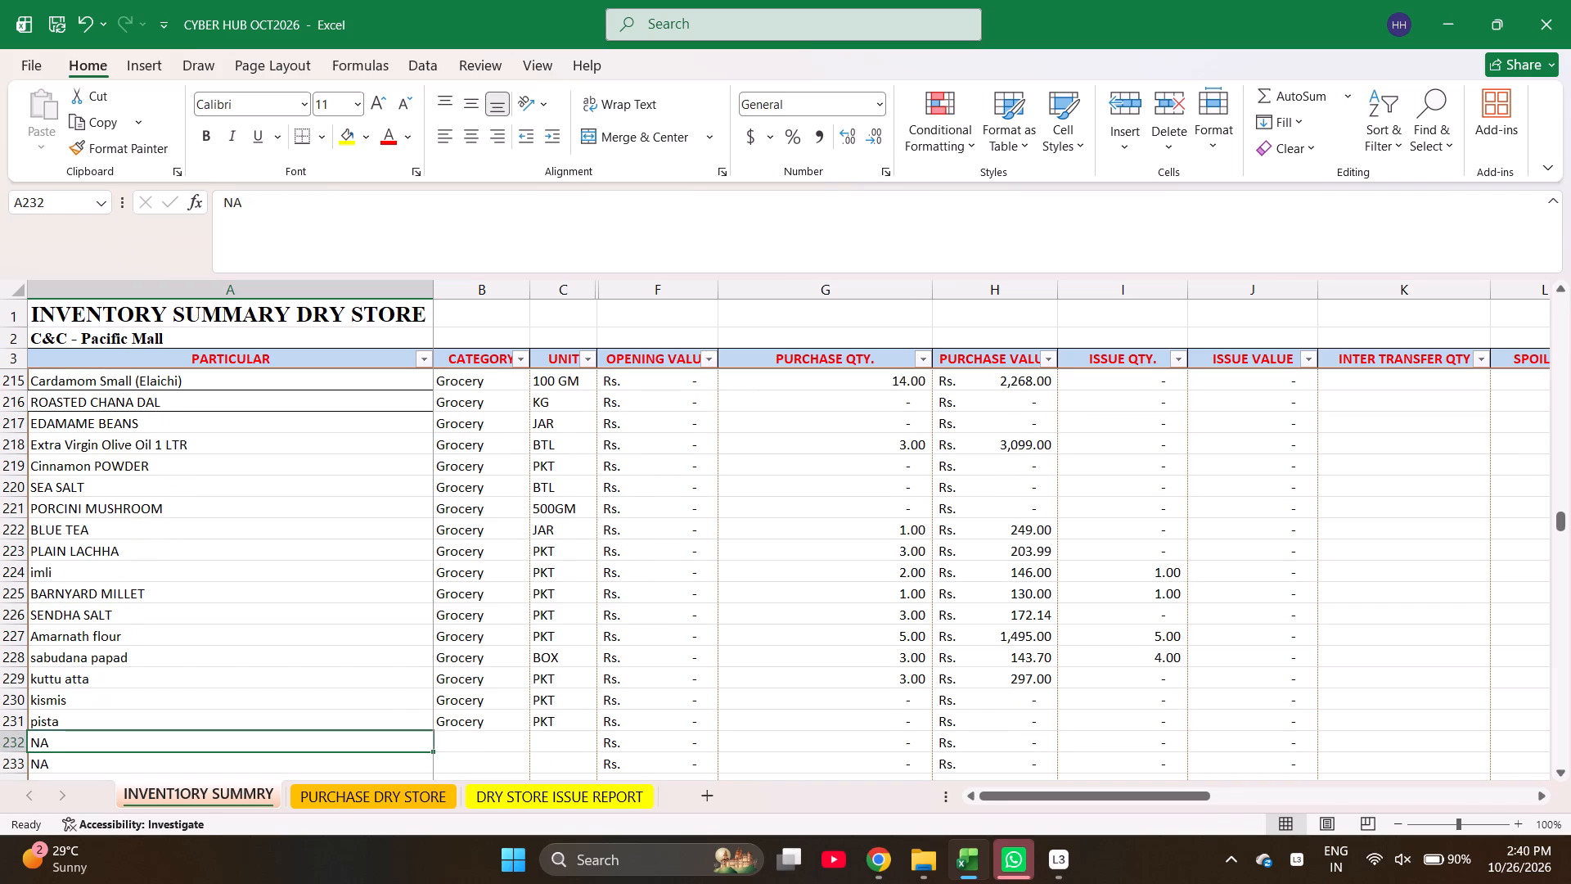
text(flhai)
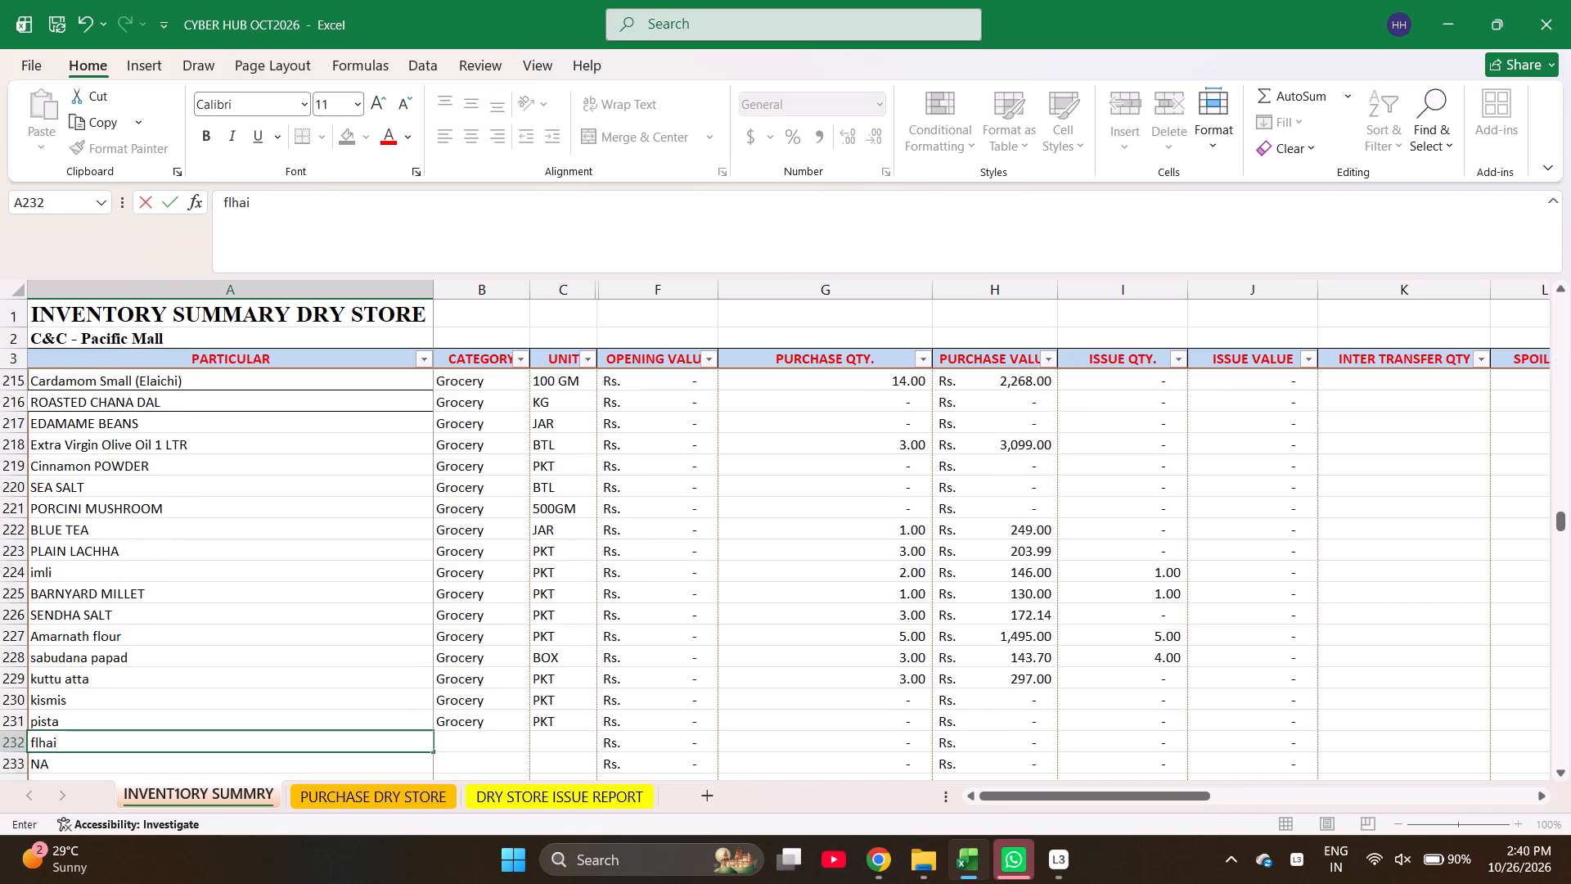
key(BackSpace)
text(ri)
key(space)
text(mix)
text(tue)
key(BackSpace)
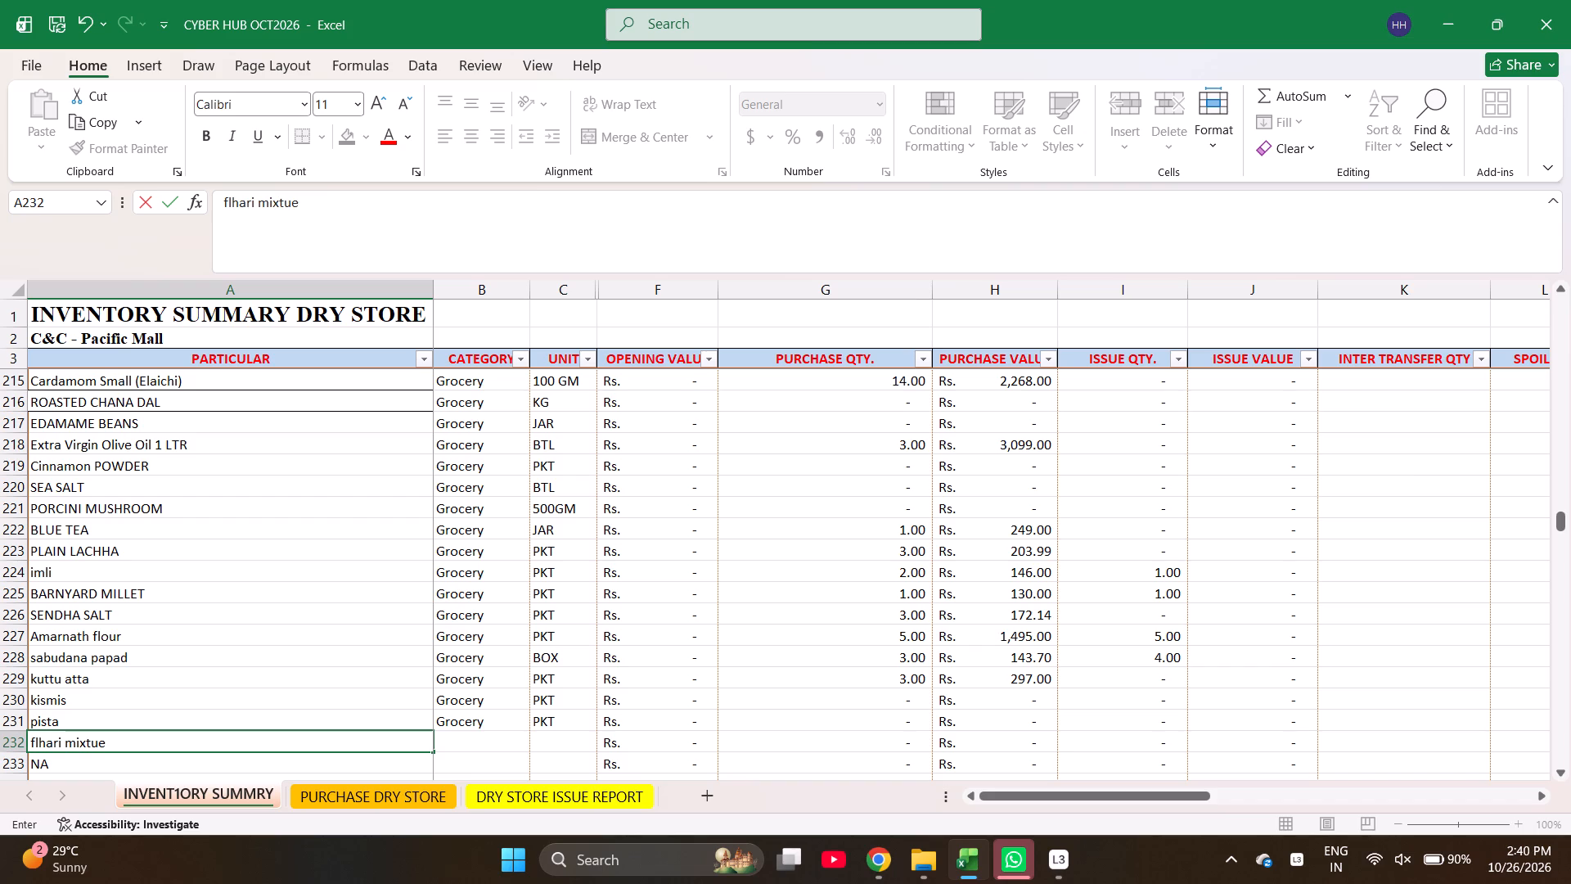
text(re namkin)
key(Return)
Copy the flhari mixture namkin item name into product cell C200 of the PURCHASE DRY STORE sheet.
key(Up)
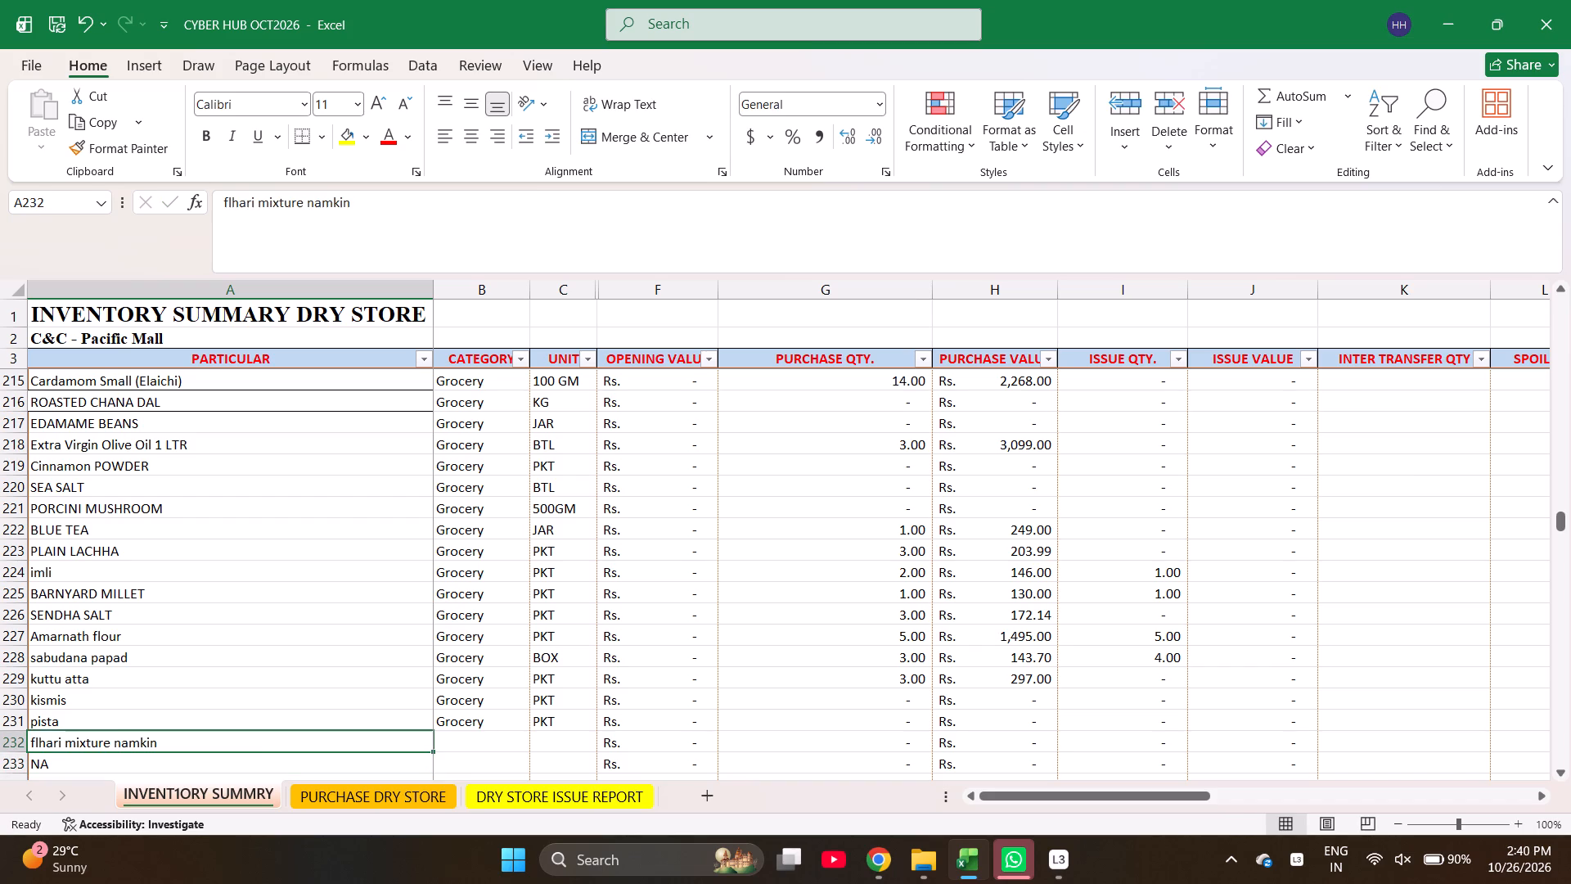
key(ctrl+c)
key(ctrl+Page_Down)
key(Return)
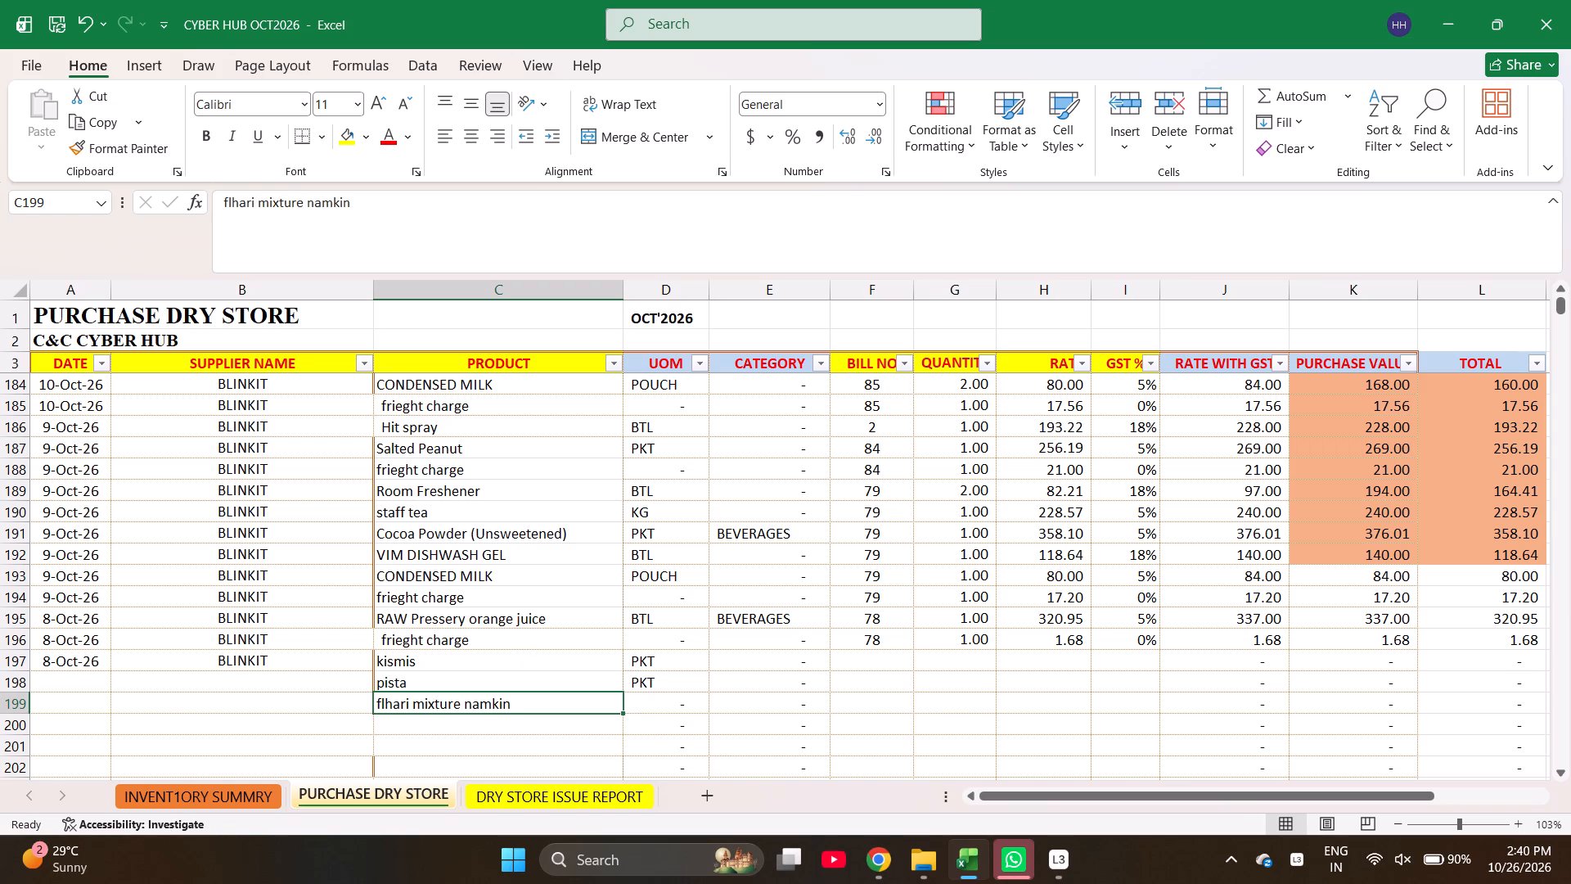
key(ctrl+z)
key(Down)
key(Return)
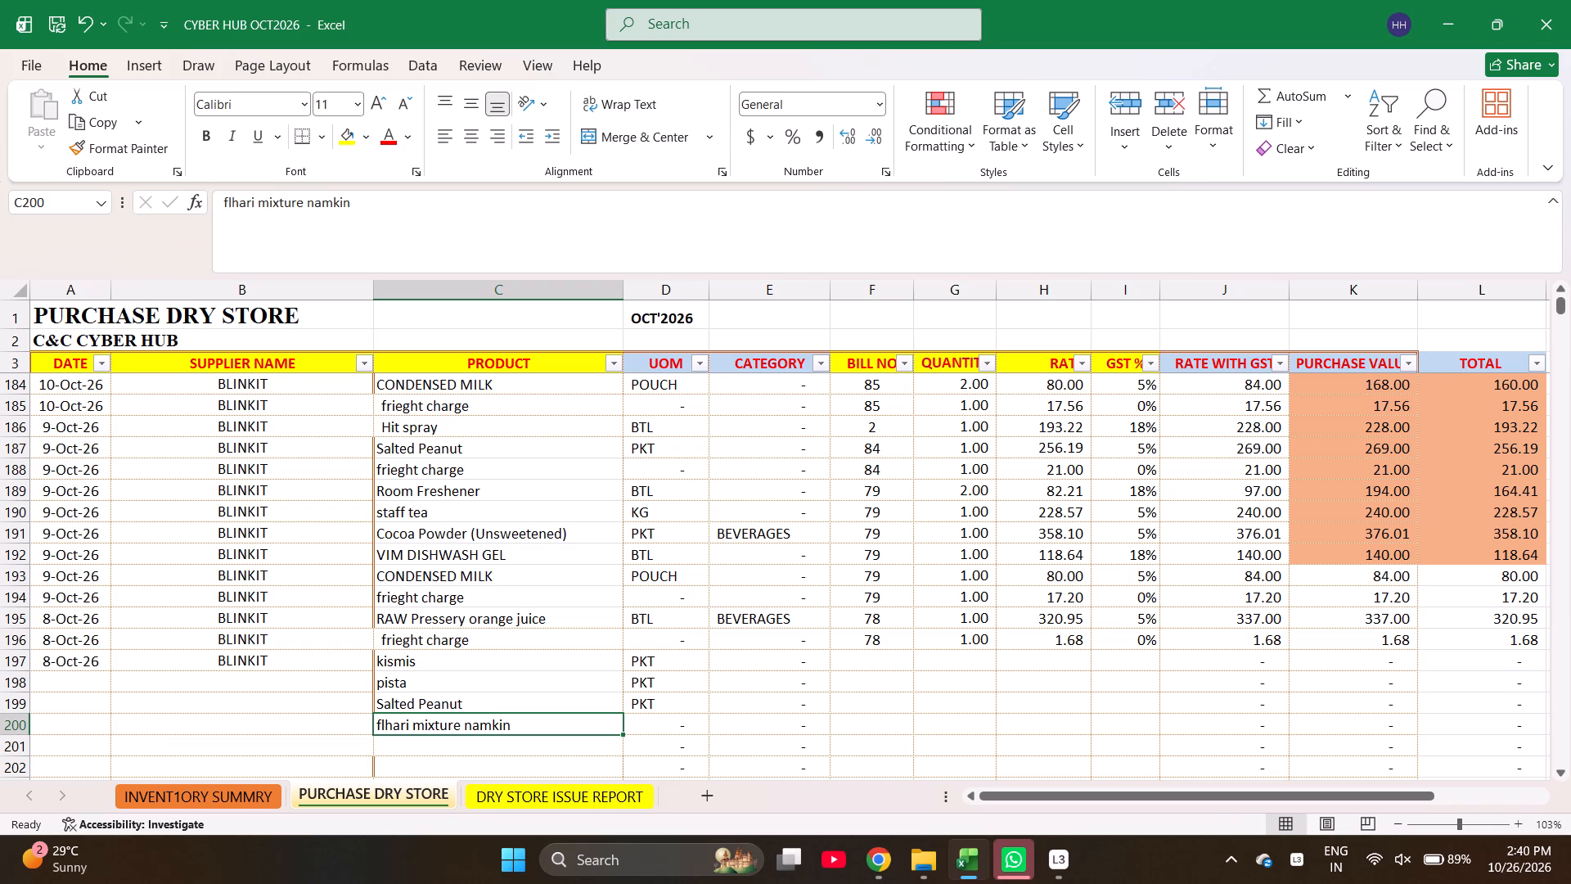
Enter Amchur Powder and baking powder as the products in cells C201 and C202 of PURCHASE DRY STORE.
key(Return)
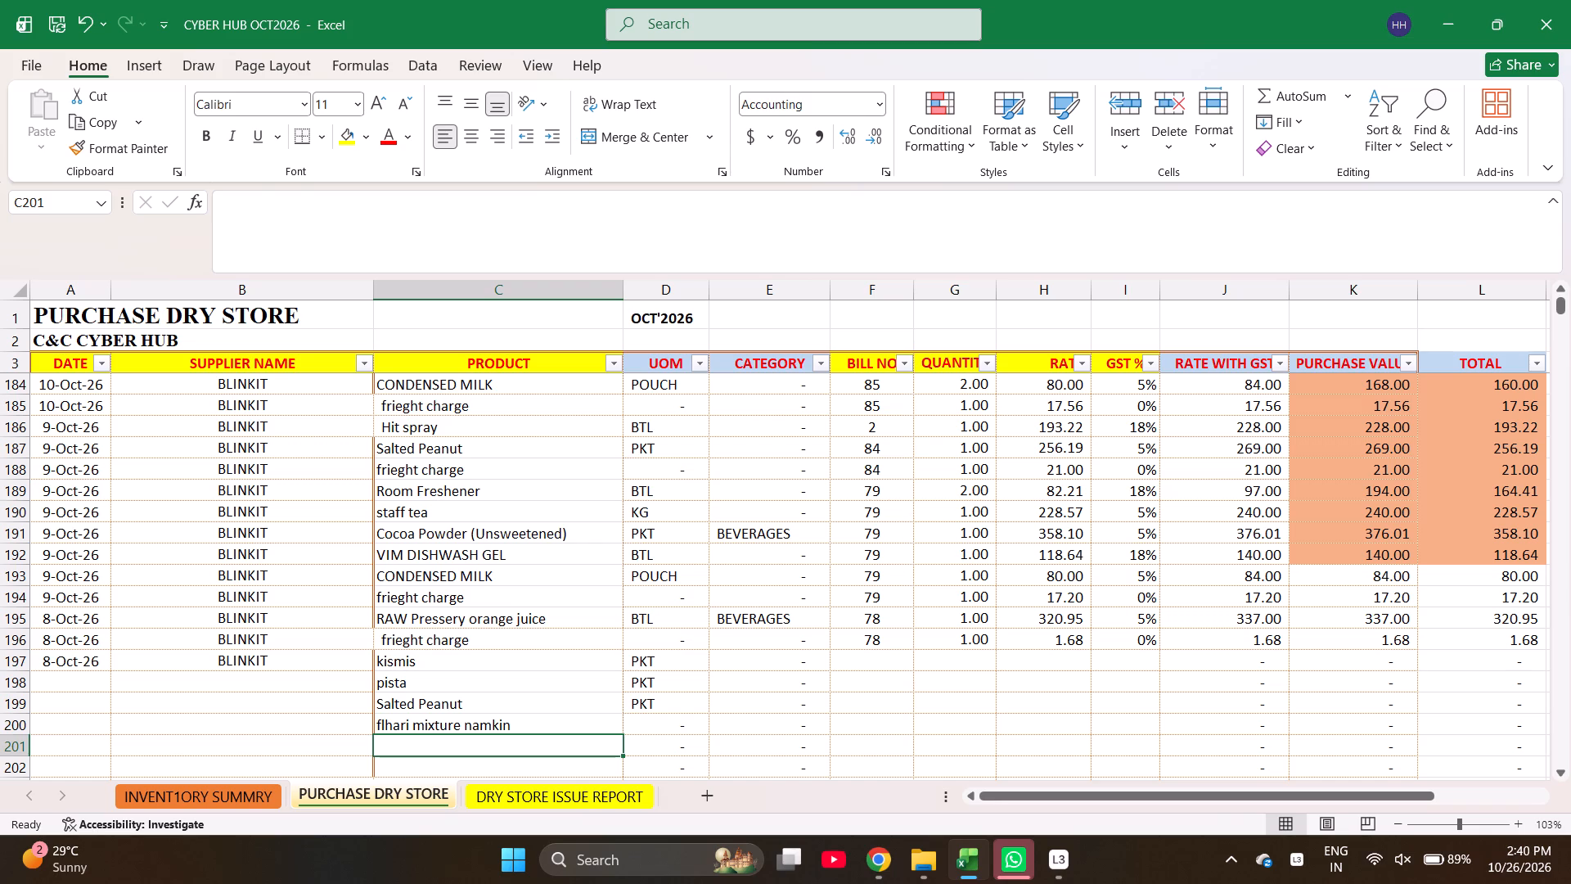
text(am)
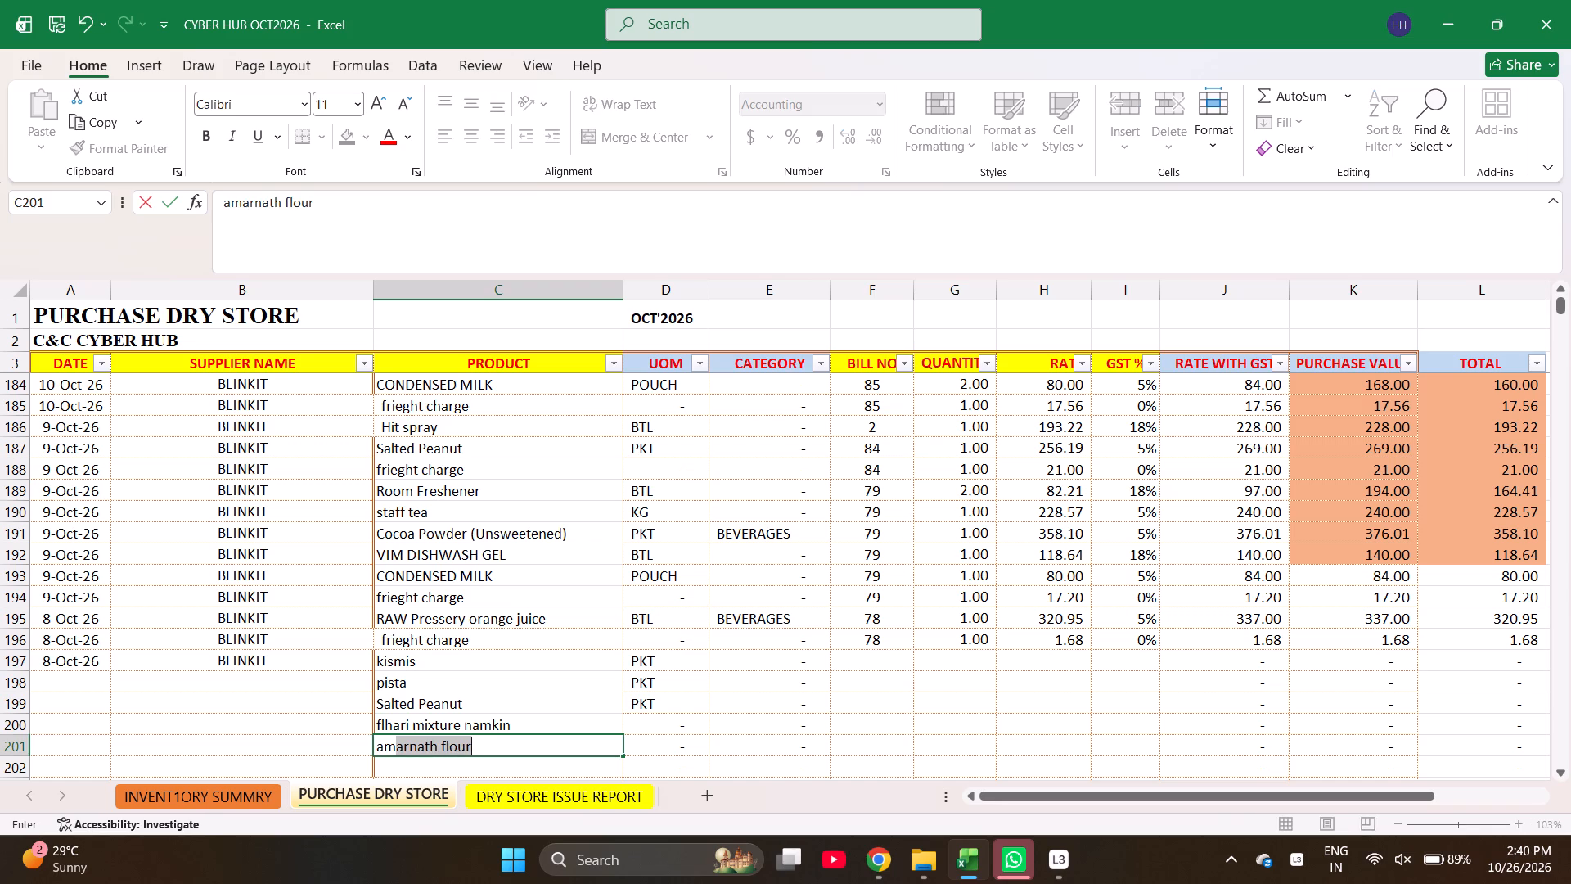
key(c)
text(hu)
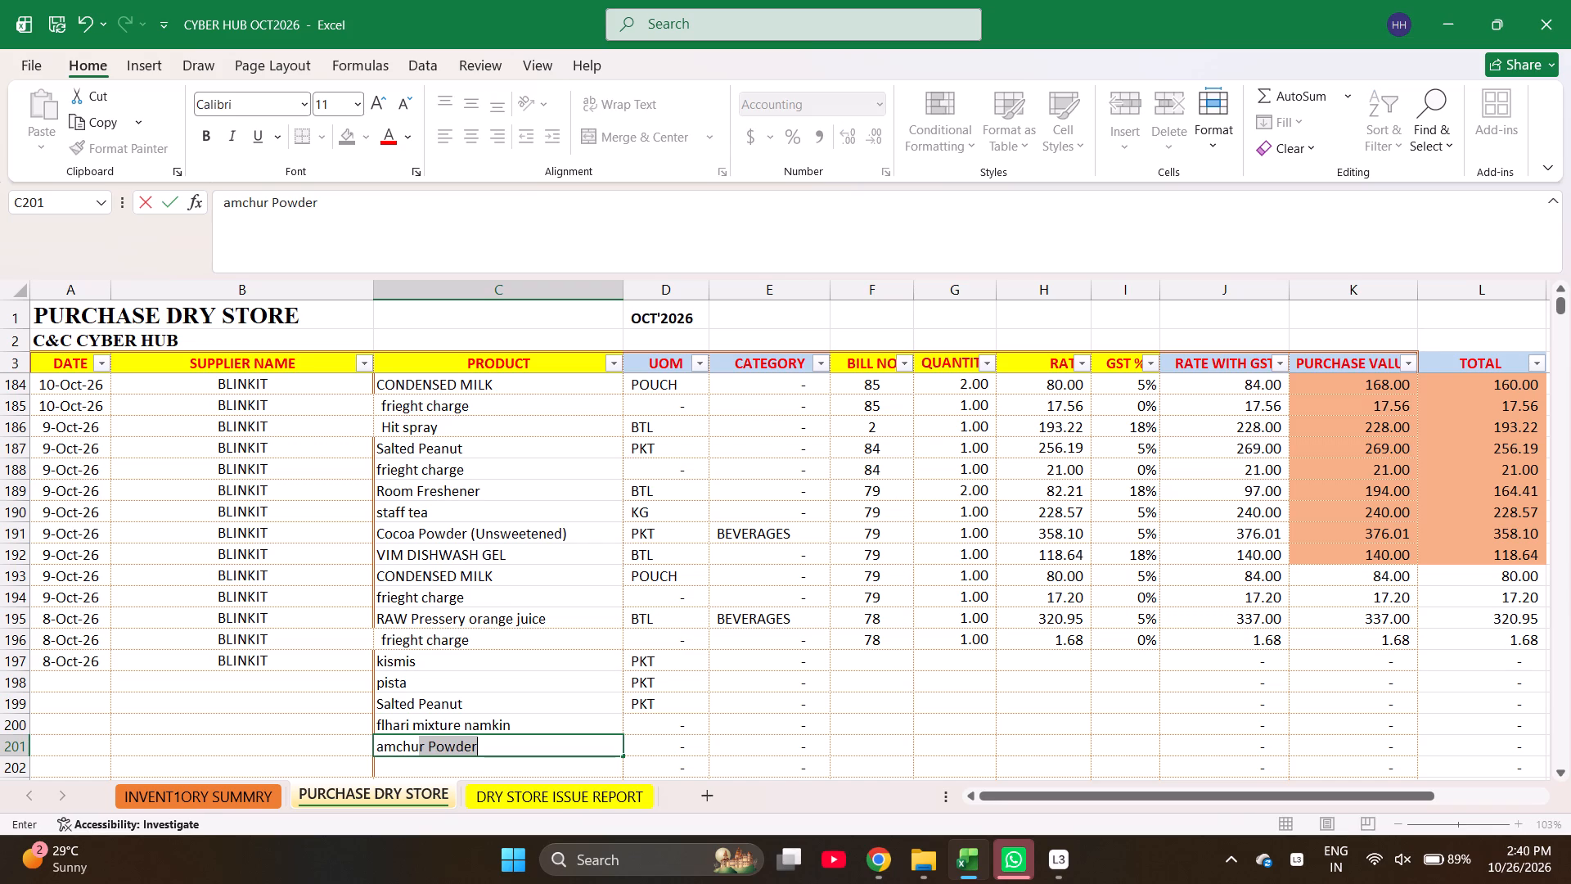
key(Return)
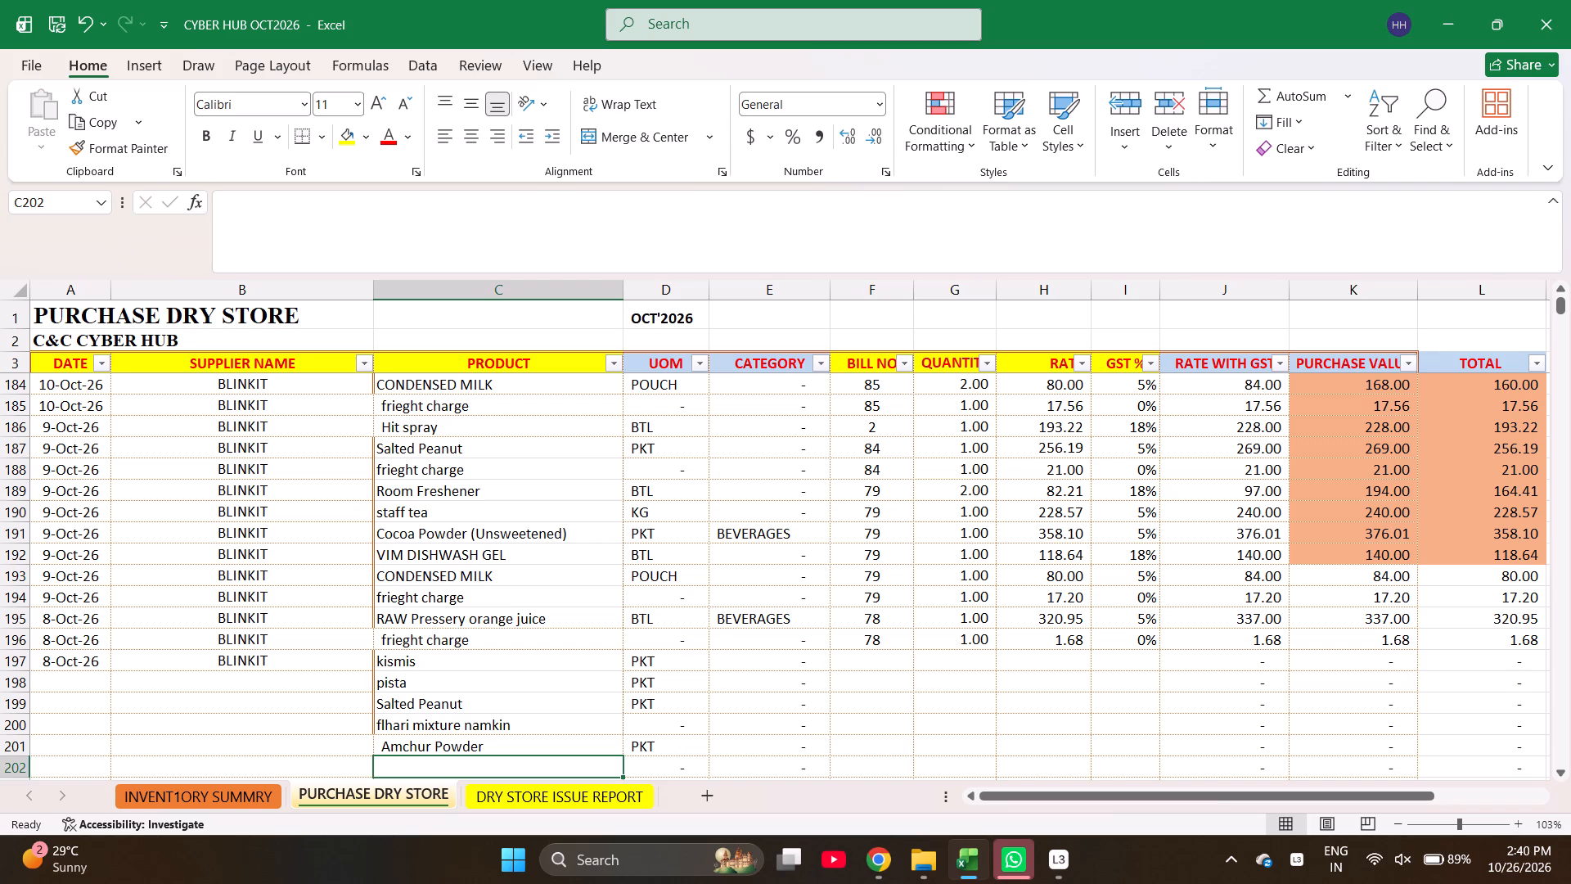
text(ba)
text(kin)
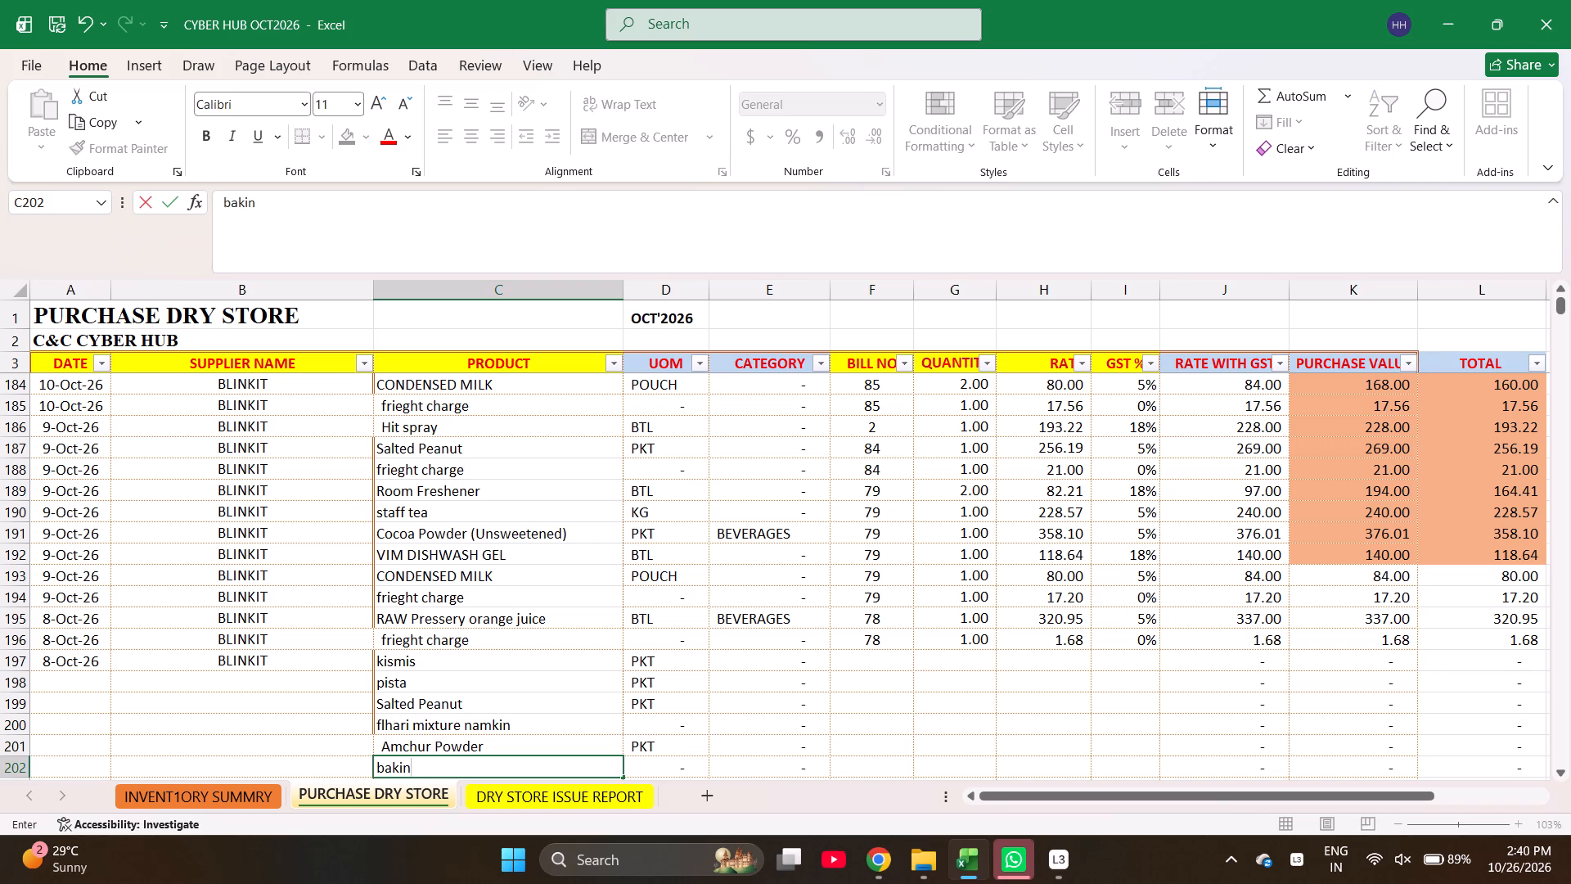
text(g)
key(space)
key(Return)
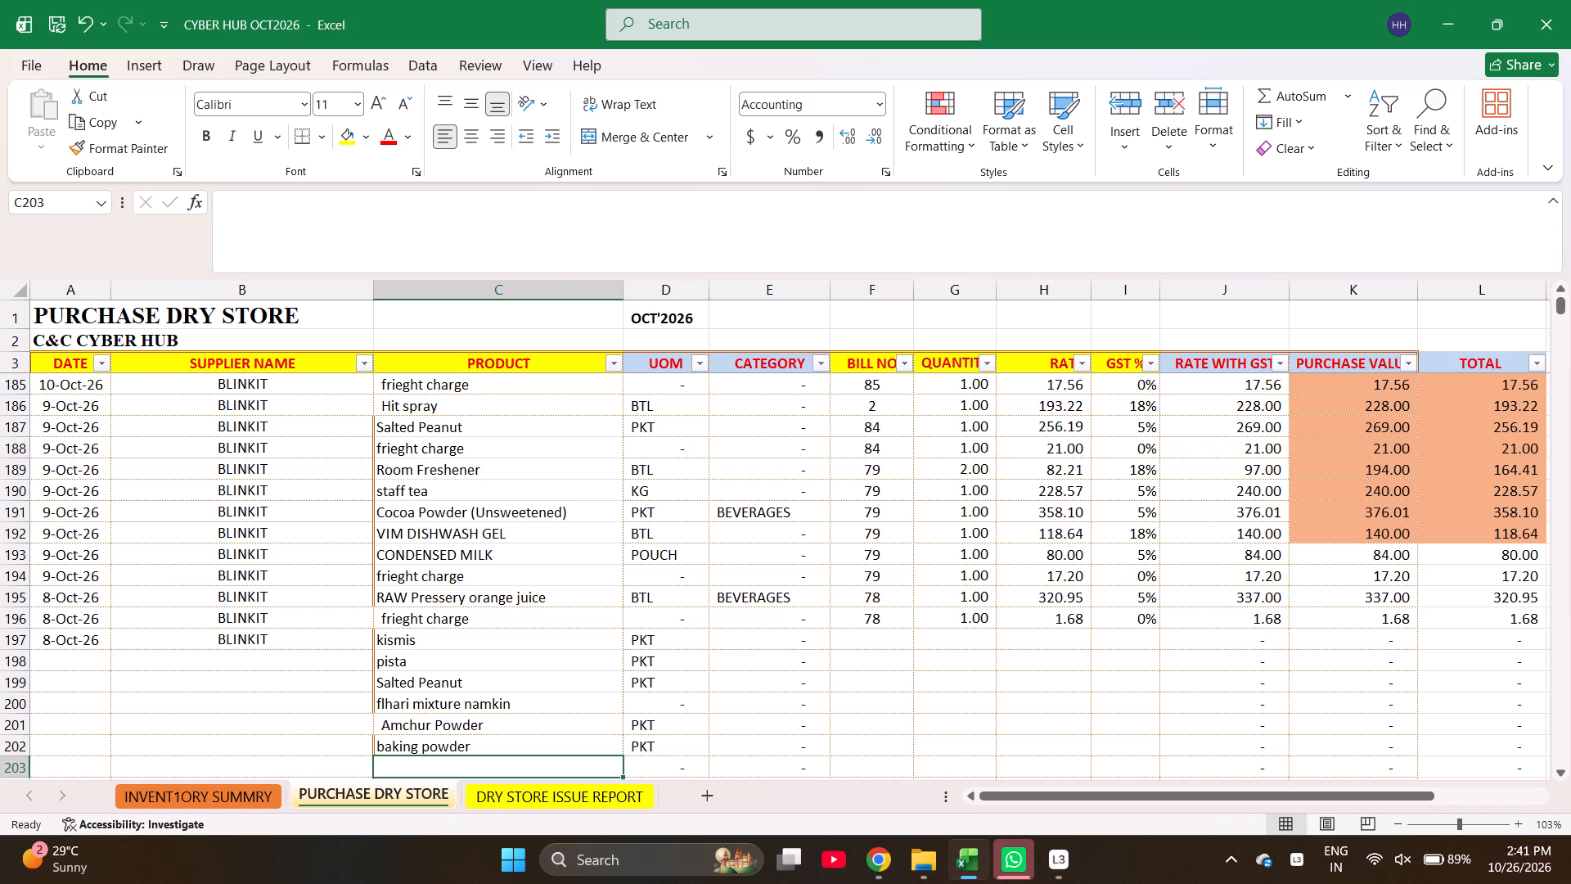
Enter Coconut milk 400gm, CONDENSED MILK and kuttu atta as the products in cells C203 to C205.
text(coconu)
key(Return)
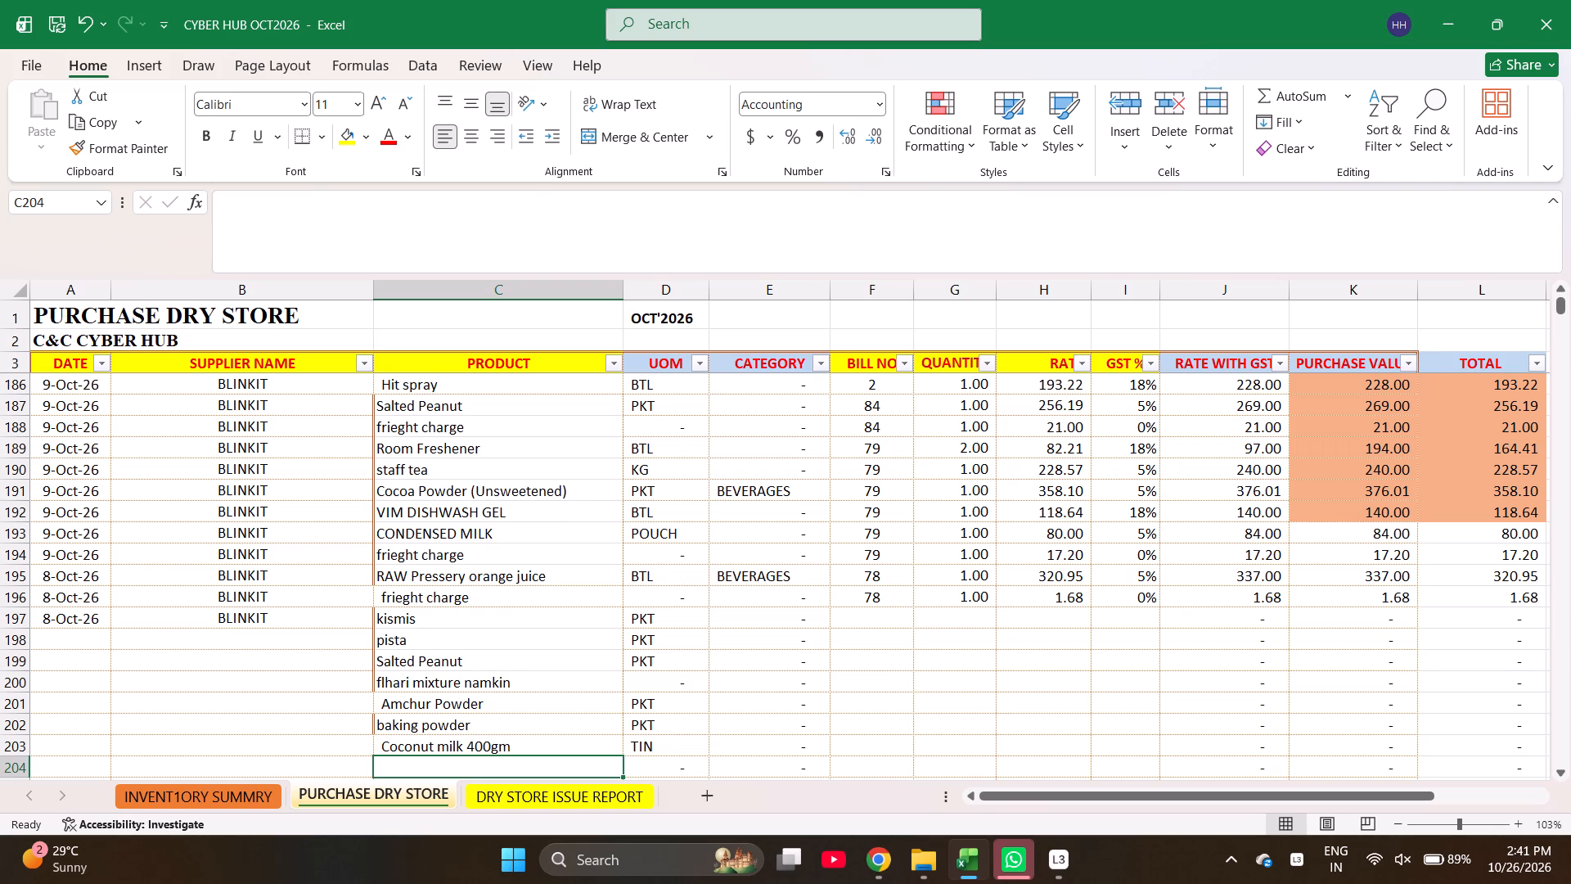
text(cond)
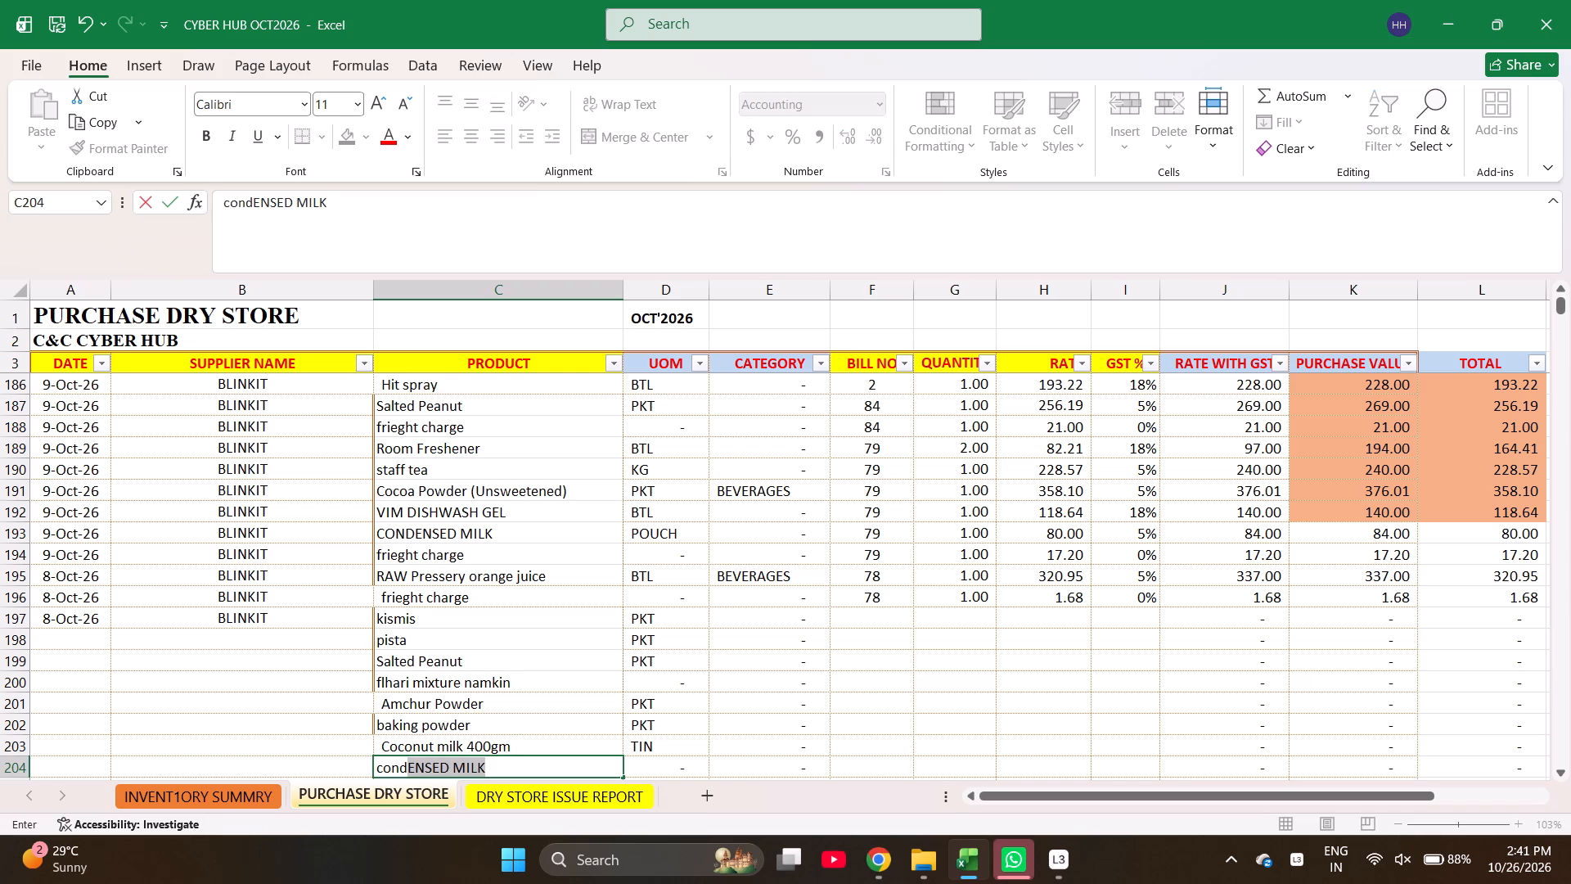
key(Return)
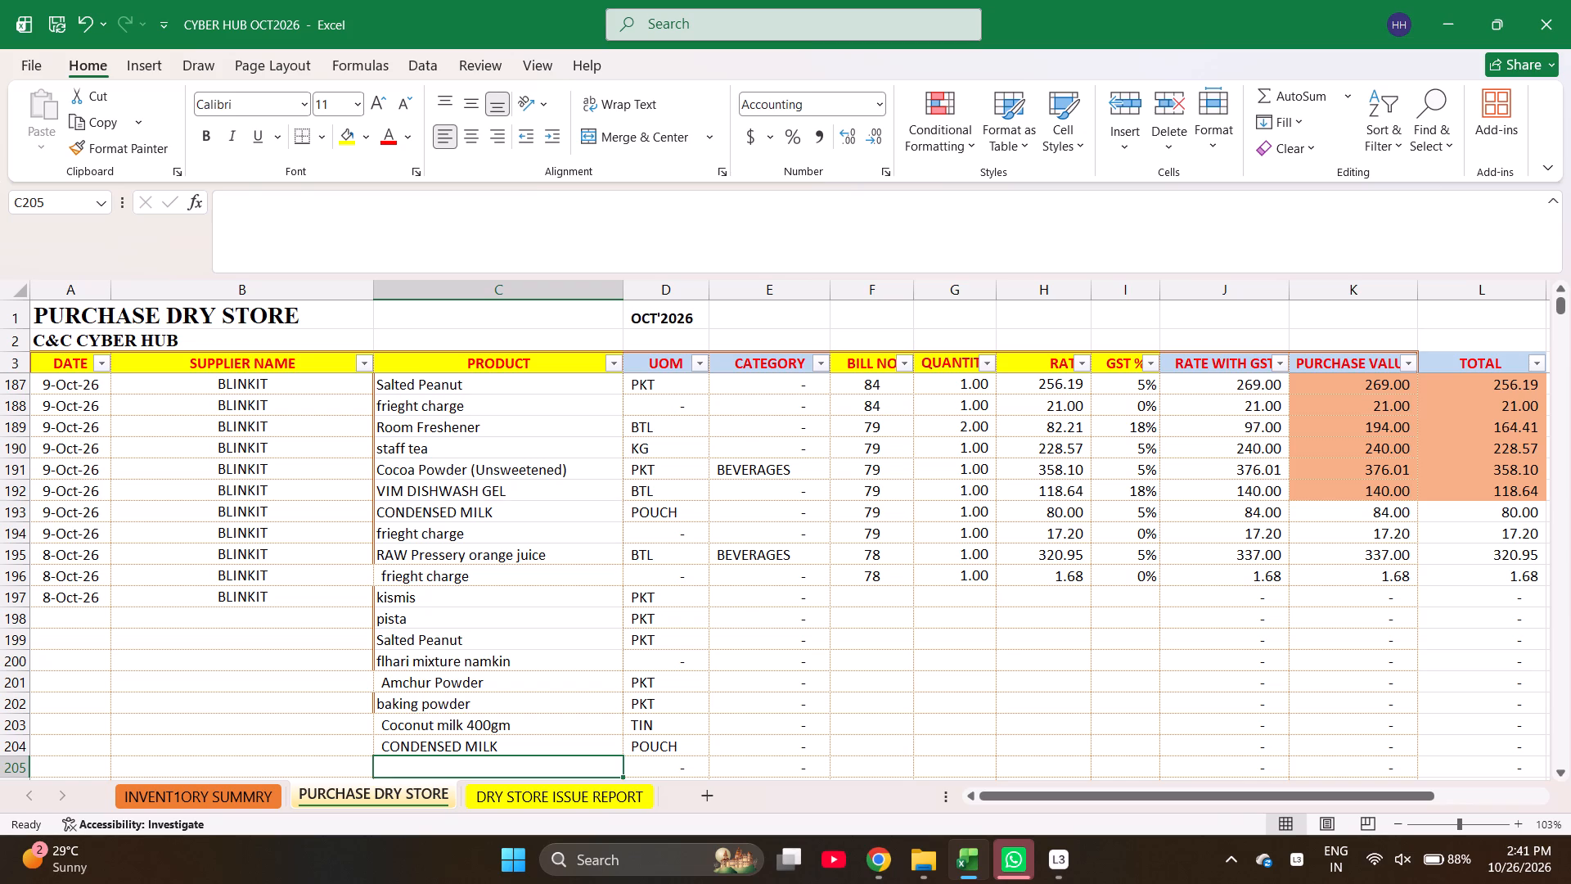
text(ku)
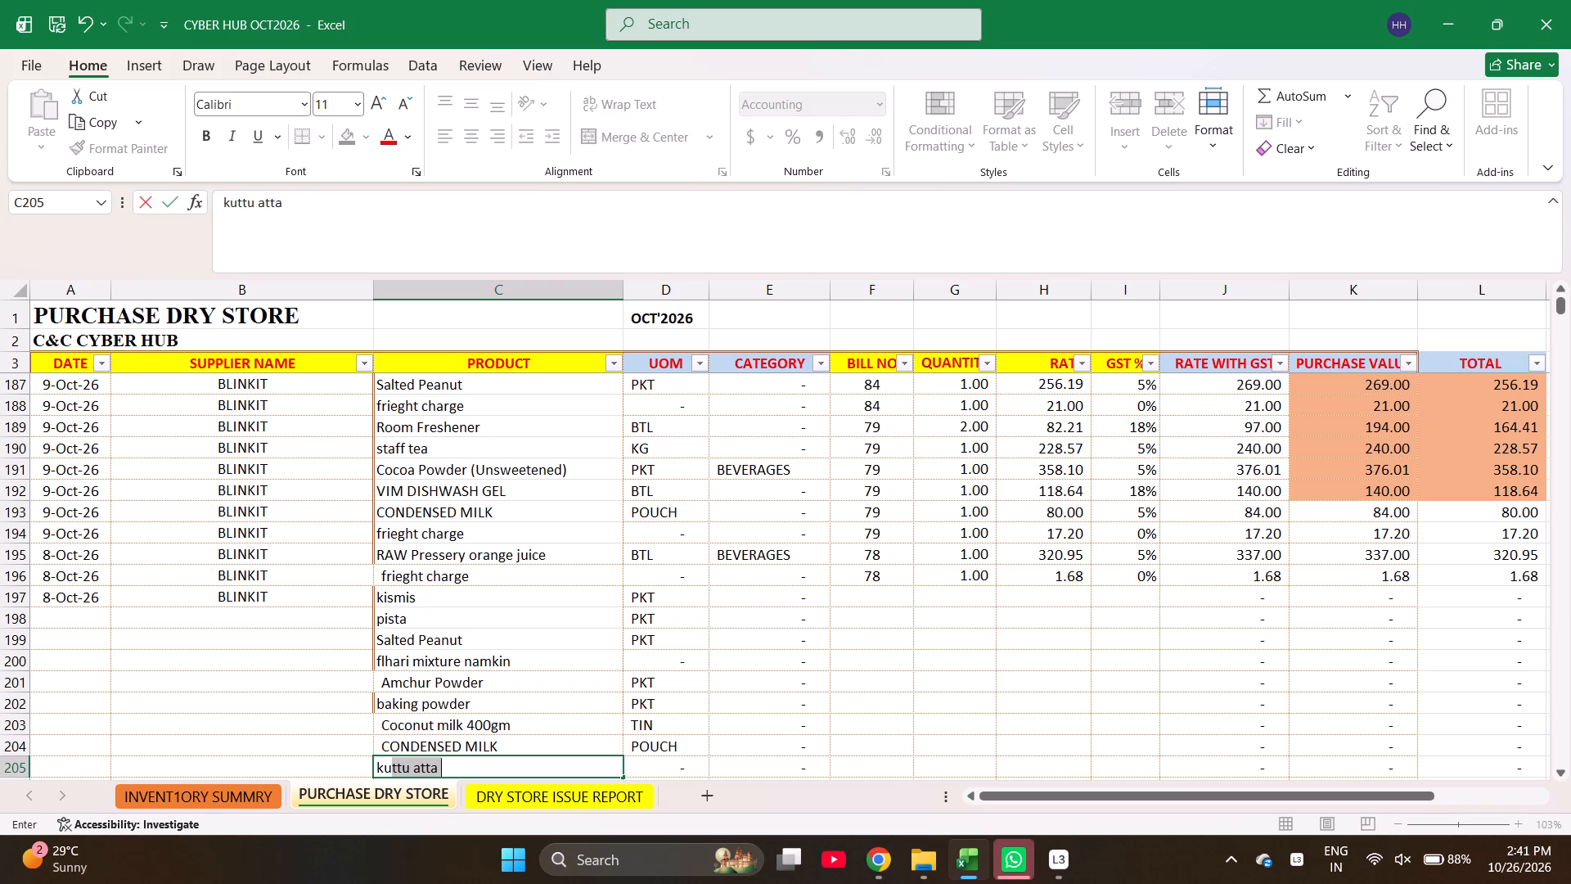
key(Return)
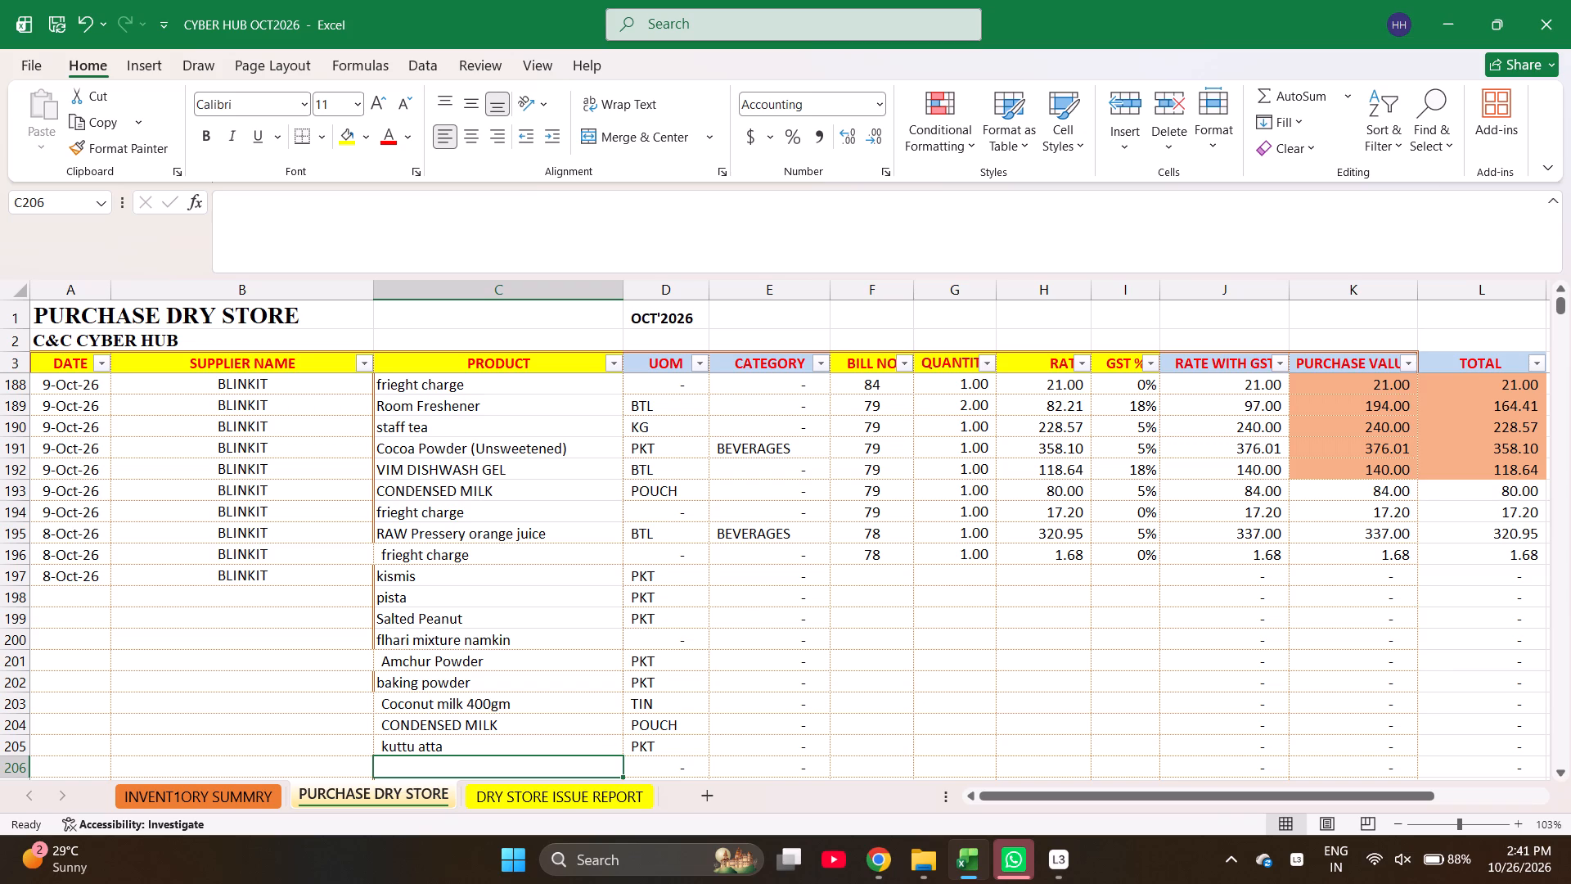
Add "makhana" below flhari mixture namkin in the inventory summary sheet, replacing the NA placeholder in A233.
key(ctrl+Page_Up)
key(Down)
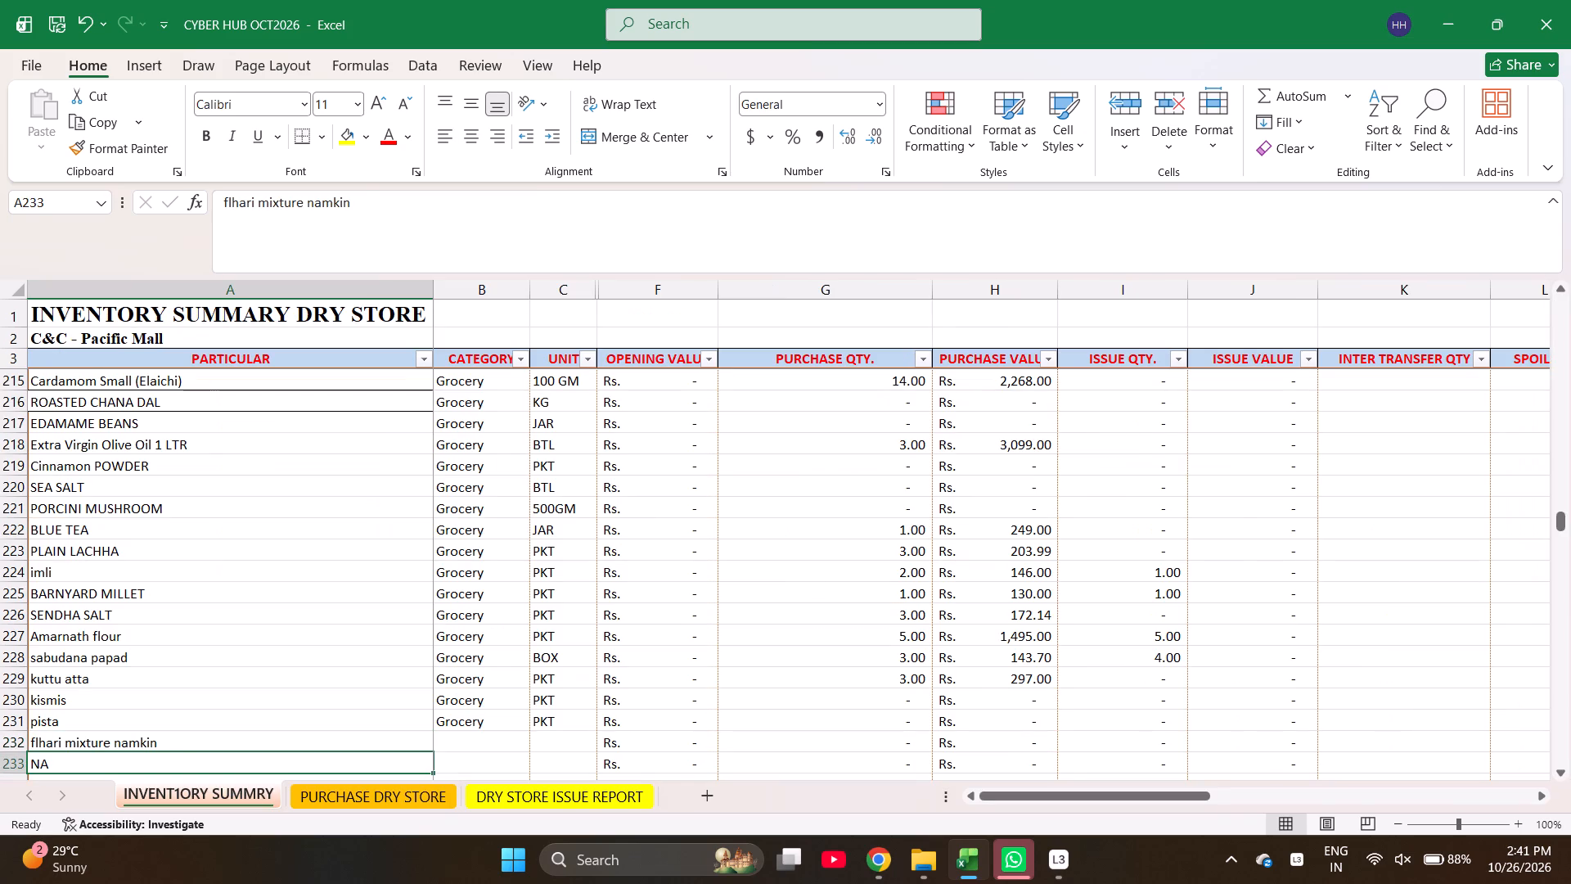
text(makhana)
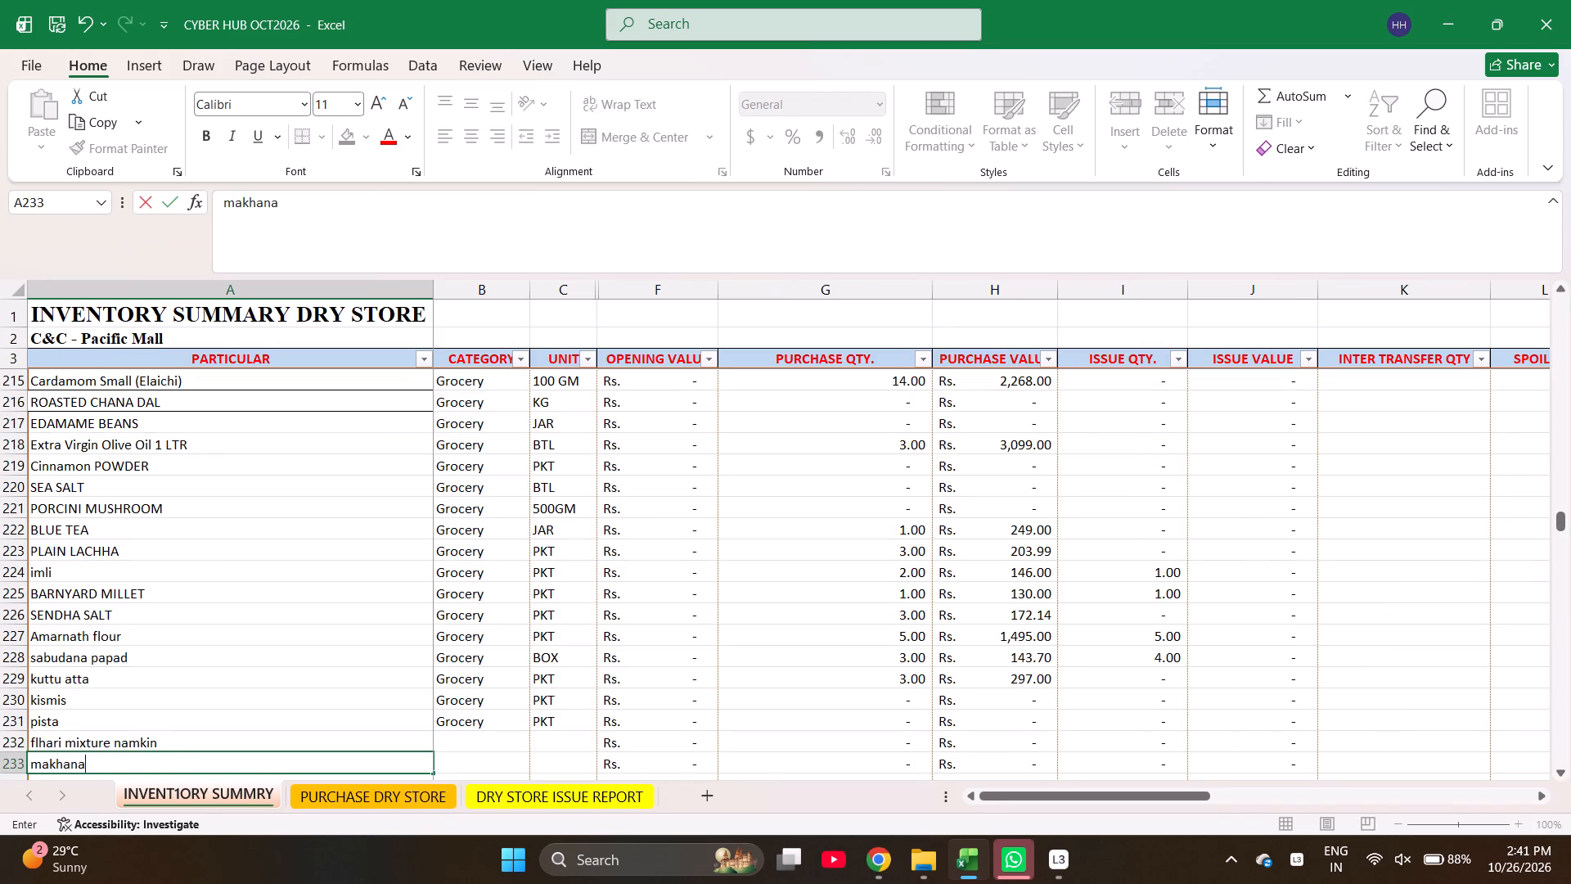
key(space)
key(Right)
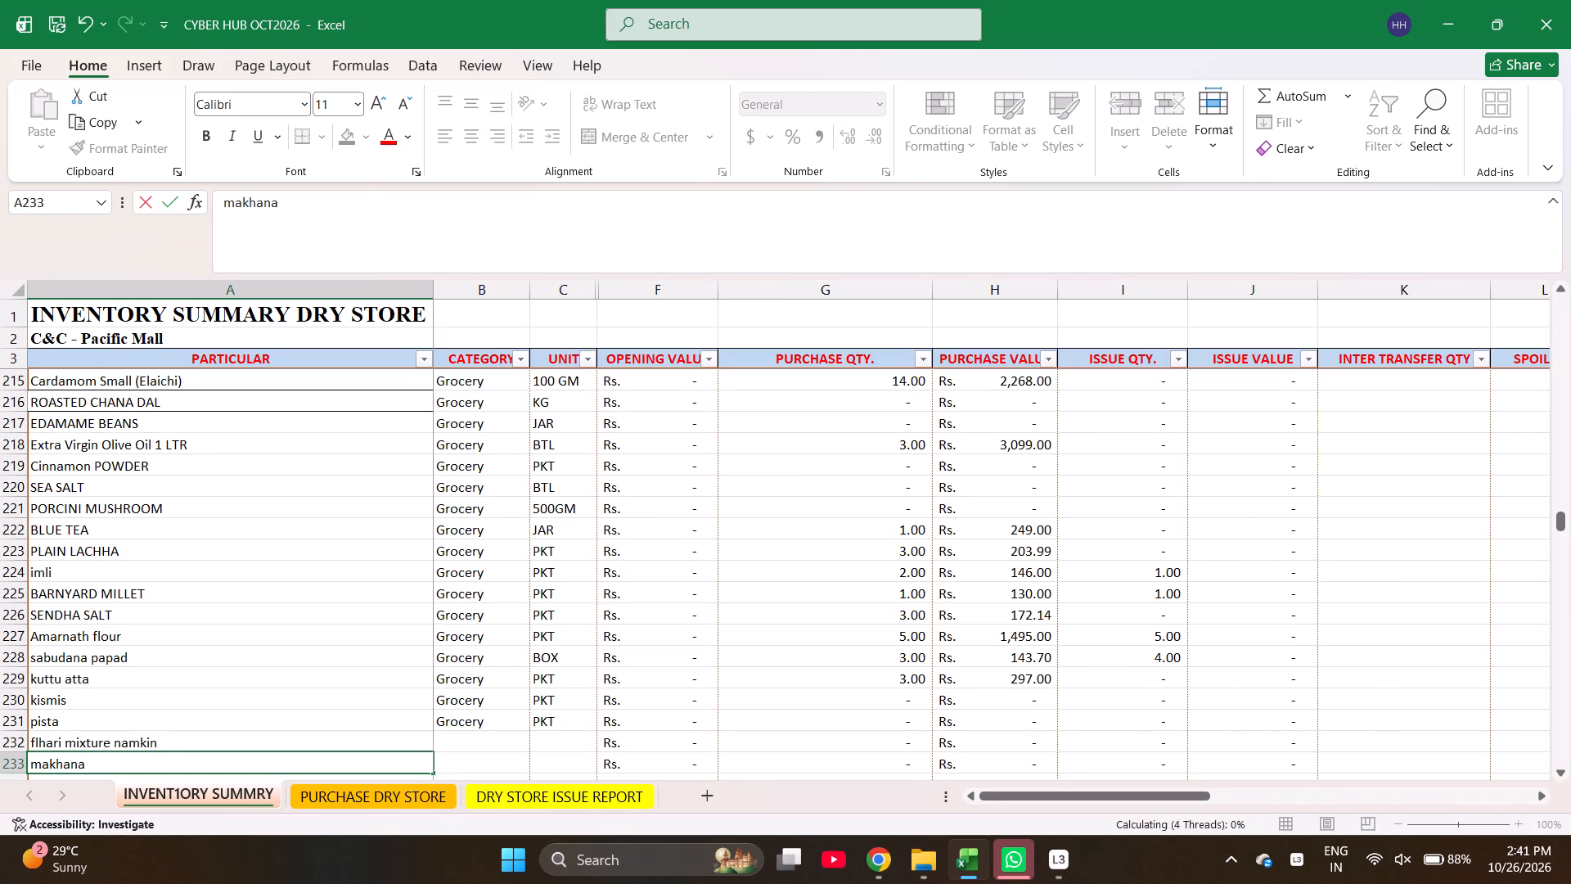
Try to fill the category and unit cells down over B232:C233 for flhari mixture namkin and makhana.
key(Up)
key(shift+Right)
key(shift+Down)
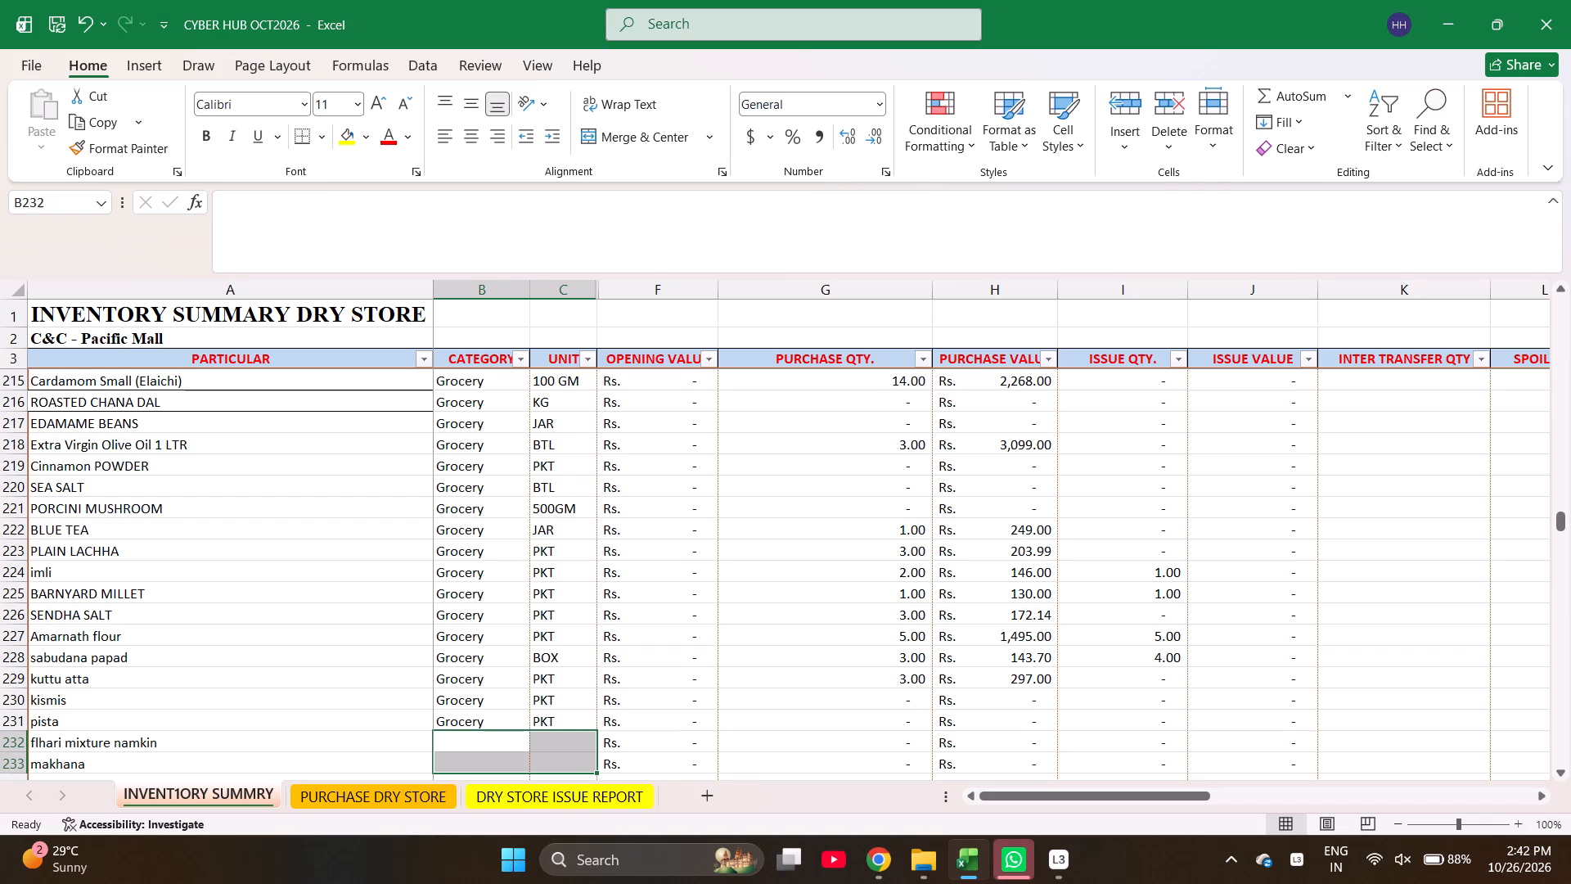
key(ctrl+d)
Copy the makhana item name from A233 into product cell C206 of the PURCHASE DRY STORE sheet.
key(ctrl+Left)
key(Down)
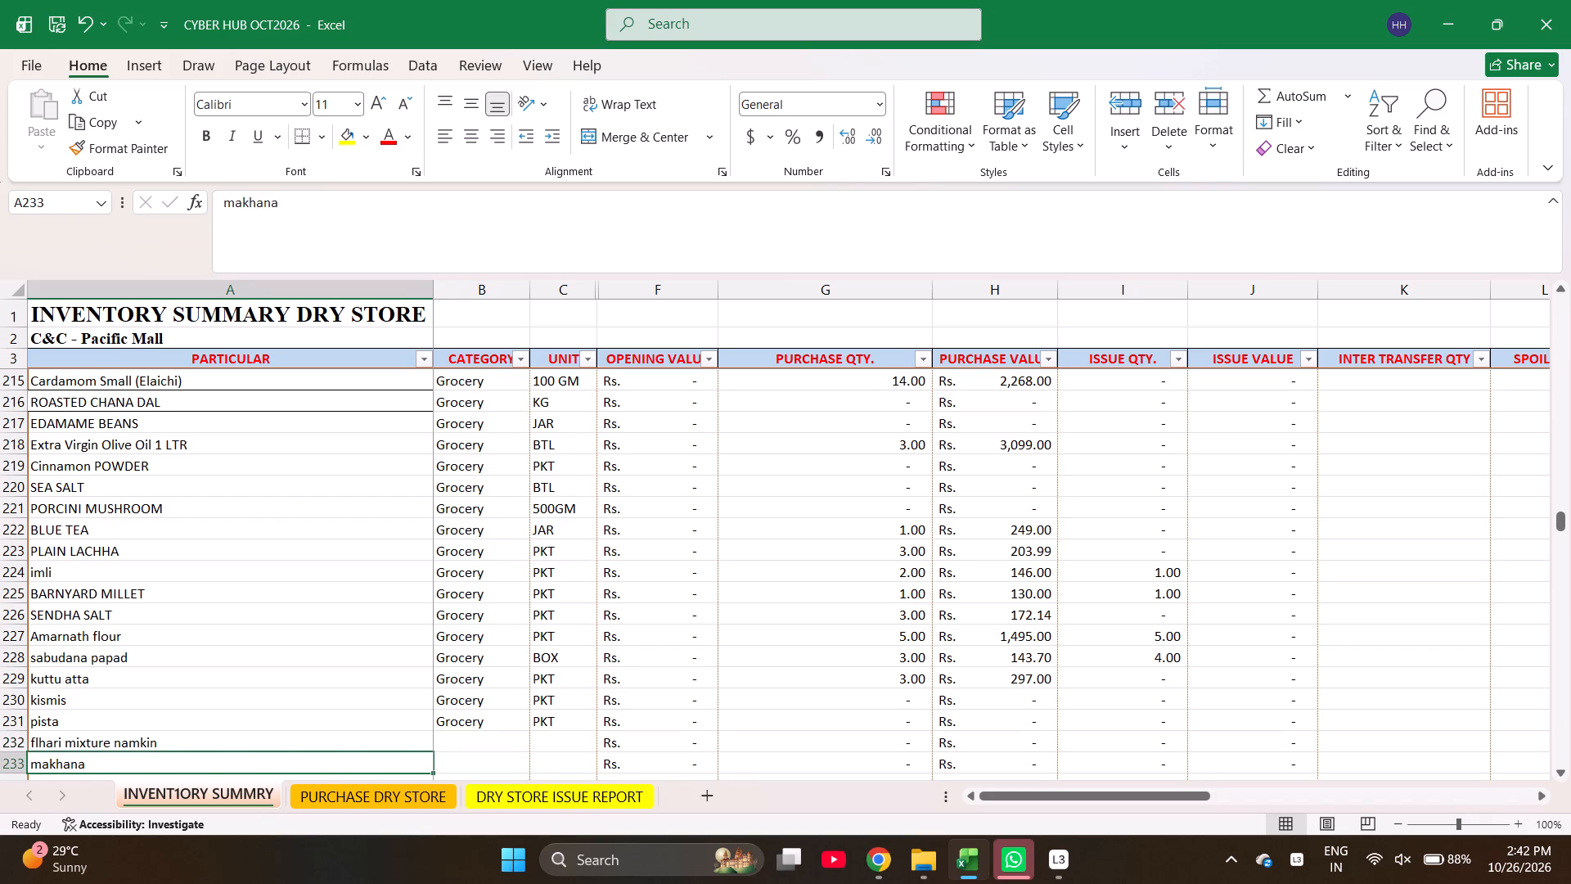
key(ctrl+c)
key(ctrl+Page_Down)
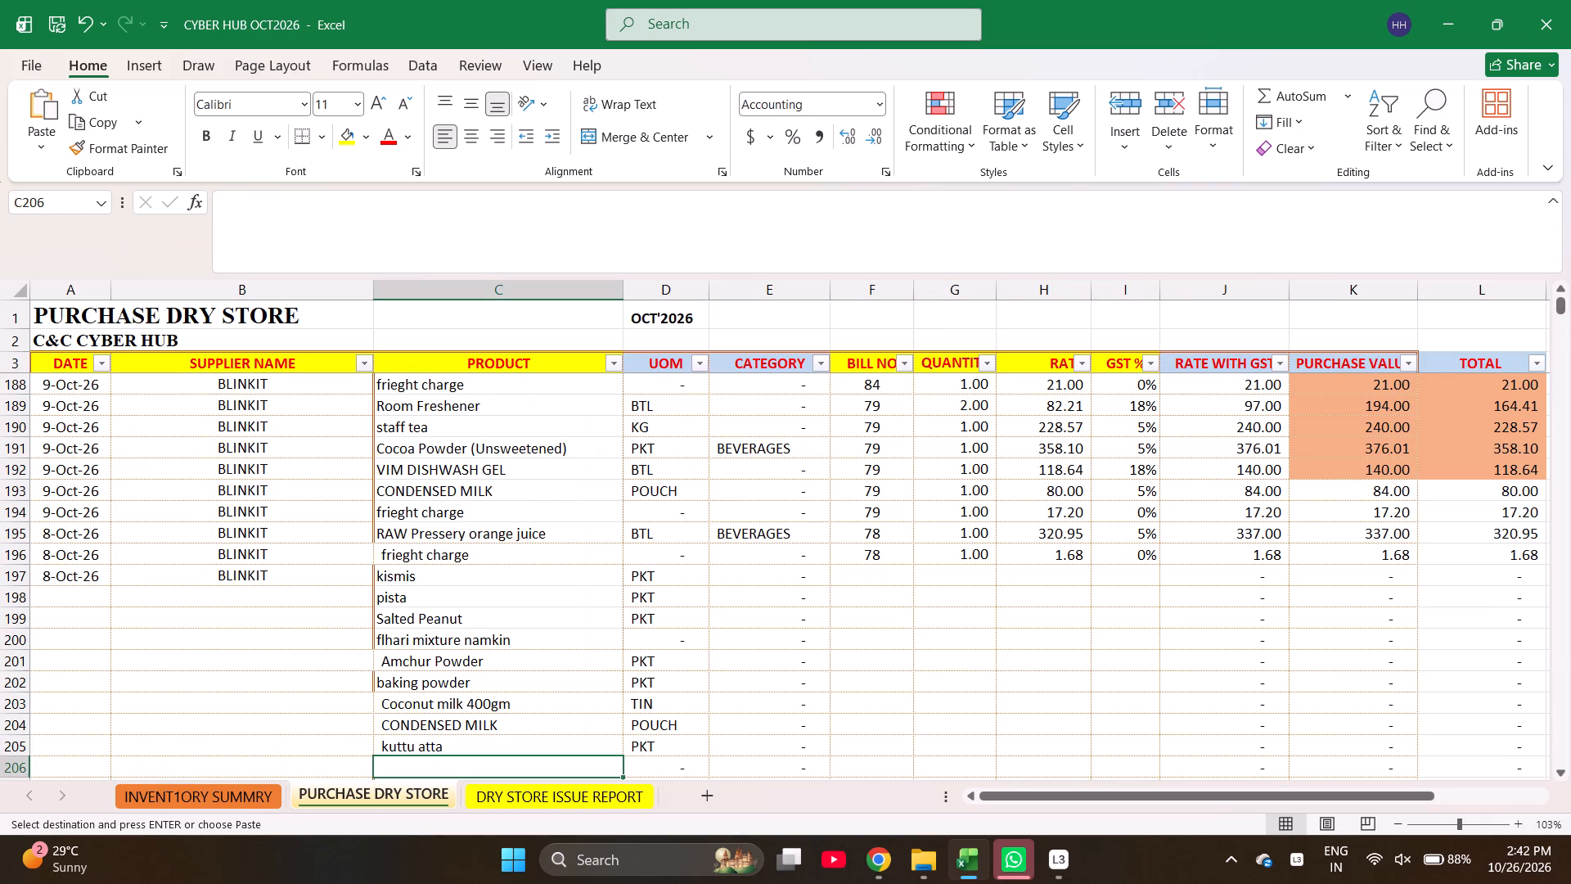
key(Return)
Fill the 8-Oct-26 date and BLINKIT supplier name from row 197 down through row 207.
key(Left)
key(Left)
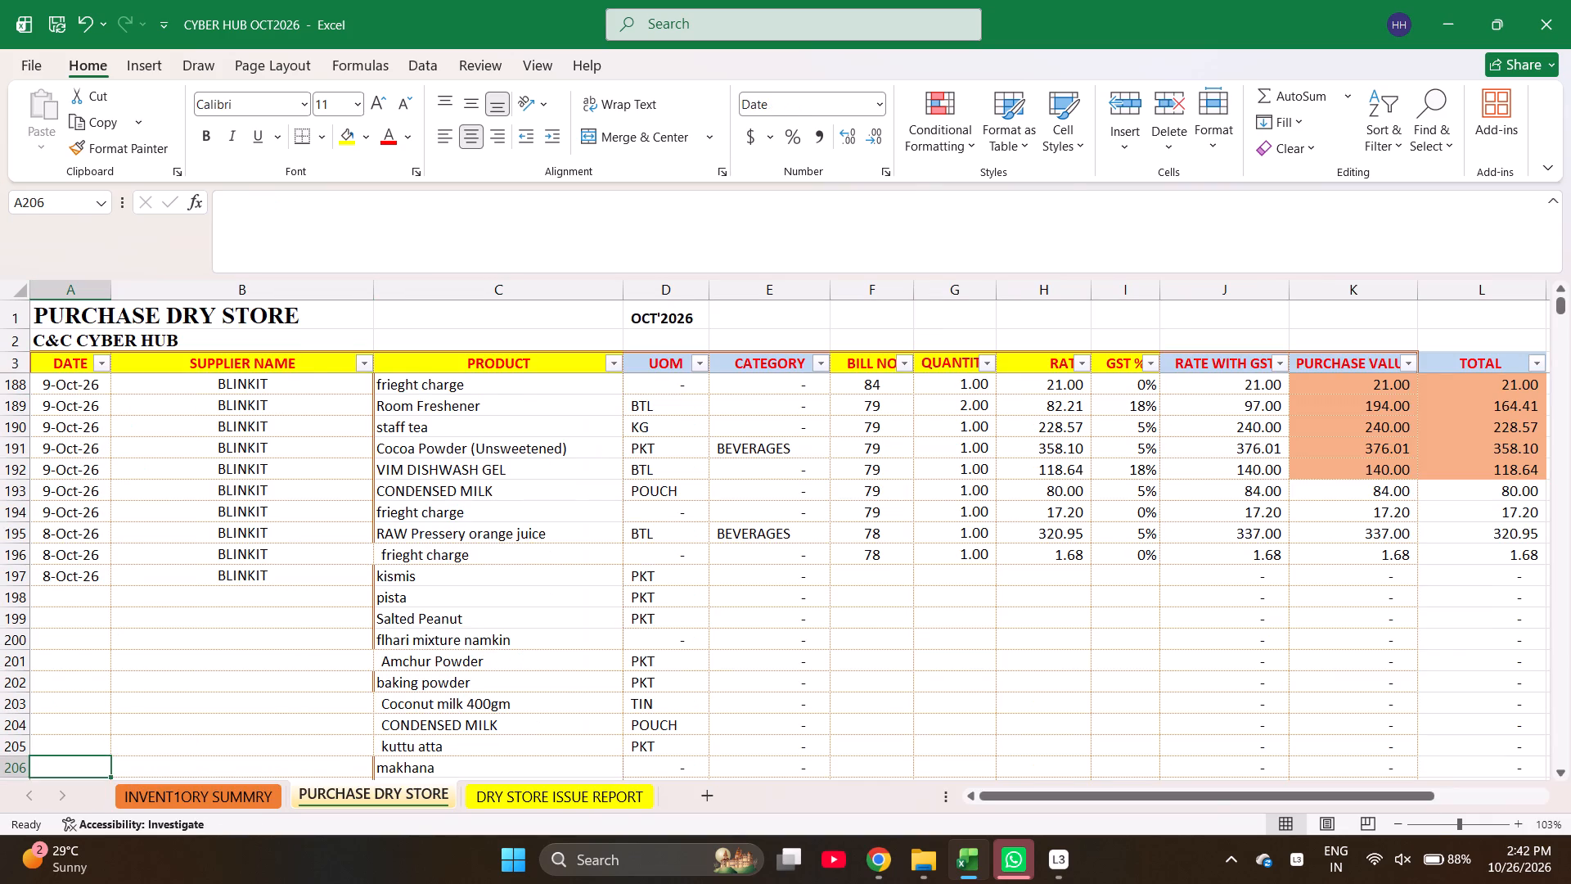
key(ctrl+Up)
key(shift+Right)
key(shift+Down)
key(shift+Down)
key(shift+Down)
key(shift+Down)
key(shift+Down)
key(shift+Down)
key(shift+Down)
key(shift+Down)
key(shift+Down)
key(shift+Down)
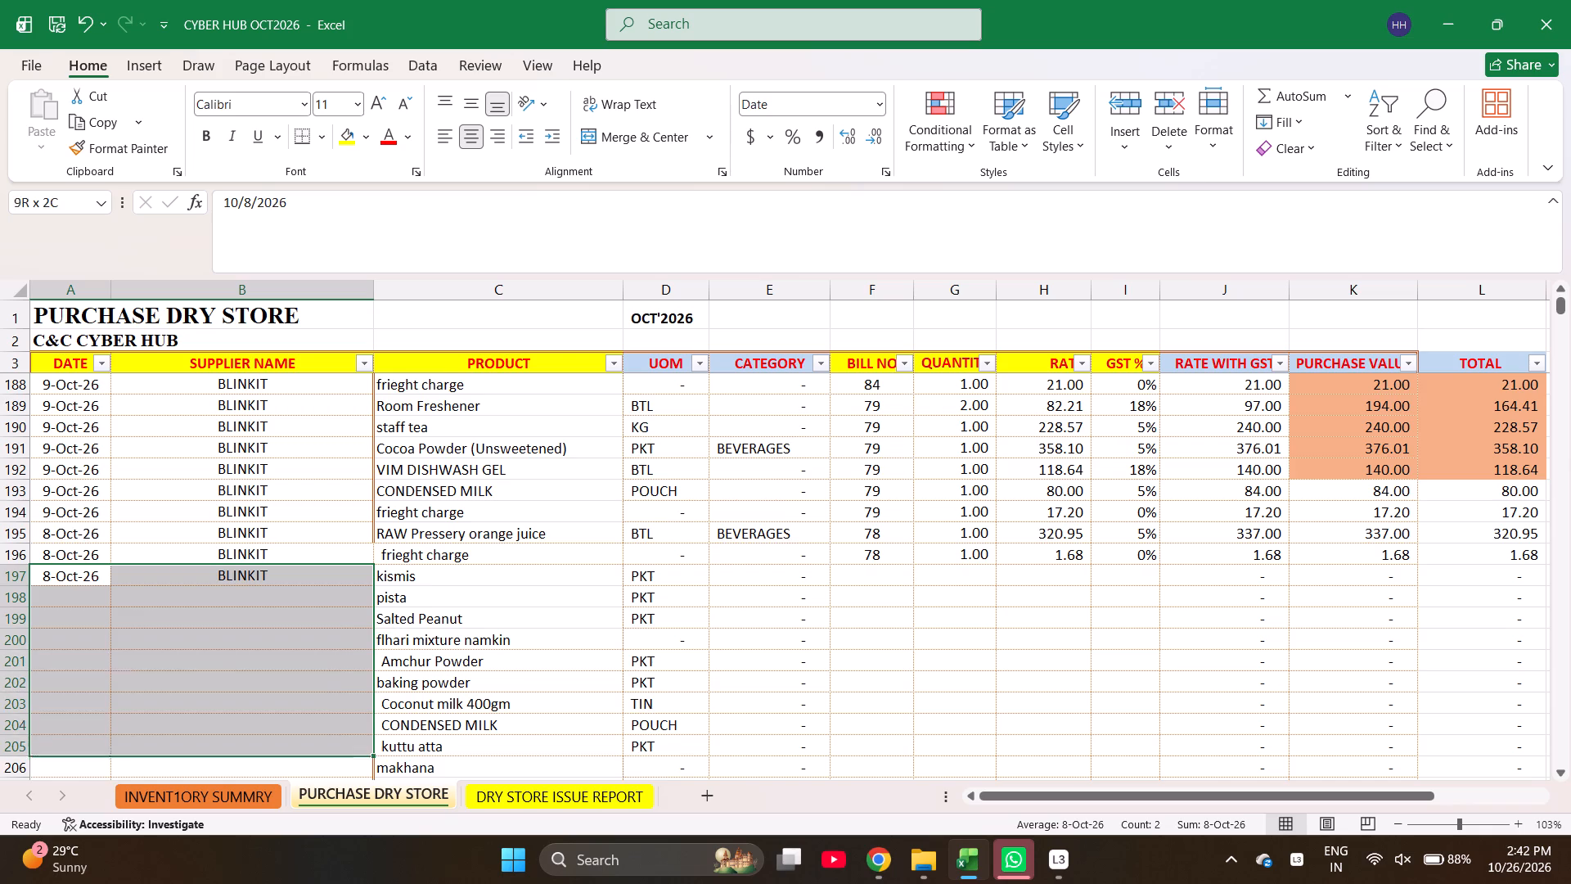
key(shift+Up)
key(shift+Down)
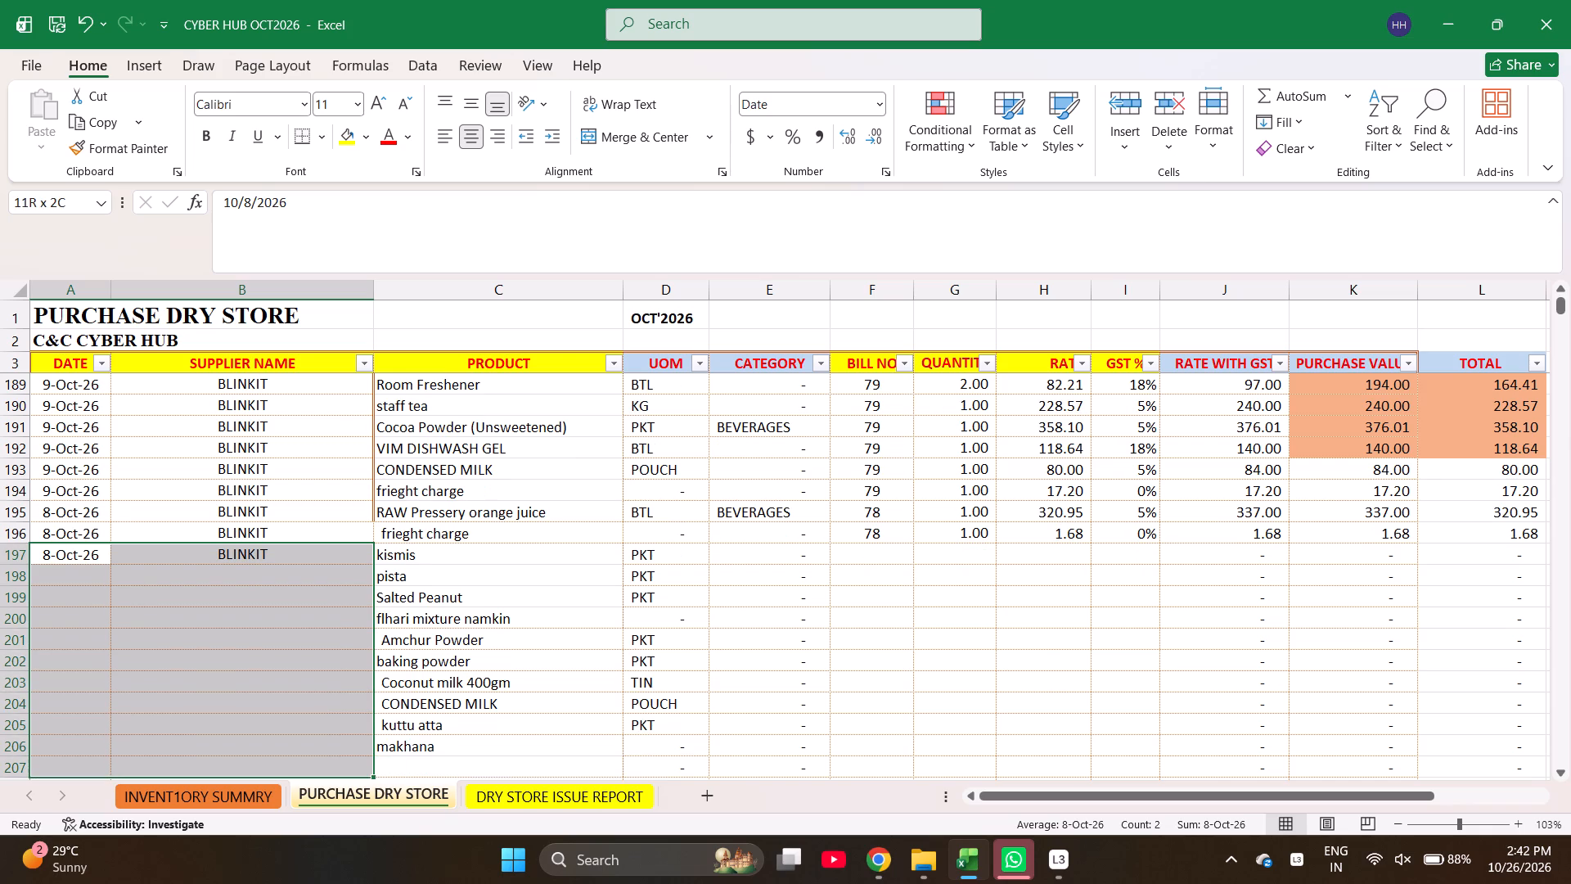
key(ctrl+d)
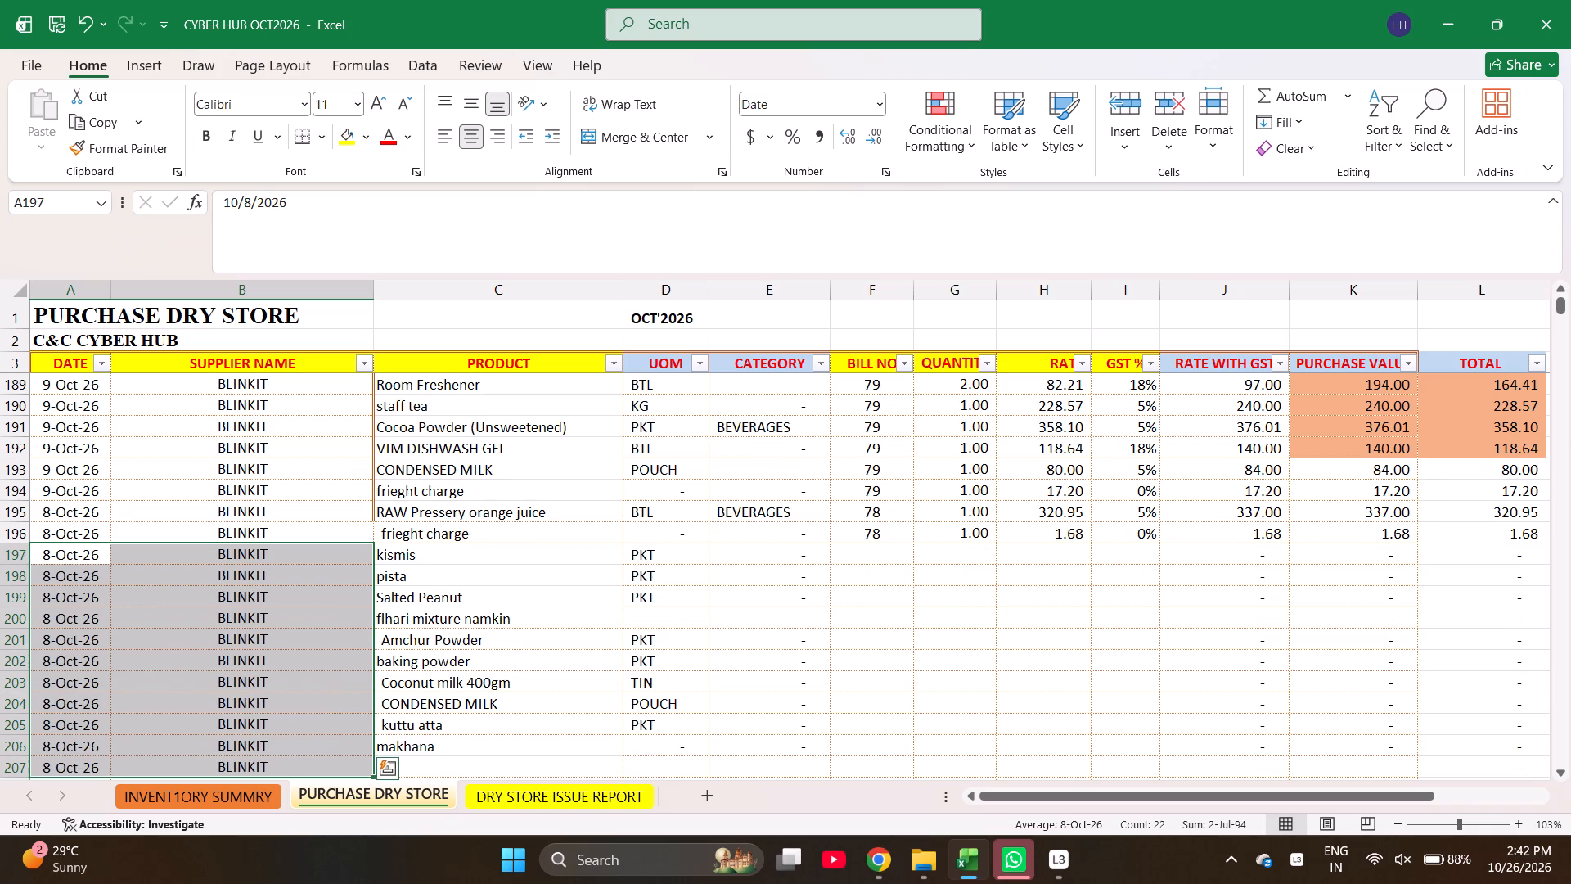
Enter bill number 75 for the kismis purchase in cell F197.
key(Right)
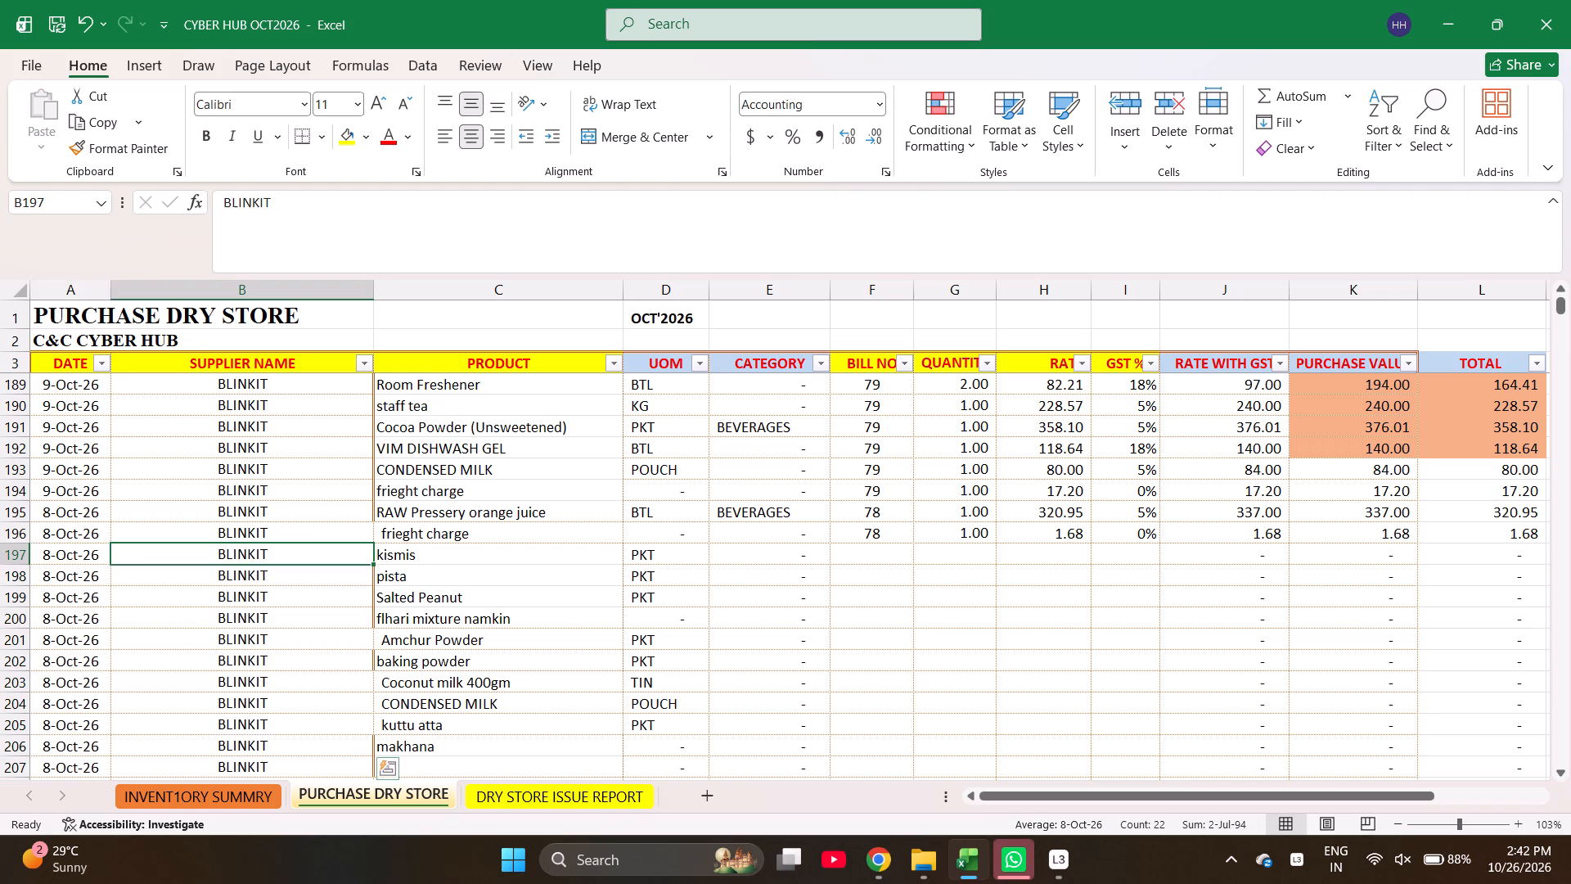
key(Right)
key(Right)
key(Right)
key(Right)
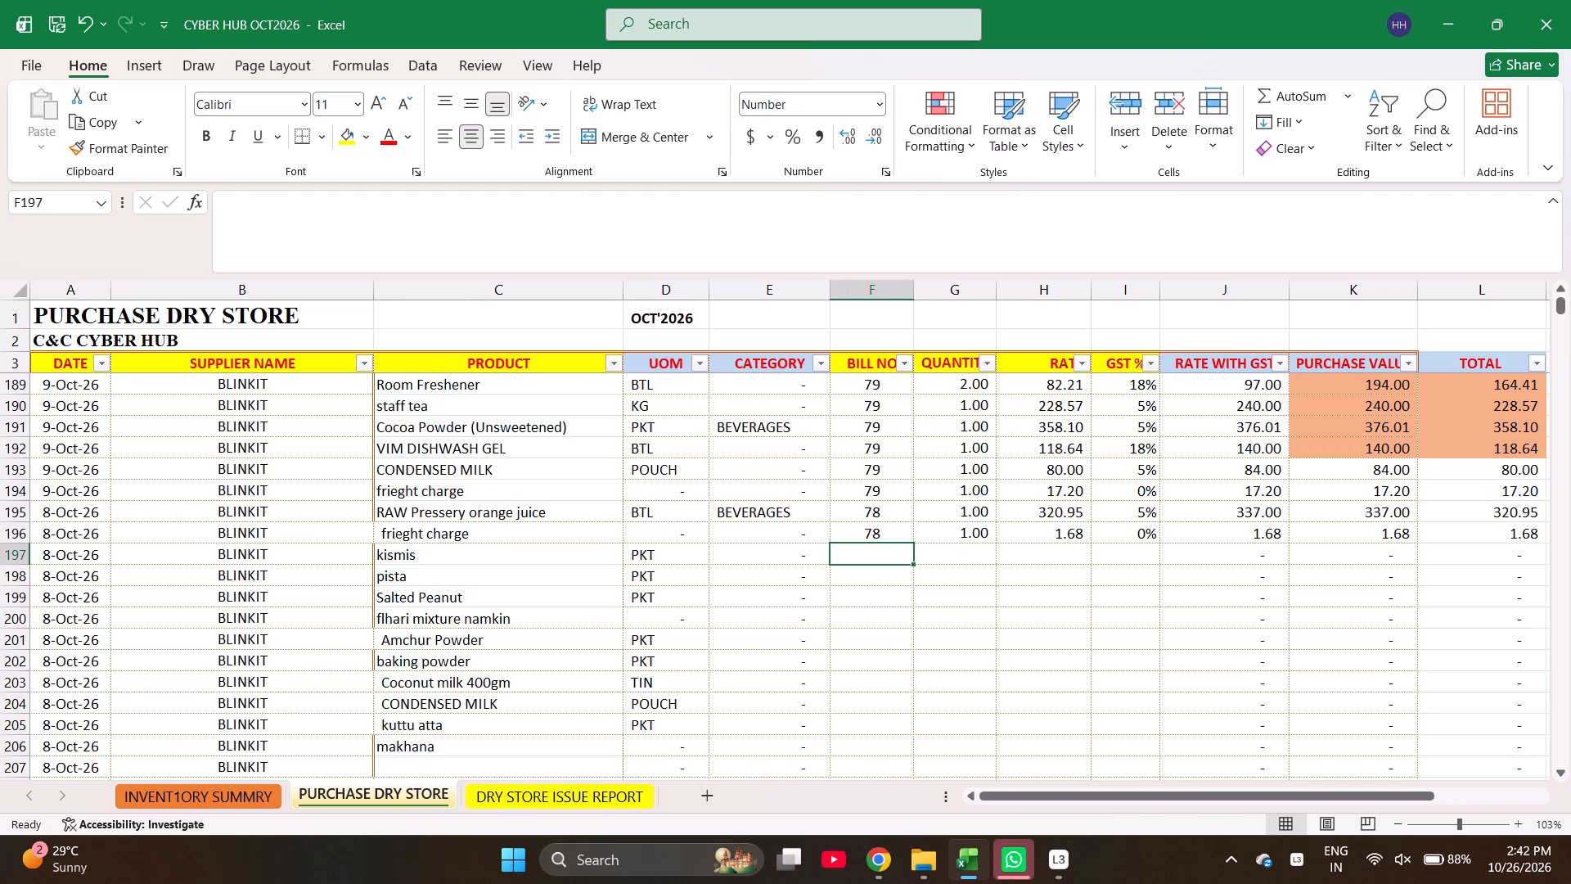
text(75)
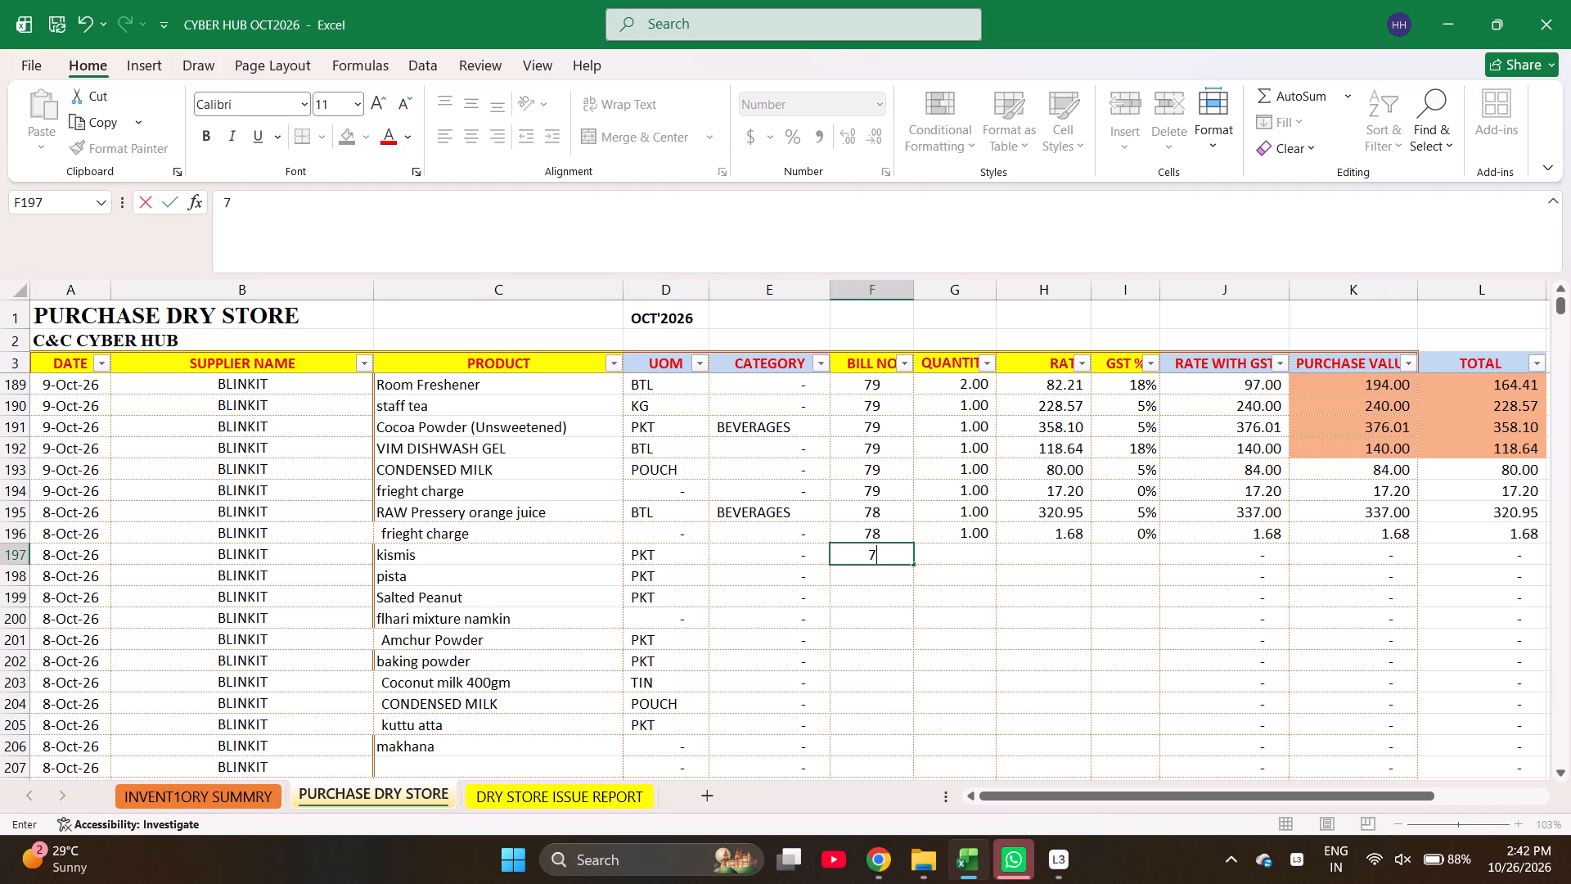
key(Return)
Enter quantities 1, 4, 4, 1 and 3 for kismis through Amchur Powder in cells G197 to G201.
key(Right)
key(Up)
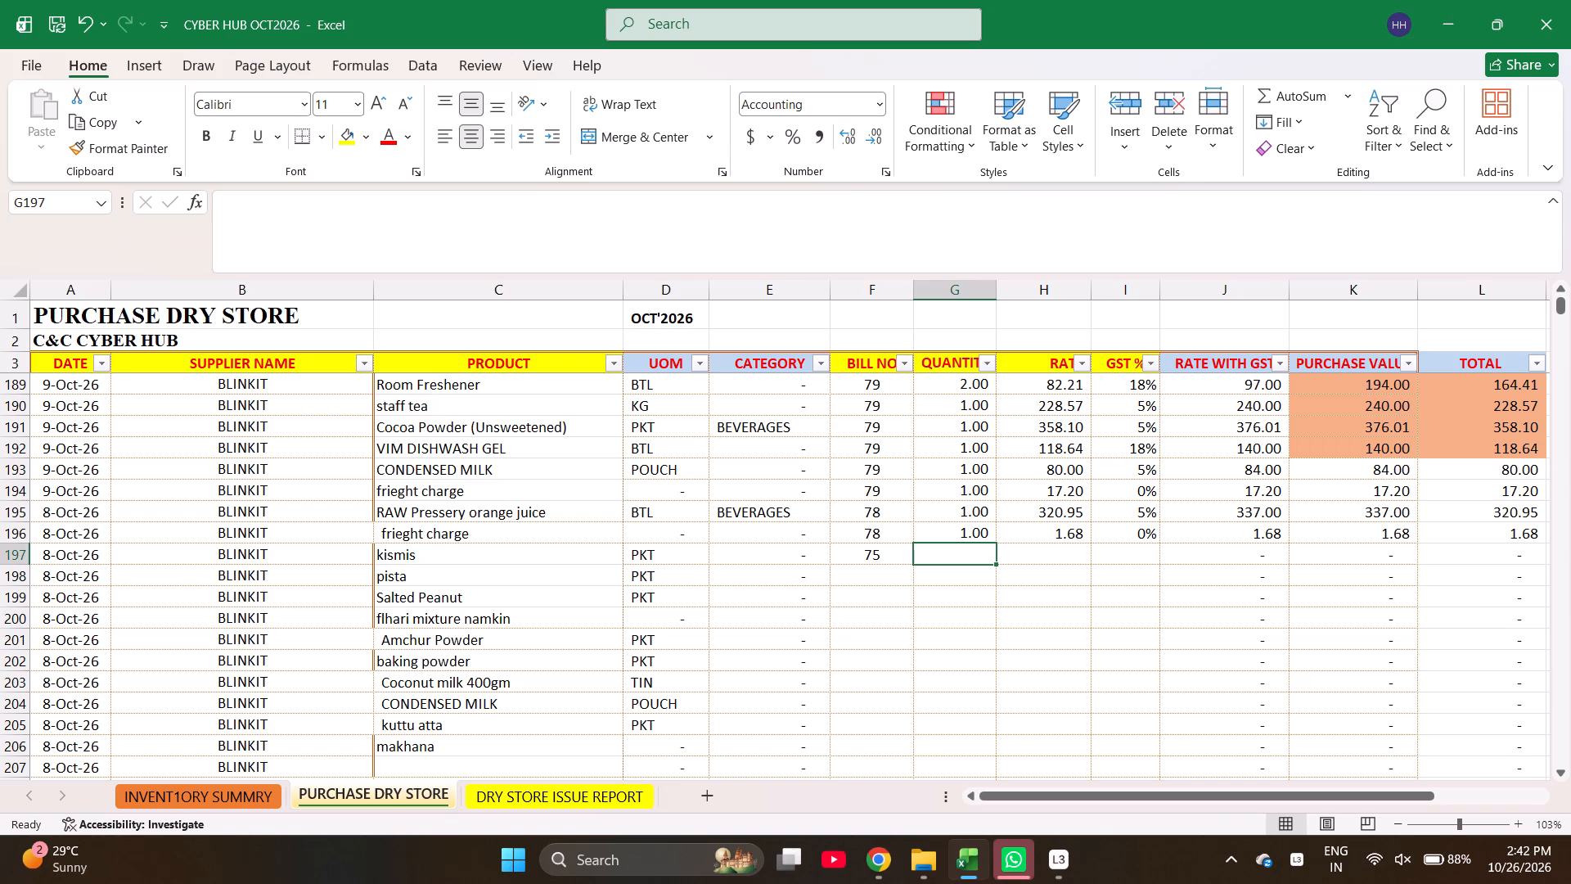
key(1)
key(Return)
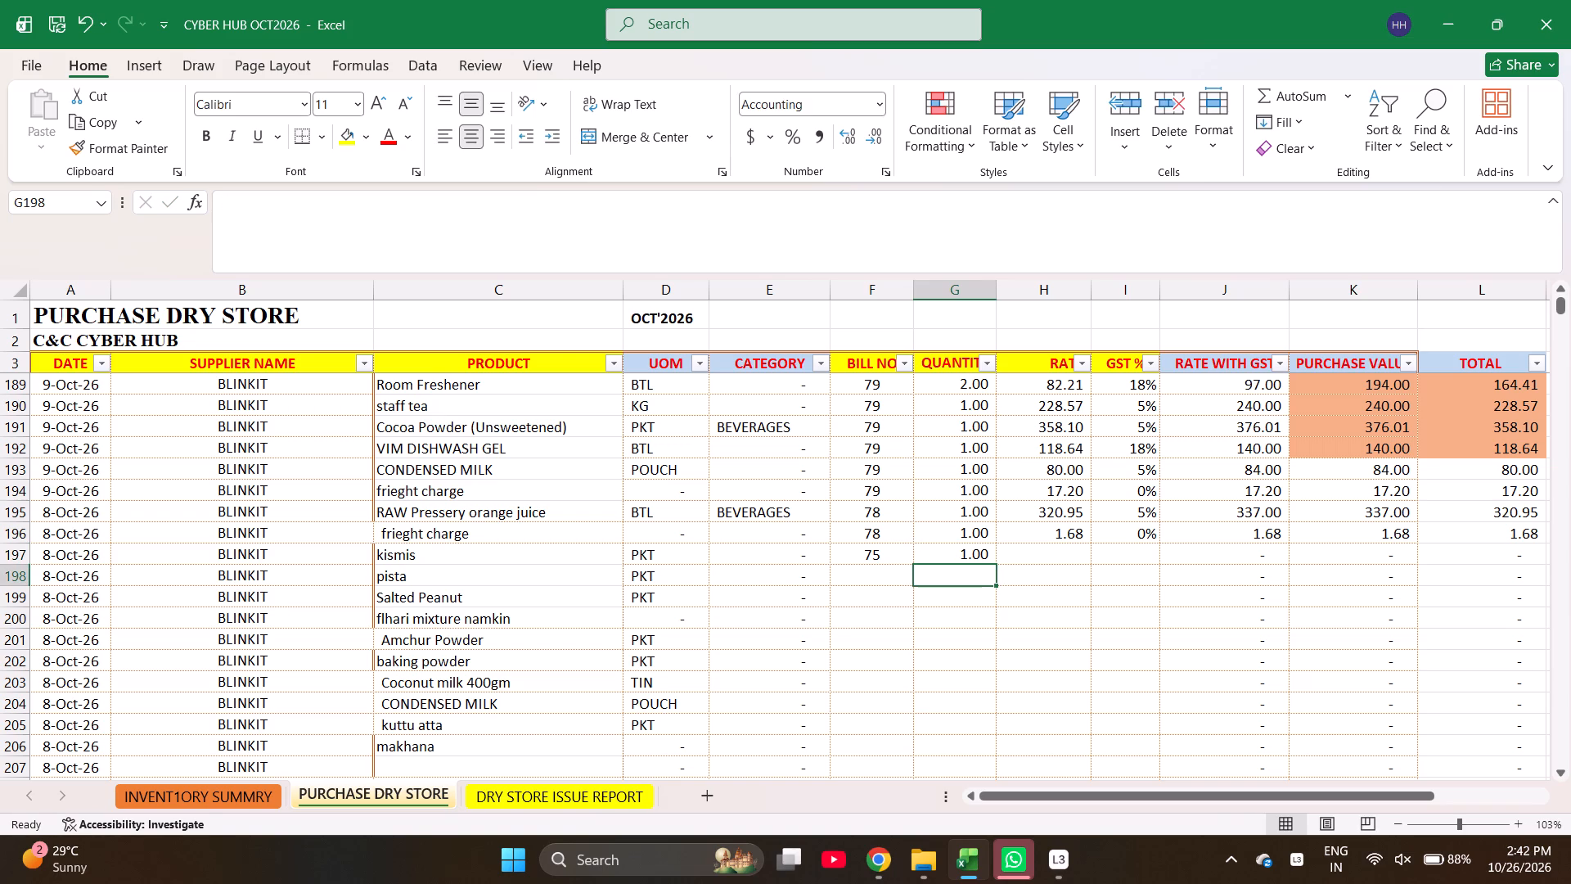
key(4)
key(Return)
key(4)
key(Return)
key(1)
key(Return)
key(3)
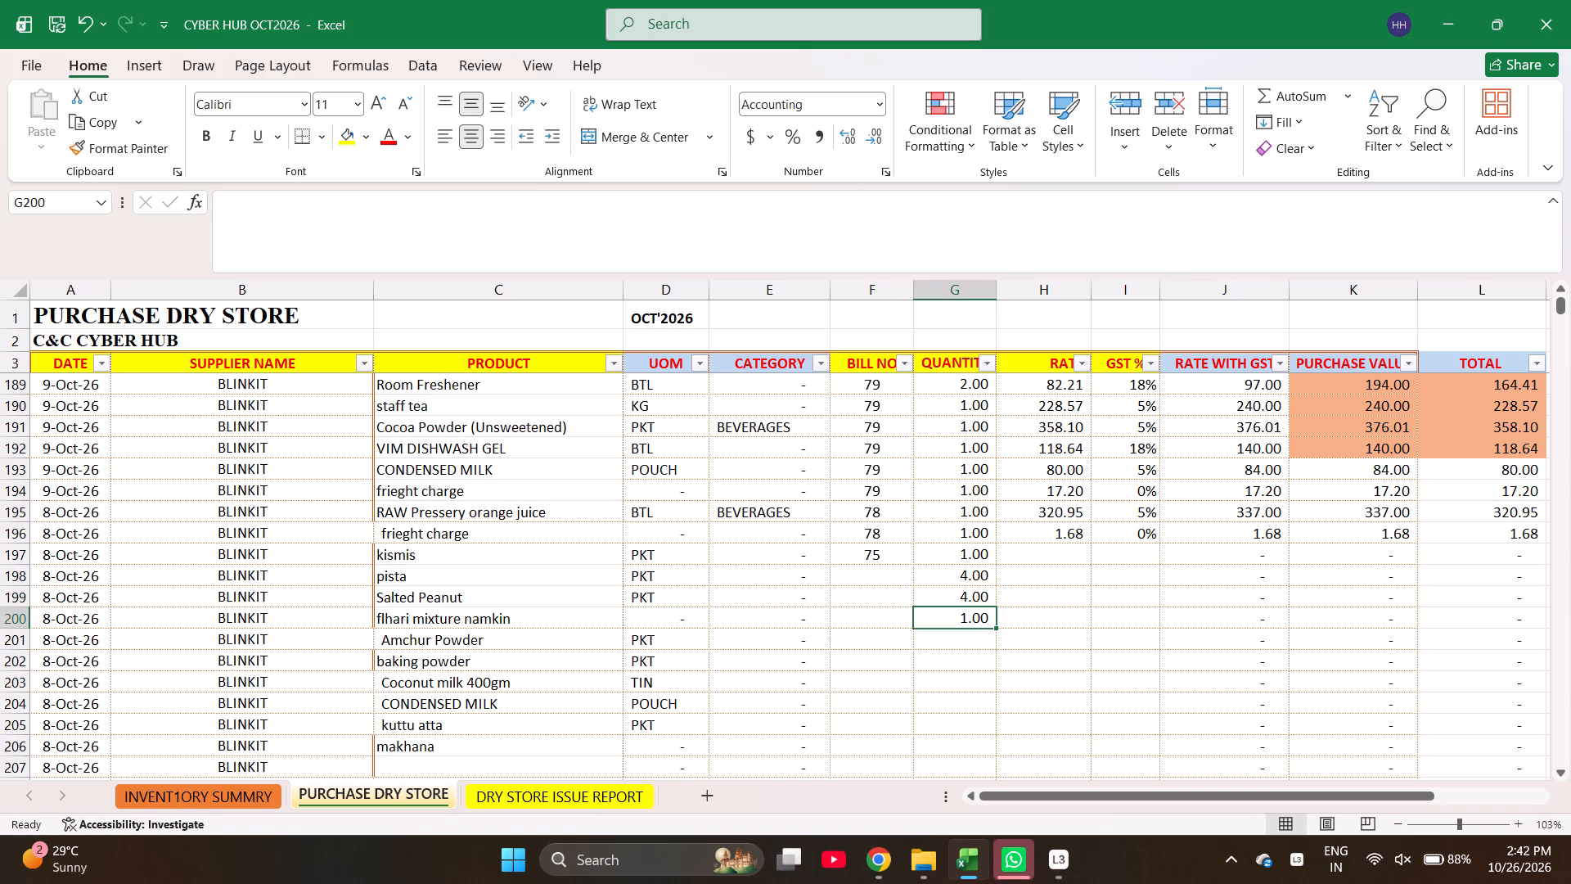
key(Return)
Enter quantities 2, 1, 3, 8 and 5 for baking powder through makhana in cells G202 to G206.
key(2)
key(Return)
key(1)
key(Return)
key(3)
key(Return)
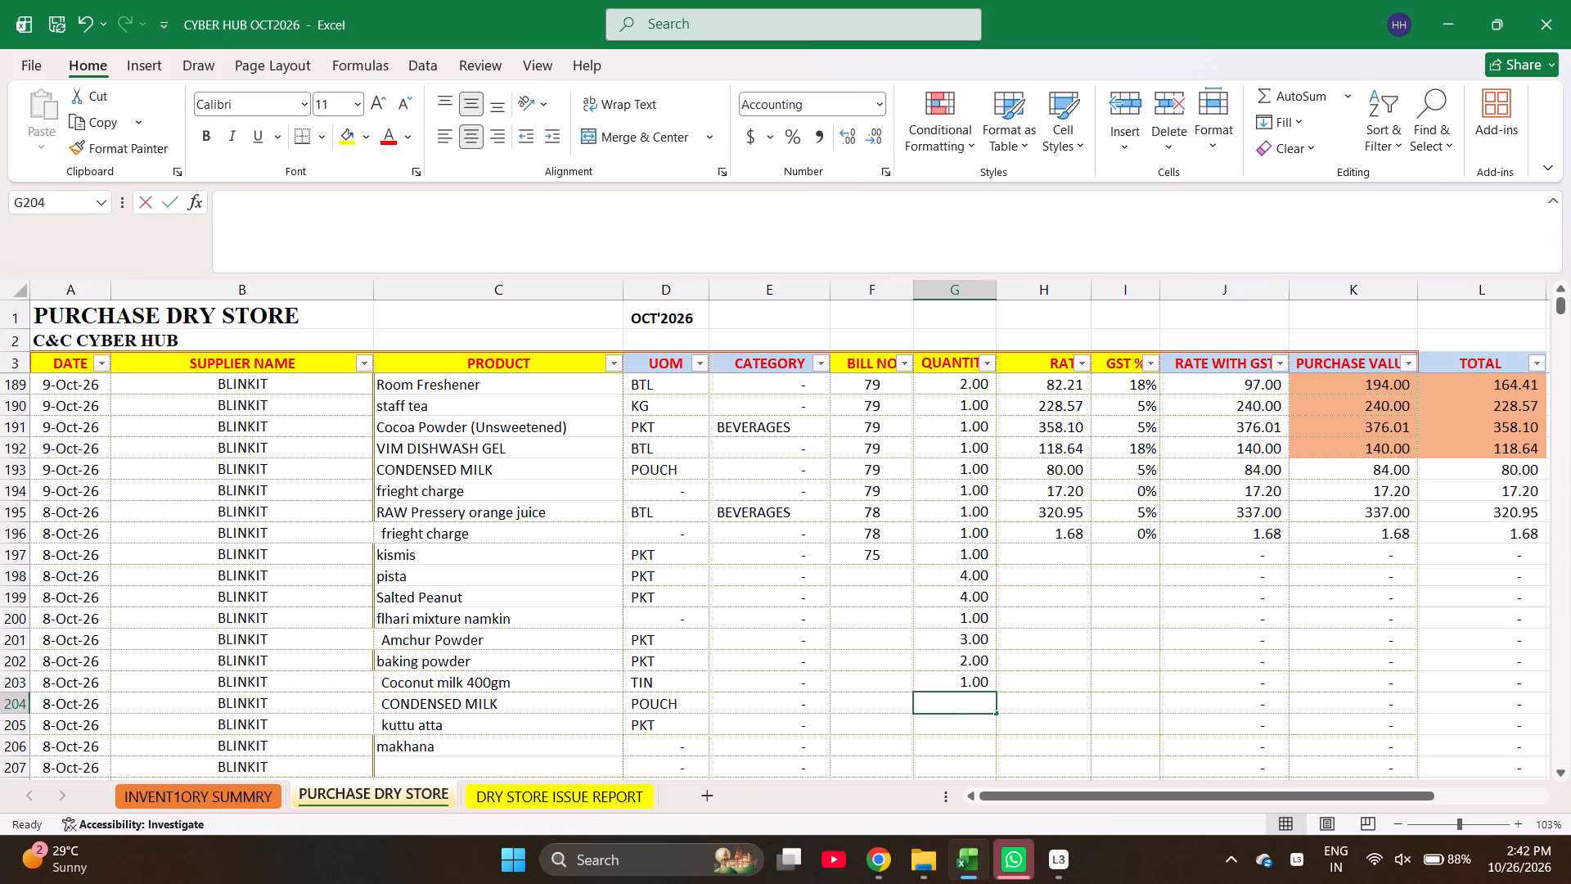
key(8)
key(Return)
key(5)
key(Return)
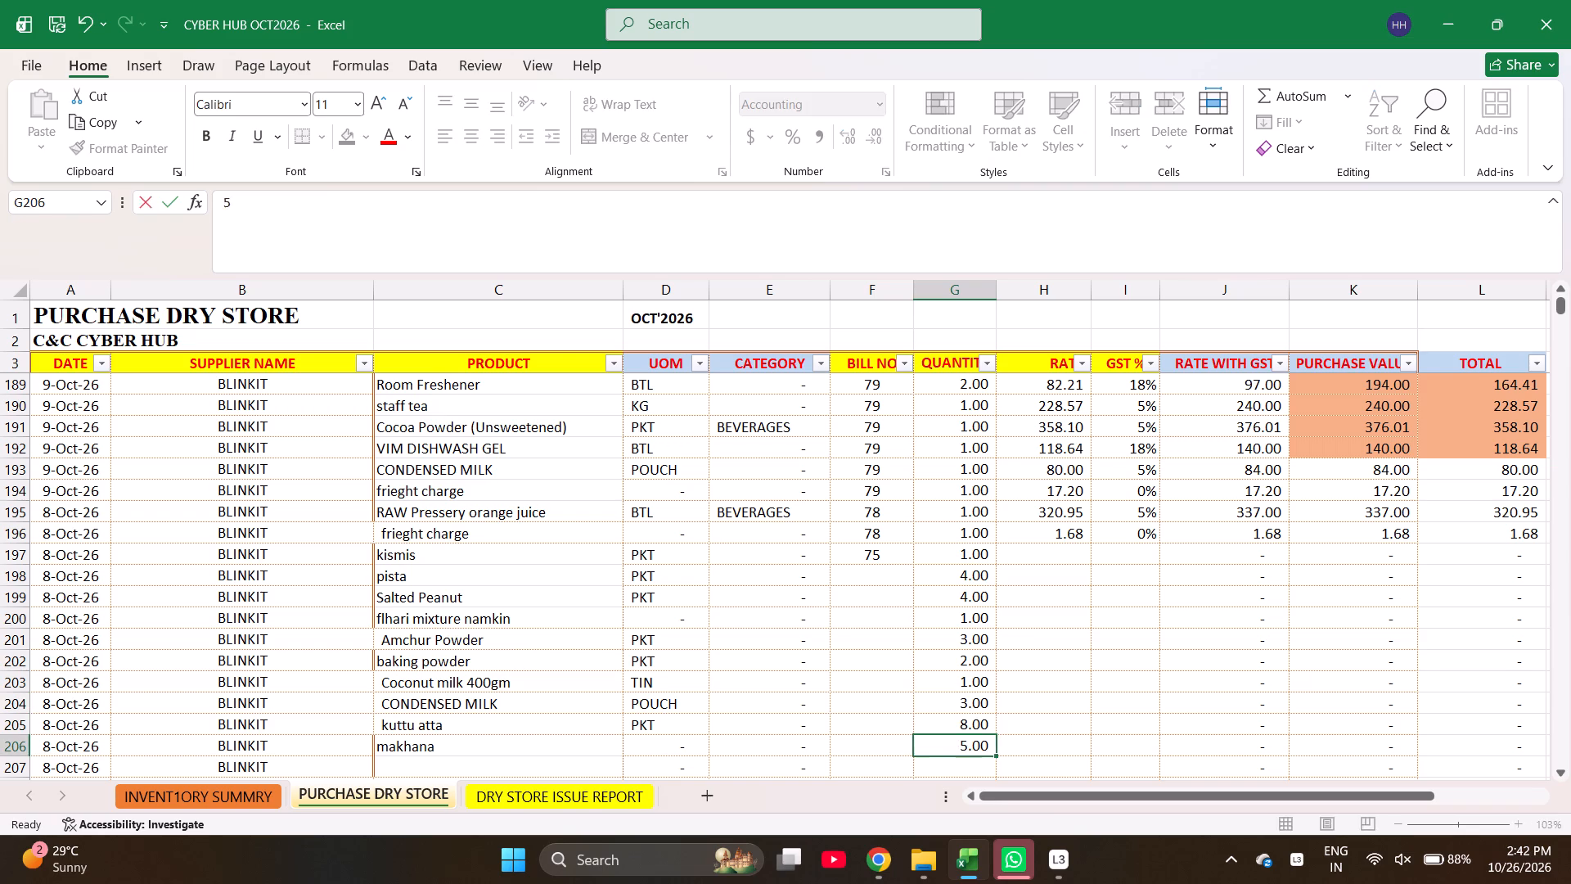
Enter the kismis rate of 280.95 in cell H197.
key(Right)
key(ctrl+Up)
key(Down)
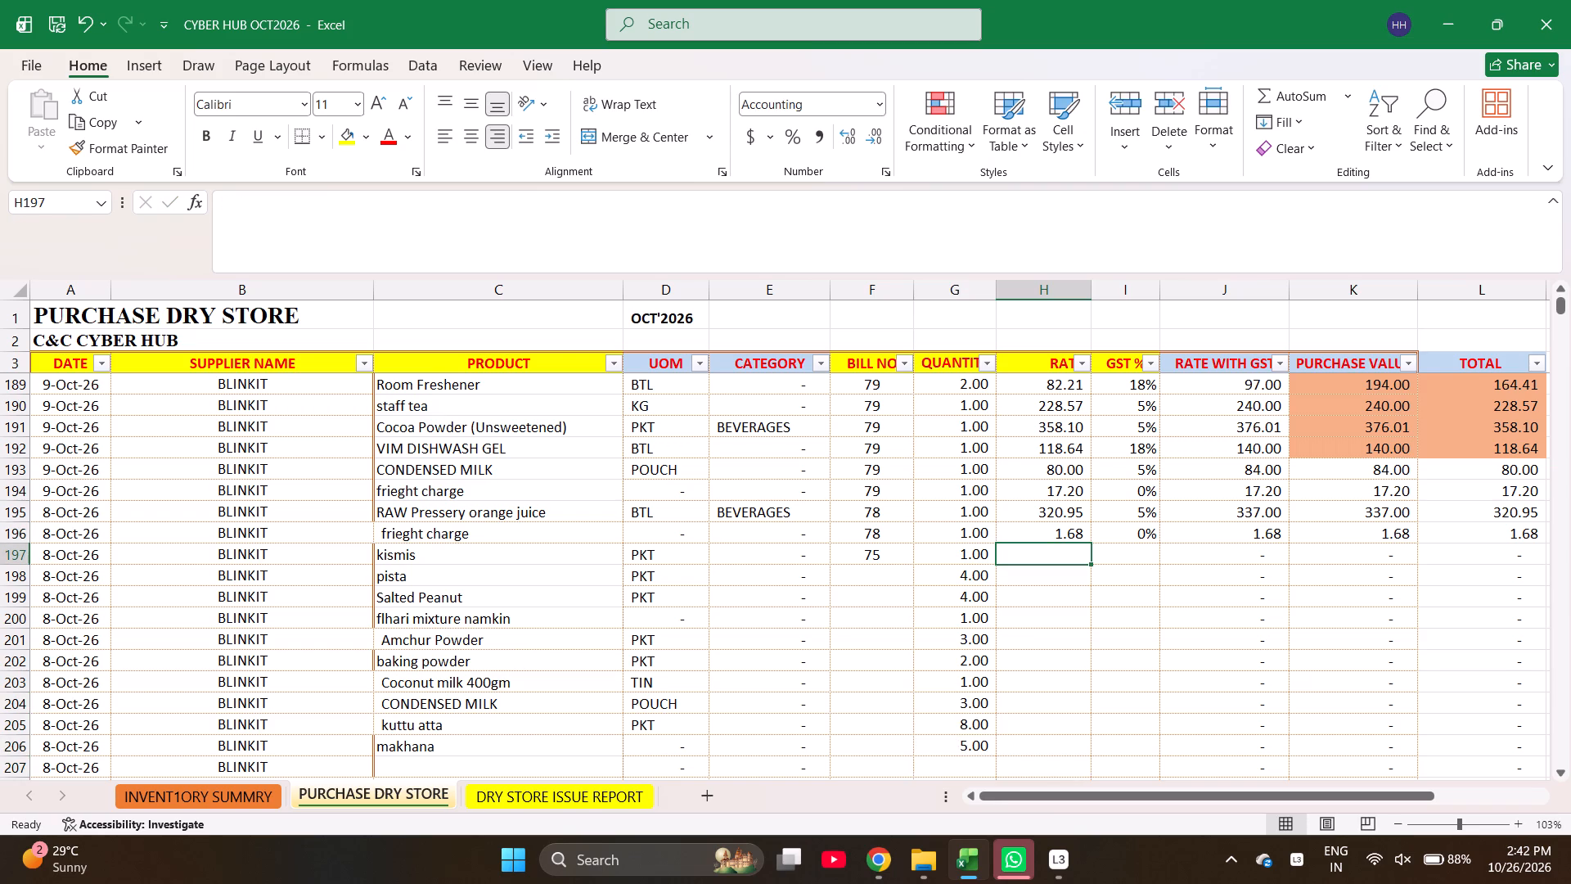
text(280)
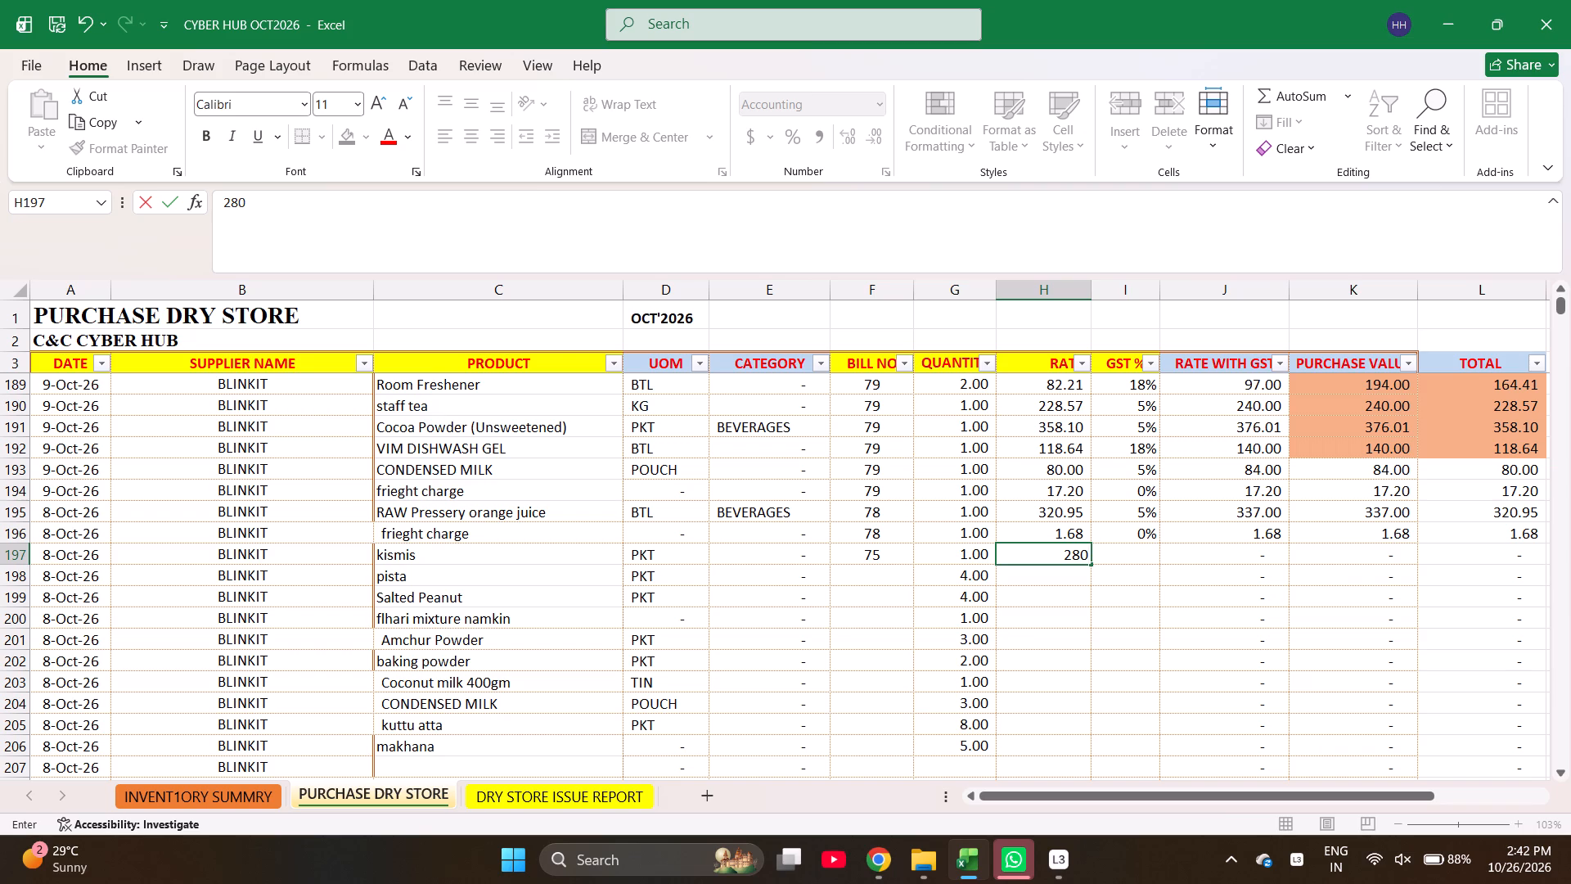
text(.95)
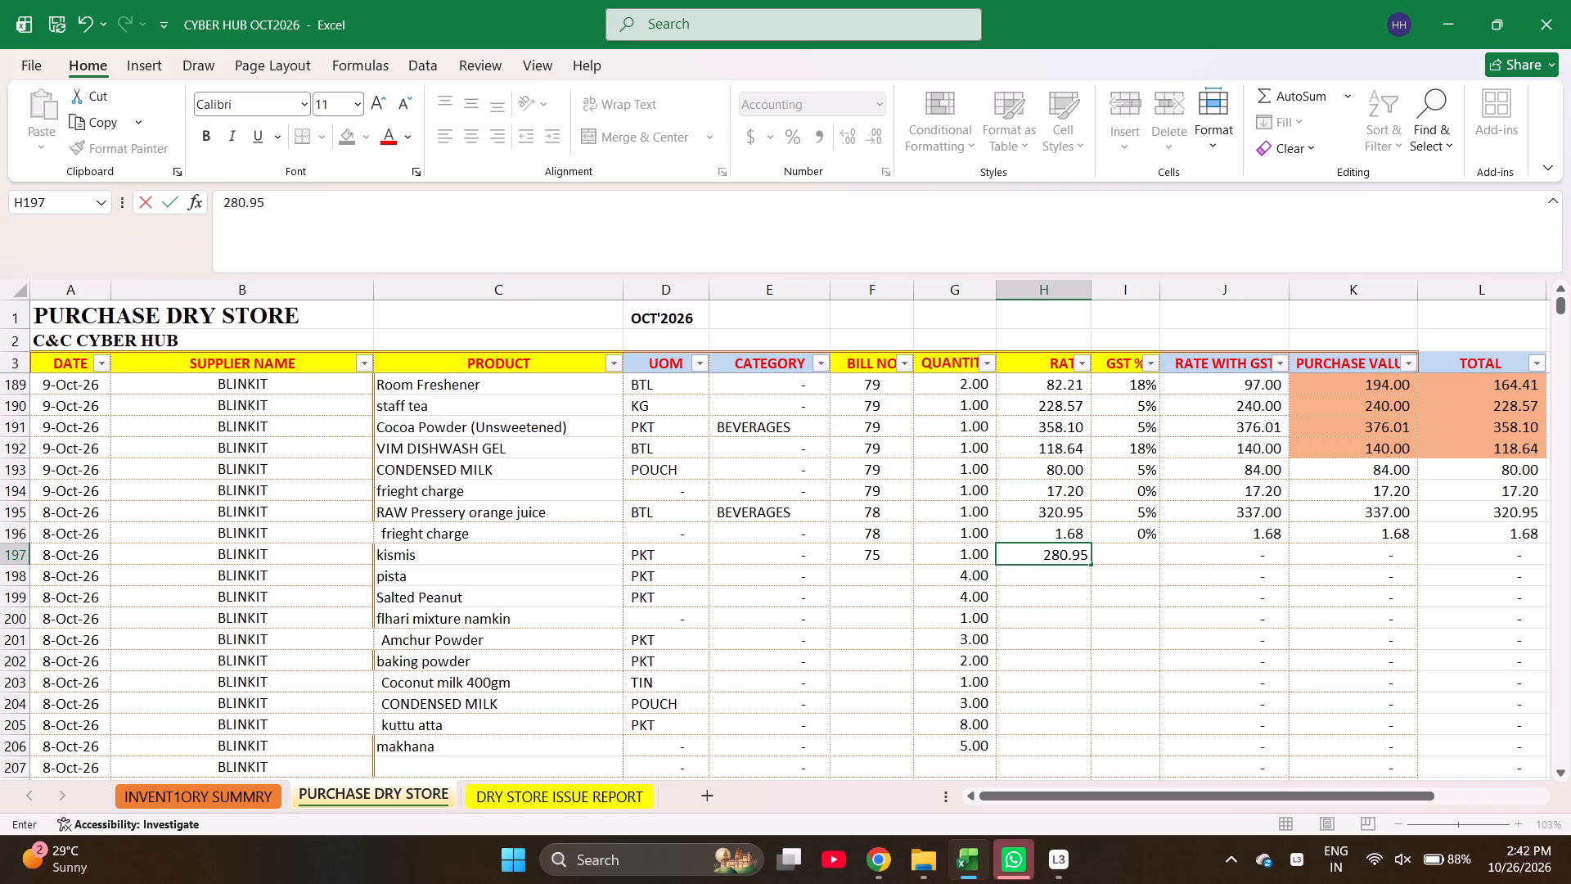
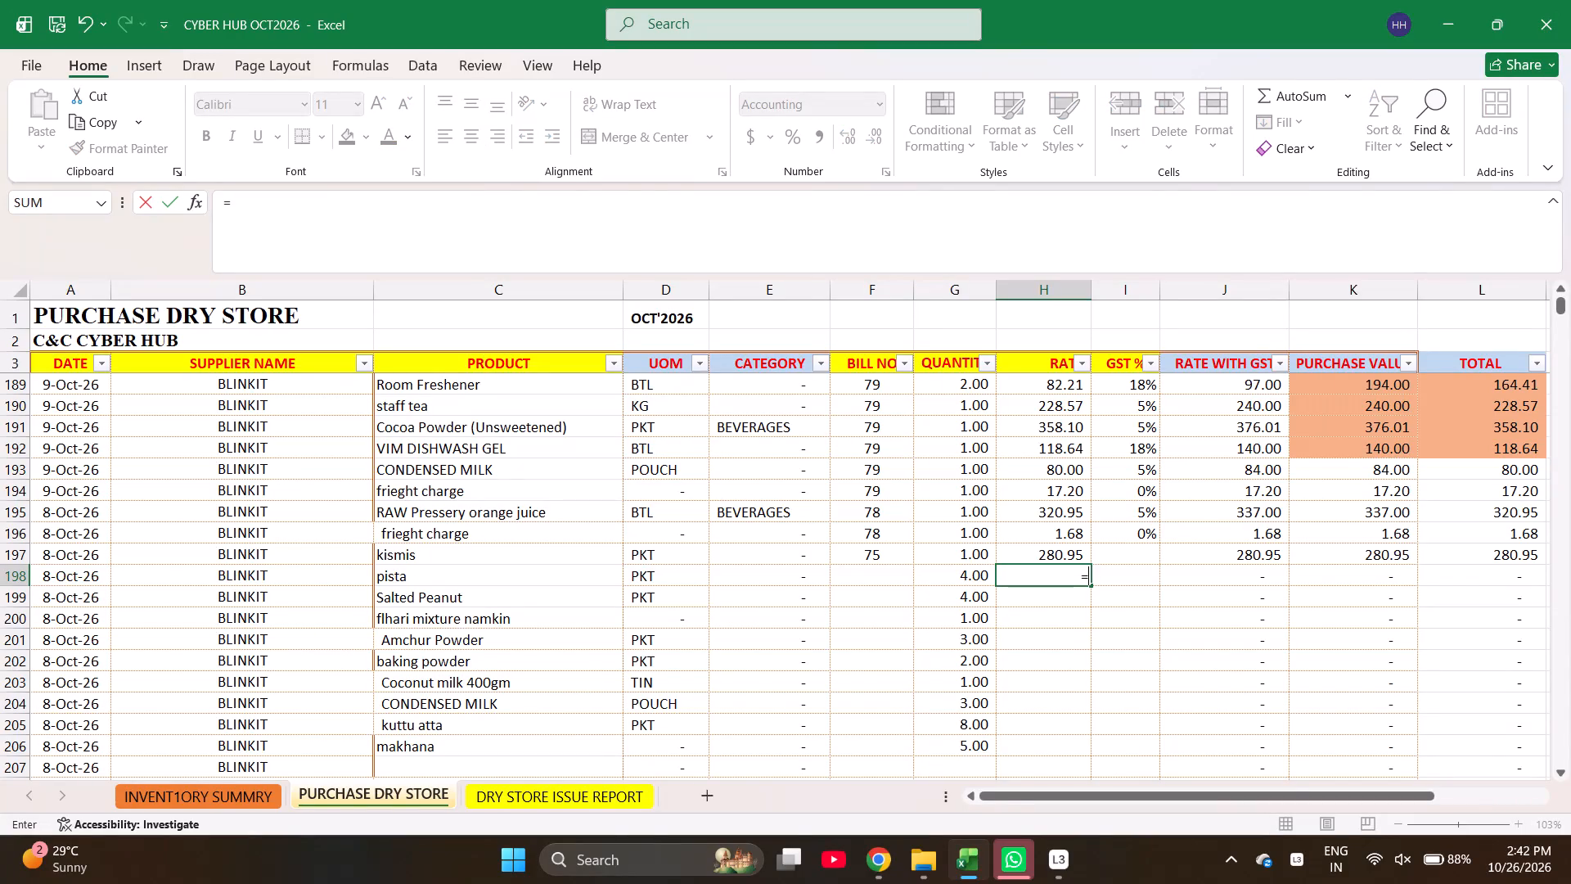
Enter the rates =1139.05/4 for pista, =571.43/4 for Salted Peanut and 57.14 for flhari mixture namkin in H198 to H200.
text(1139.05/)
key(4)
key(Return)
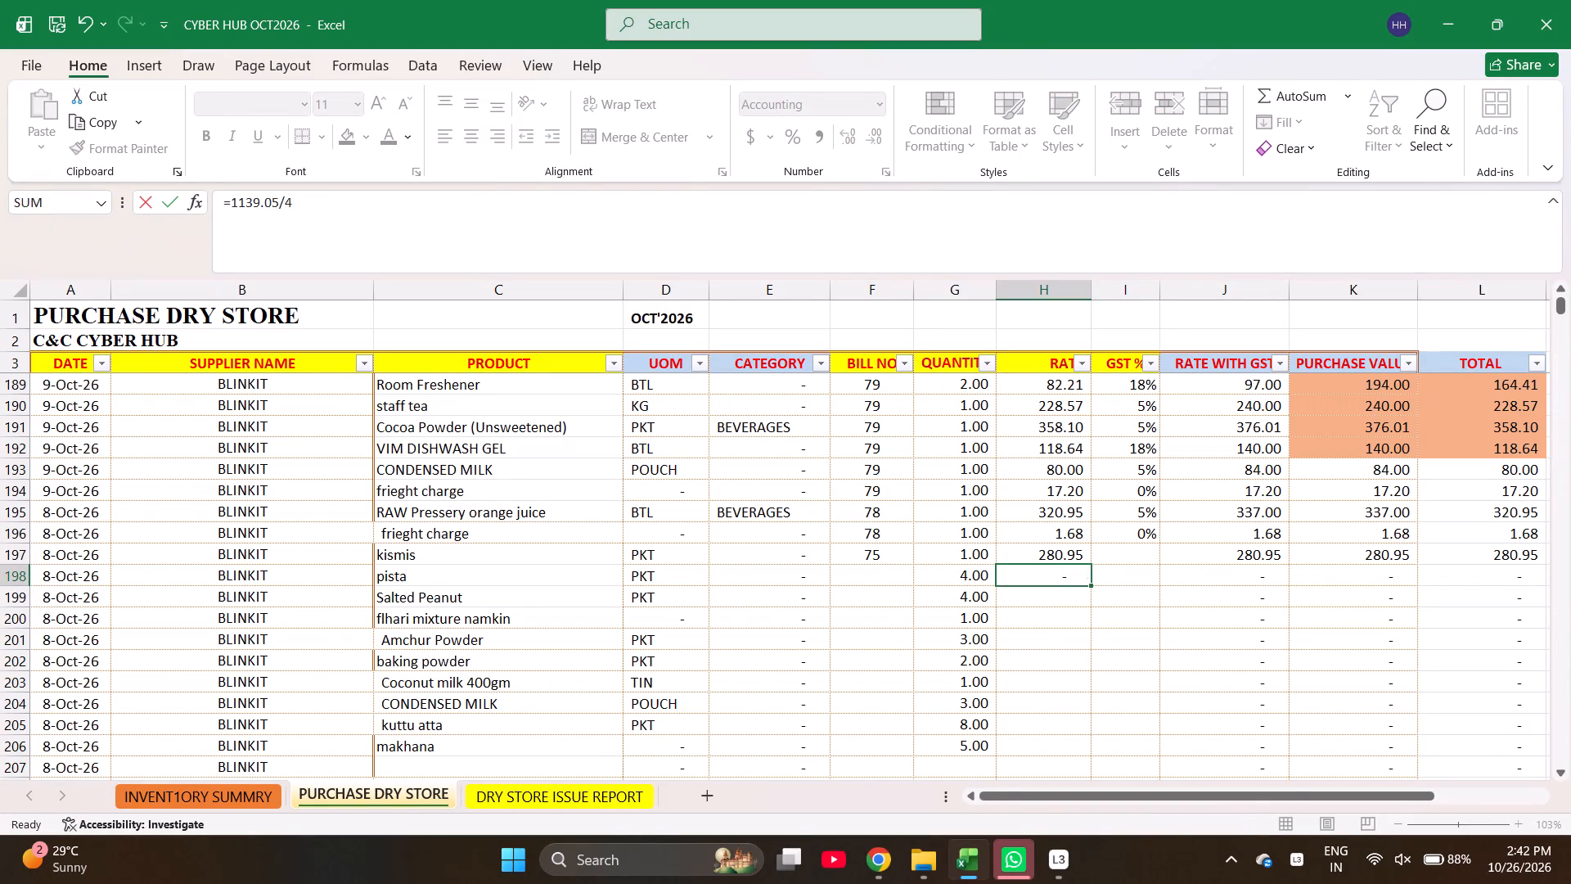
key(equal)
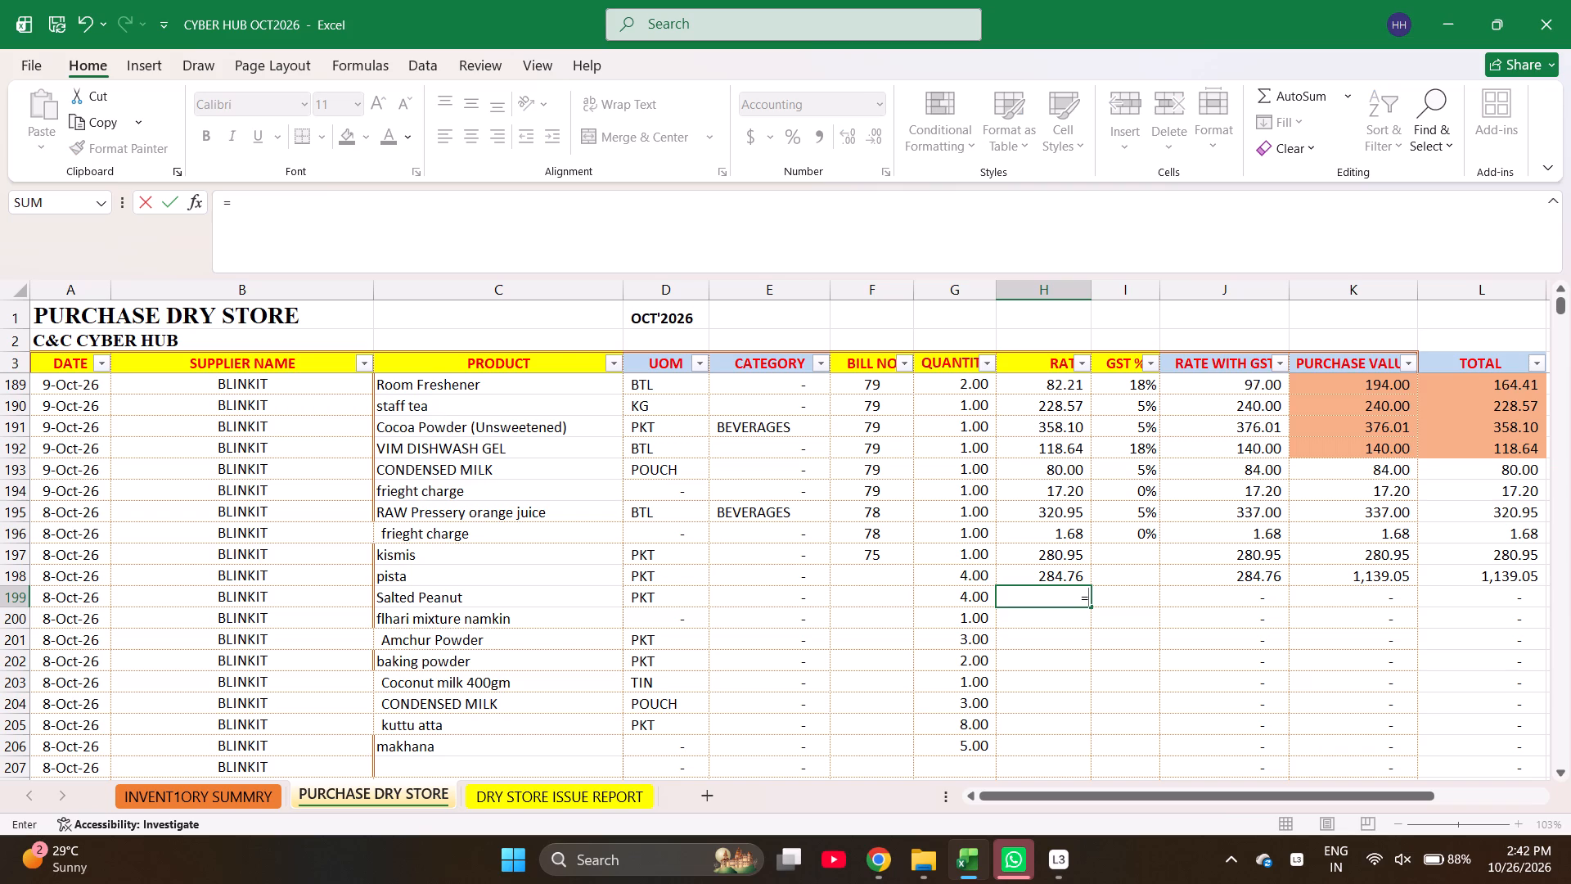
text(571.43/)
key(4)
key(Return)
key(equal)
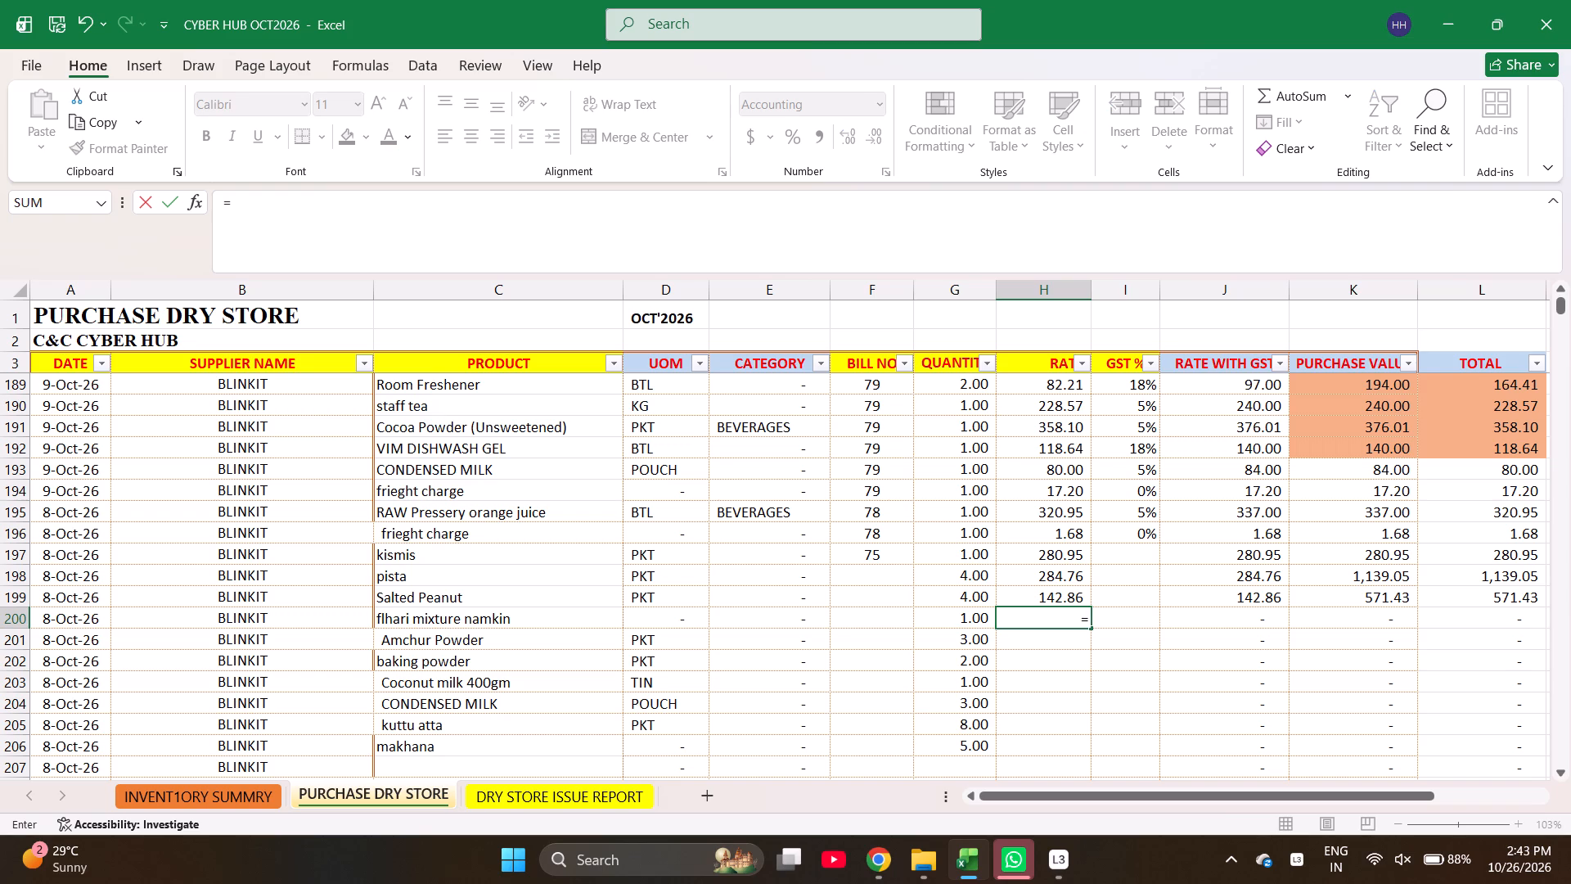
text(57.14)
key(Return)
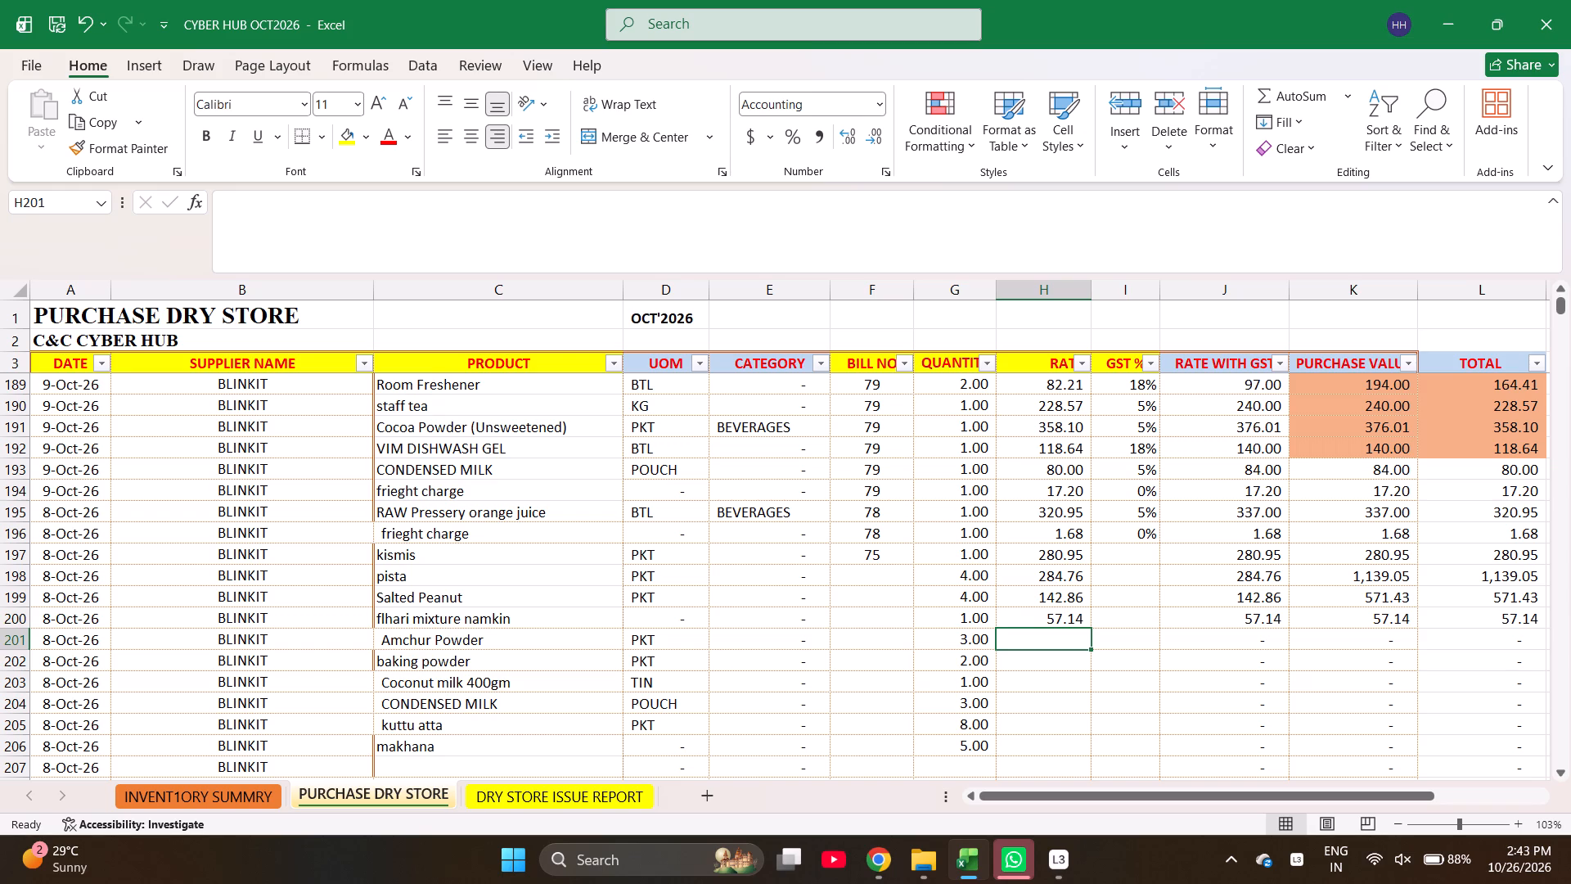
Enter the rates =205.71/3 for Amchur Powder and =93.33/2 for baking powder in cells H201 and H202.
key(equal)
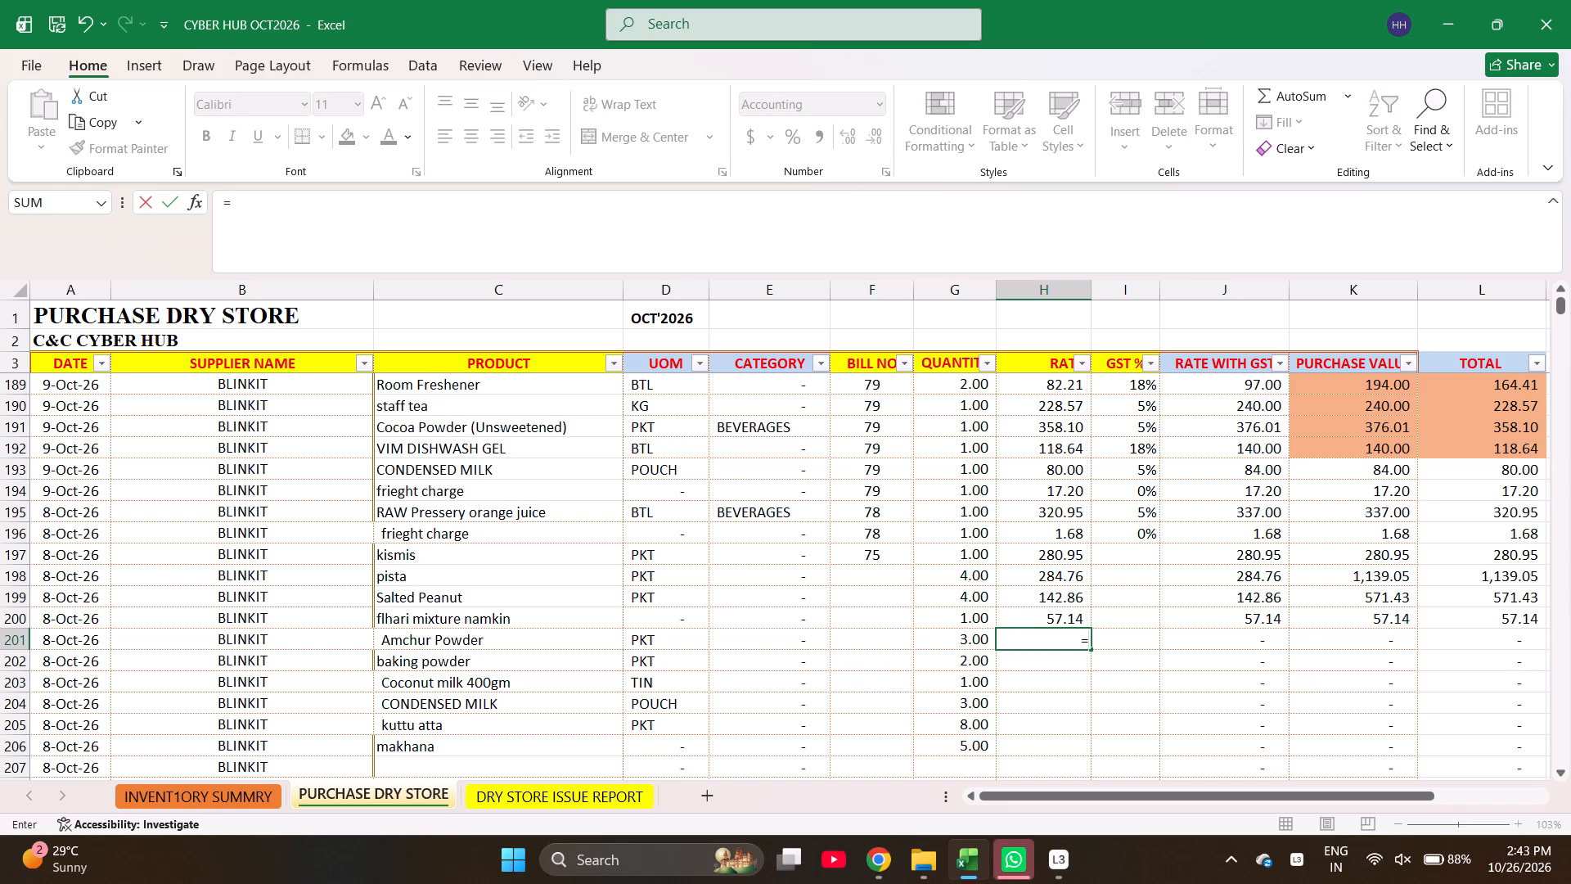
text(205)
text(.71/)
key(3)
key(Return)
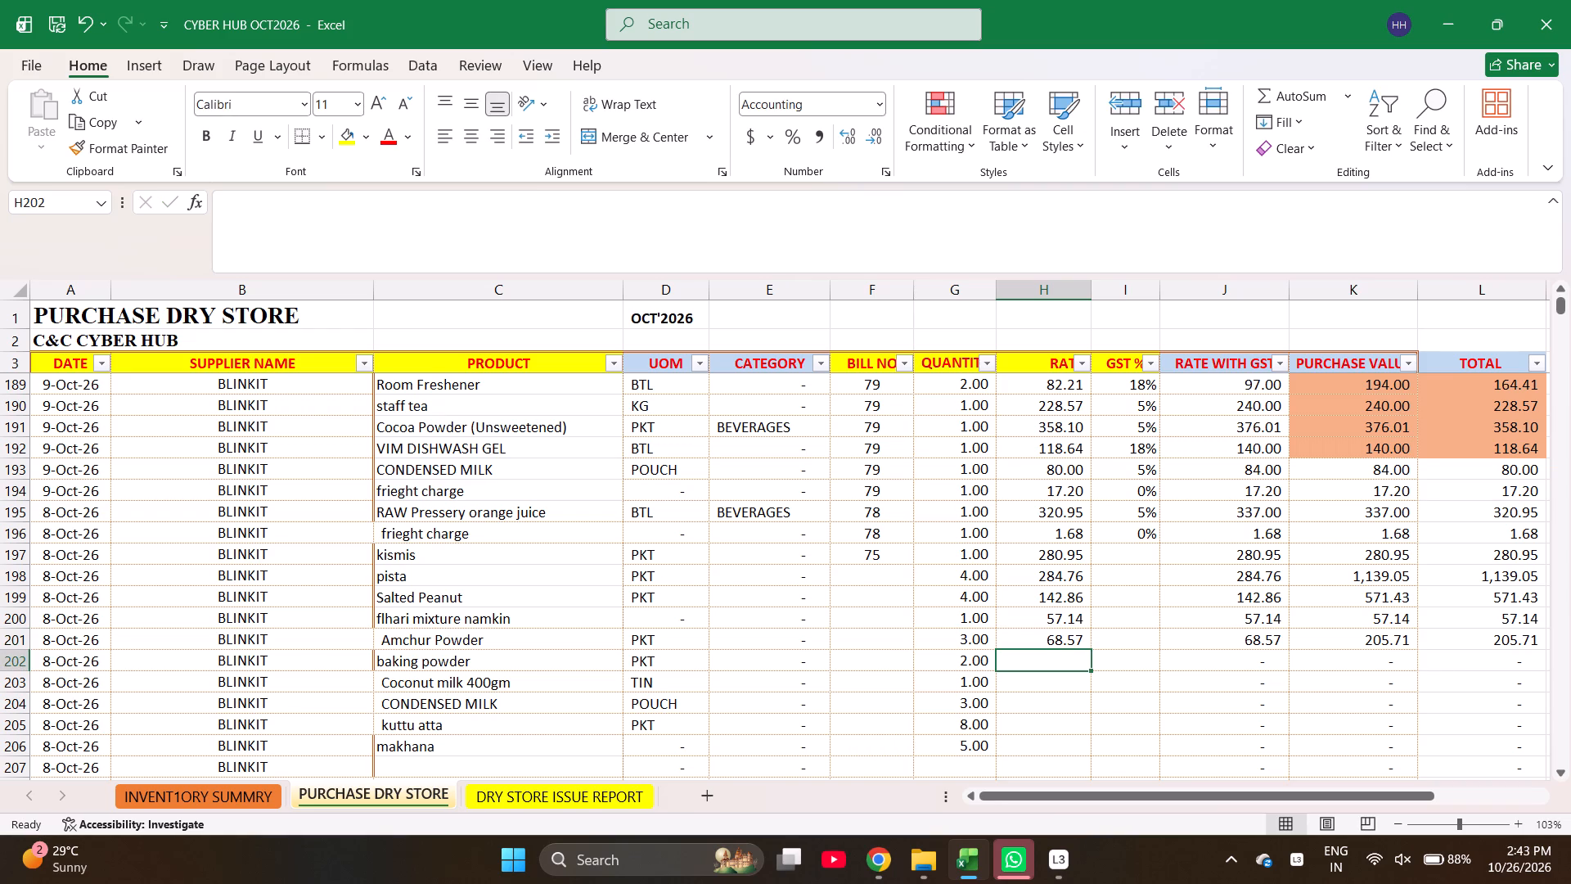
text(=93.33/)
key(2)
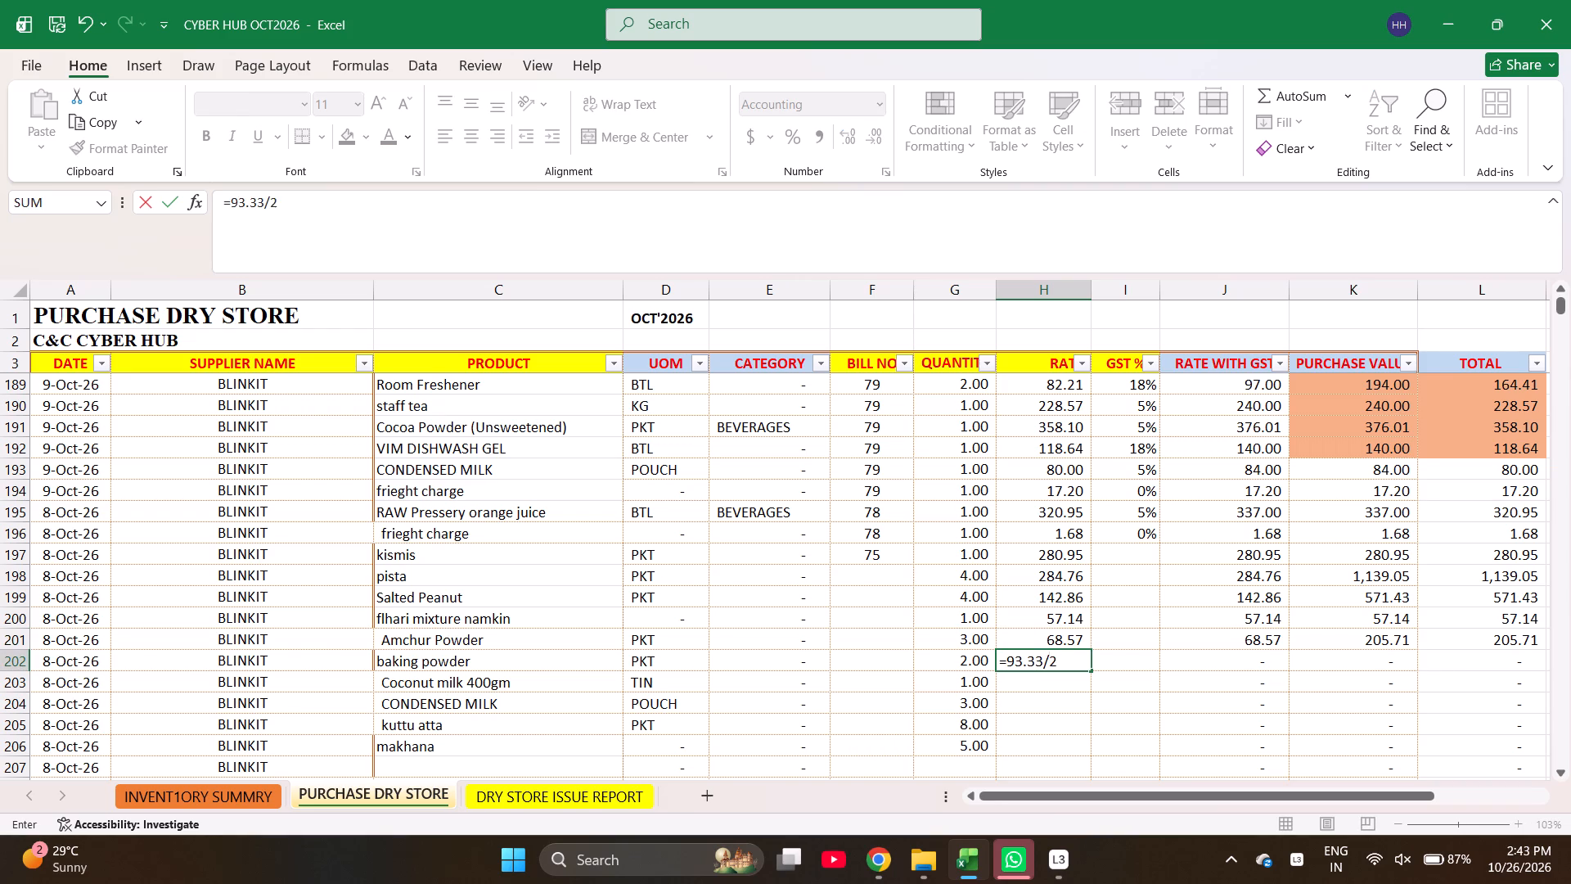
key(Return)
Enter the rates 185.71 for Coconut milk 400gm and =382.86/3 for CONDENSED MILK in cells H203 and H204.
key(equal)
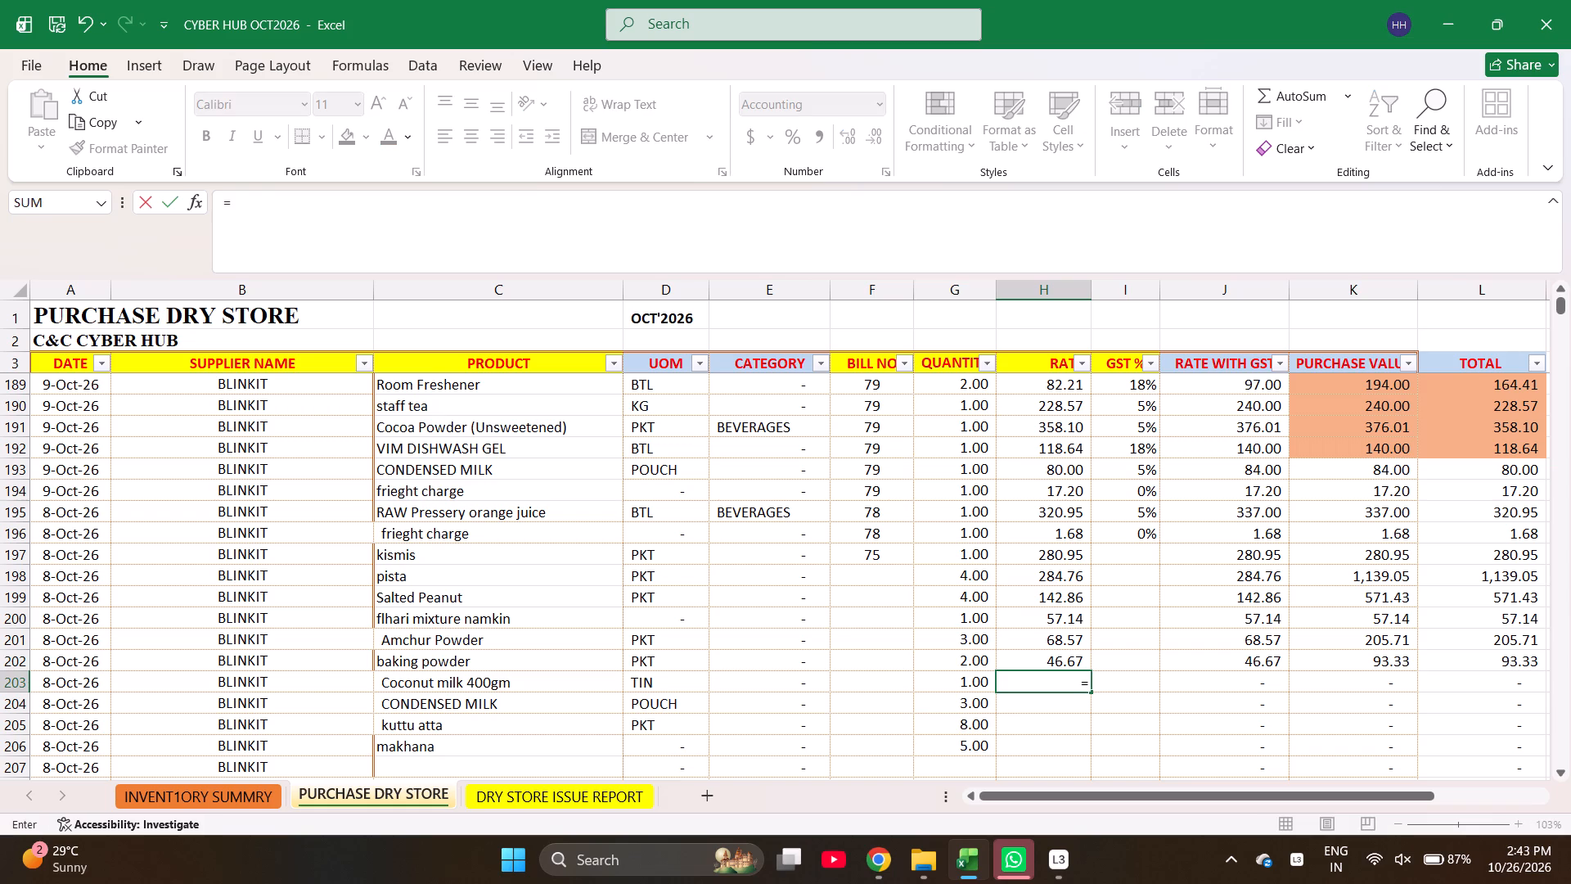
text(15)
key(BackSpace)
key(BackSpace)
key(BackSpace)
text(185)
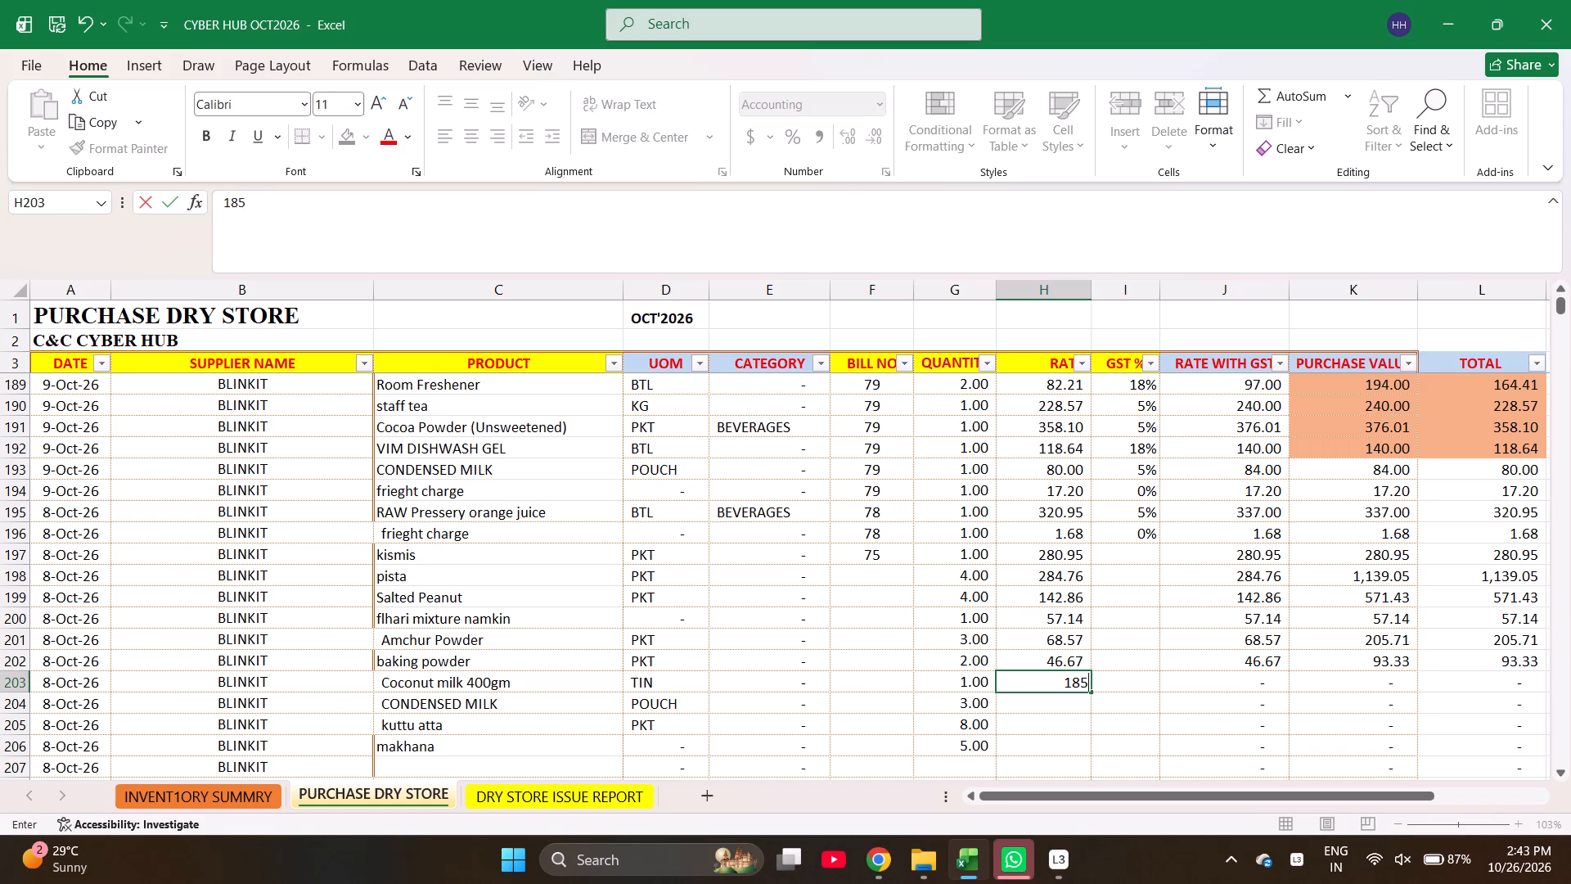
text(.71)
key(Return)
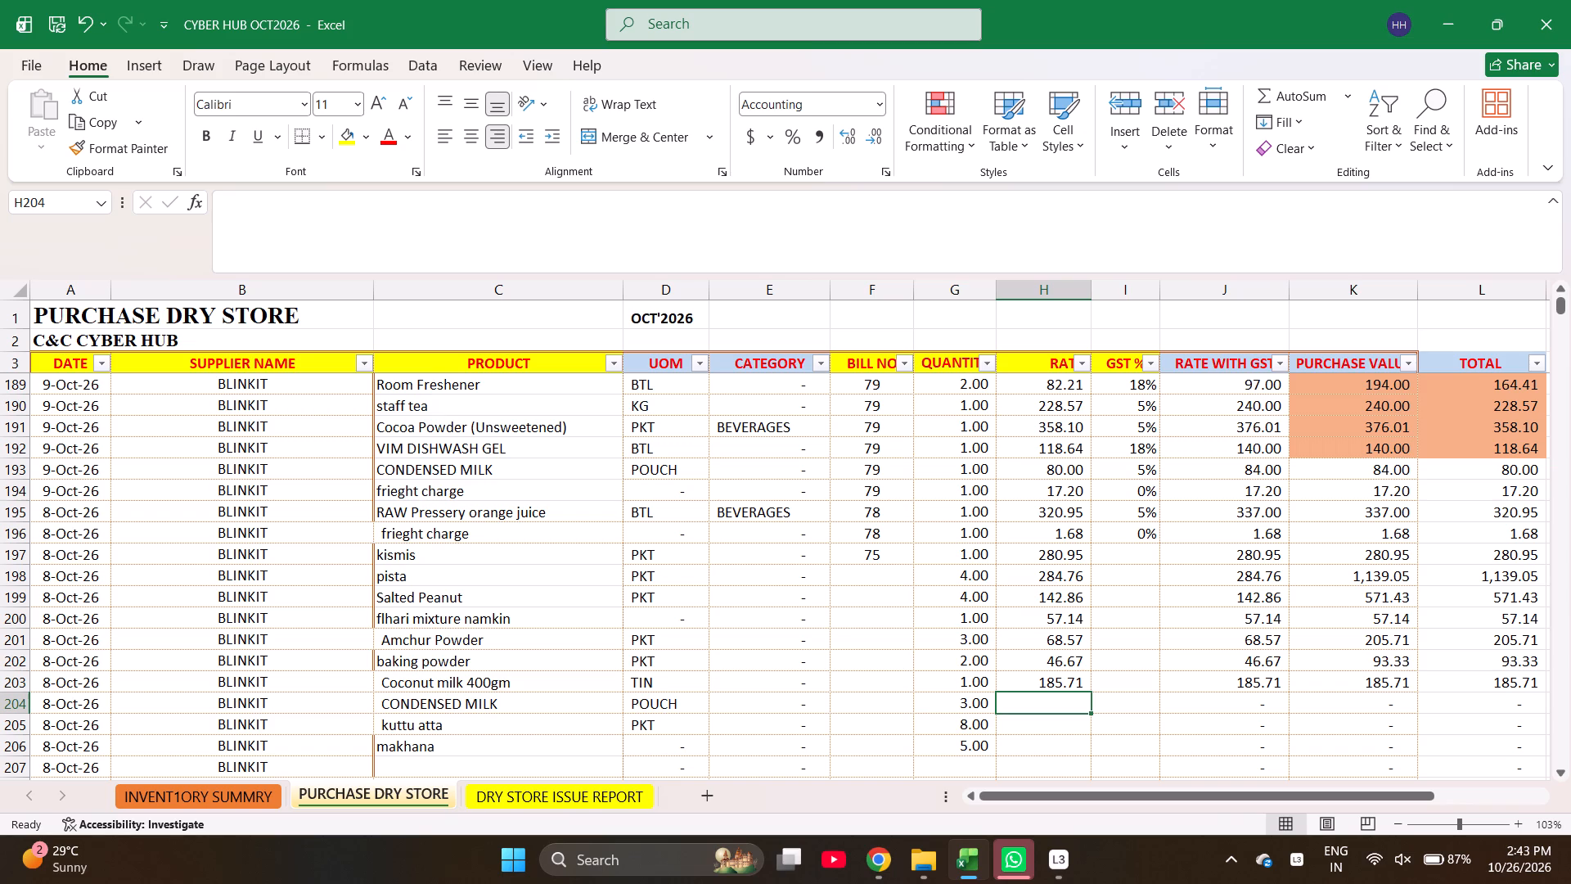
text(=38)
text(2.)
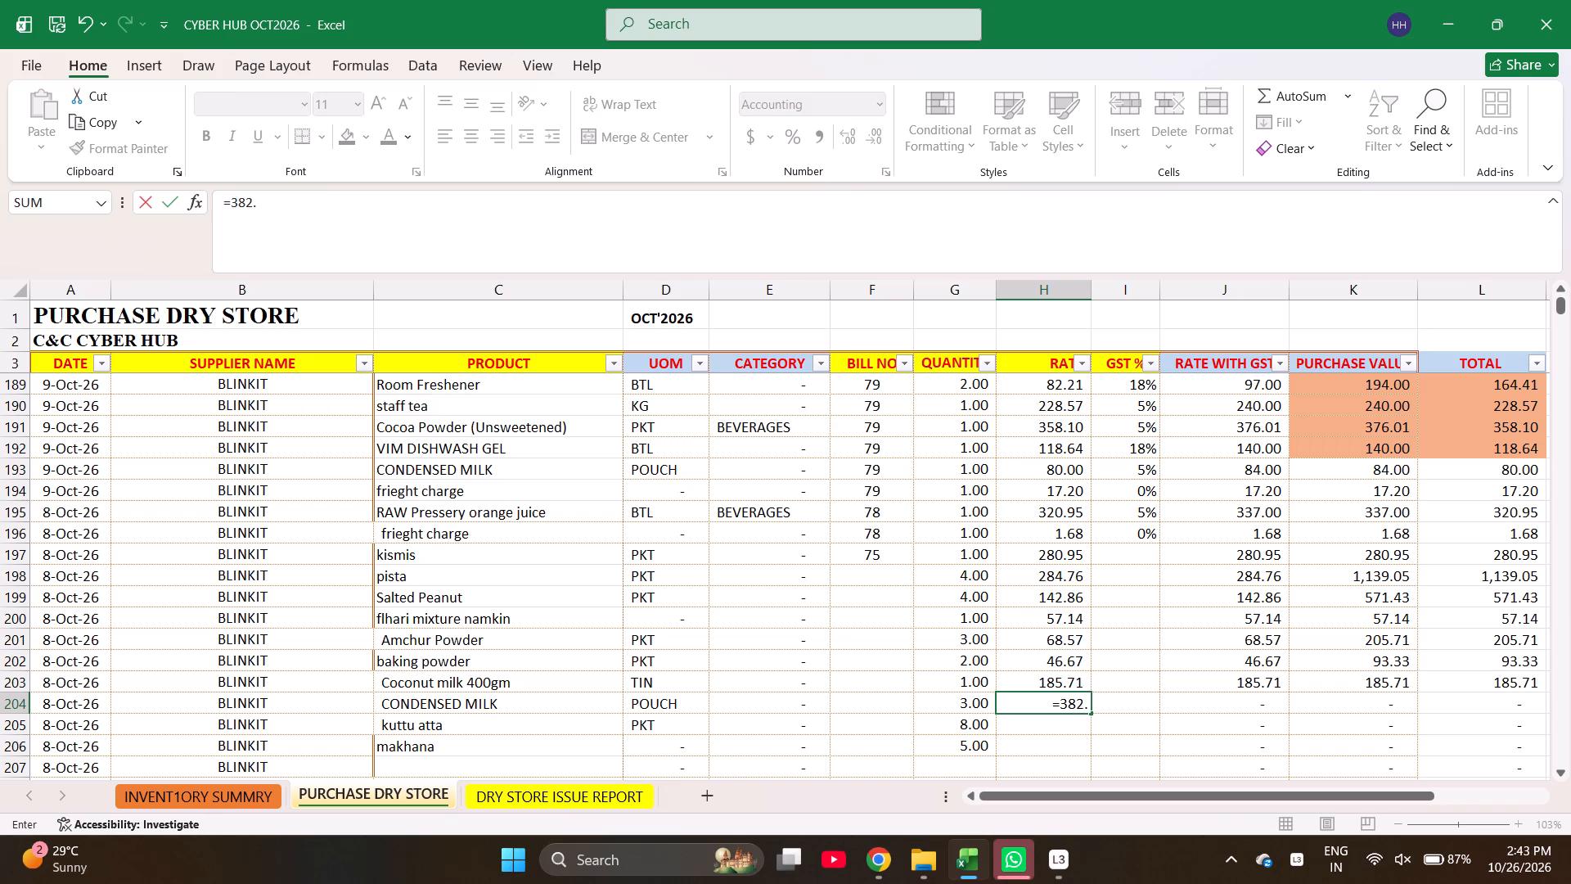
text(86/)
key(3)
key(Return)
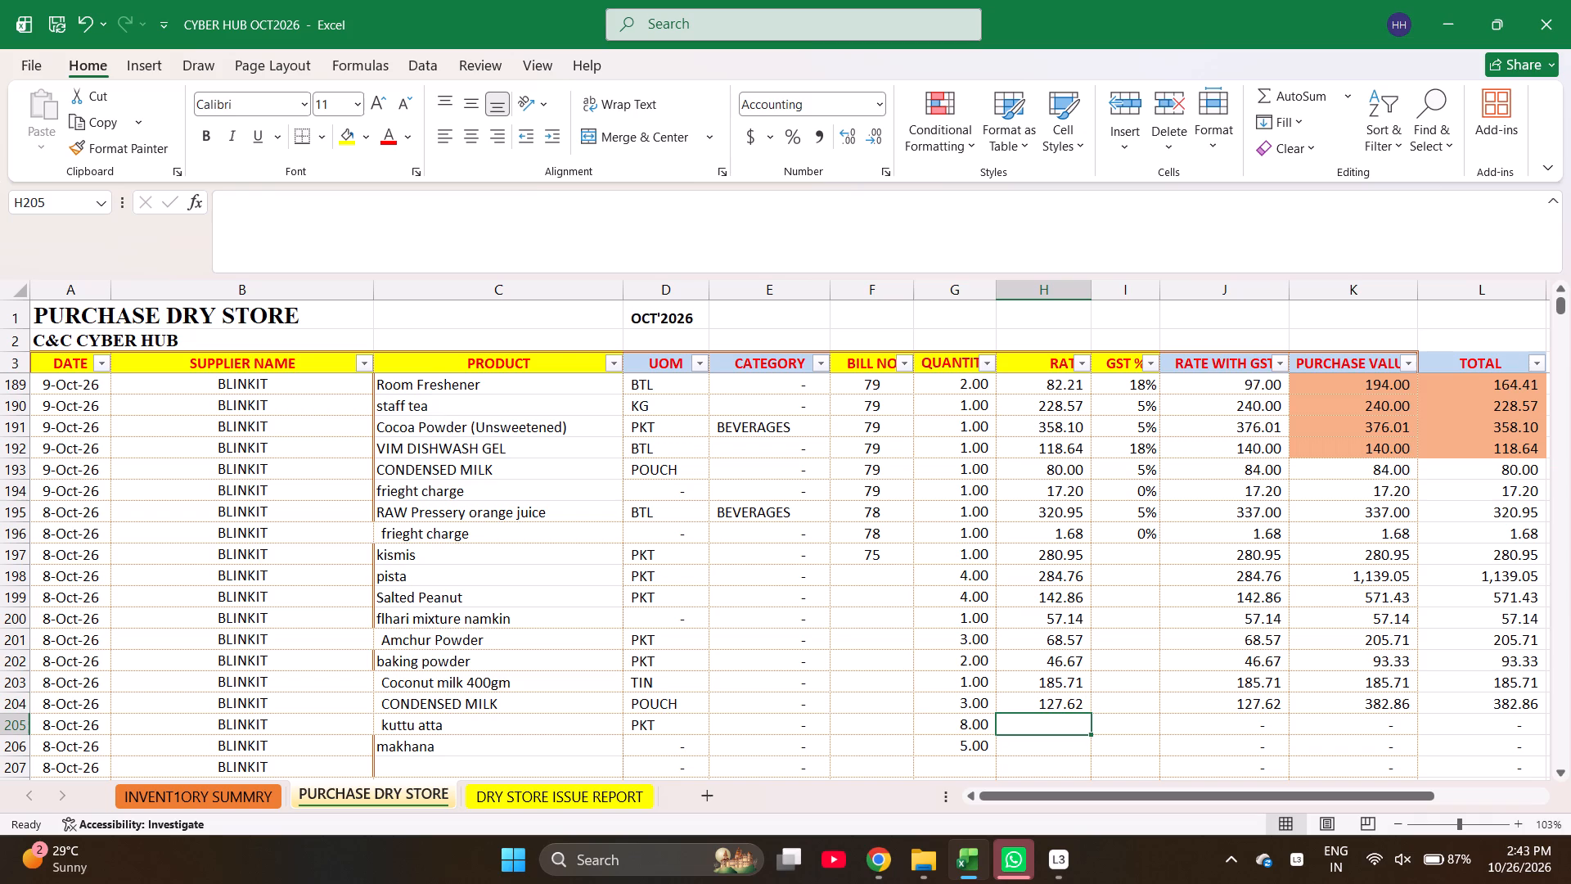
Enter the rates =754.29/8 for kuttu atta and =604.76/5 for makhana in cells H205 and H206.
key(equal)
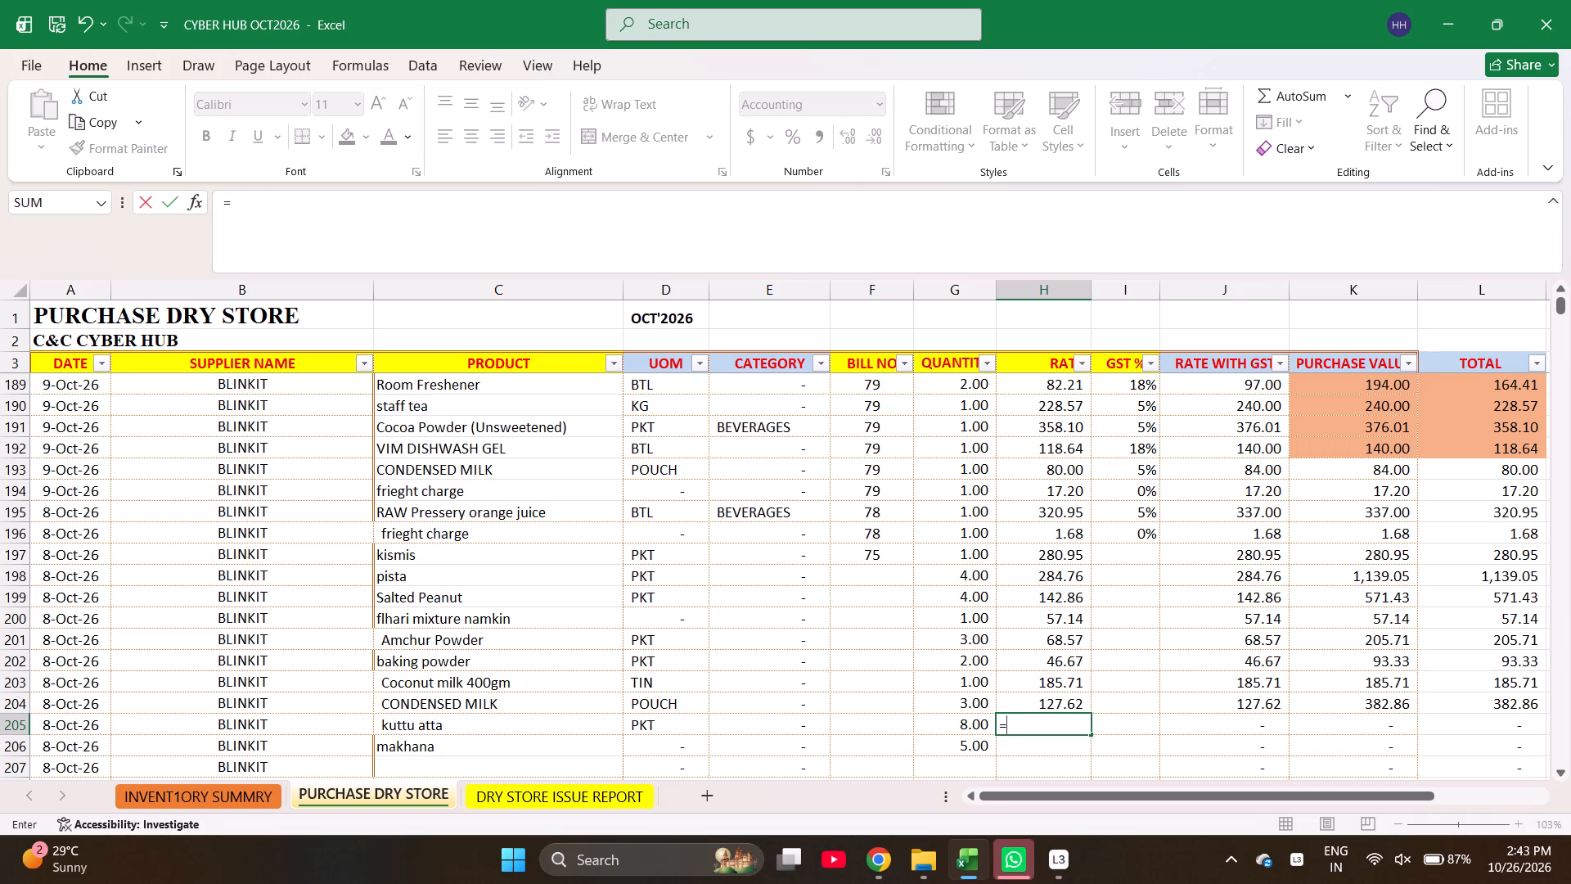
key(7)
text(54.29/)
key(8)
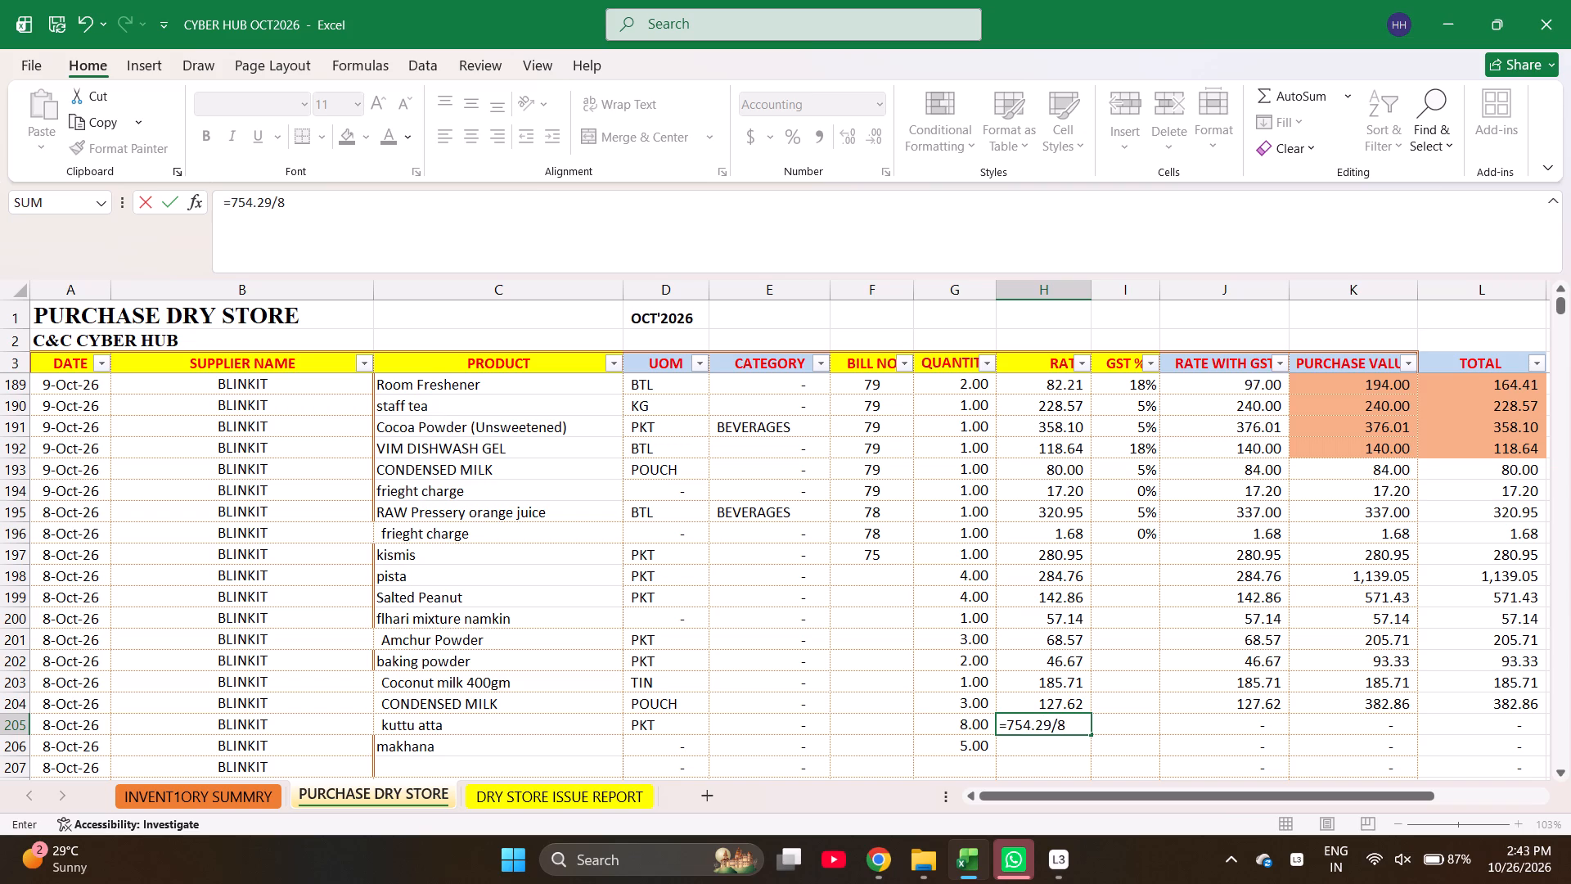
key(Return)
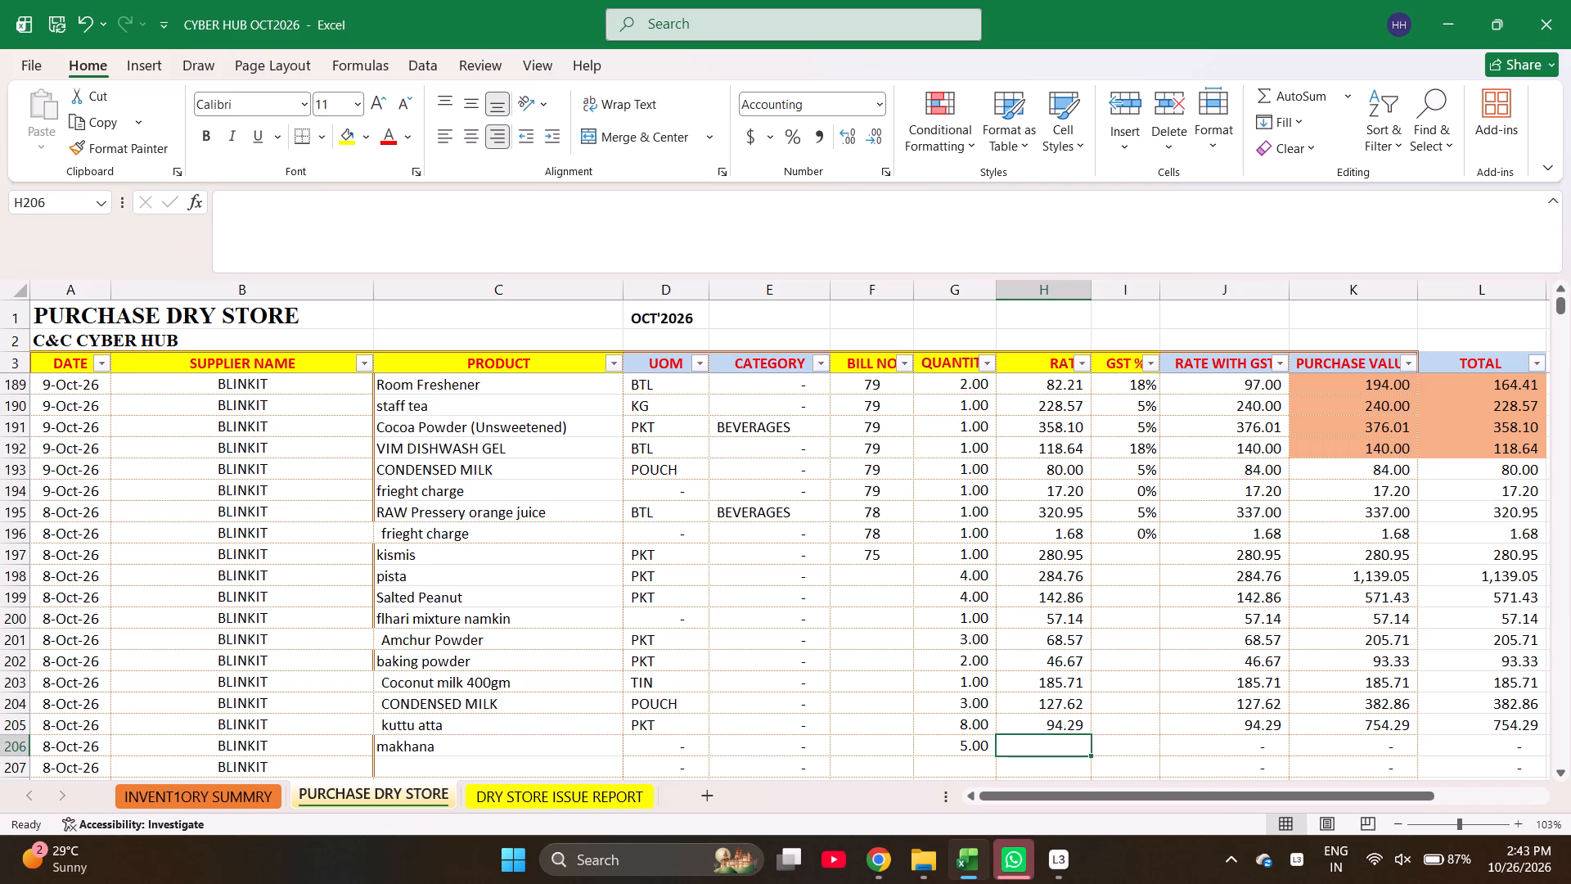
text(=604.)
text(76)
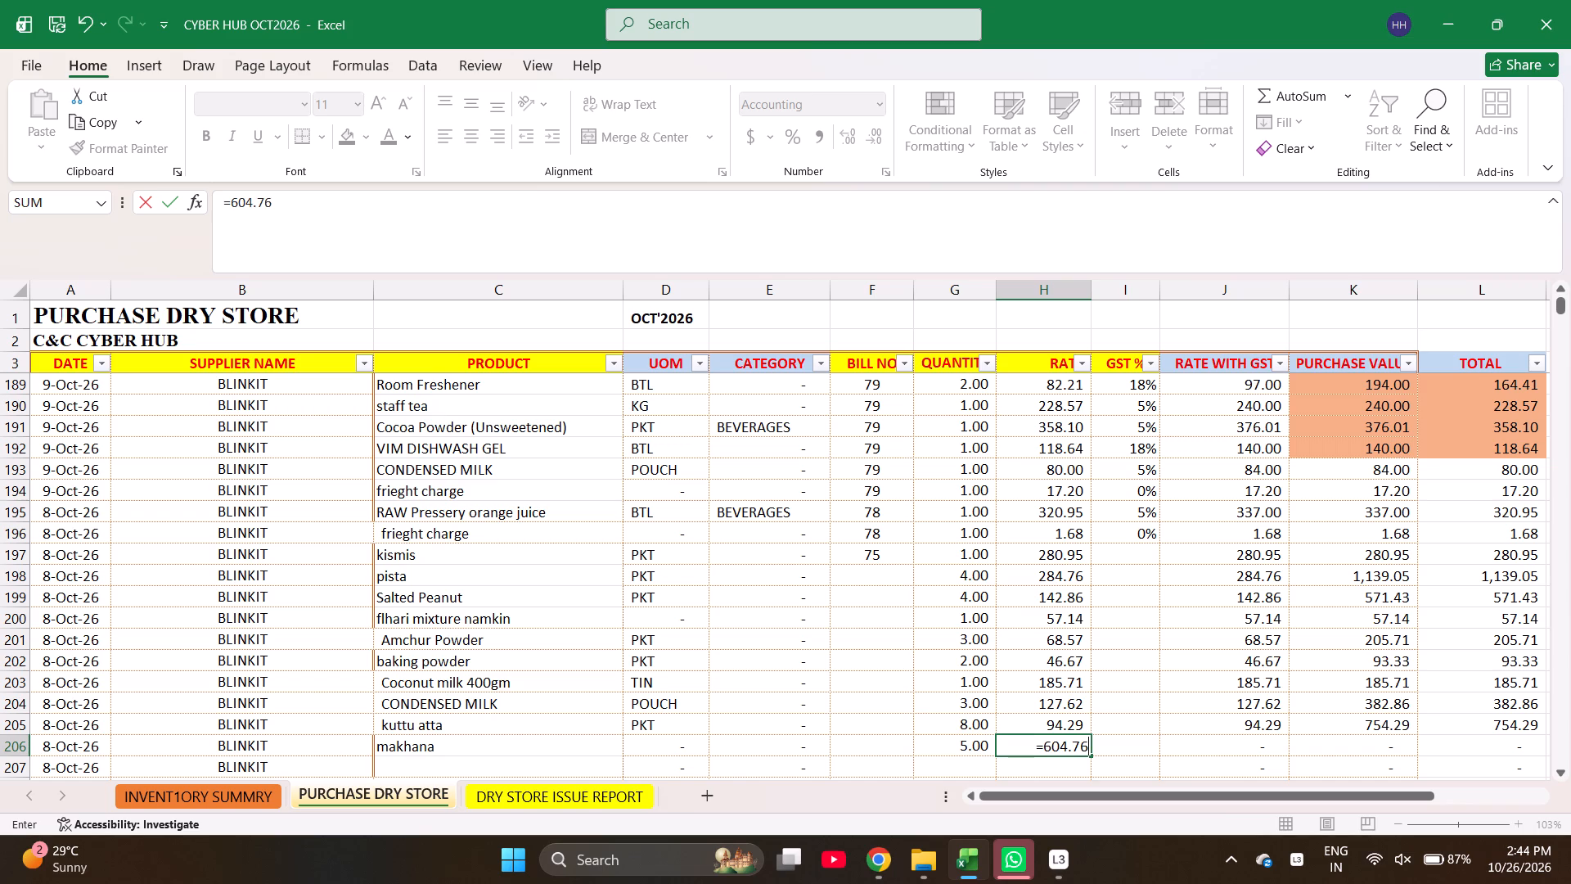
text(/5)
key(Return)
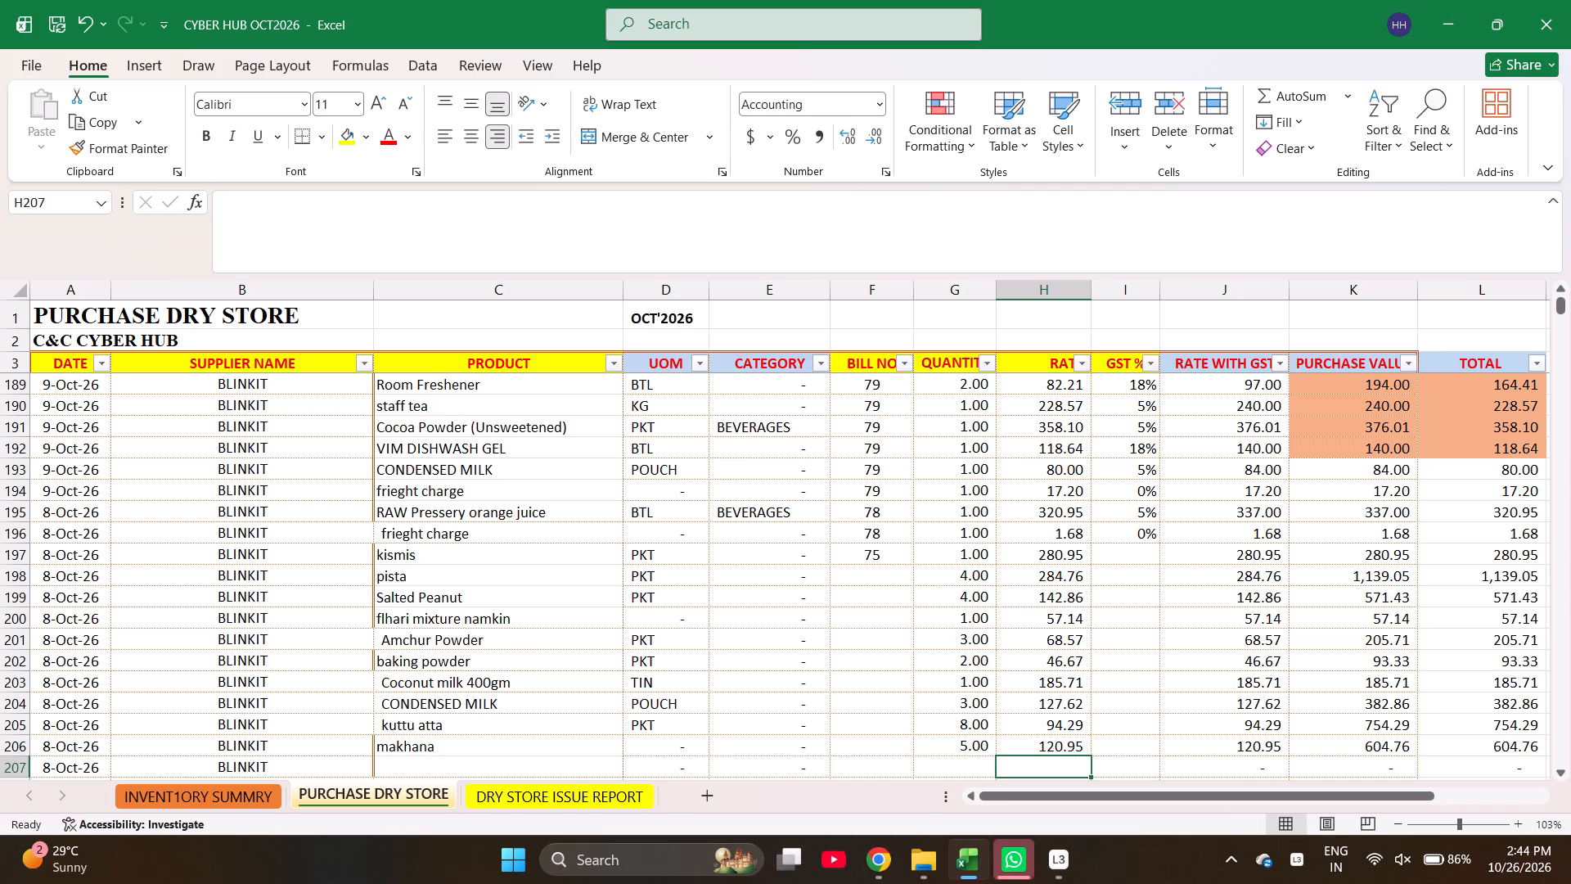
Enter a GST of 5% for the kismis purchase in cell I197.
key(Right)
key(Up)
key(Up)
key(Up)
key(Up)
key(Up)
key(Up)
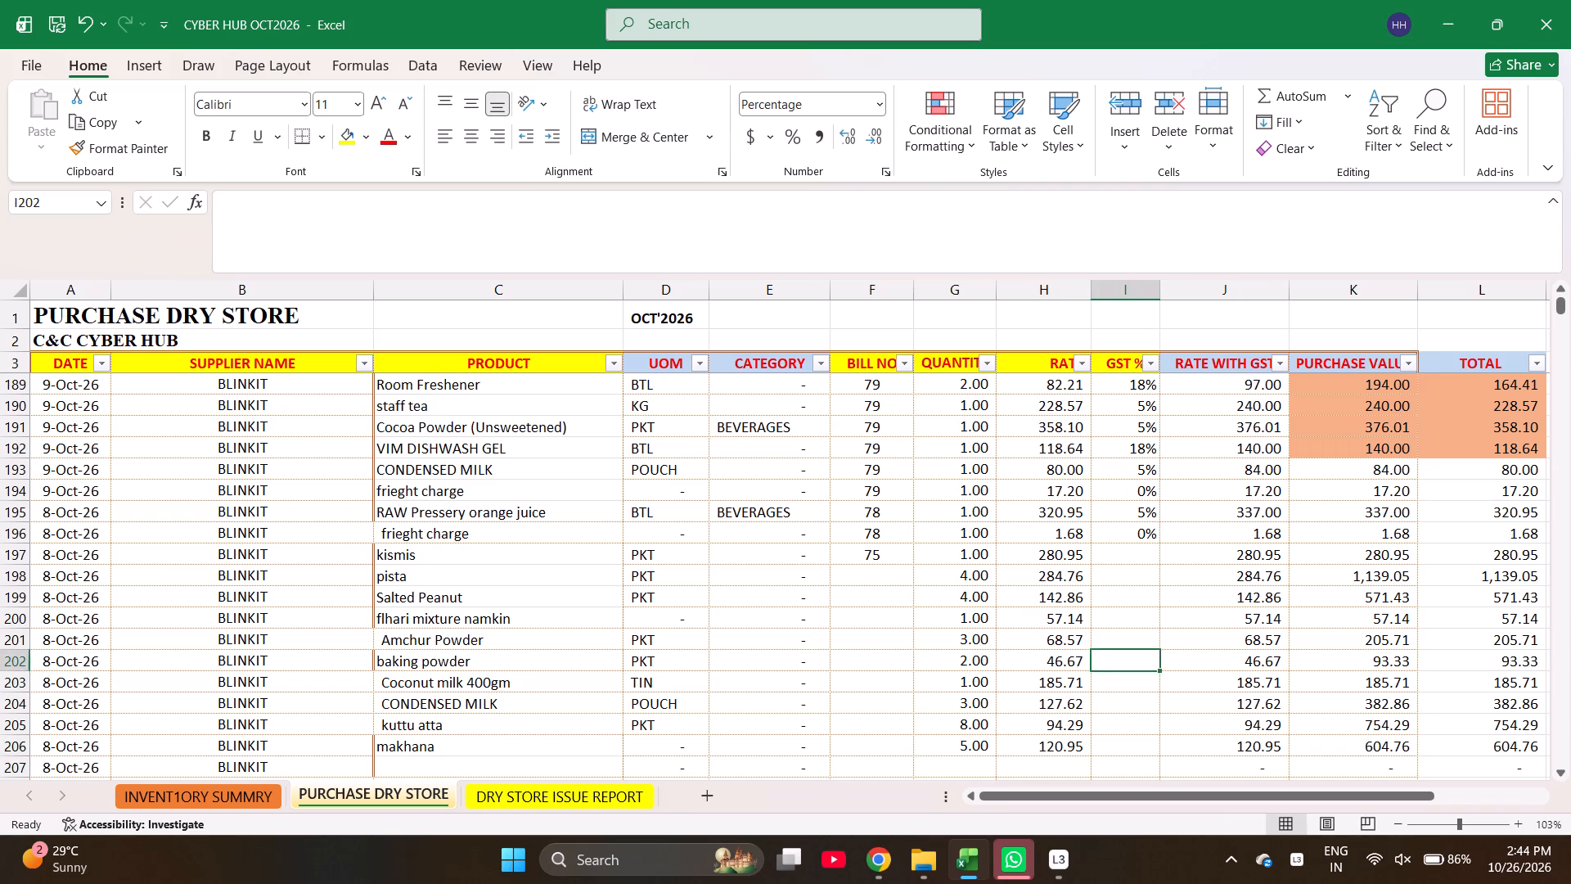
key(Up)
key(Up)
key(Up)
key(Up)
key(Up)
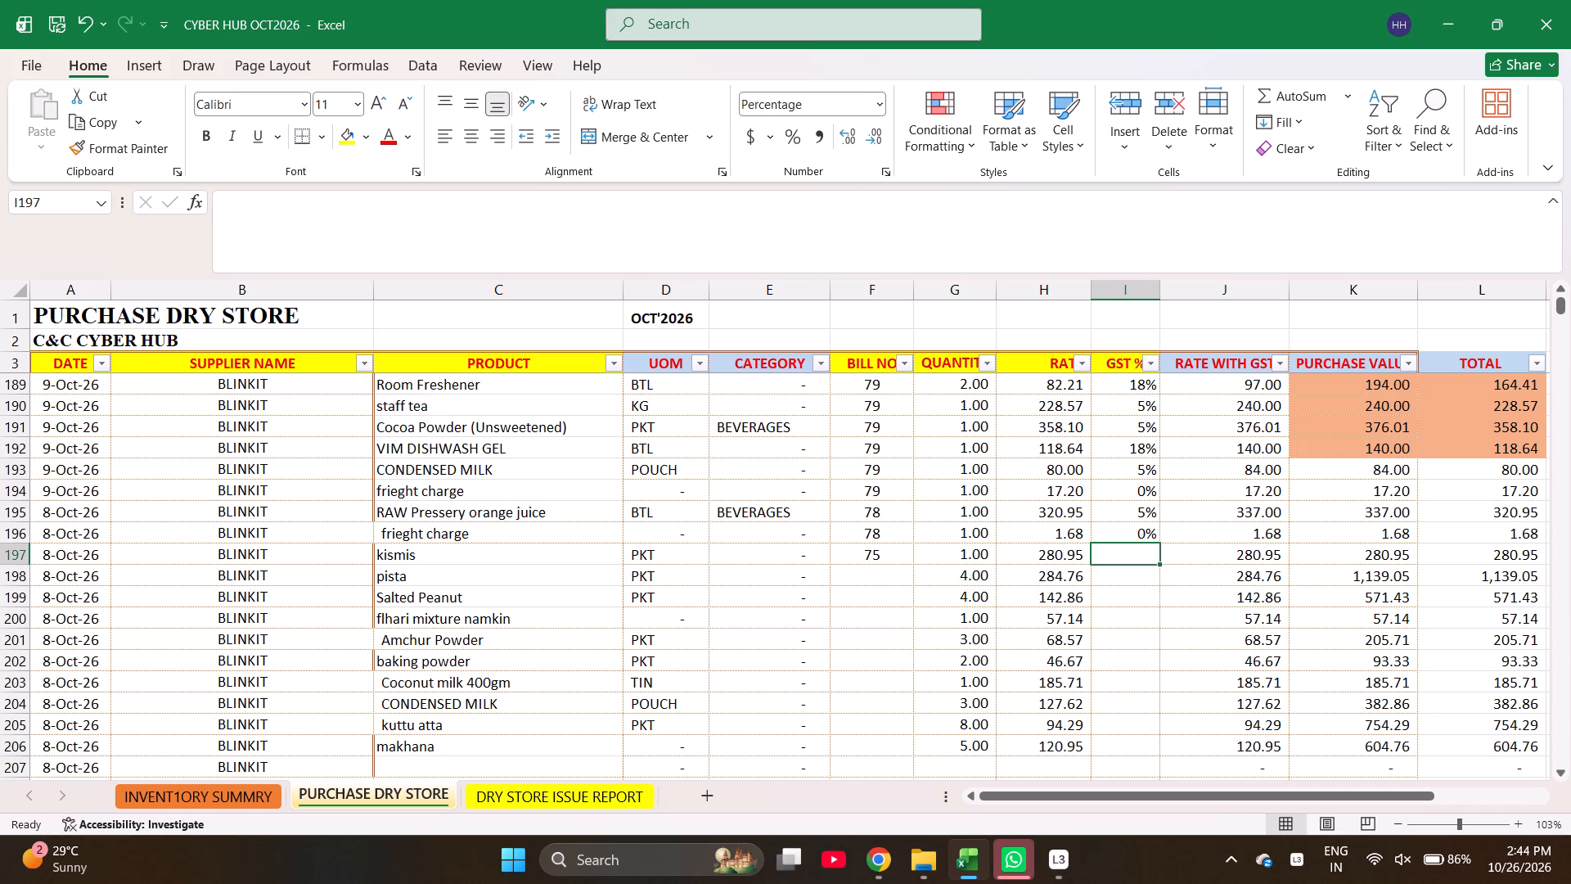
key(5)
key(Return)
Fill the 5% GST from kismis down through makhana, covering cells I197 to I206.
key(Up)
key(shift+Down)
key(shift+Down)
key(shift+Down)
key(shift+Down)
key(shift+Down)
key(shift+Down)
key(shift+Down)
key(shift+Down)
key(shift+Down)
key(shift+Down)
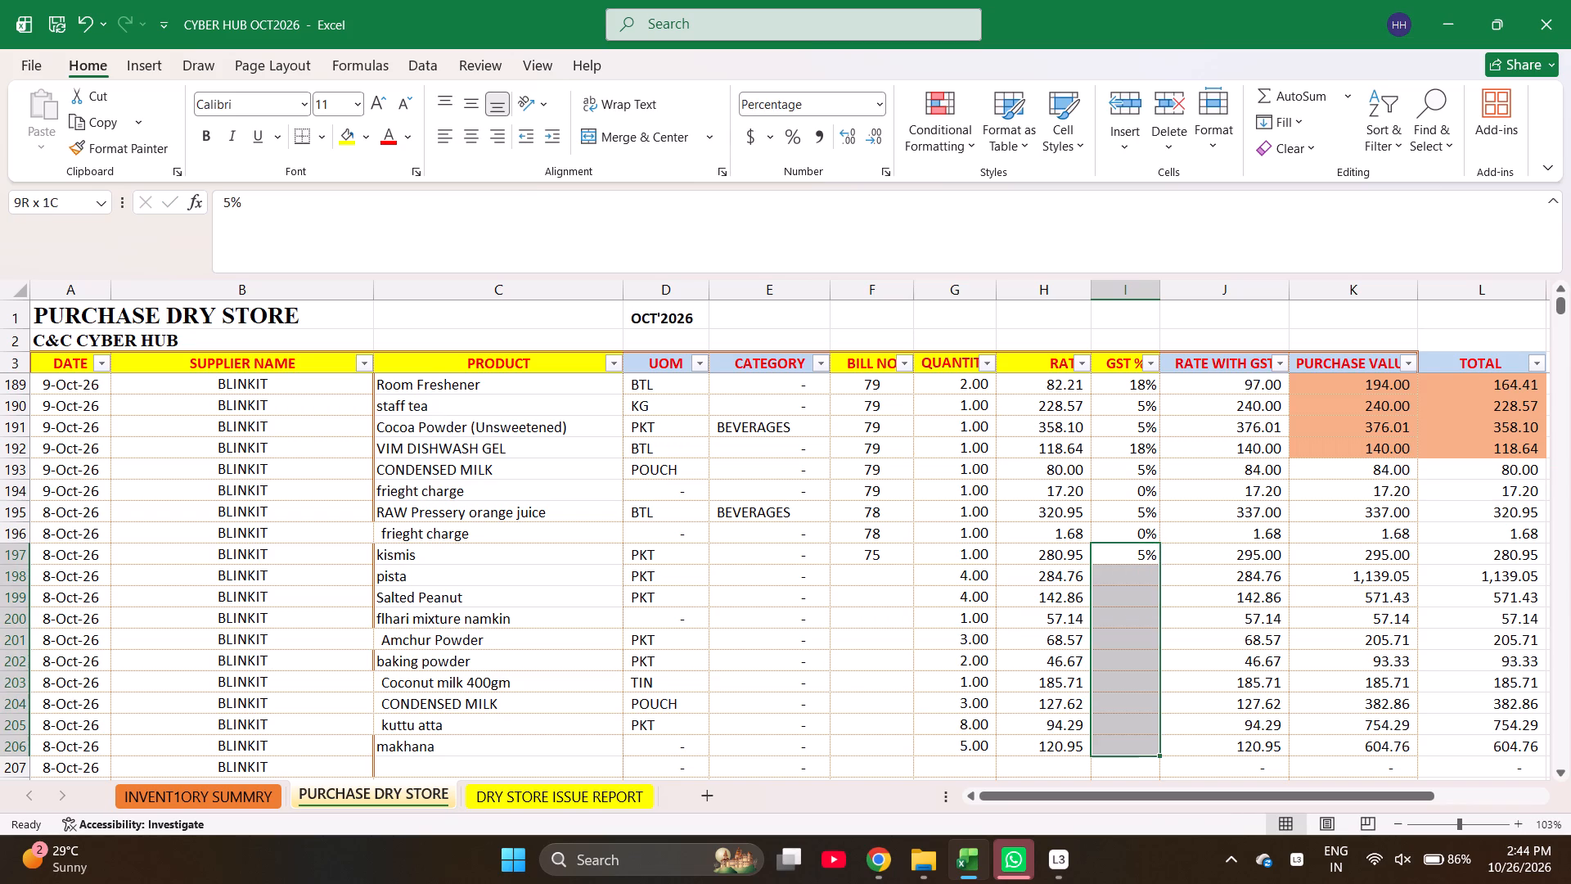
key(ctrl+d)
Fill bill number 75 from kismis down through makhana, covering cells F197 to F206.
key(ctrl+Left)
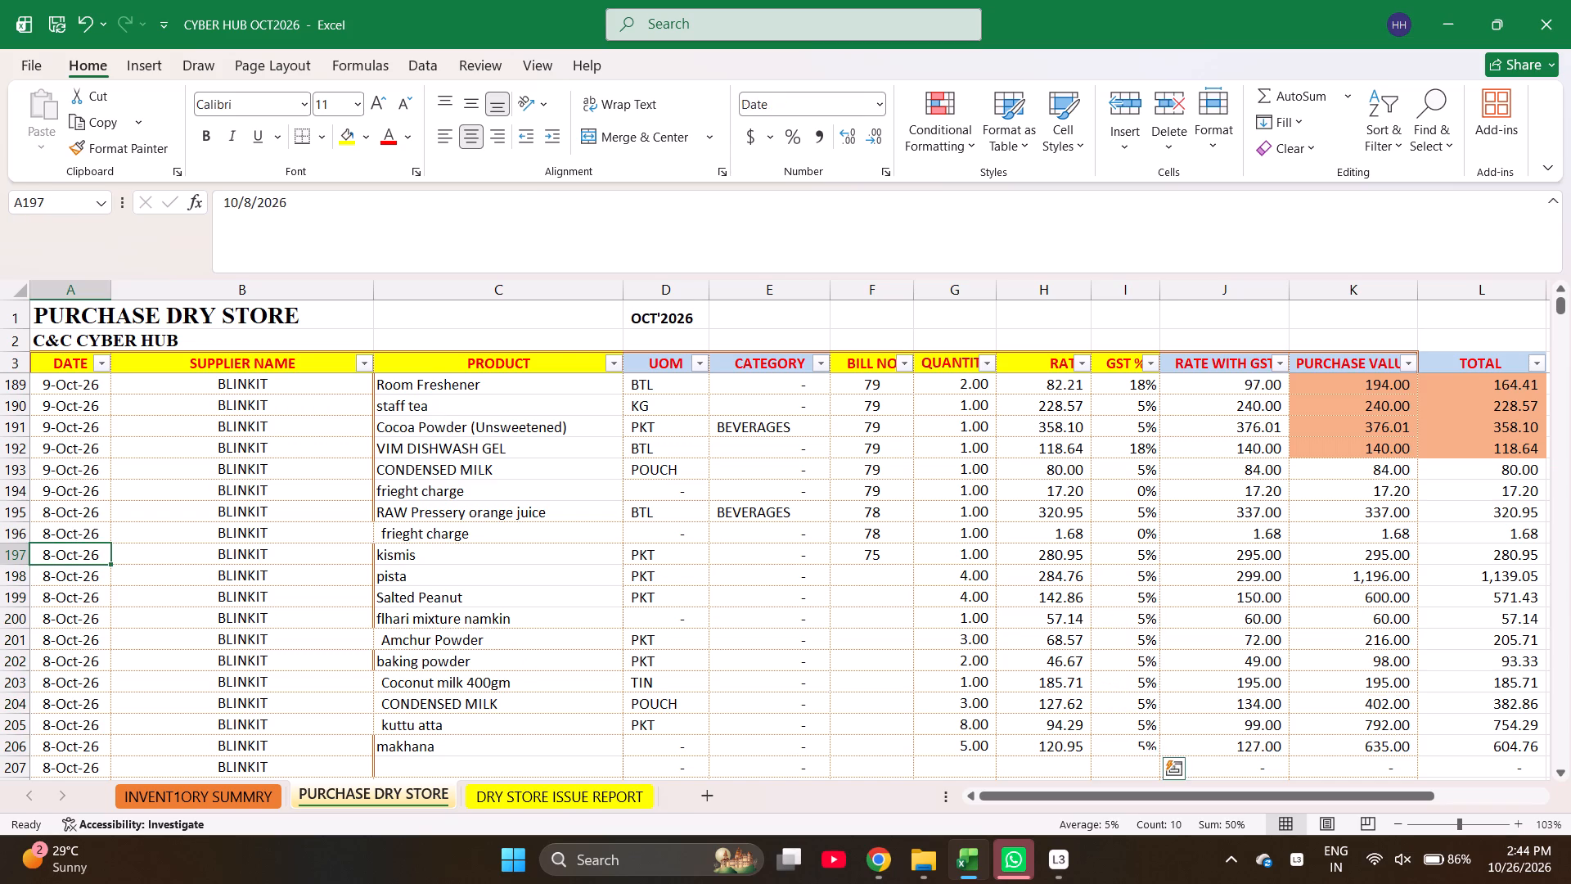
key(Down)
key(ctrl+Right)
key(Right)
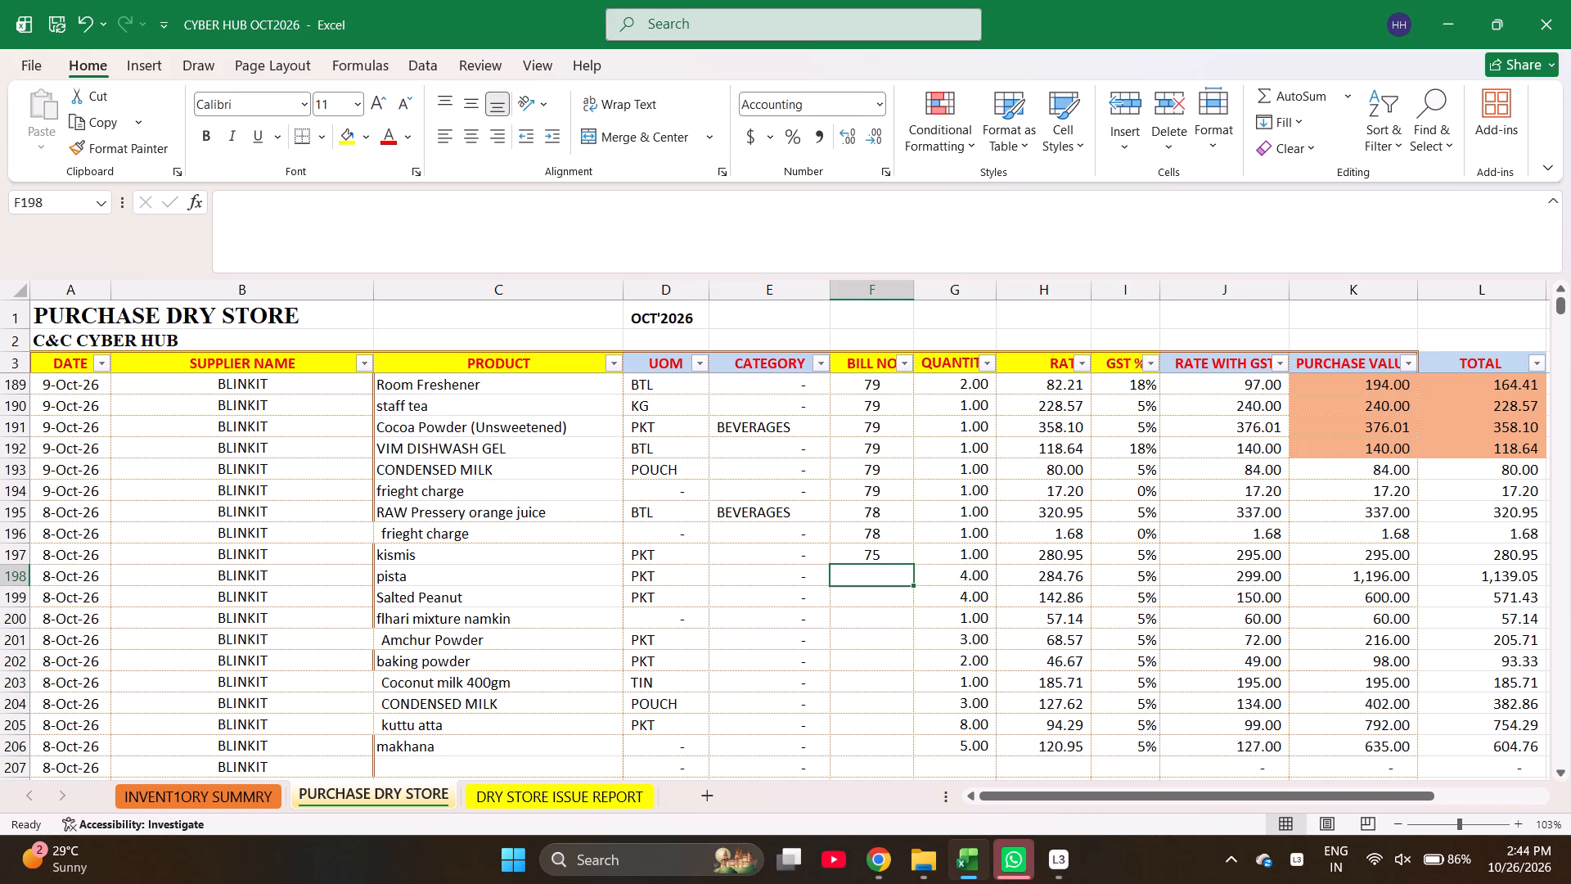
key(Up)
key(shift+Down)
key(shift+Down)
key(shift+Down)
key(shift+Down)
key(shift+Down)
key(shift+Down)
key(shift+Down)
key(shift+Down)
key(shift+Down)
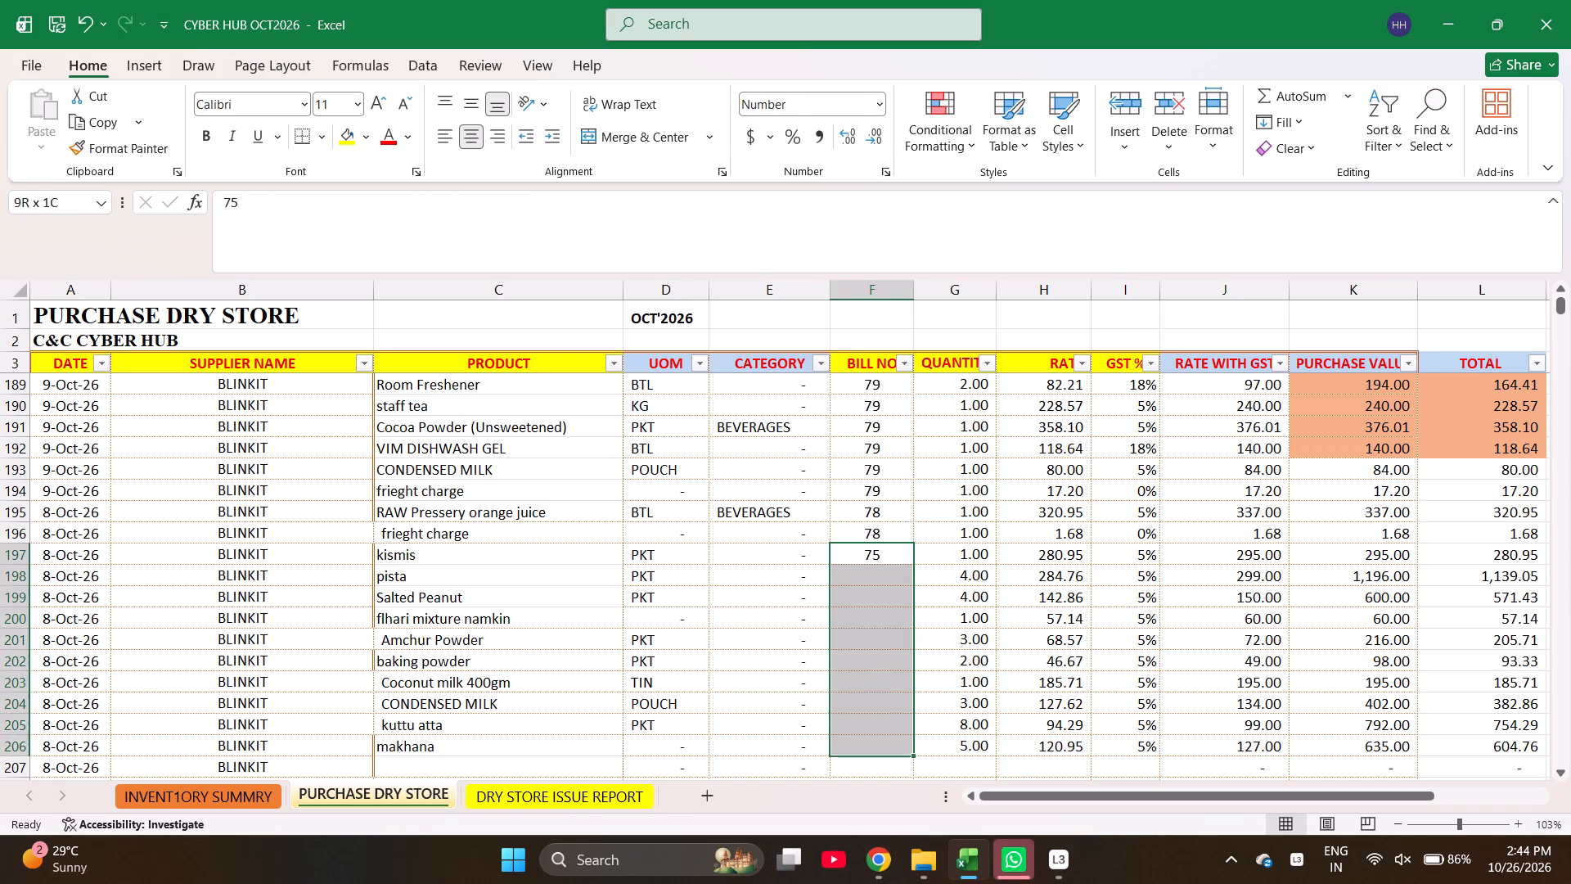
key(ctrl+d)
Add frieght charge as the product in row 207 and copy bill number 75 into its bill cell from the row above.
key(Left)
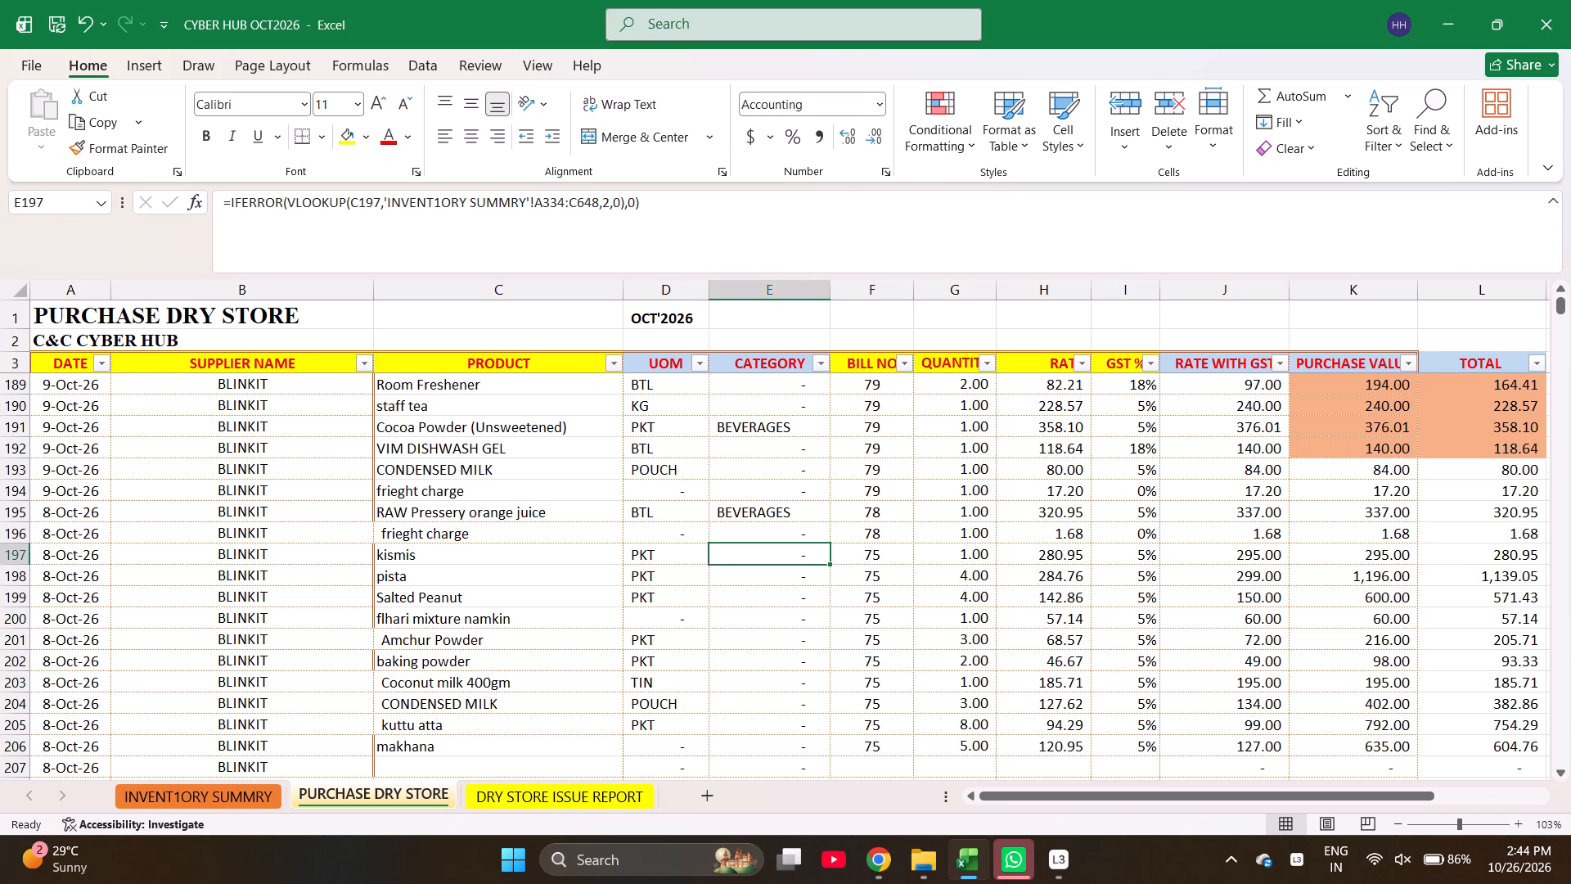
key(Left)
key(Left)
key(ctrl+Down)
key(Down)
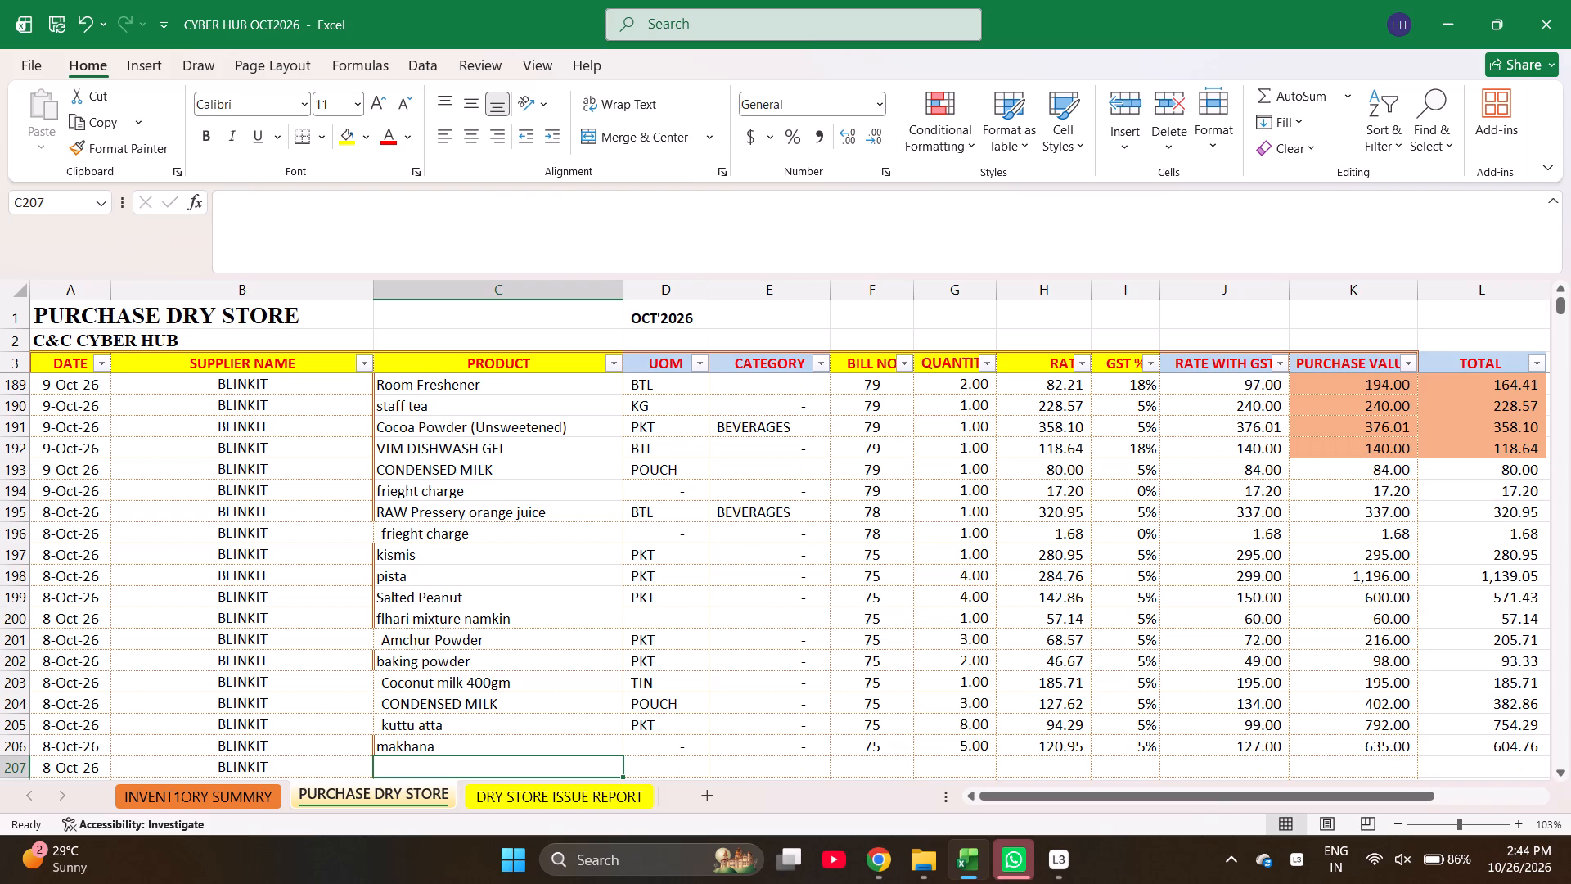
text(fr)
key(Right)
key(Right)
key(Right)
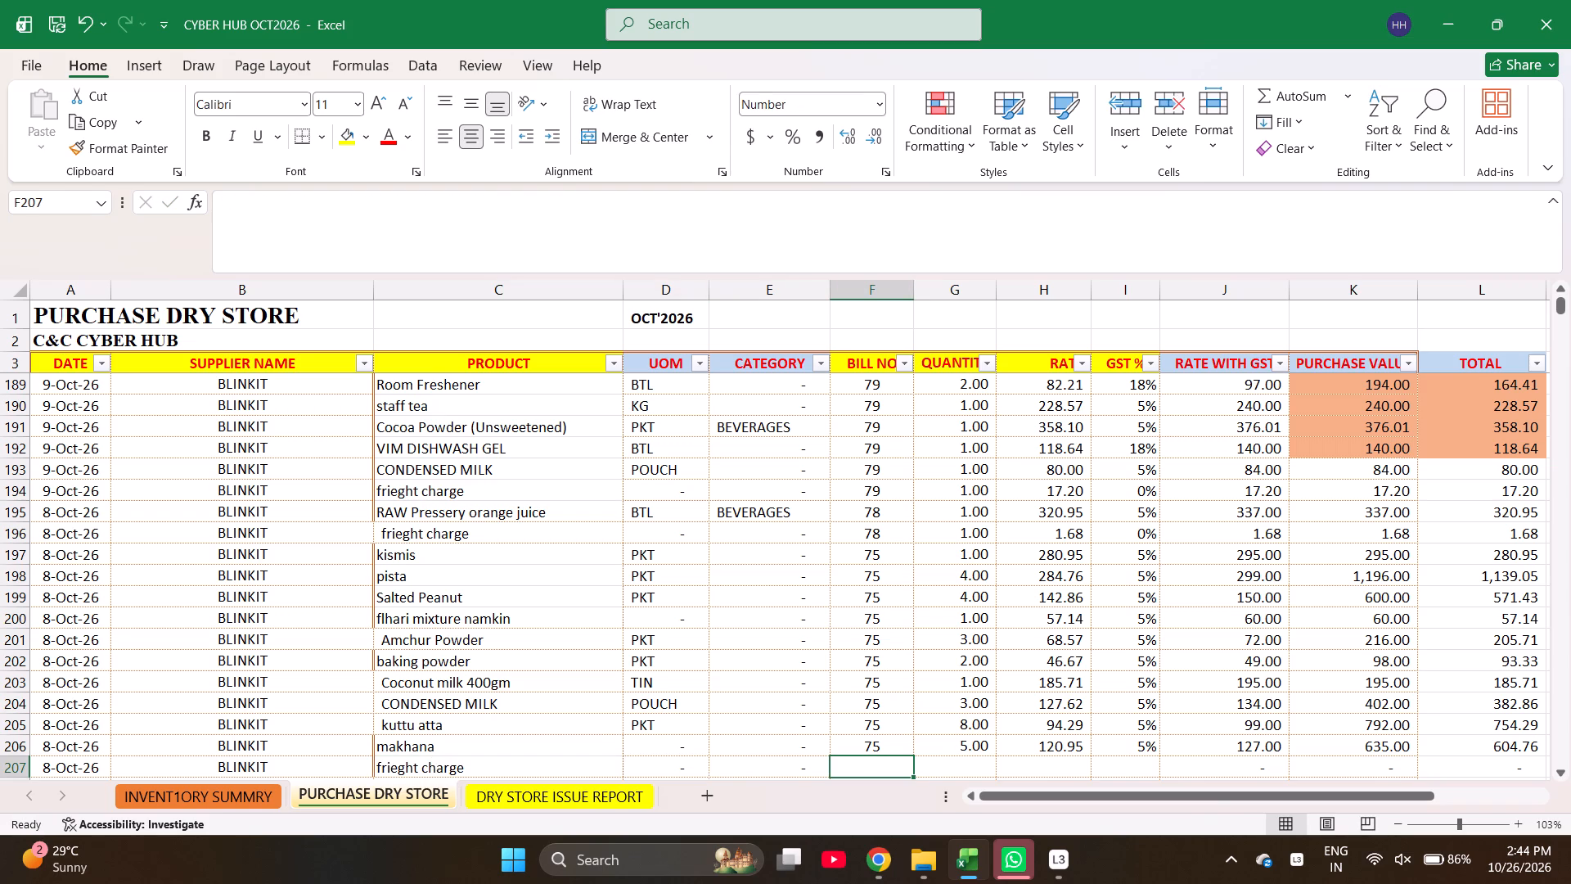
key(ctrl+d)
Enter quantity 1, rate 21 and GST 0% for the frieght charge in row 207.
key(Right)
key(Down)
key(Up)
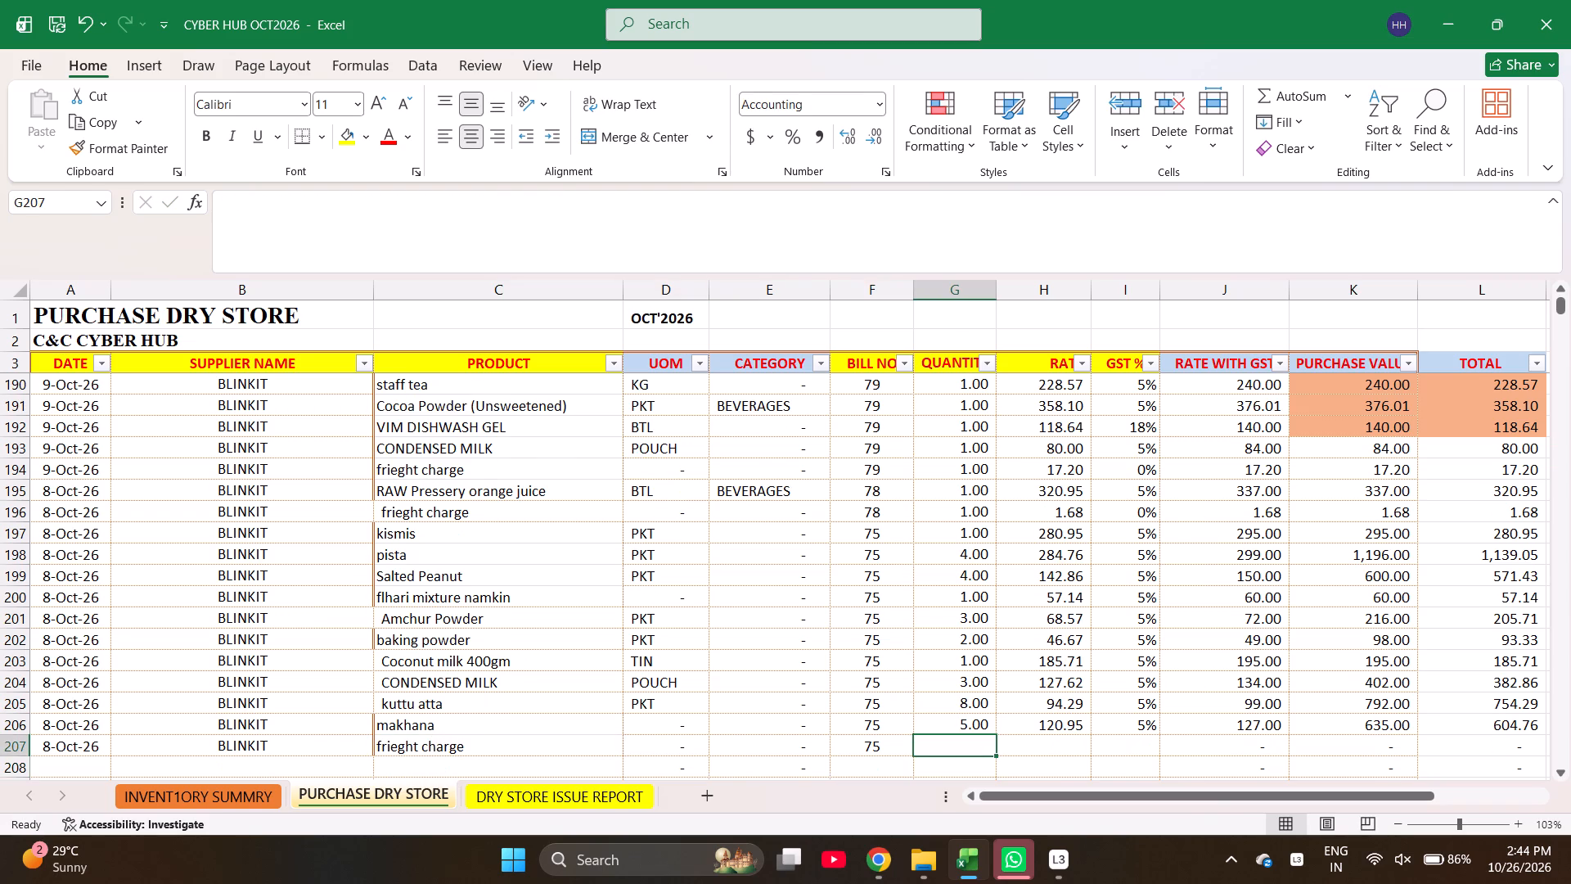
key(1)
key(Right)
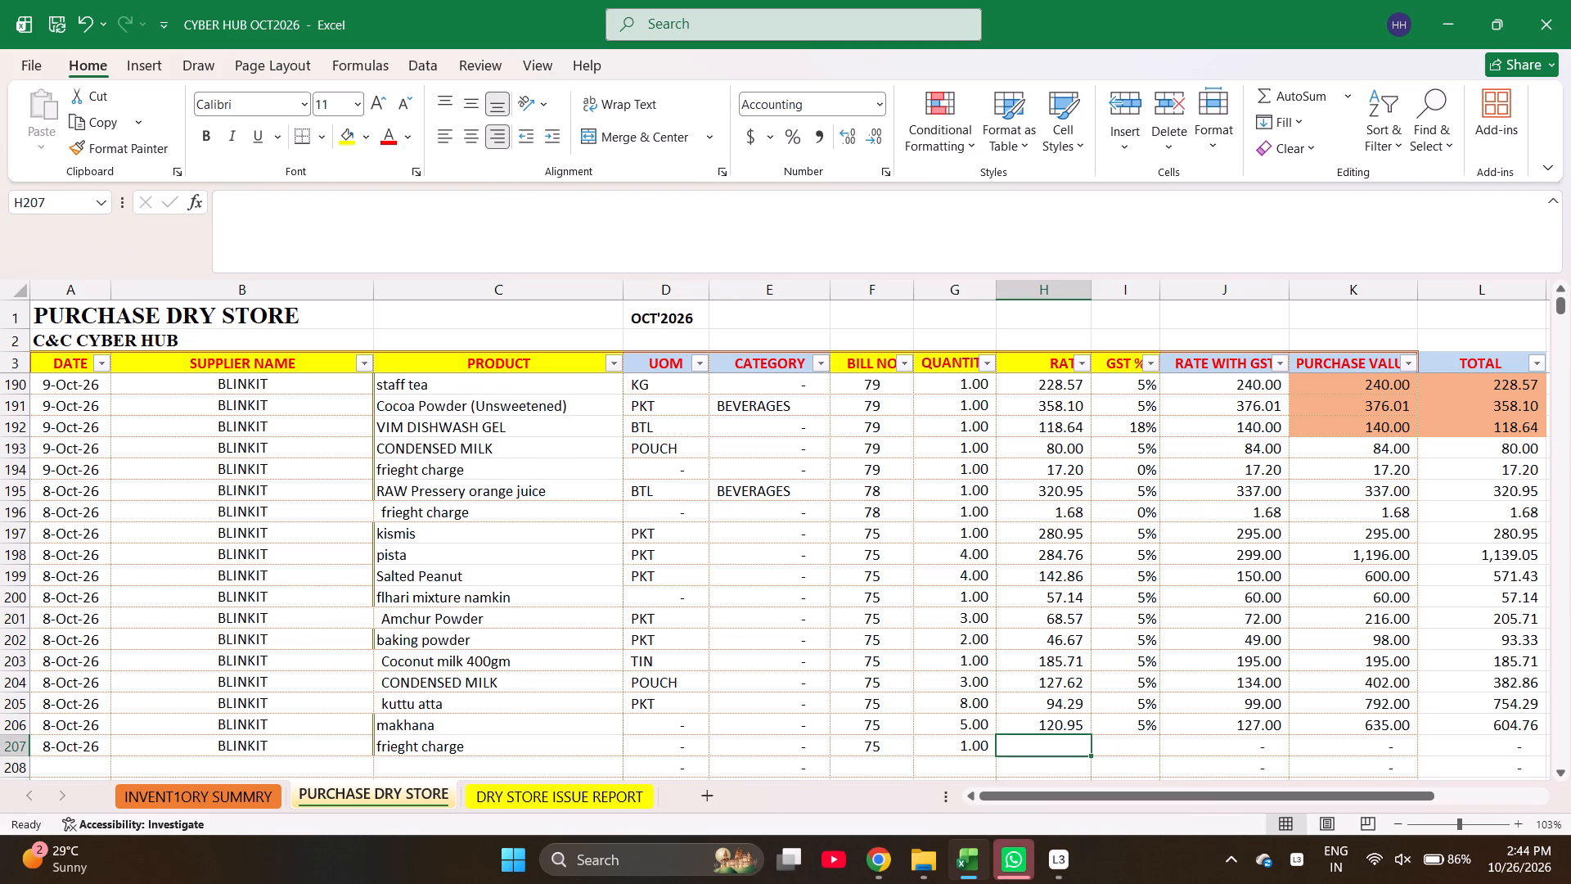
text(21)
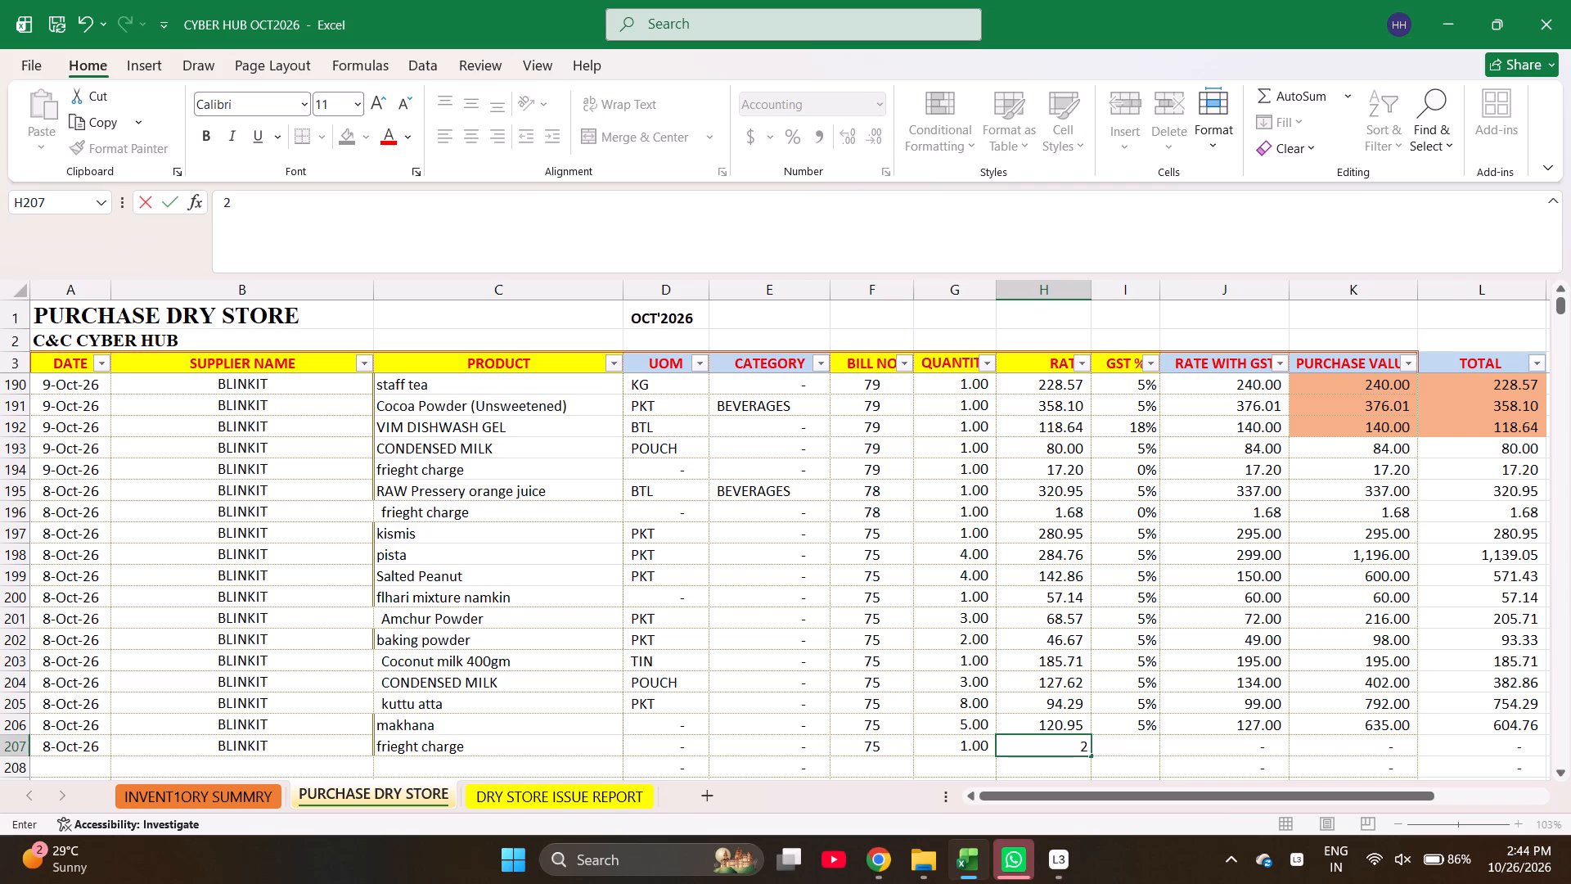
key(Right)
key(0)
key(Right)
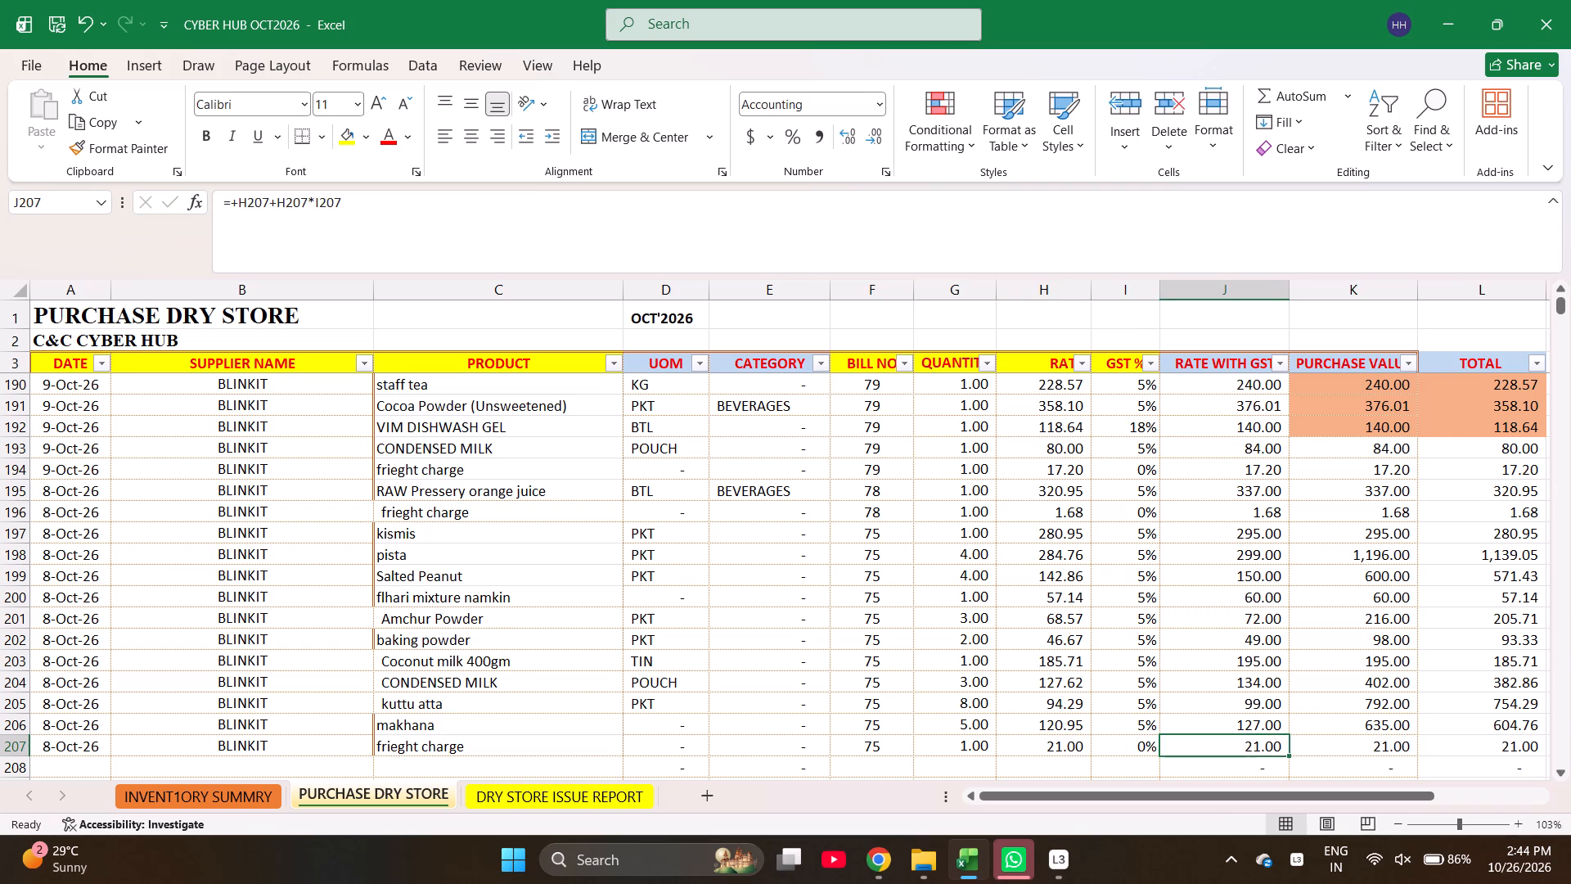
Check the sum of the bill 75 purchase values from kismis through the frieght charge, cells K197 to K207.
key(Right)
key(shift+Up)
key(shift+Up)
key(shift+Up)
key(shift+Up)
key(shift+Up)
key(shift+Up)
key(shift+Up)
key(shift+Up)
key(shift+Up)
key(shift+Up)
key(shift+Up)
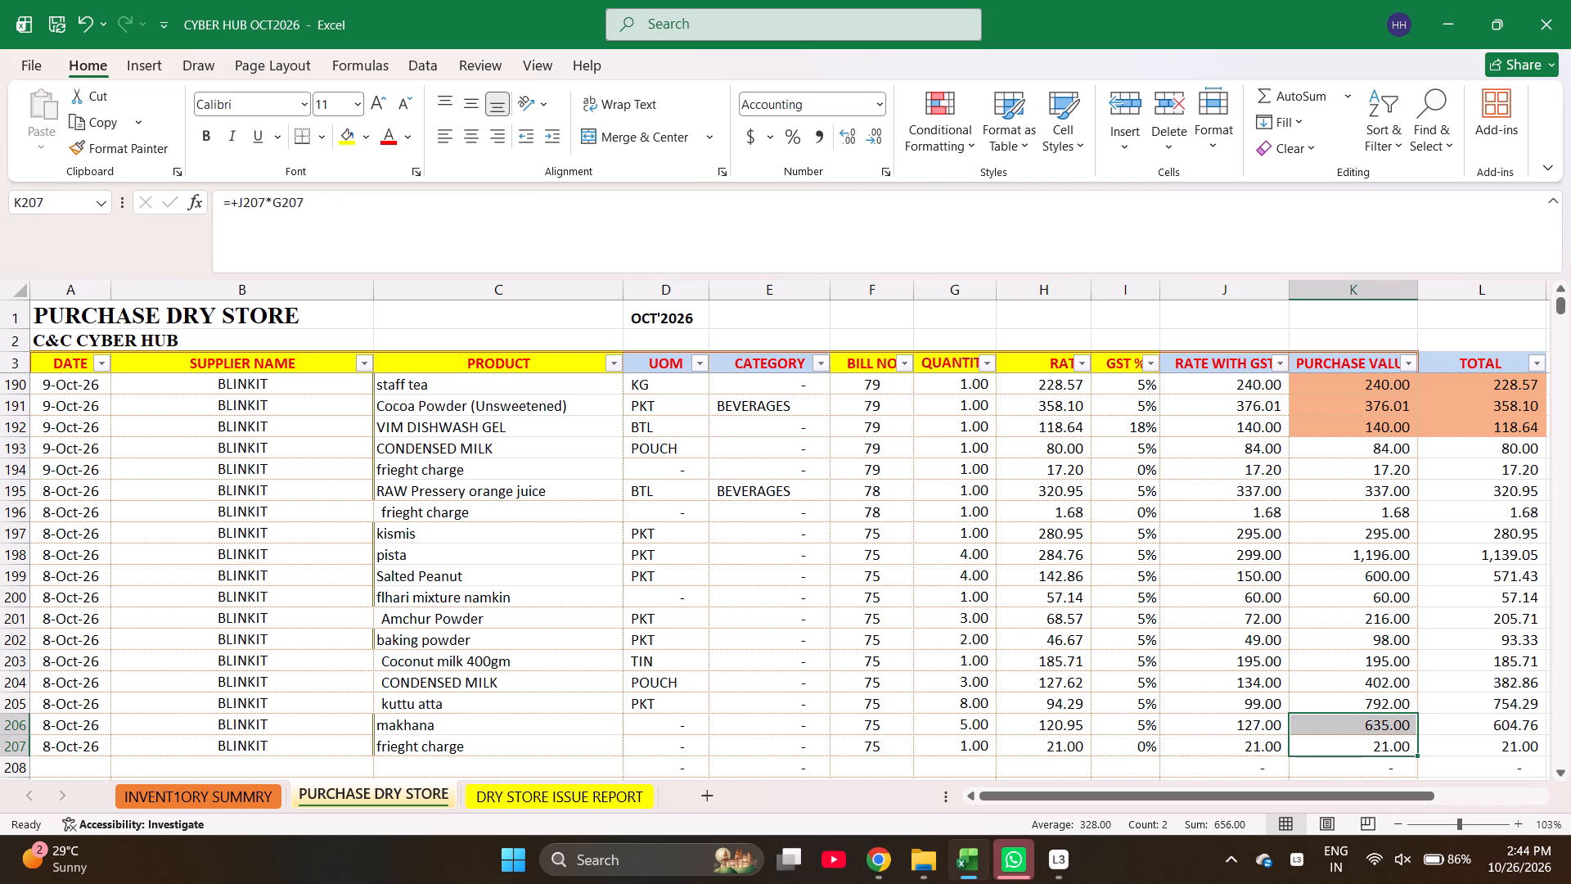
key(shift+Up)
key(shift+Up)
key(shift+Up)
key(shift+Up)
key(shift+Up)
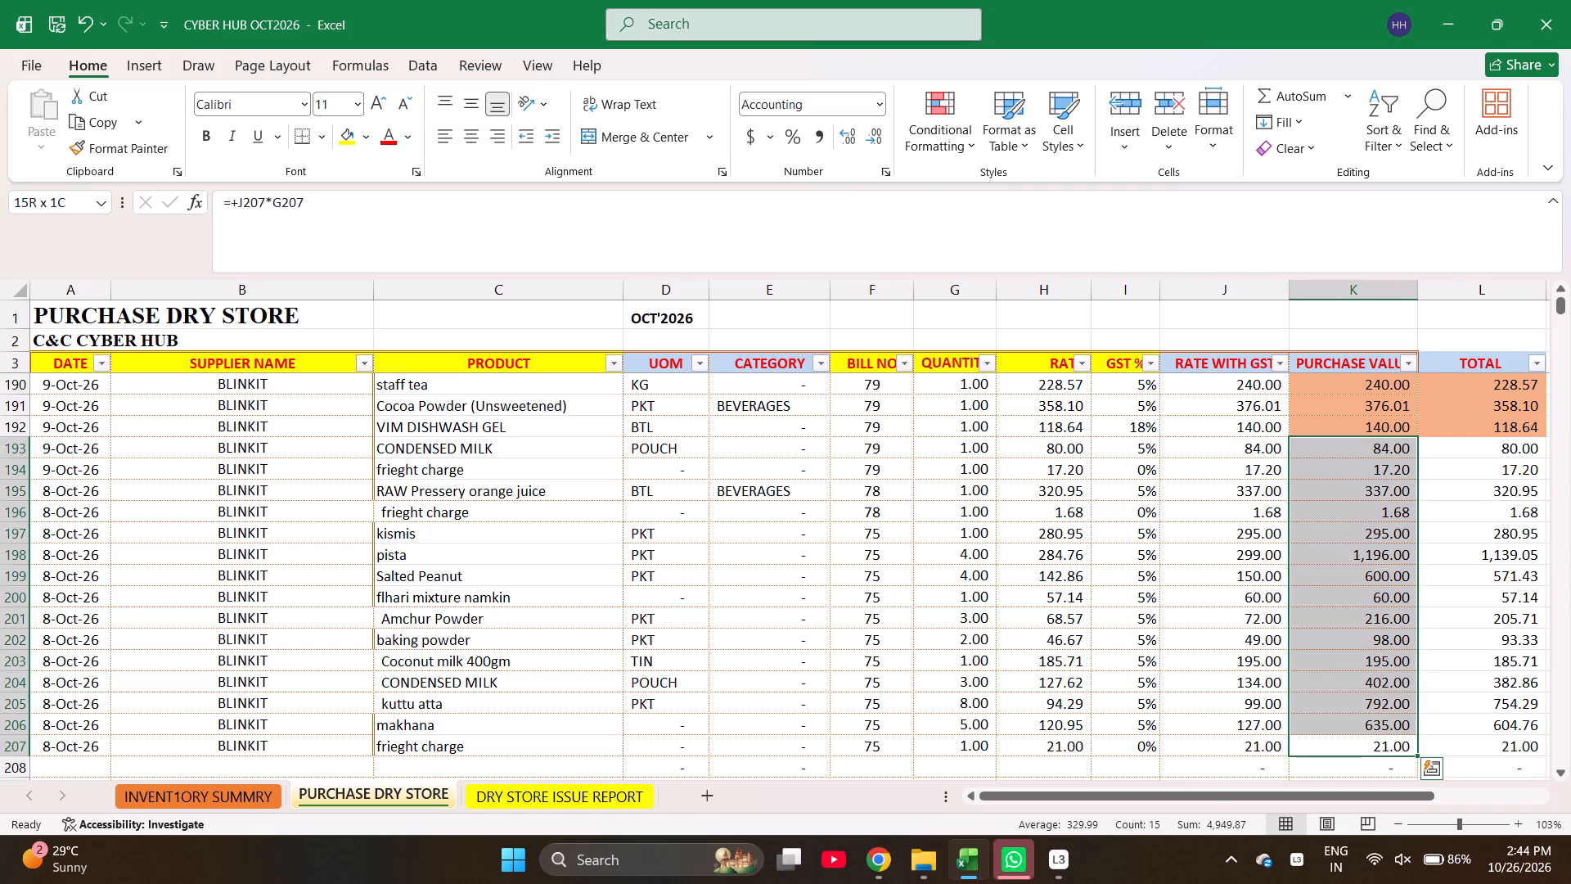
key(shift+Down)
key(shift+Down)
key(shift+Down)
key(shift+Down)
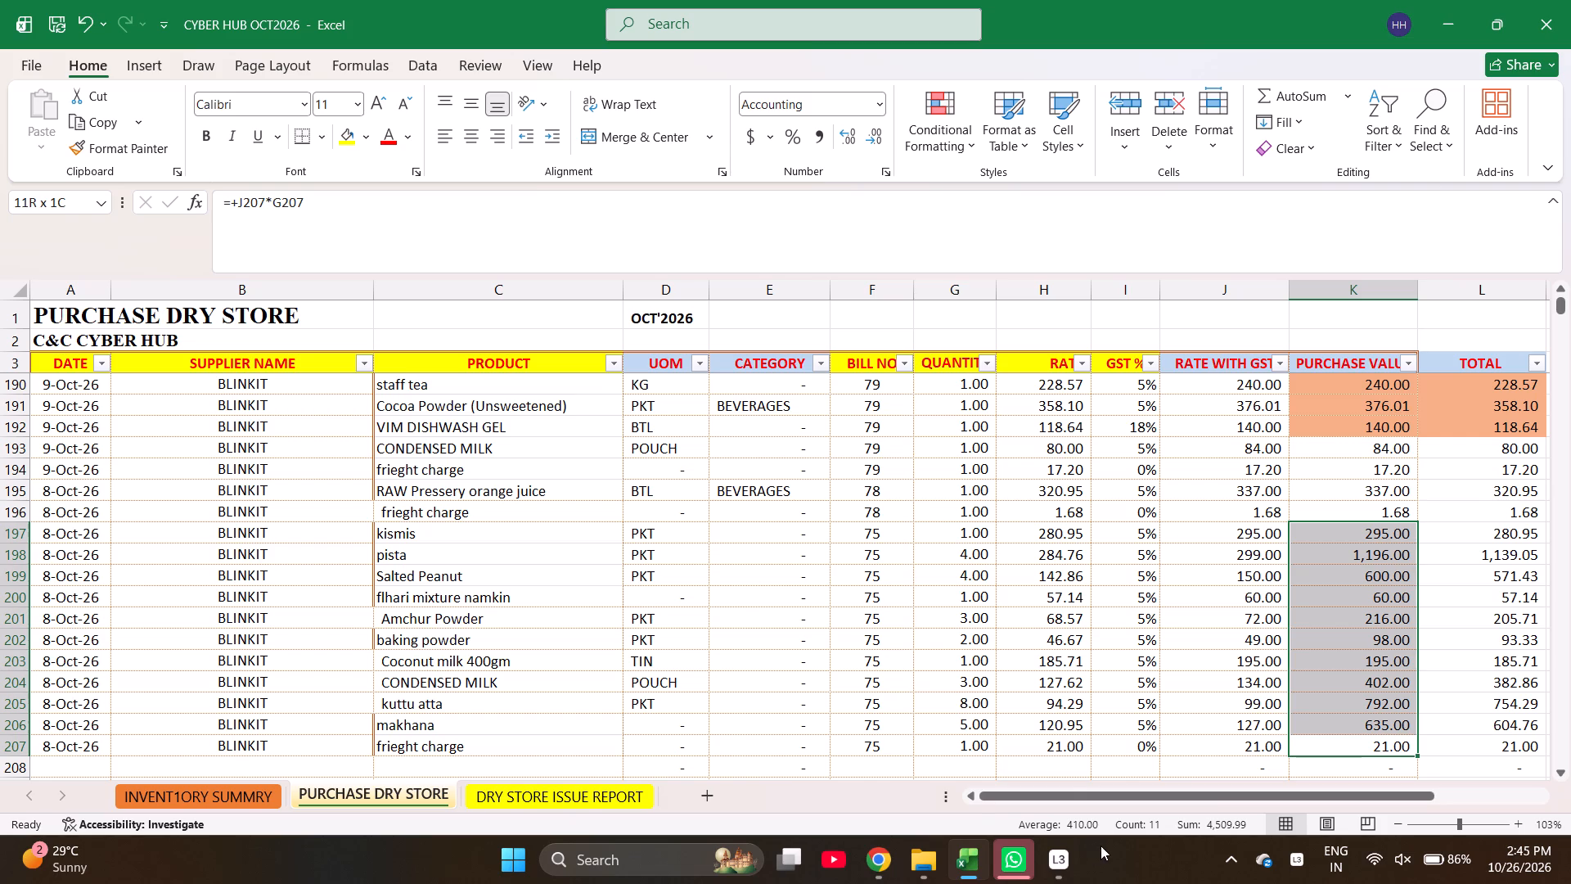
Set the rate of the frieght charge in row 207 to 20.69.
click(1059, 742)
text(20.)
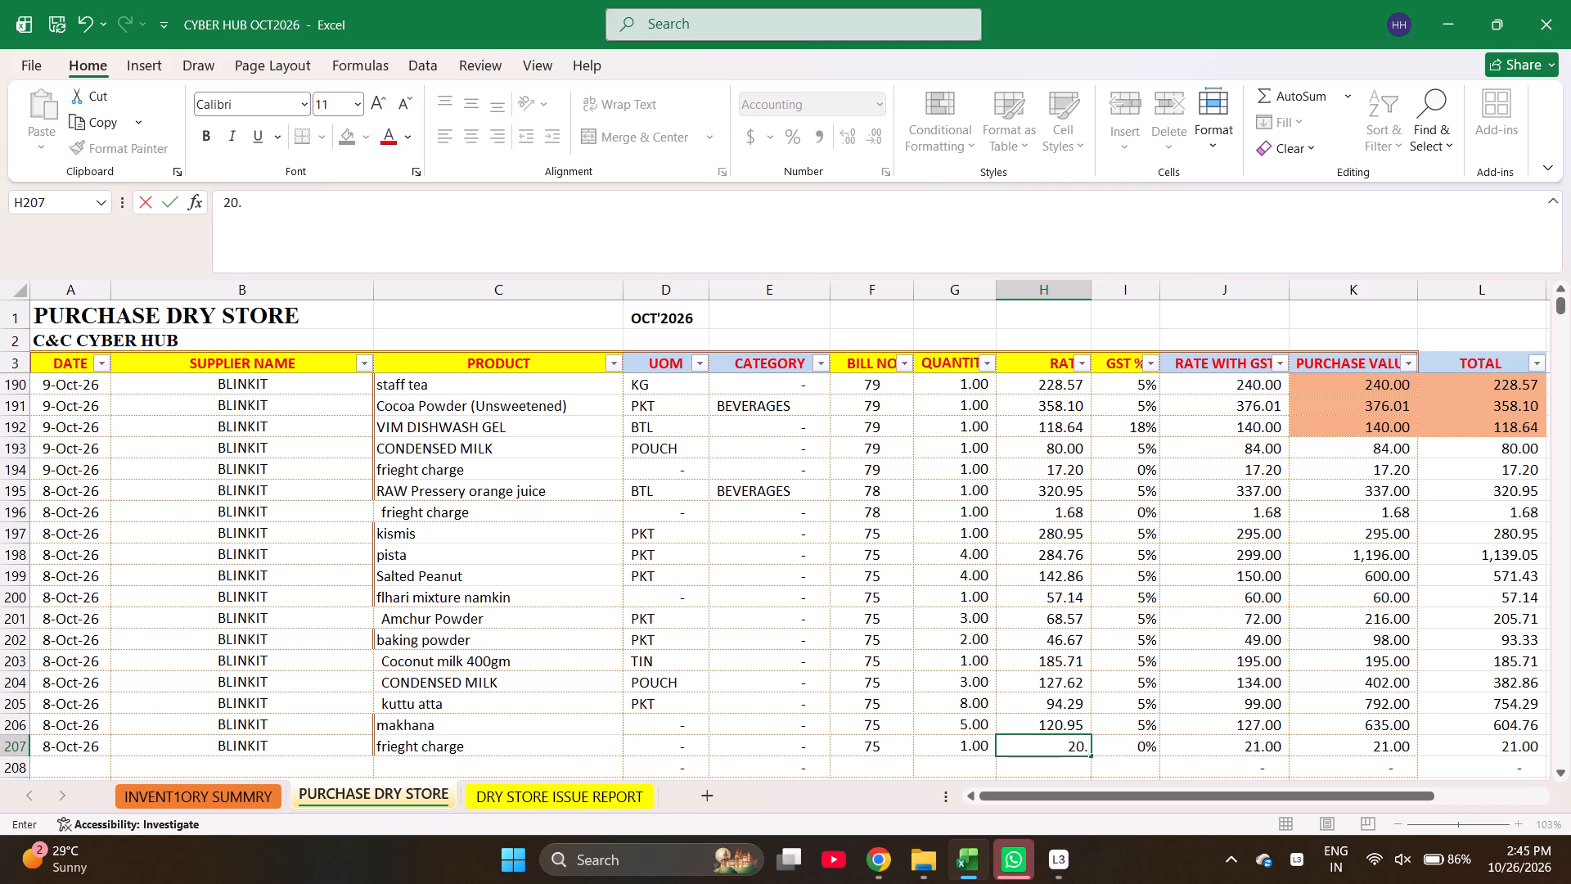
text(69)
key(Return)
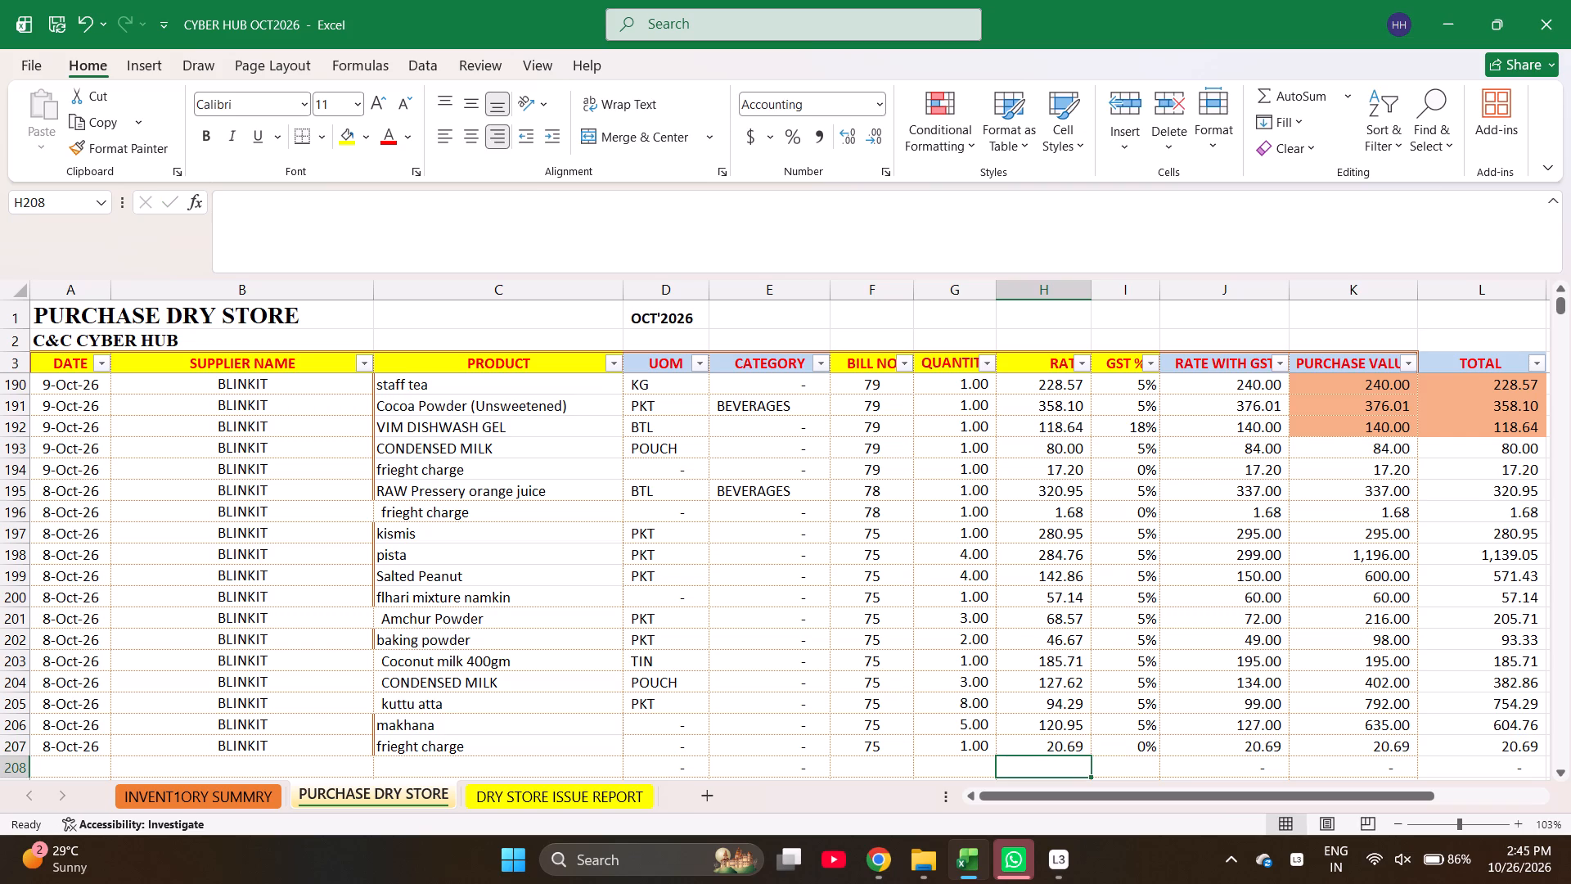
Recheck the sum of the bill 75 purchase values in cells K197 to K207.
key(Right)
key(Right)
key(Up)
key(Right)
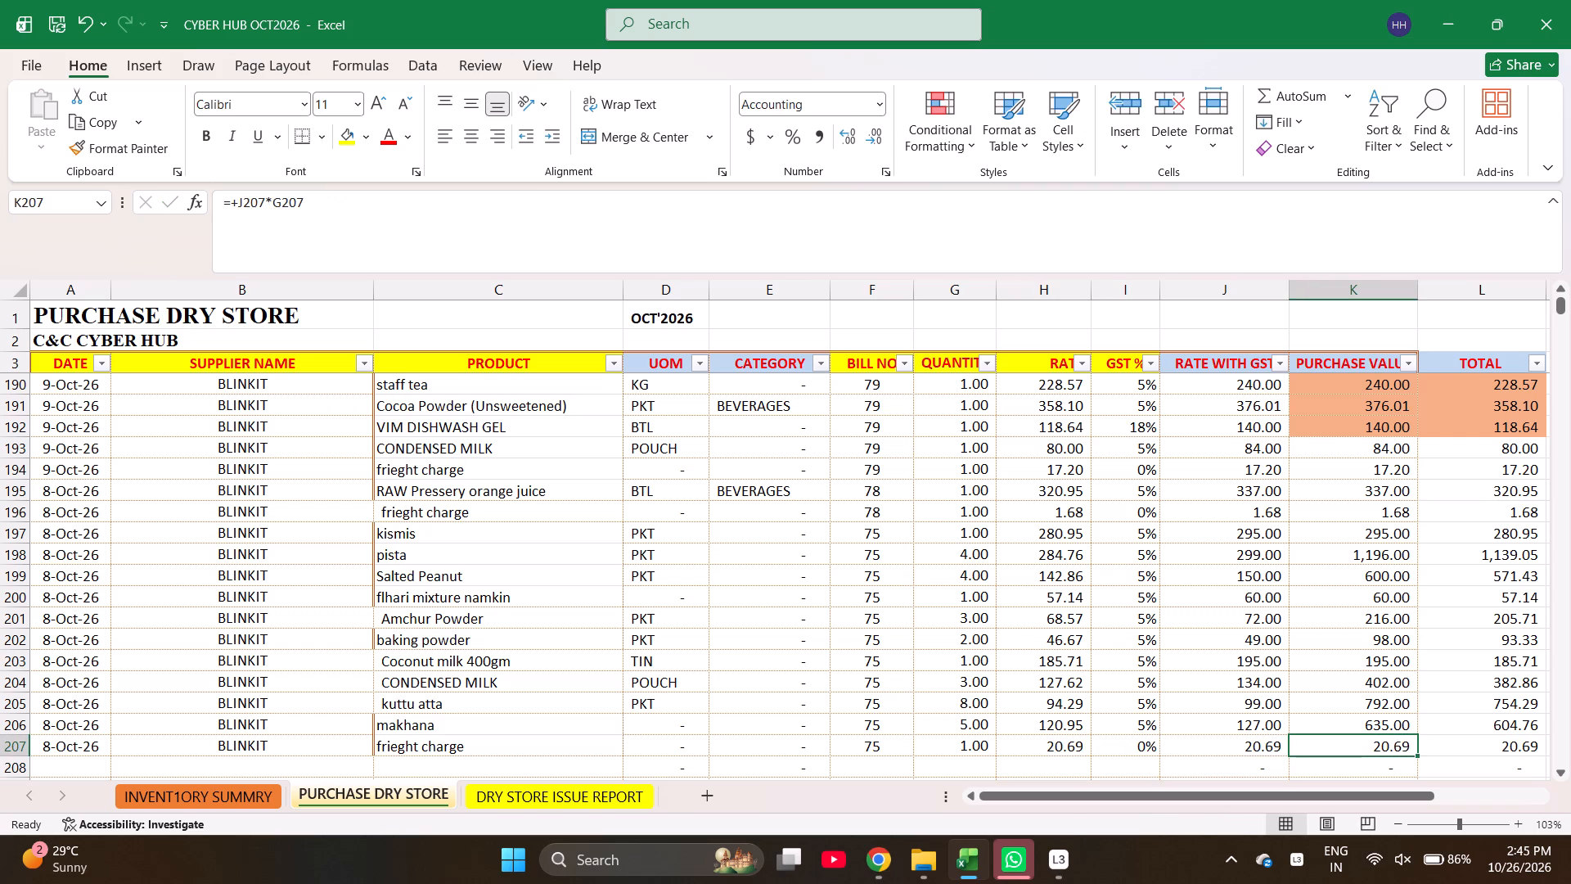
key(shift+Up)
key(shift+Up)
key(shift+Up)
key(shift+Up)
key(shift+Up)
key(shift+Up)
key(shift+Up)
key(shift+Up)
key(shift+Up)
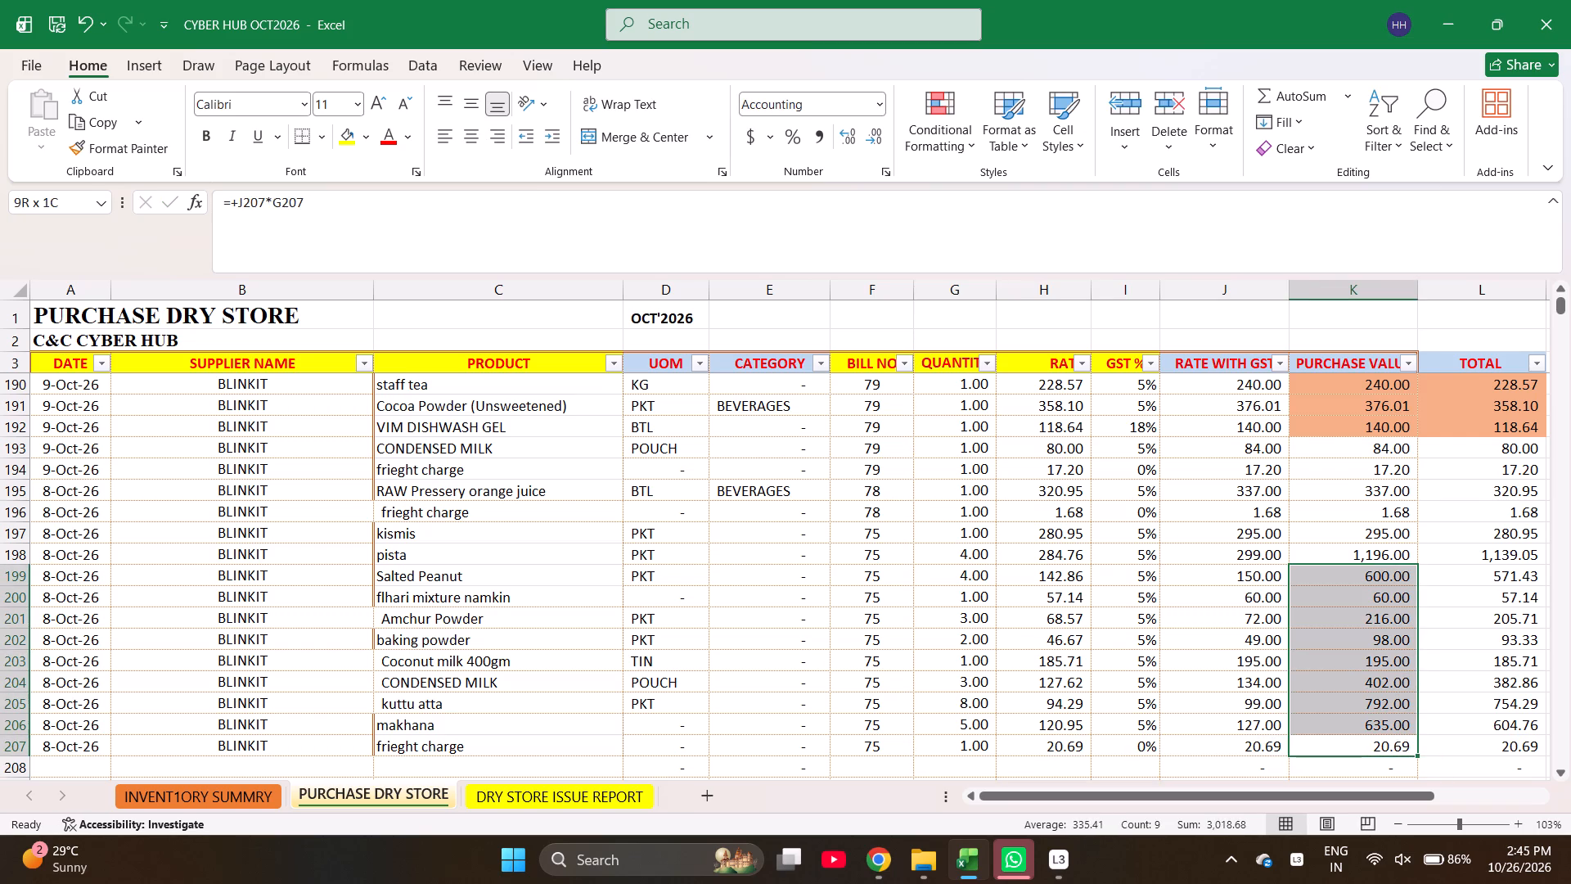
key(shift+Up)
key(shift+Up)
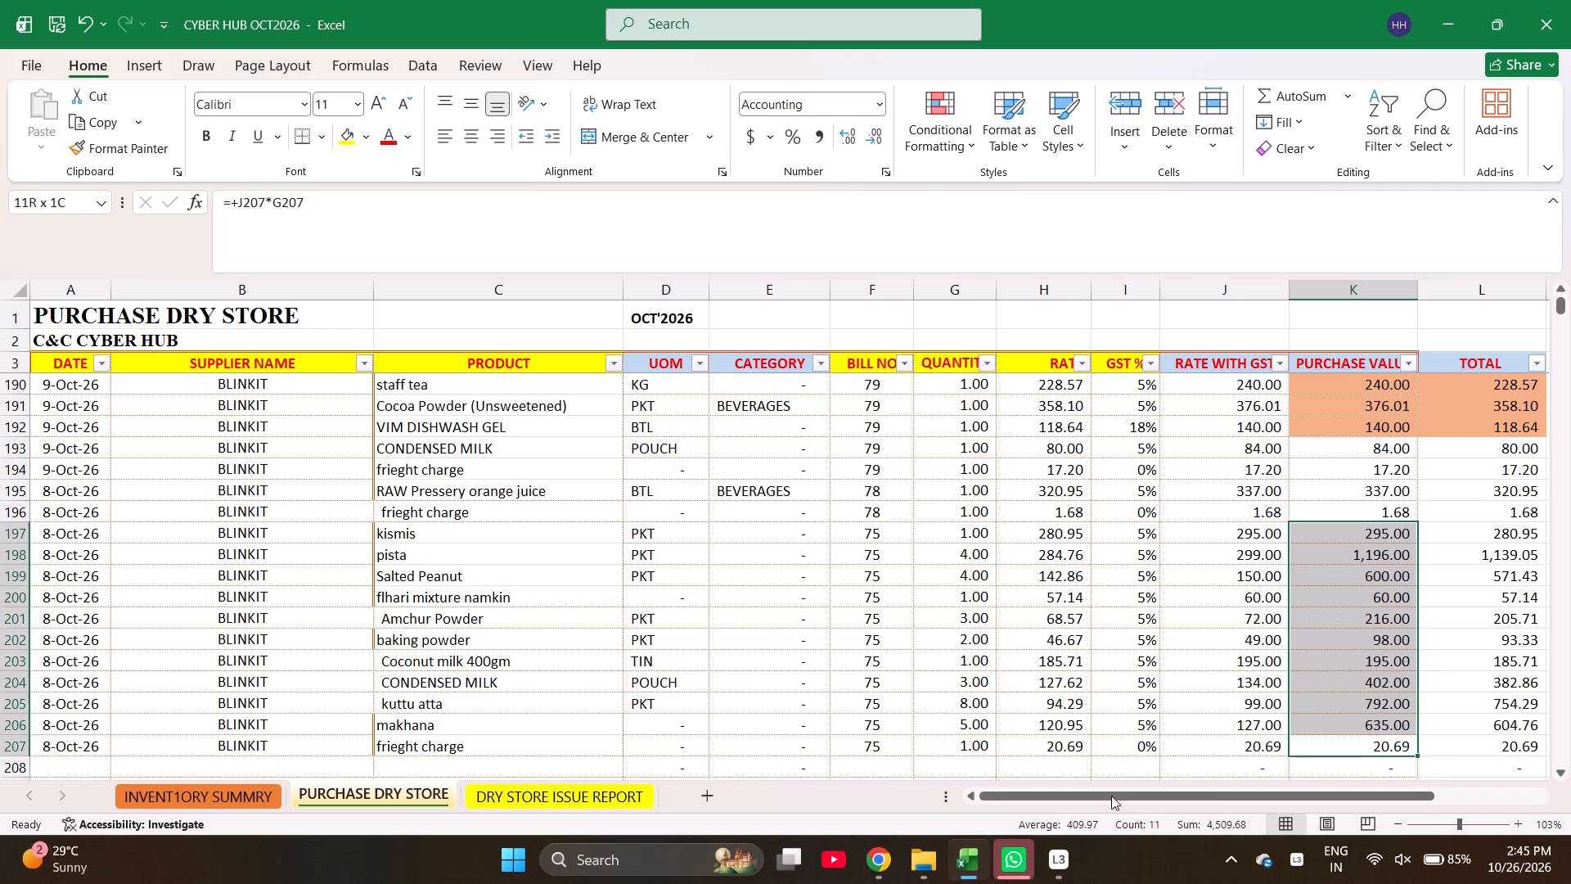
Replace the rate-with-GST formula of the frieght charge in row 207 with the value 20.30.
click(1258, 745)
text(20.30)
key(Right)
key(Right)
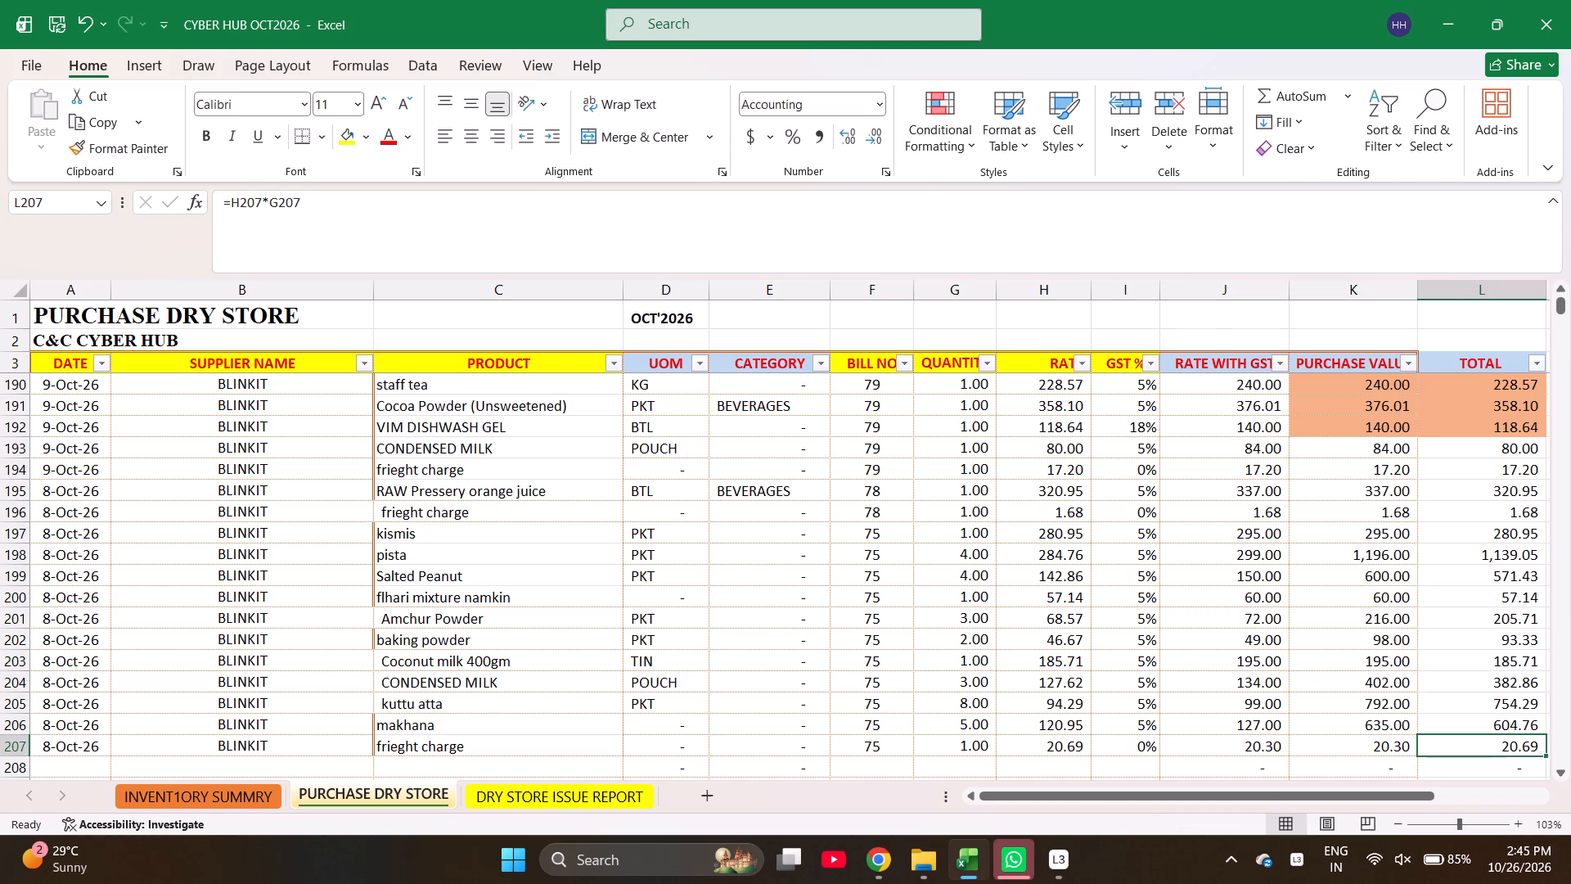
Dismiss the browser notification and recheck the sum of purchase values in cells K197 to K207.
key(Left)
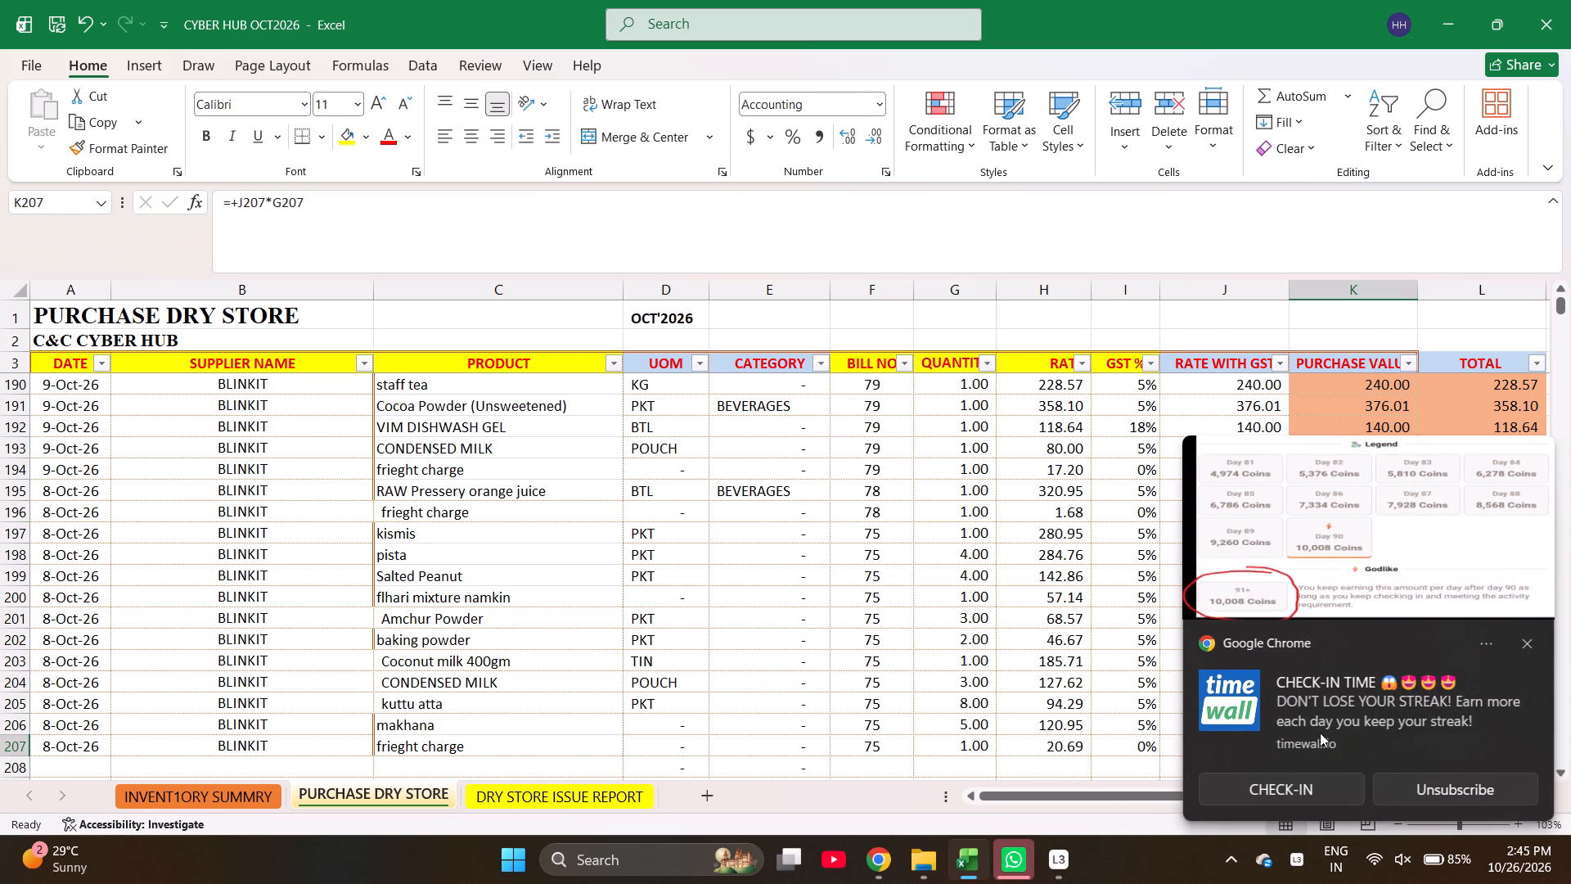
click(1535, 642)
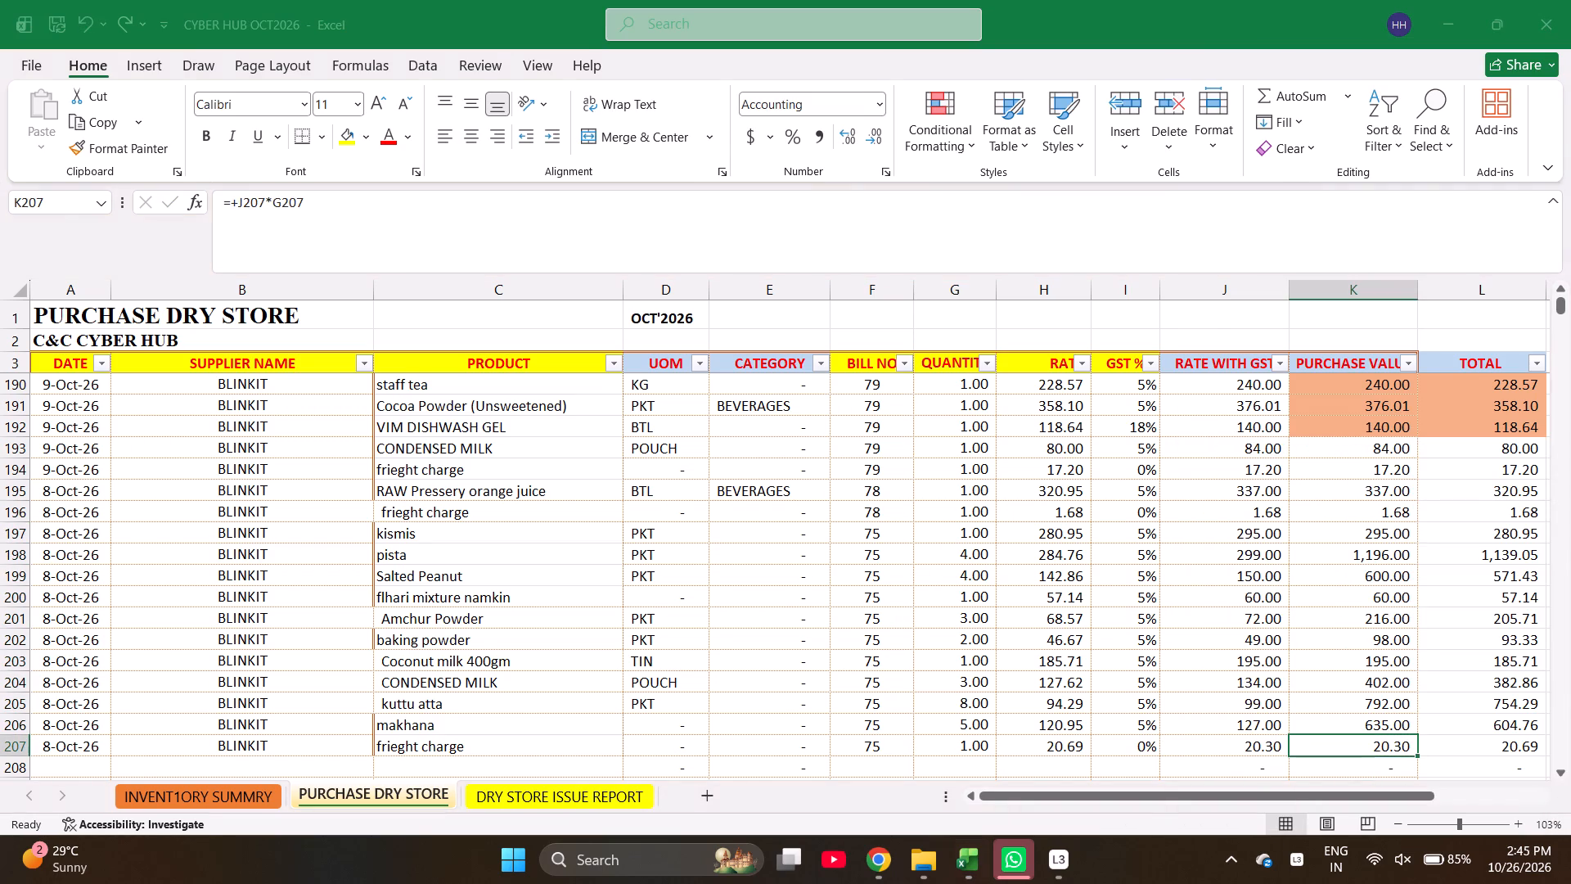
key(shift+Up)
key(shift+Up)
key(shift+Up)
key(shift+Up)
key(shift+Up)
key(shift+Up)
key(shift+Up)
key(shift+Up)
key(shift+Up)
key(shift+Up)
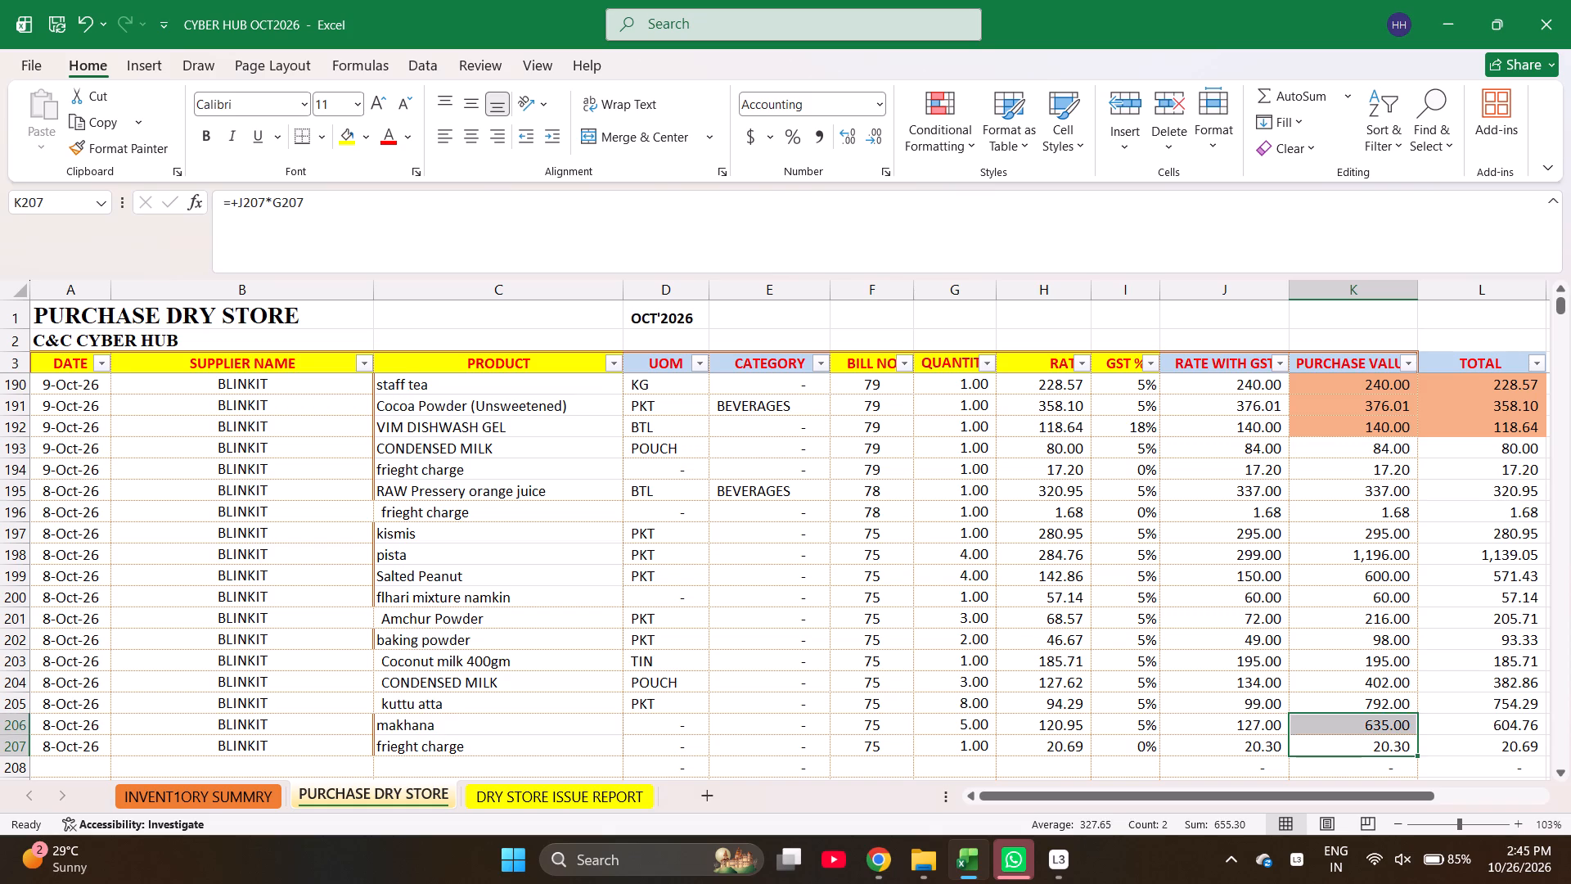
key(shift+Up)
key(shift+Up)
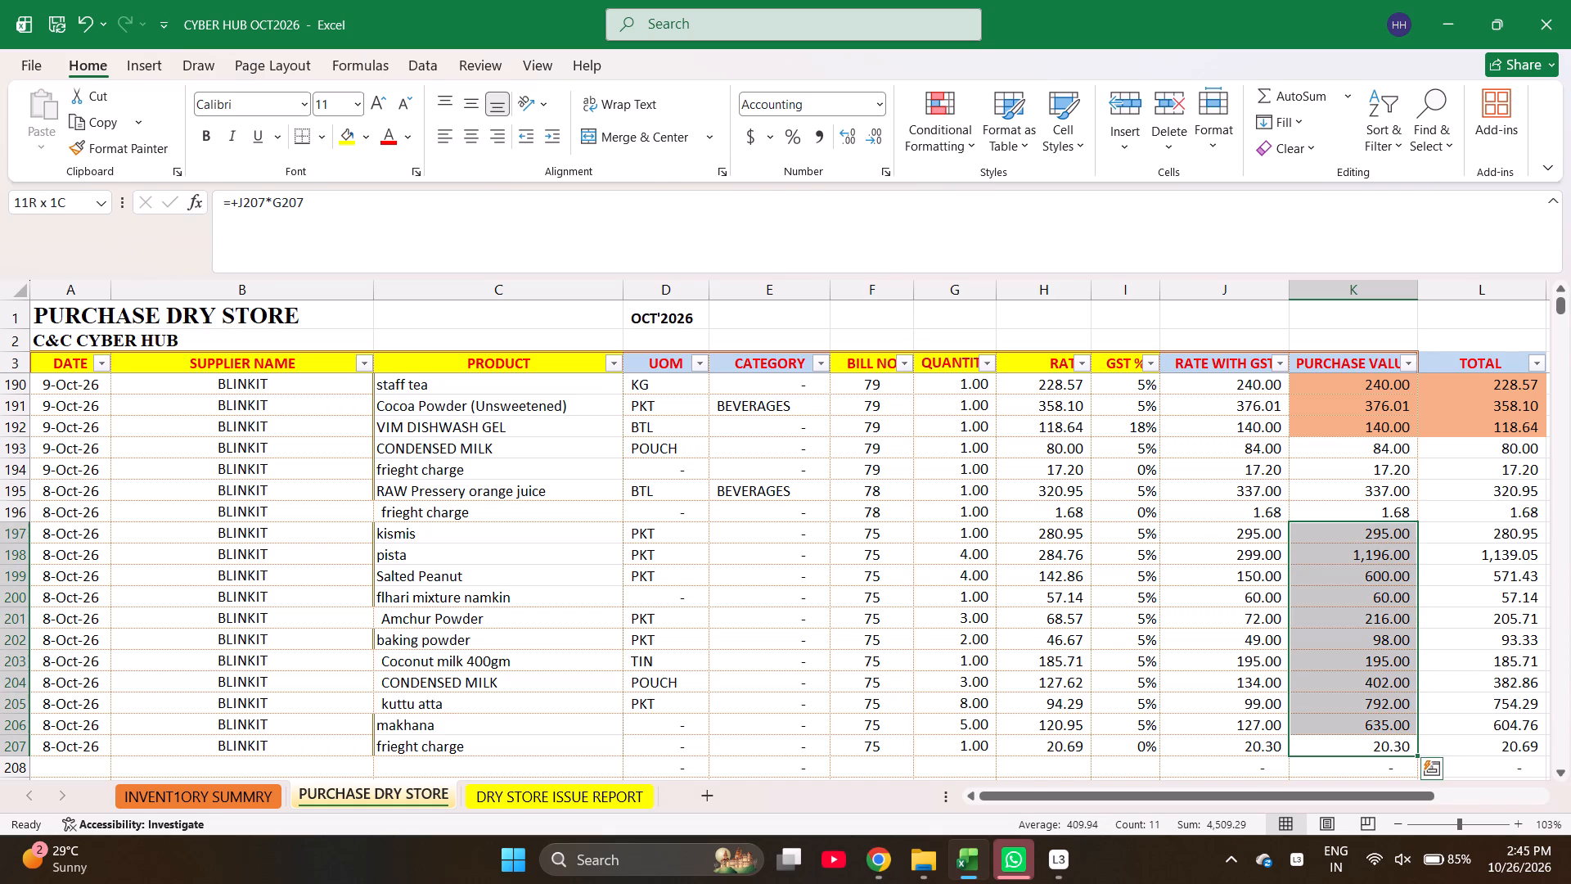
Set the rate of the frieght charge in row 207 to 20.70.
key(Down)
key(Left)
key(Left)
key(Left)
key(Up)
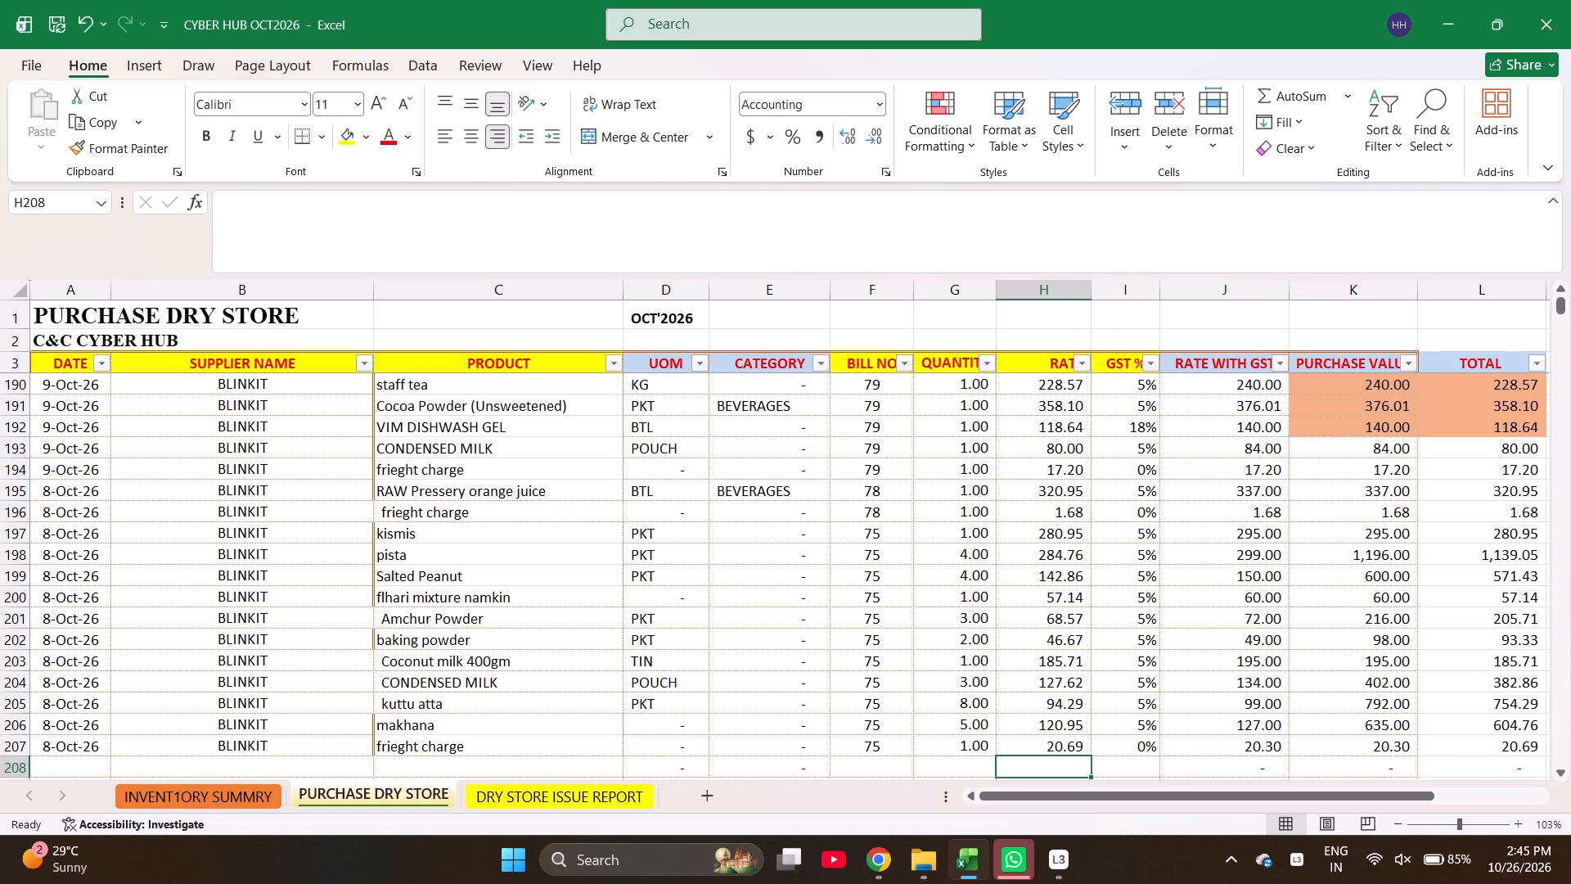
text(20.70)
key(Right)
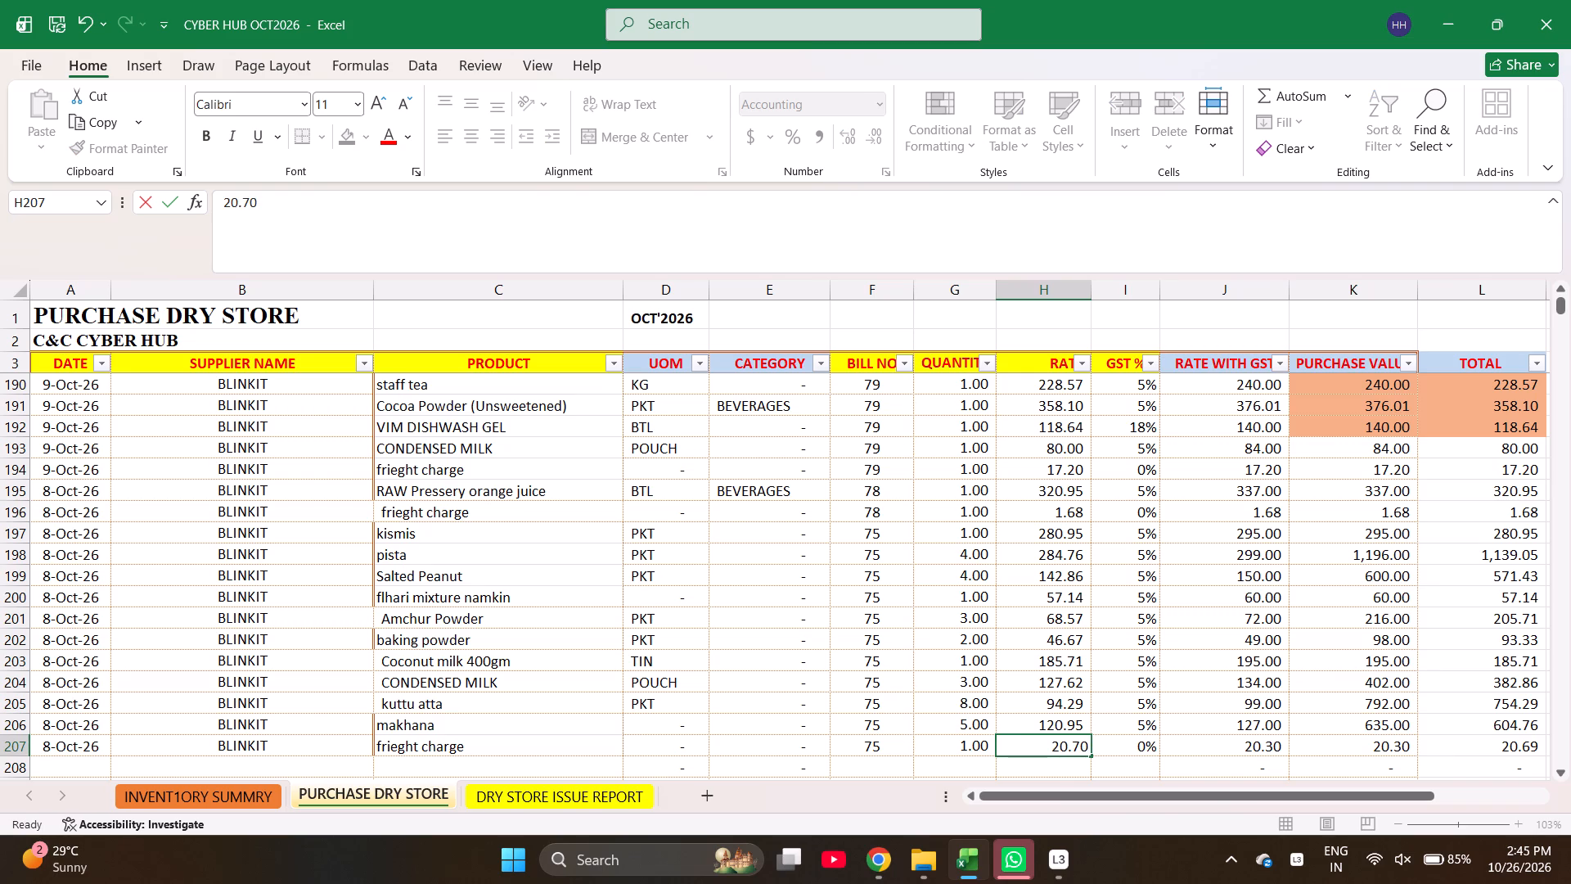
Check the sum of the bill 75 purchase values in cells K197 to K207 once more.
key(Right)
key(Right)
key(shift+Up)
key(shift+Up)
key(shift+Up)
key(shift+Up)
key(shift+Up)
key(shift+Up)
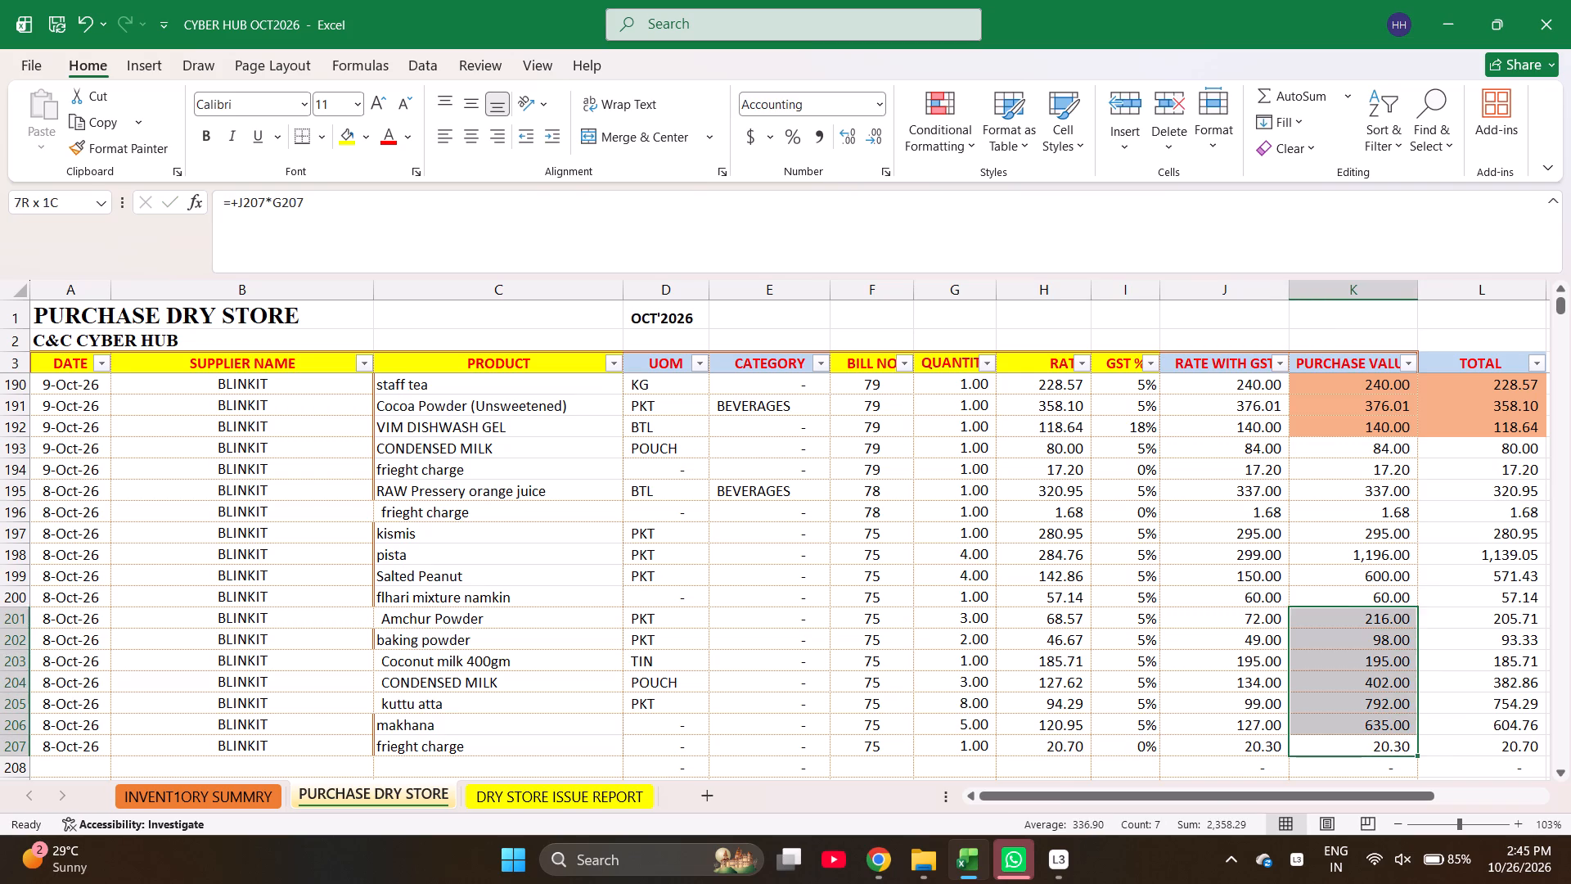
key(shift+Up)
key(shift+Up)
key(shift+Up)
key(shift+Up)
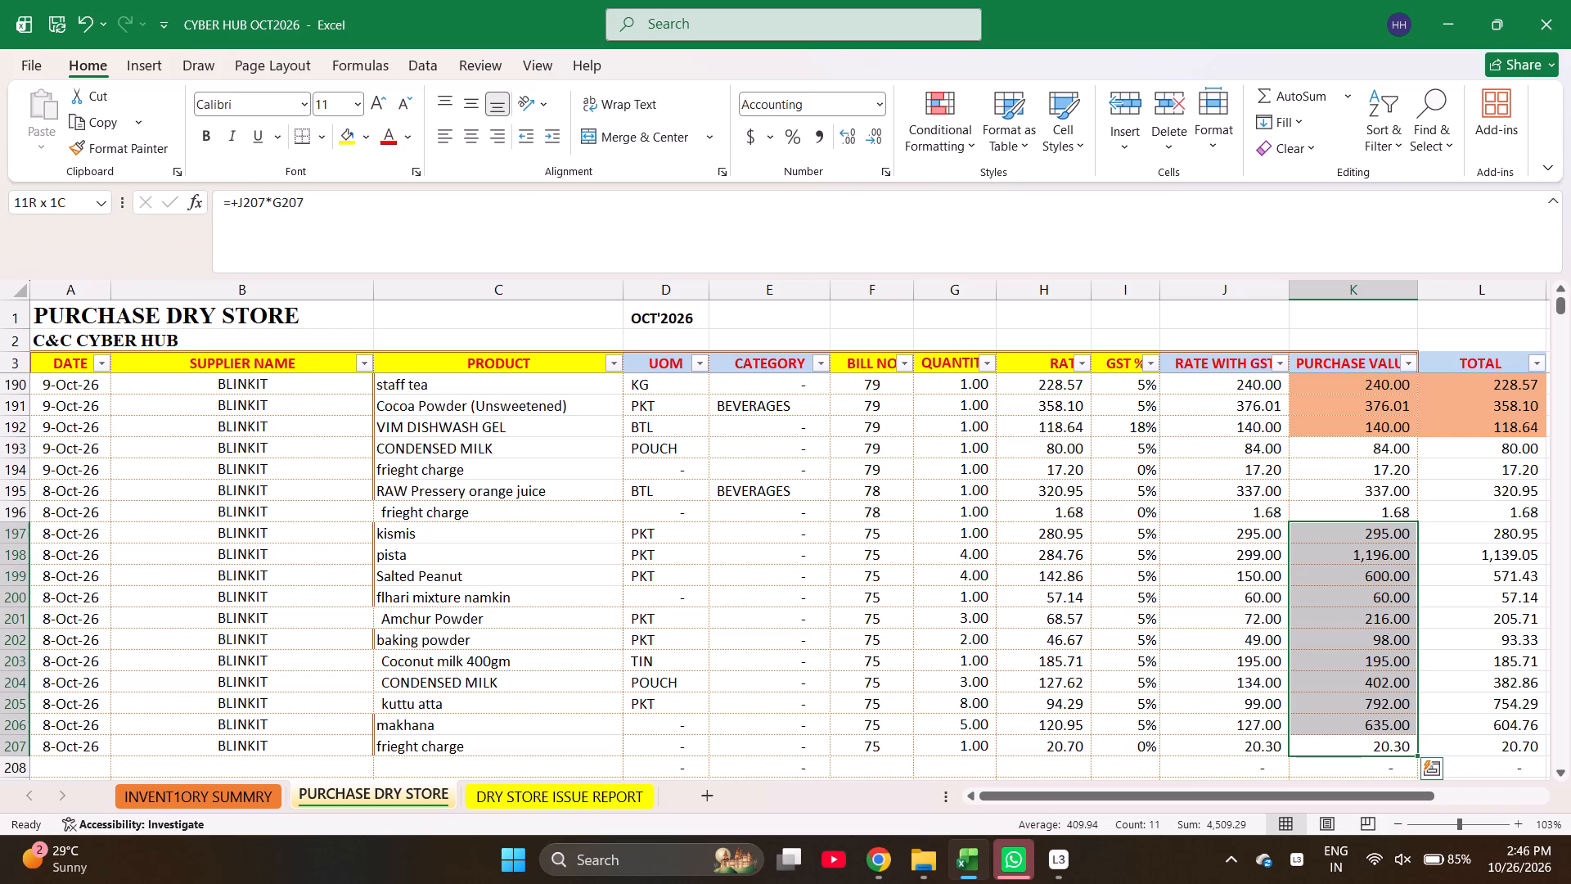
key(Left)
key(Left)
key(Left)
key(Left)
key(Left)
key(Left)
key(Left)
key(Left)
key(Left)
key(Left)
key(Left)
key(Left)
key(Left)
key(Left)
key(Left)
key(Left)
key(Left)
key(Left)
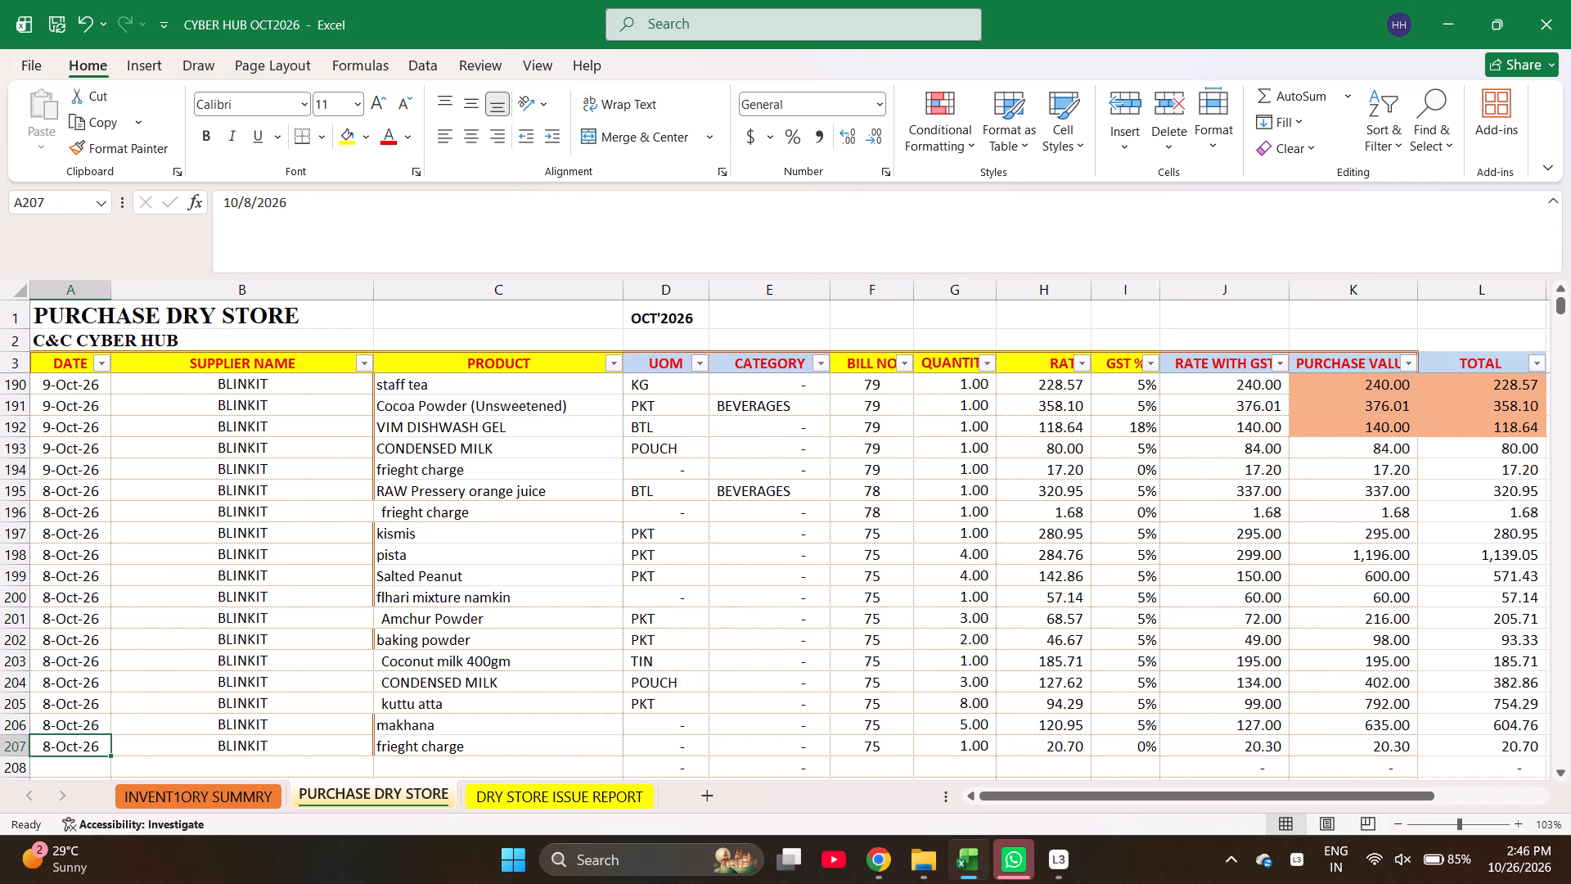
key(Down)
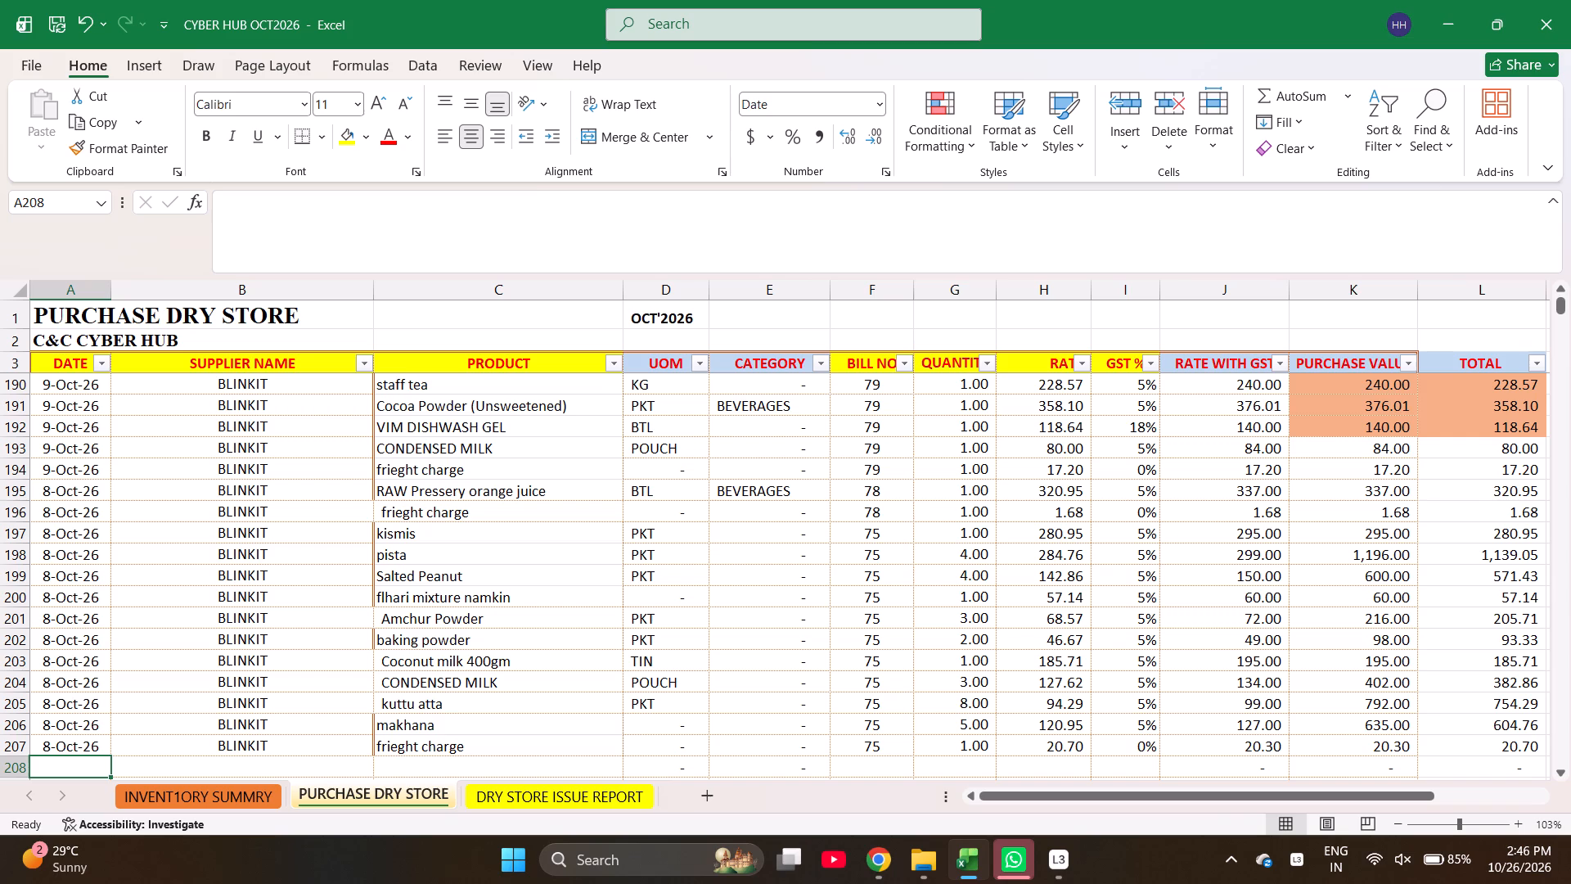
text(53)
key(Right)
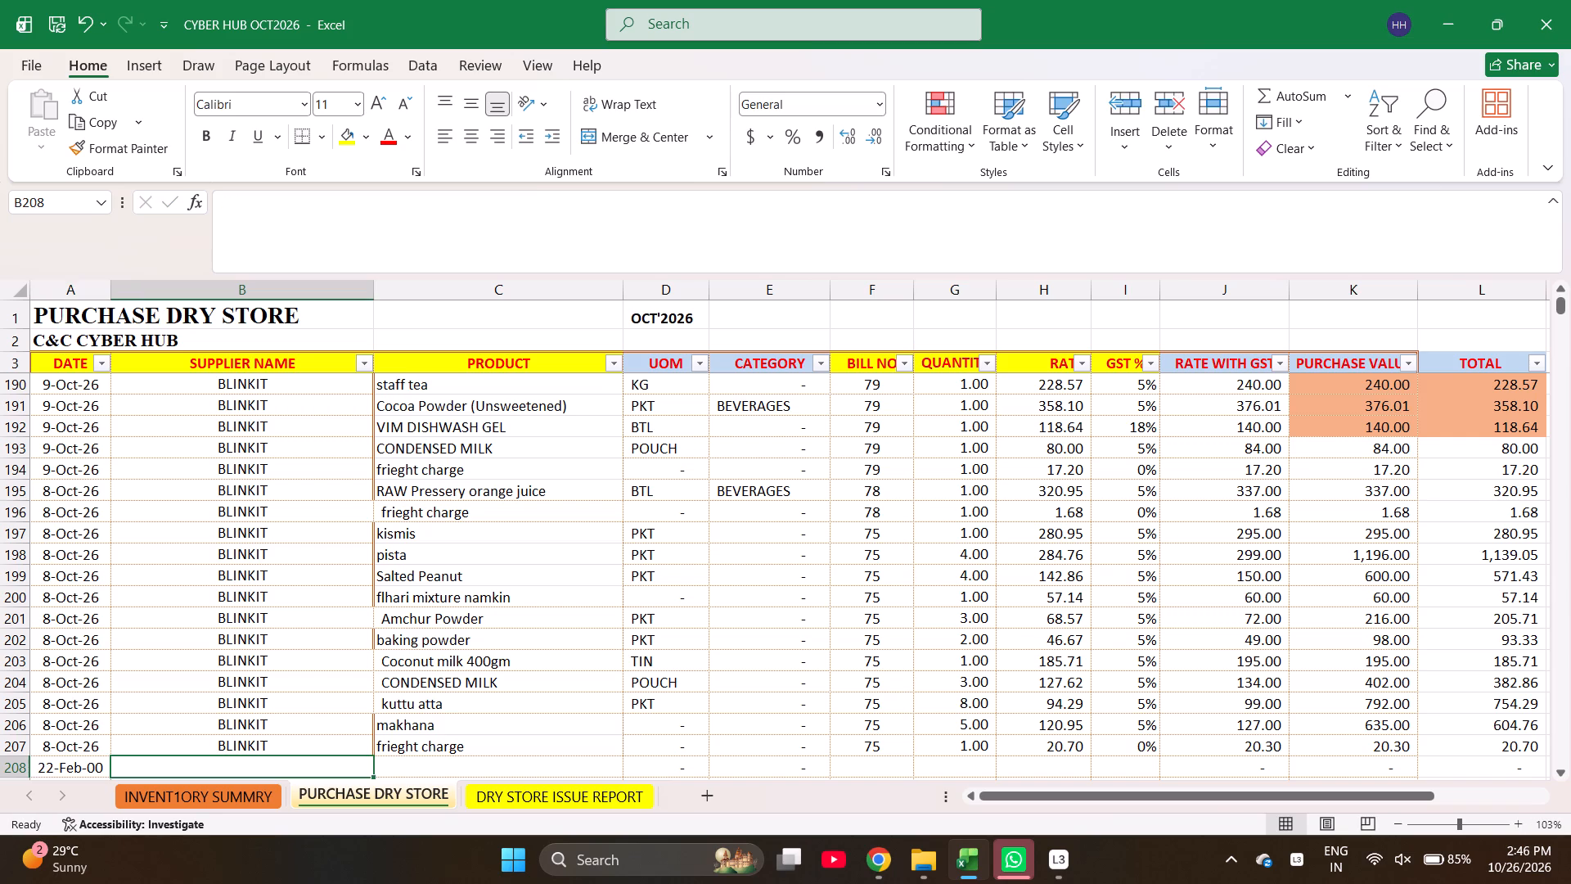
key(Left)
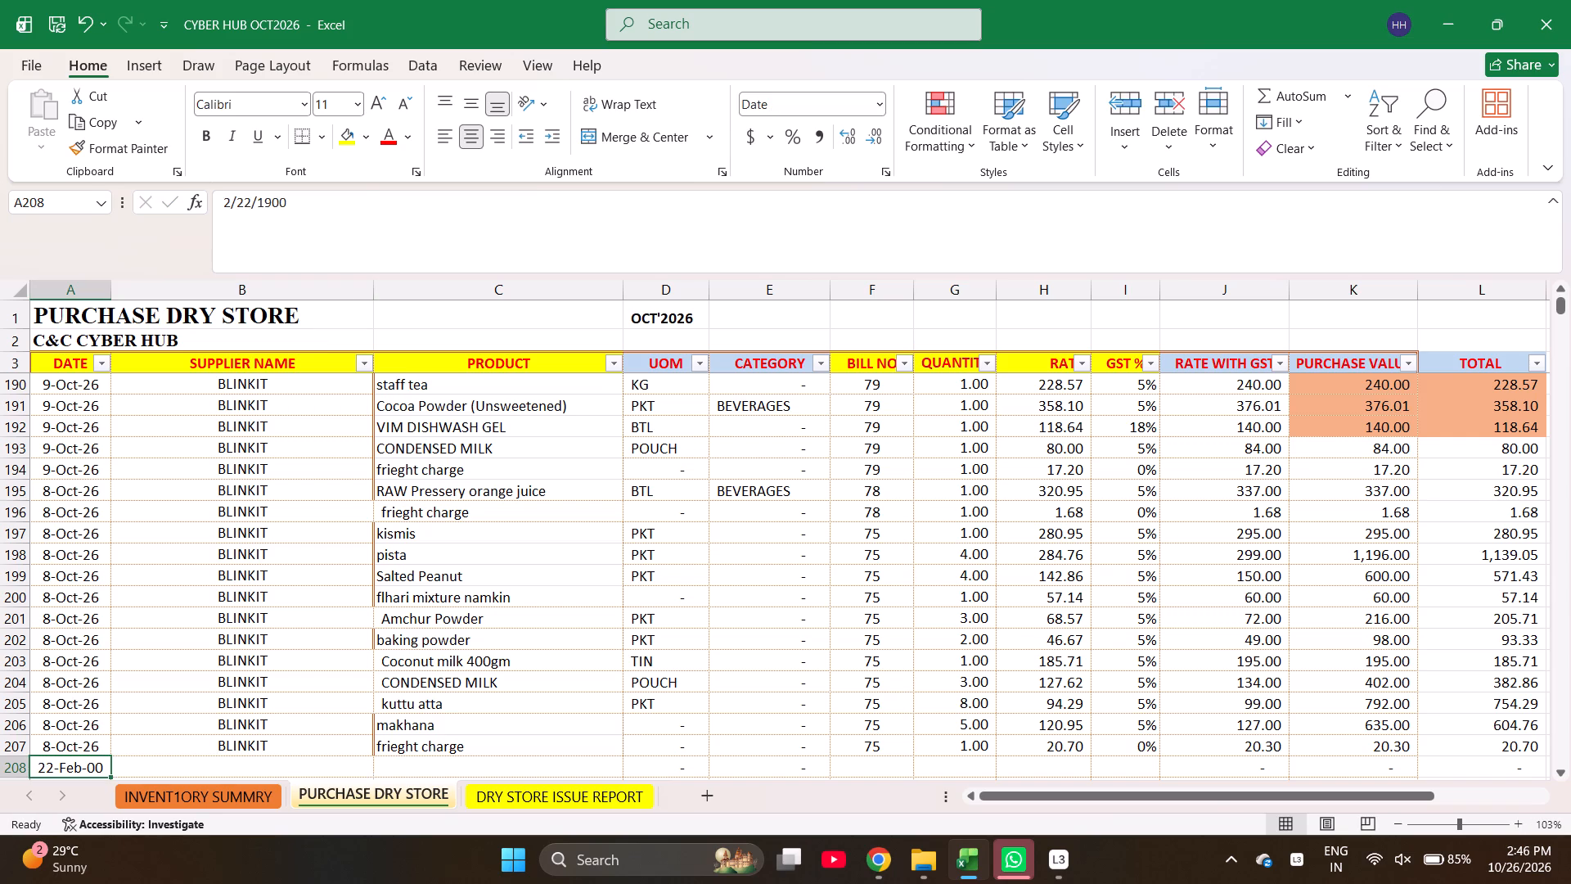
Copy the date 8-Oct-26 and supplier BLINKIT from row 207 down into row 208.
key(ctrl+d)
key(Right)
key(ctrl+d)
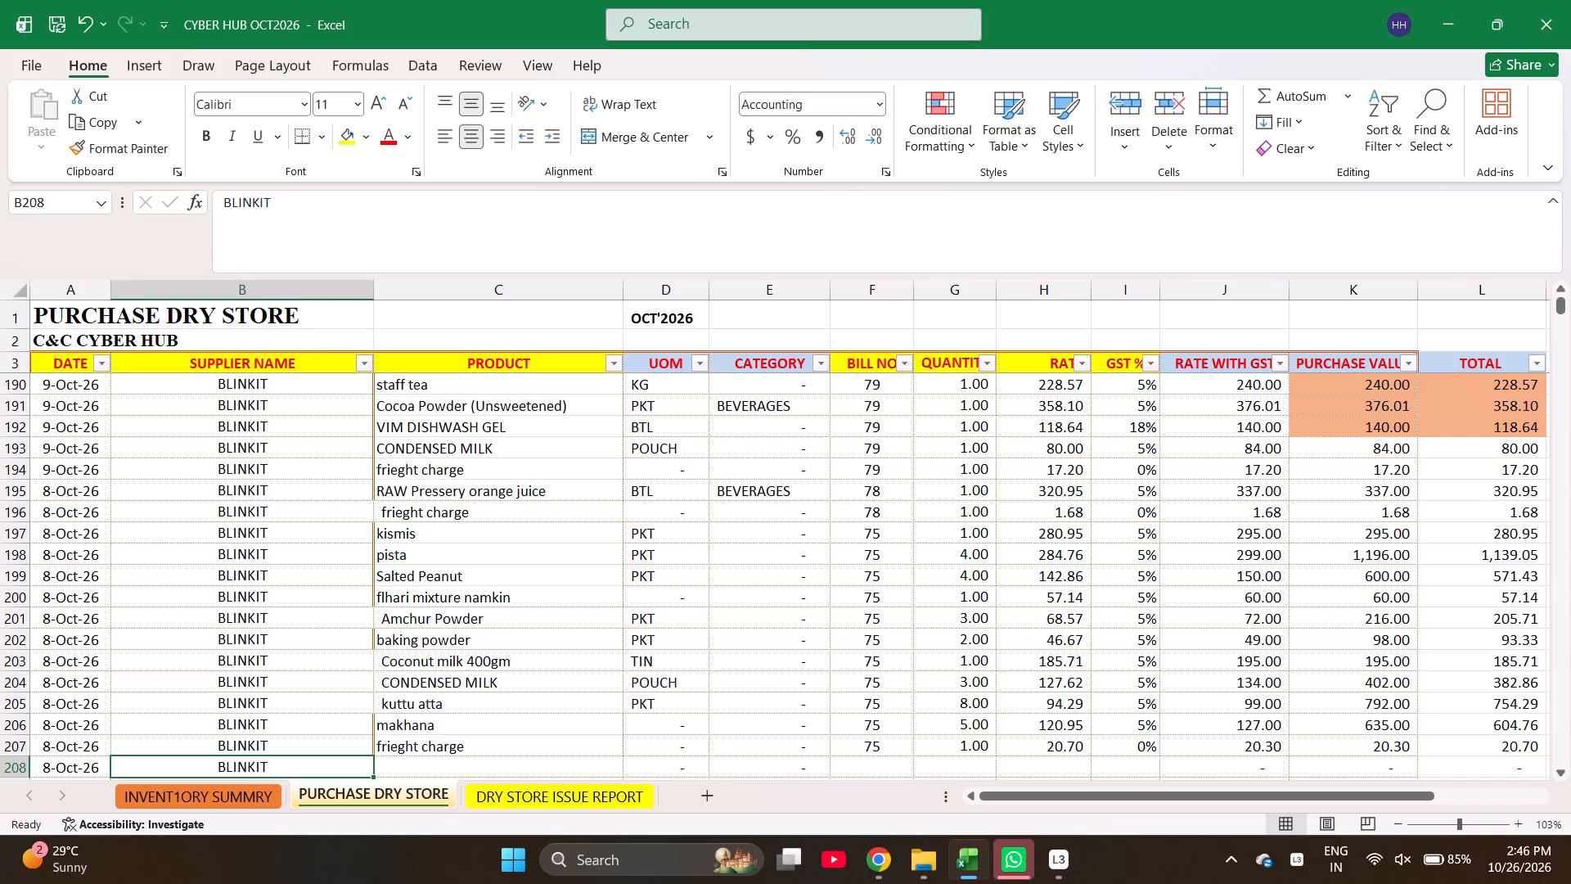
Enter sendhA SALT as the product in row 208 with bill number 53.
key(Right)
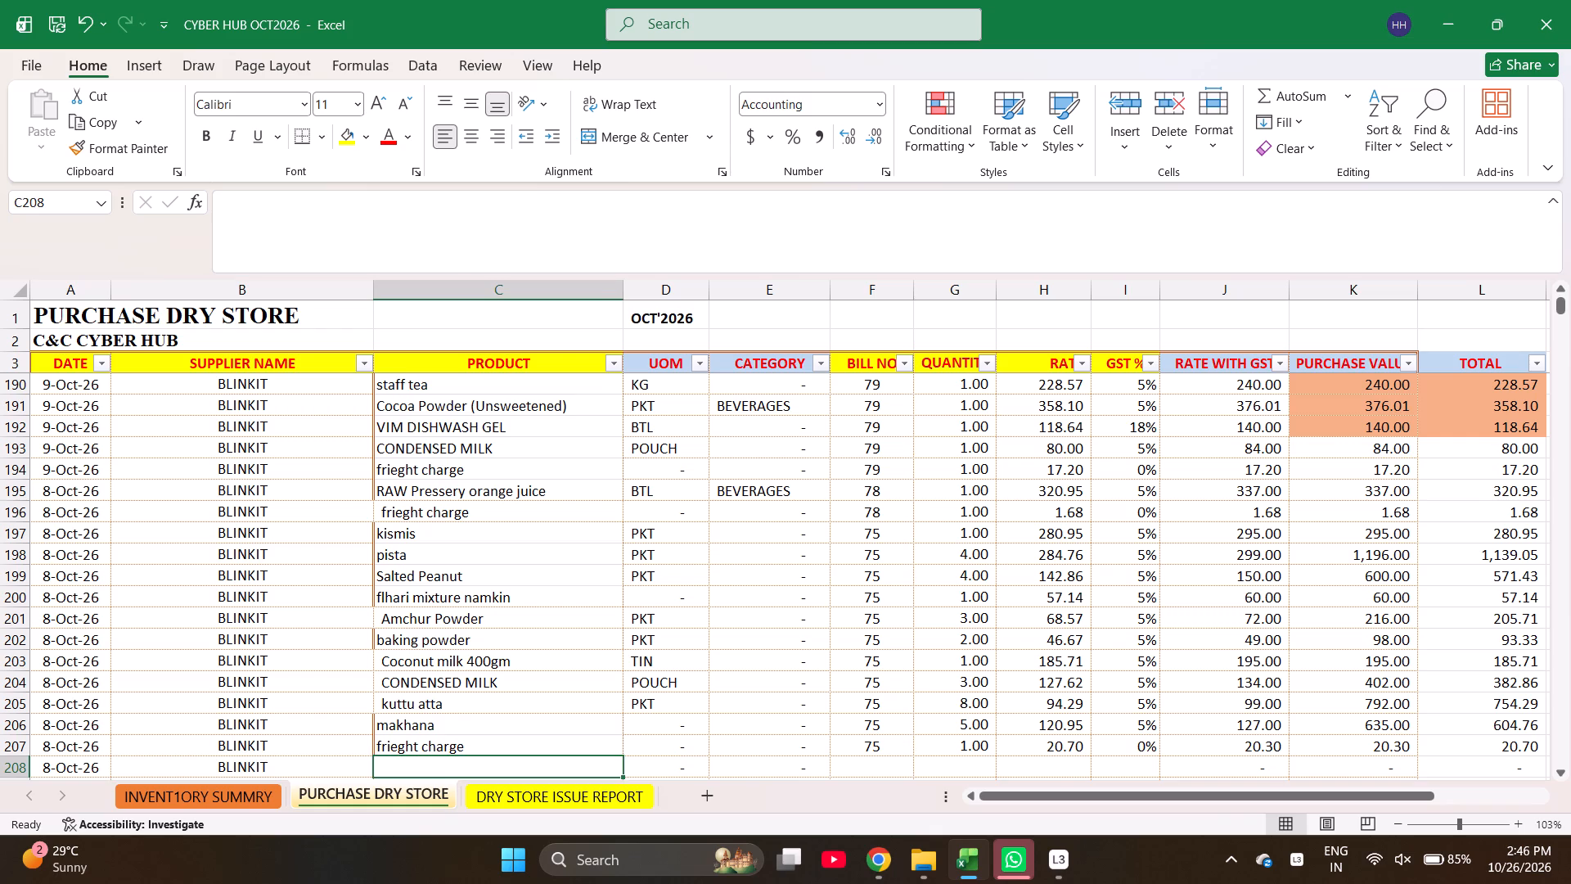
text(se)
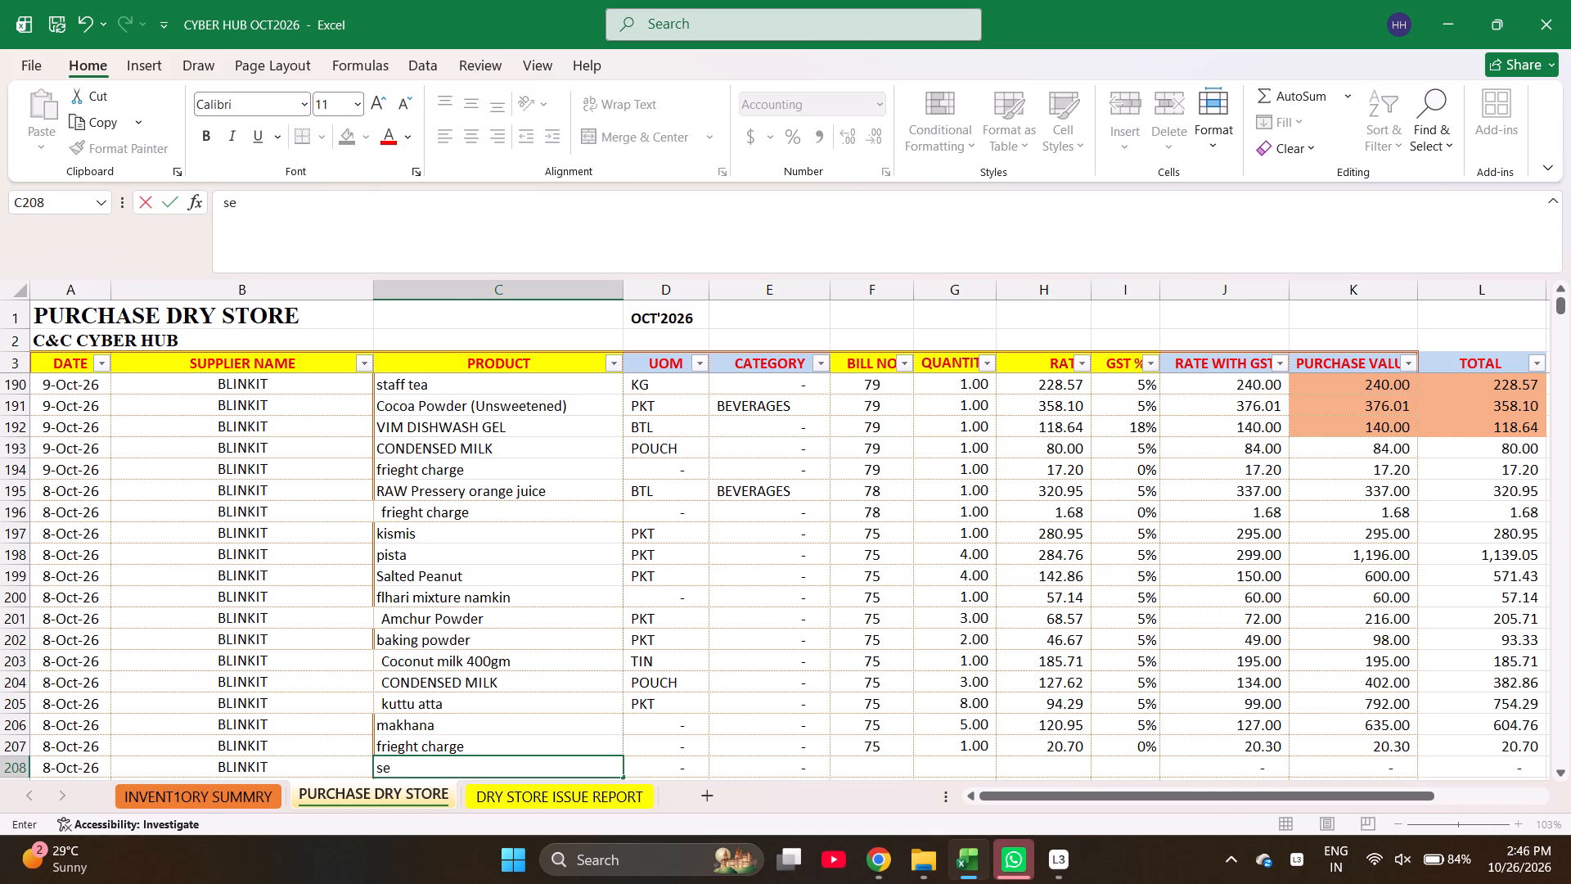
text(ndh)
key(Return)
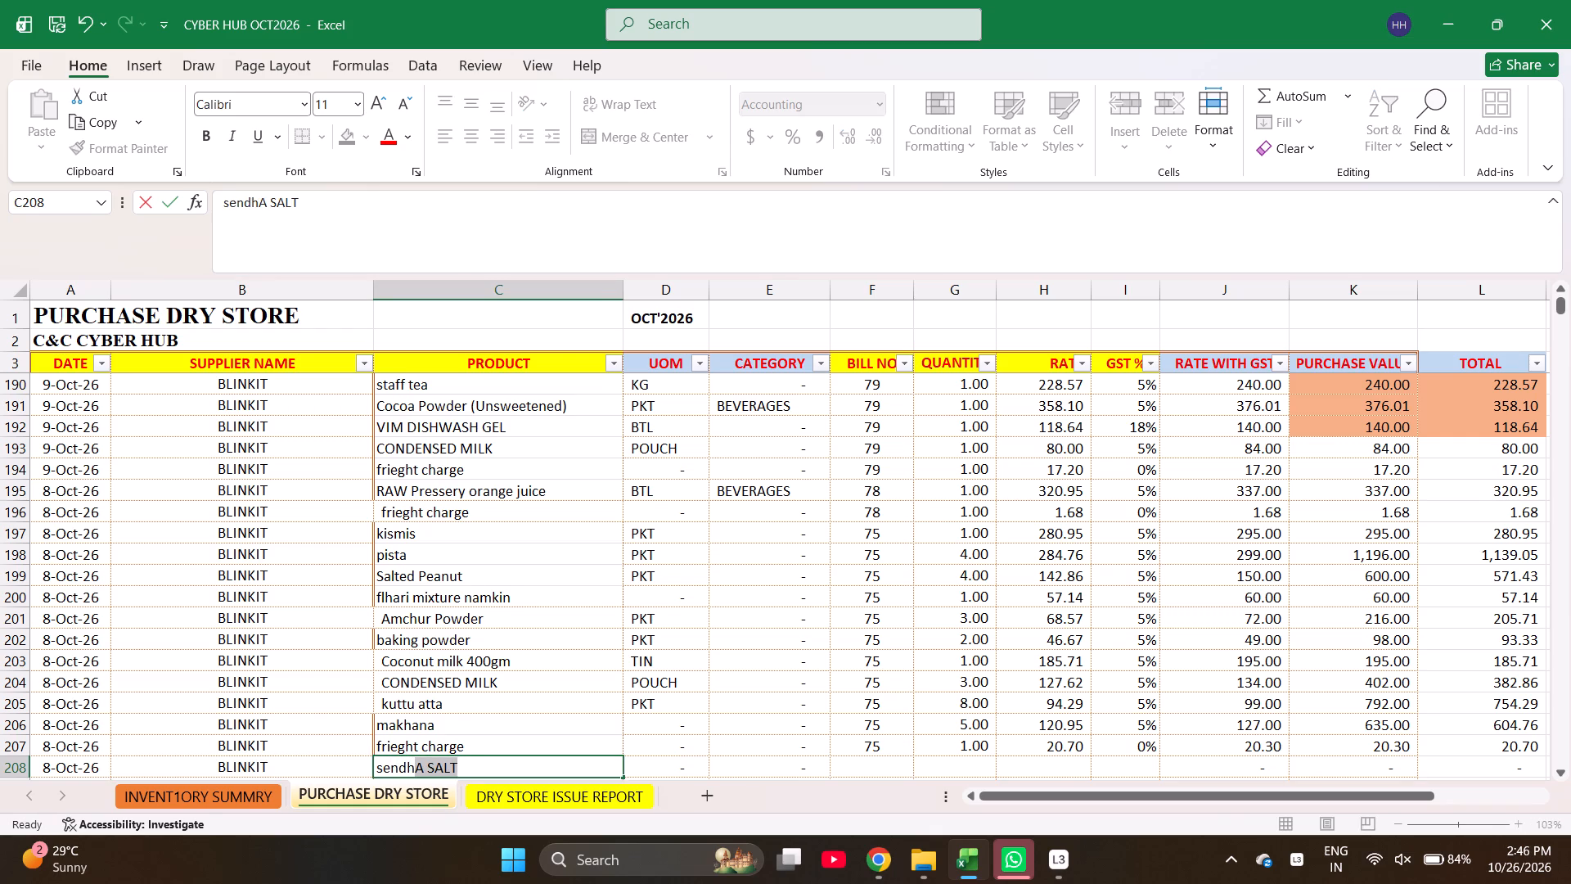
key(Right)
key(Right)
key(Right)
key(Up)
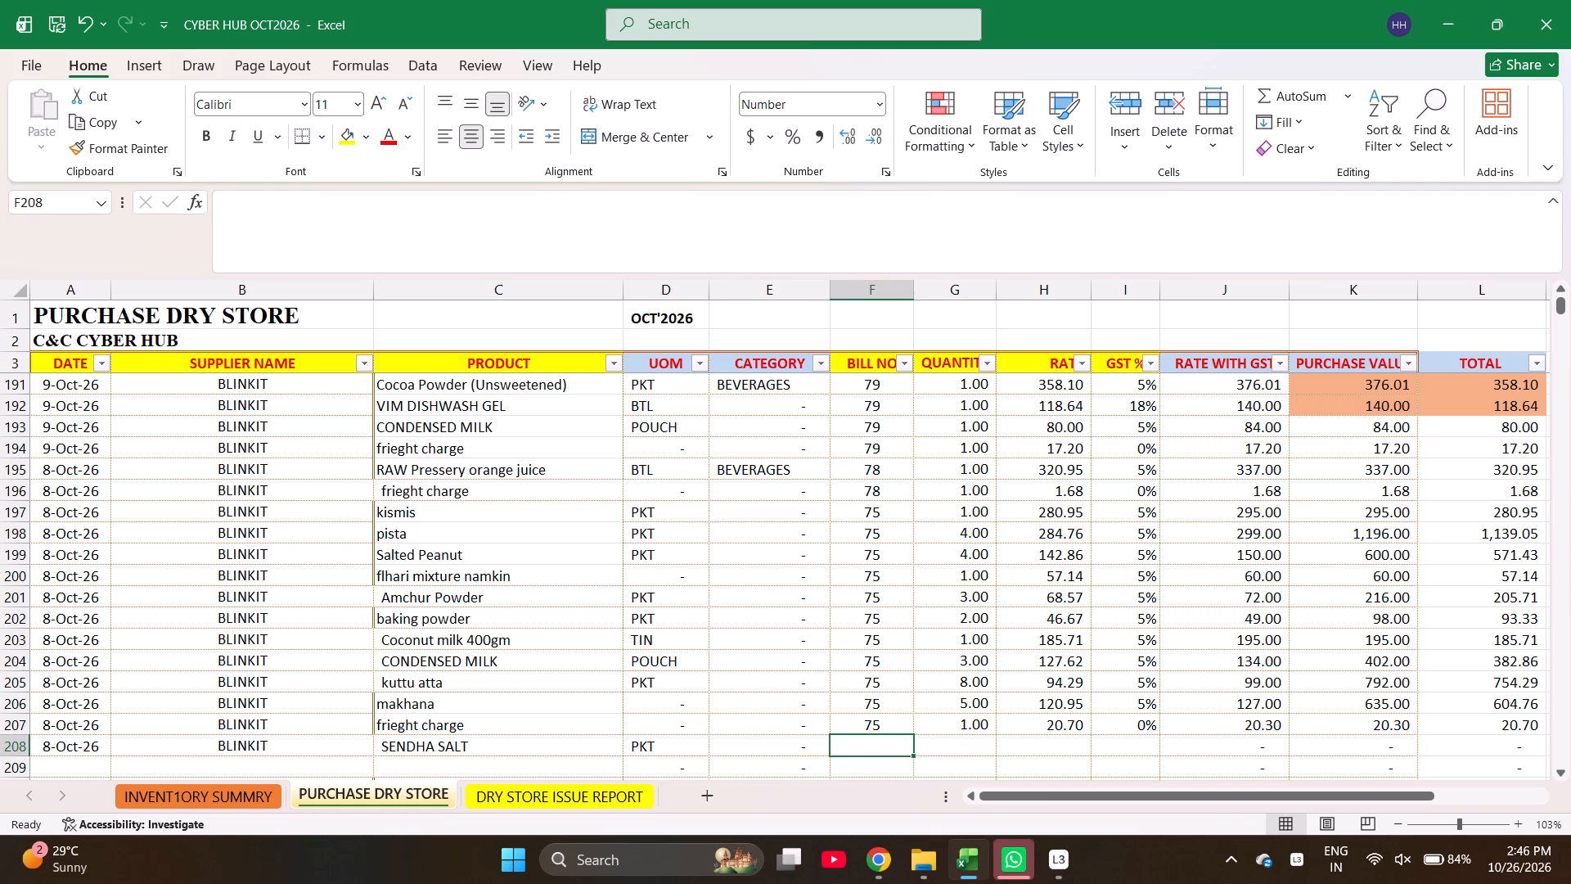
text(53)
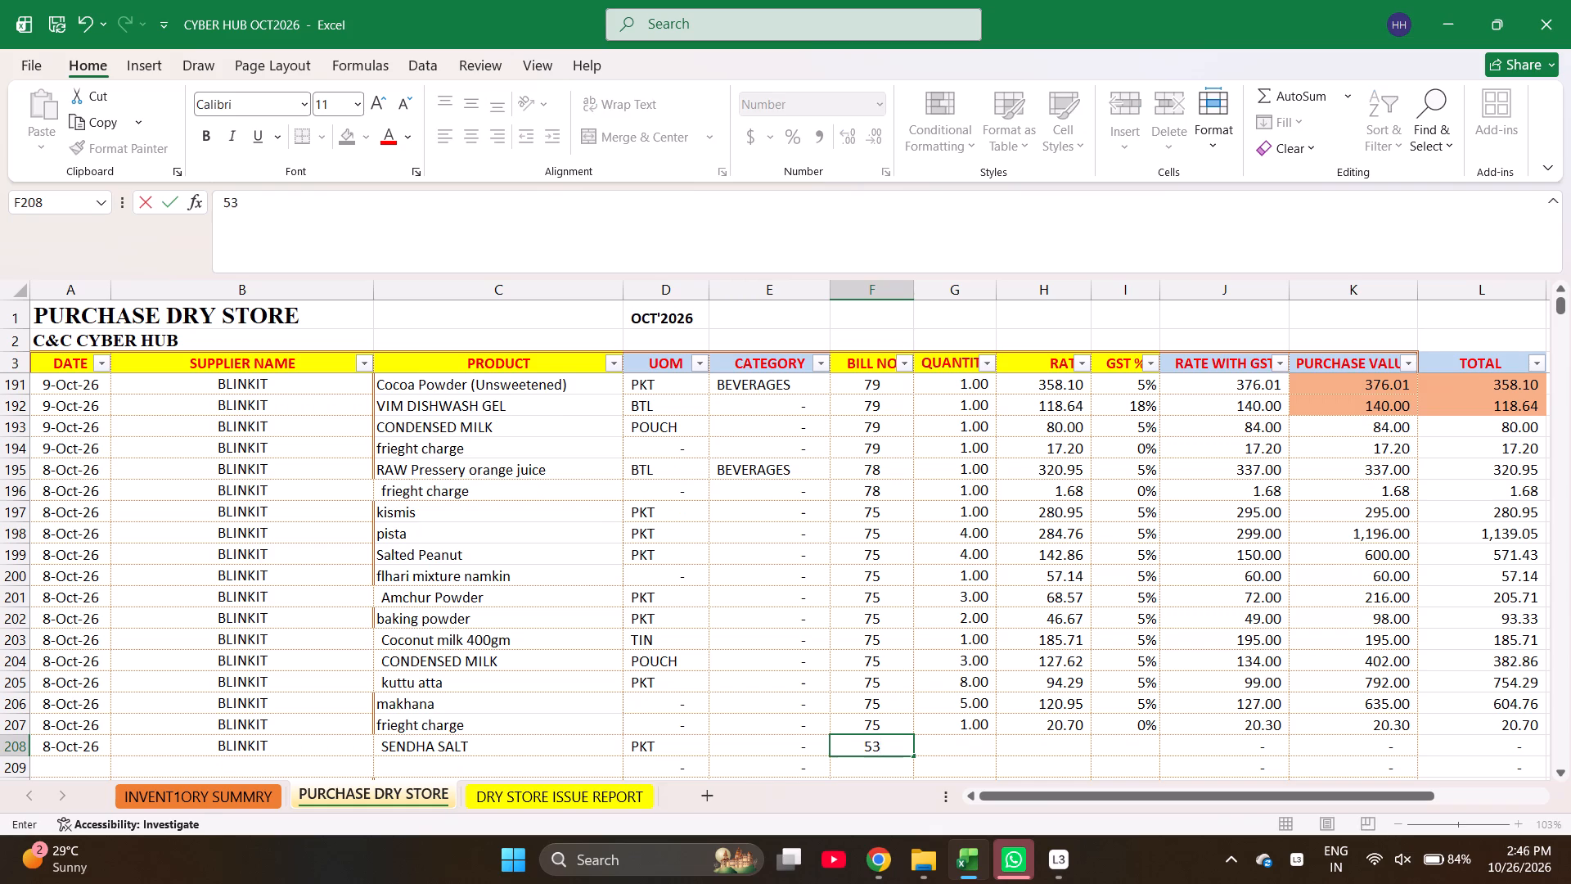
key(Right)
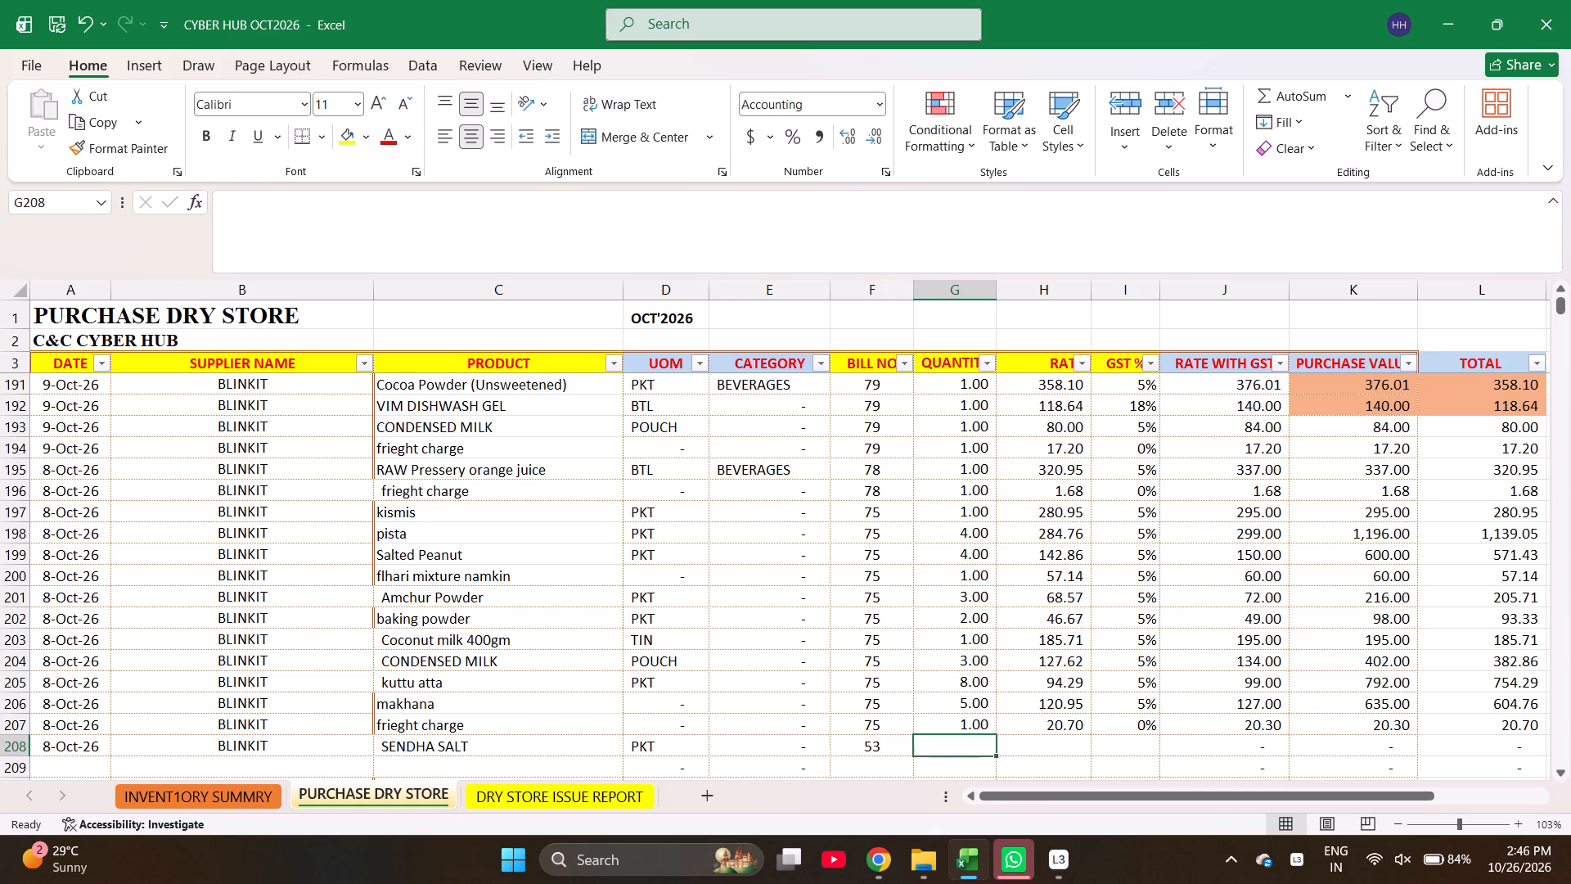
Enter quantity 5, the rate formula =155/5 and GST 0% for the SENDHA SALT in row 208.
key(5)
key(Right)
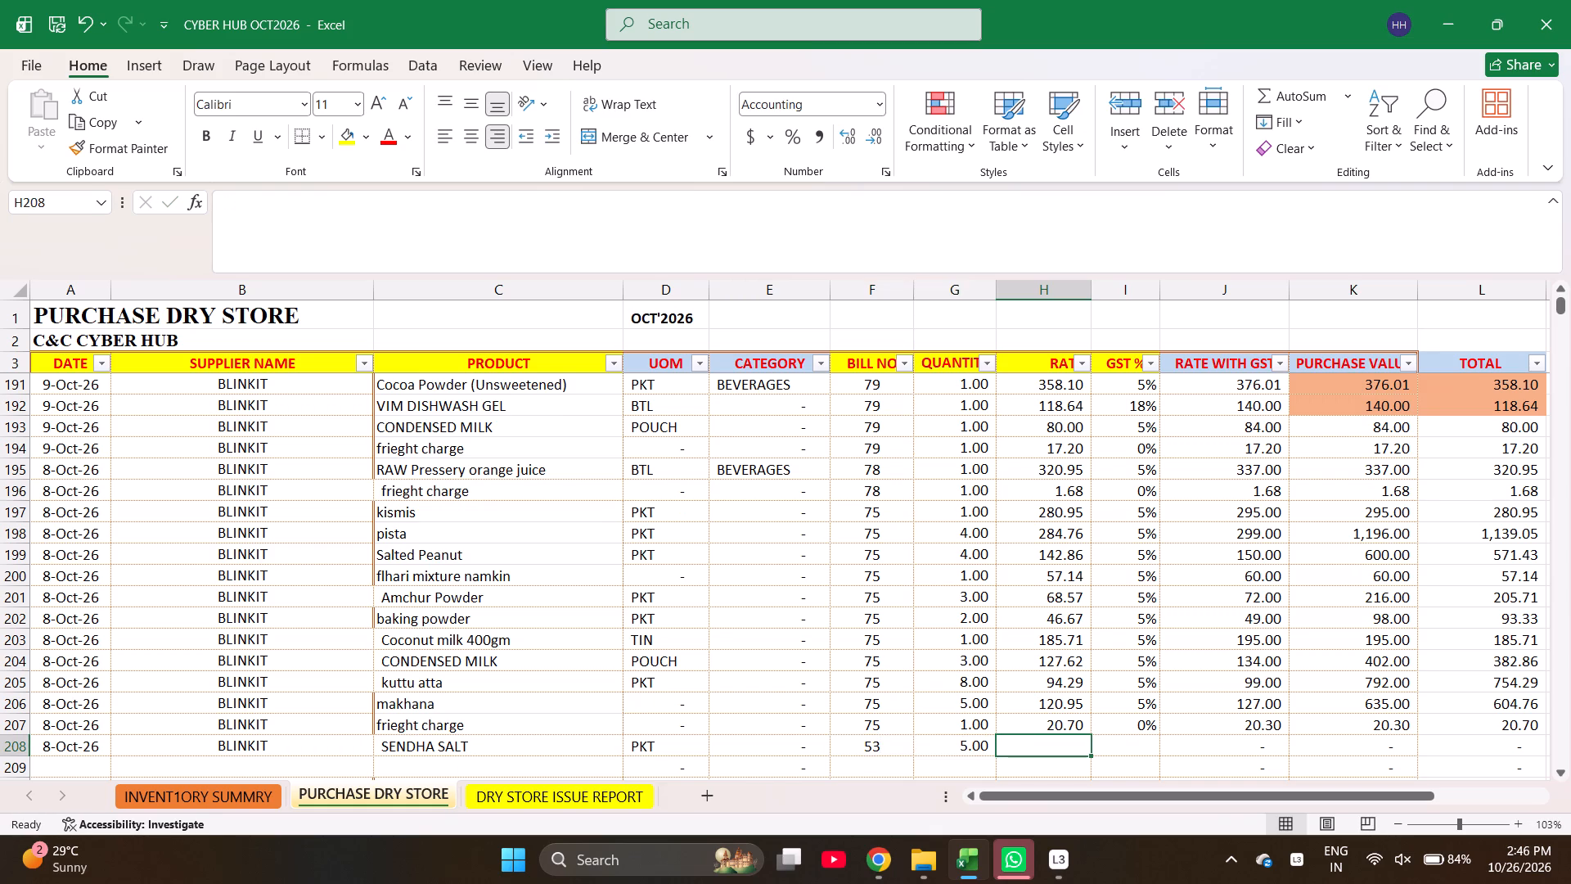
key(equal)
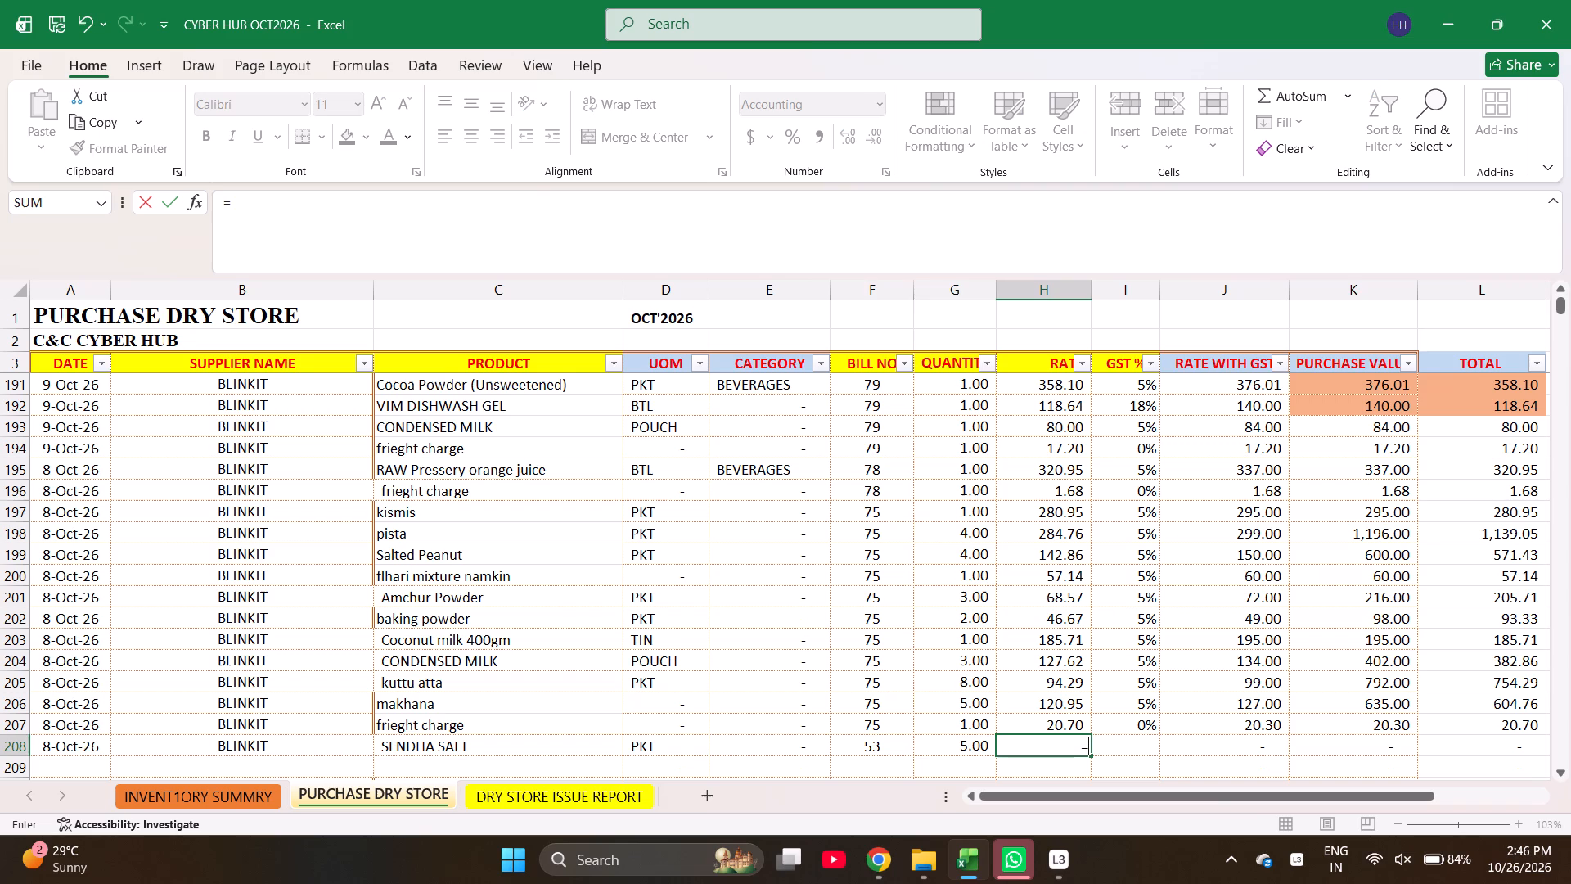
text(155/)
key(5)
key(Right)
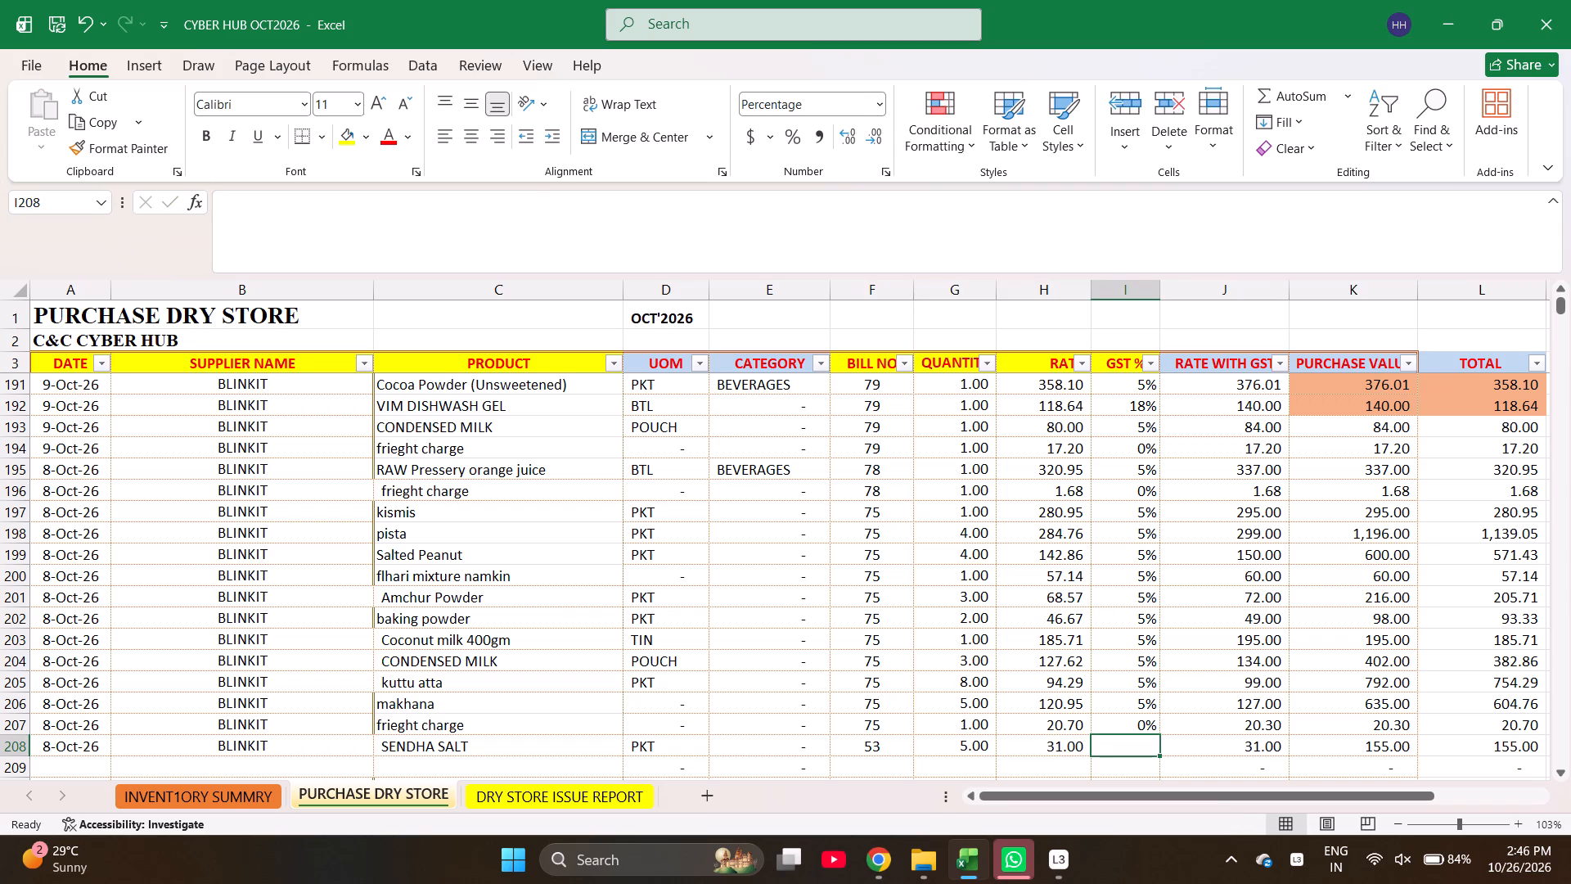
key(0)
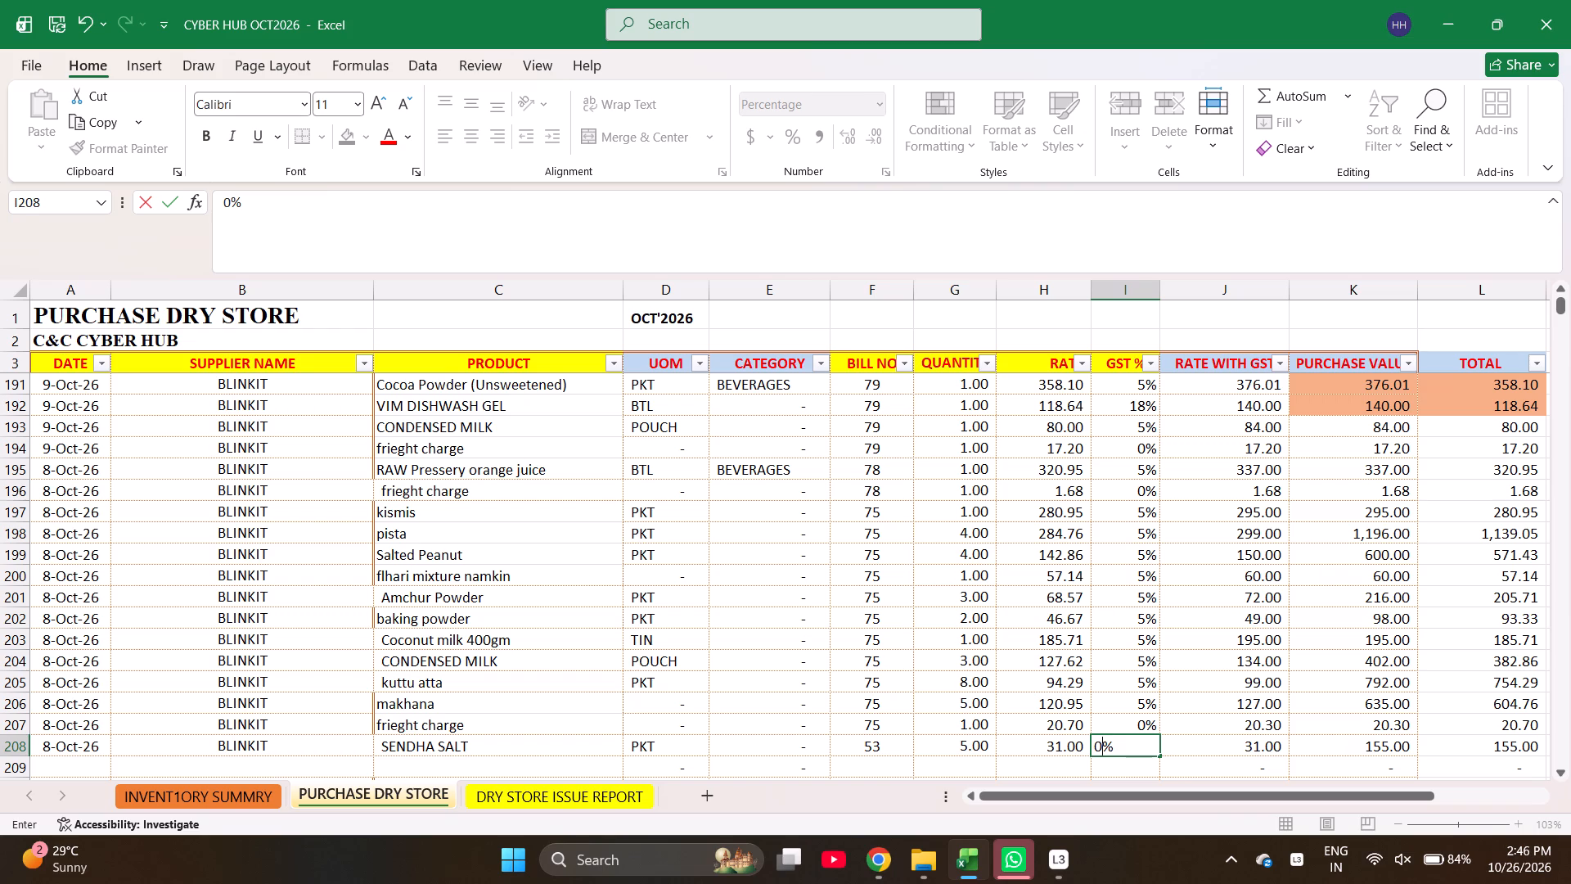
key(Right)
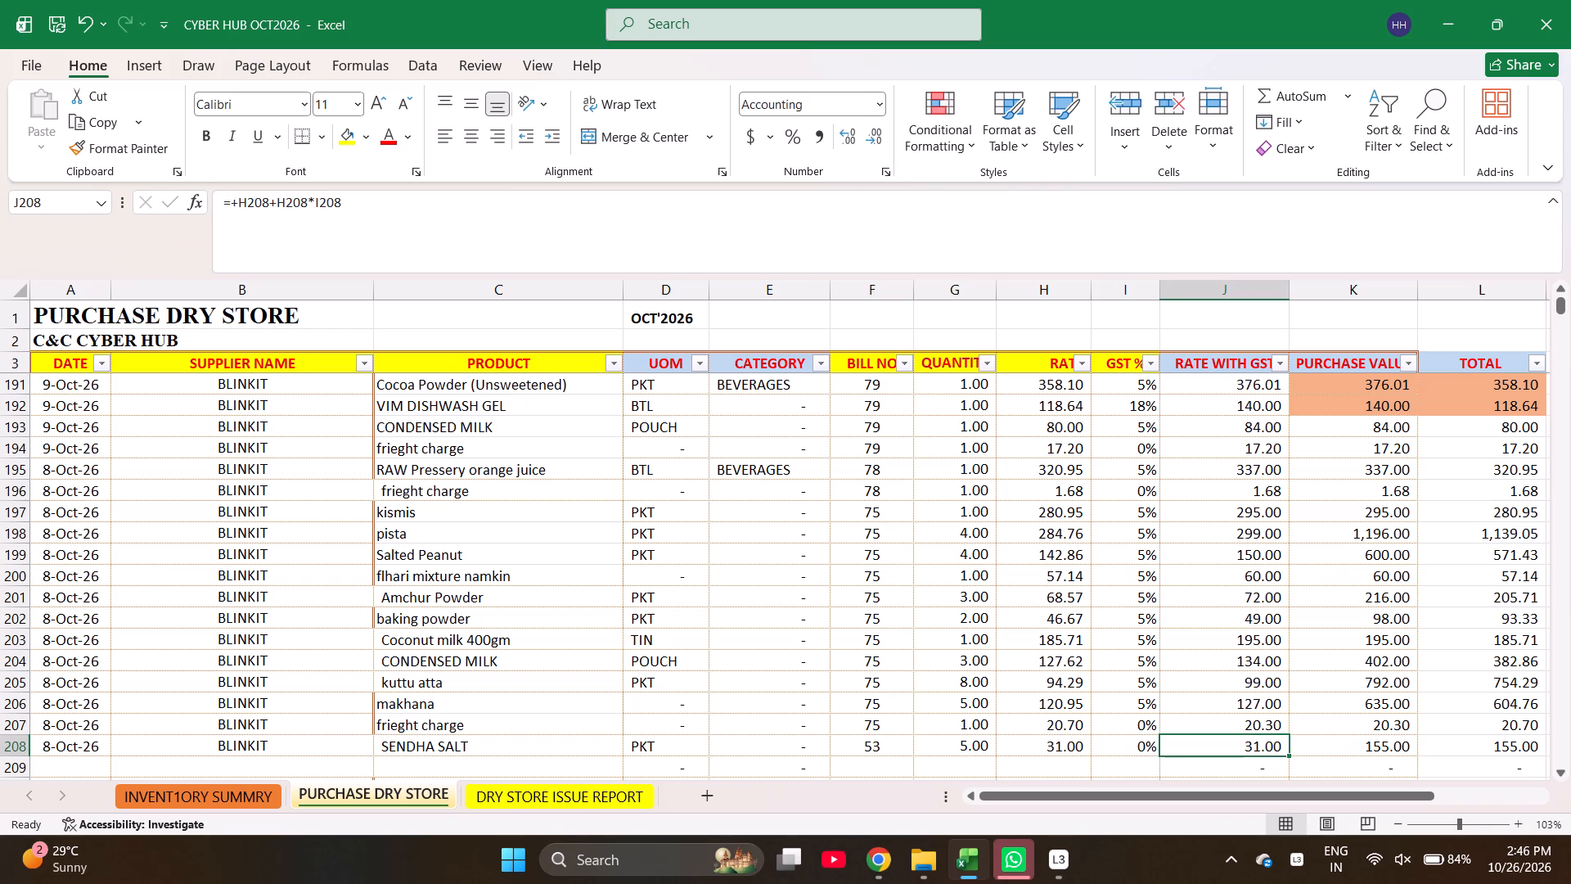
key(Down)
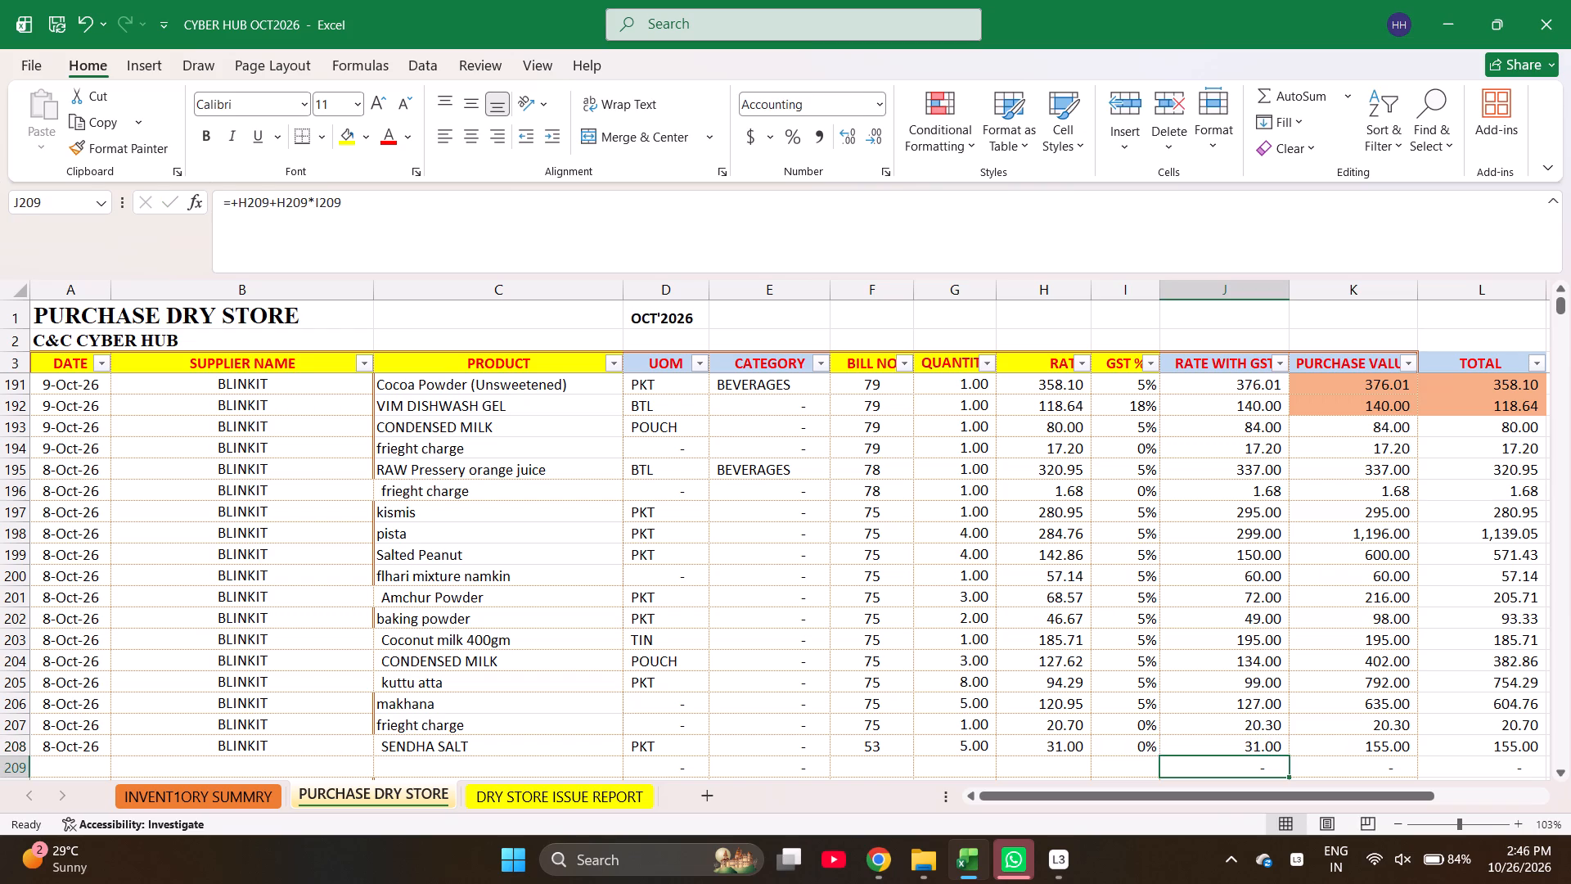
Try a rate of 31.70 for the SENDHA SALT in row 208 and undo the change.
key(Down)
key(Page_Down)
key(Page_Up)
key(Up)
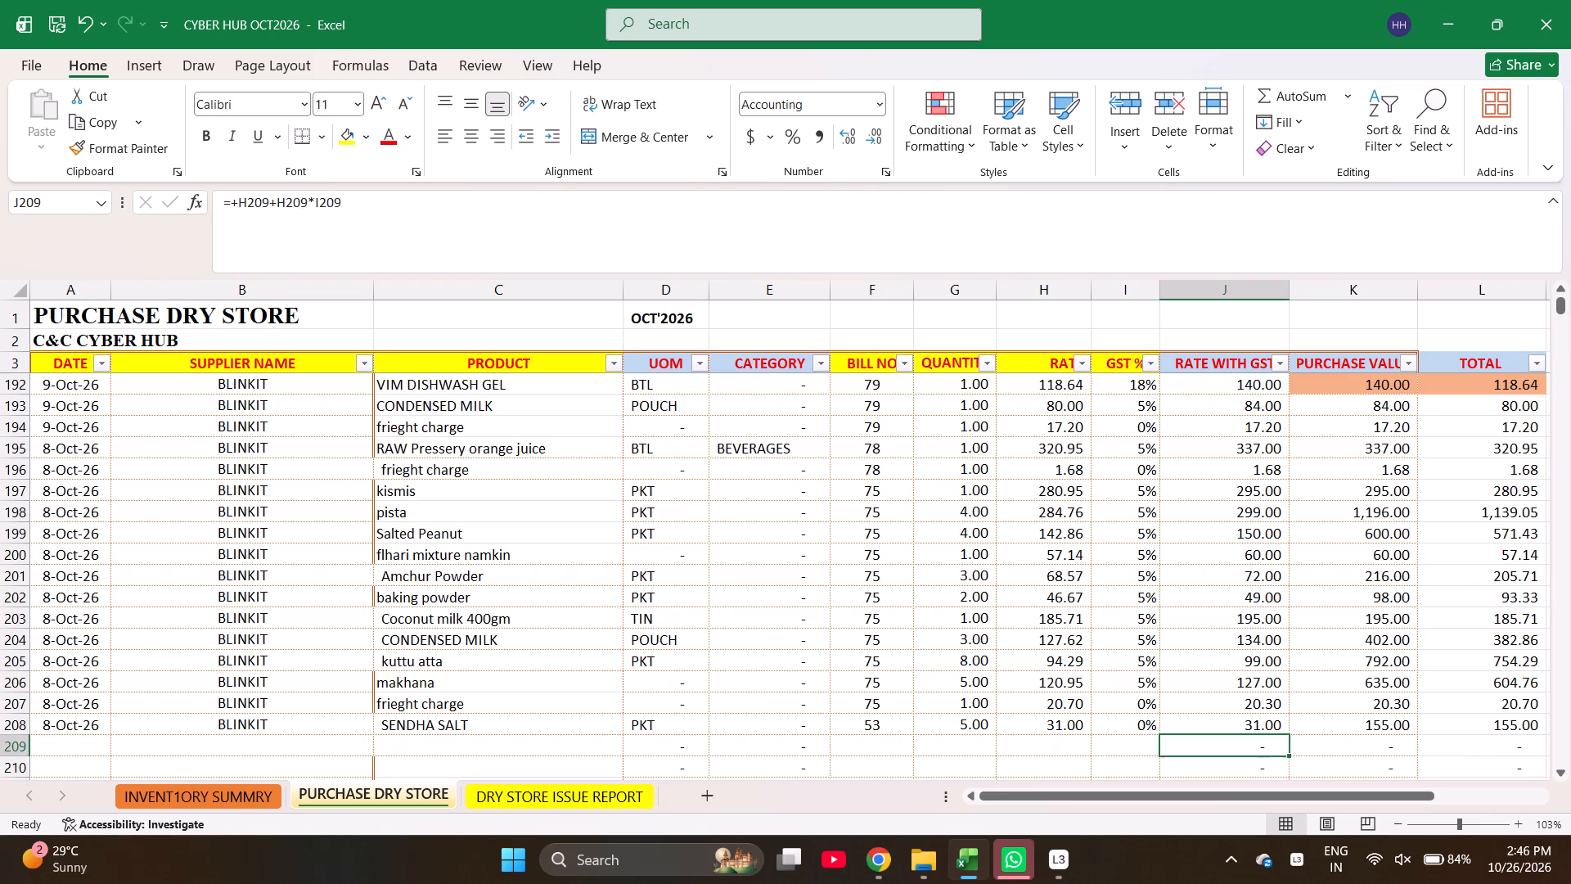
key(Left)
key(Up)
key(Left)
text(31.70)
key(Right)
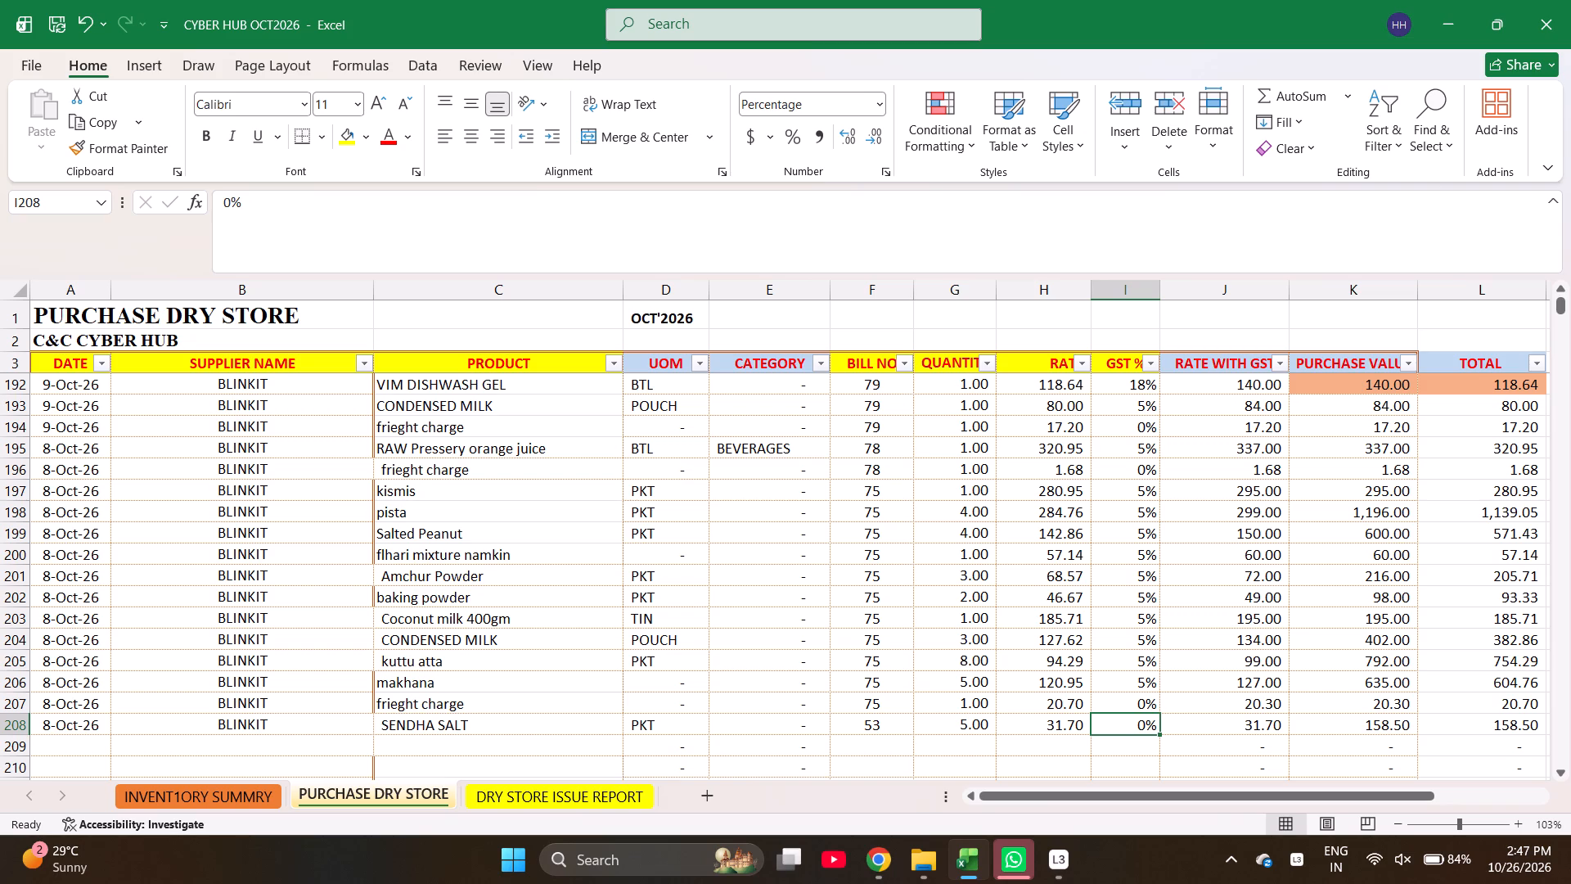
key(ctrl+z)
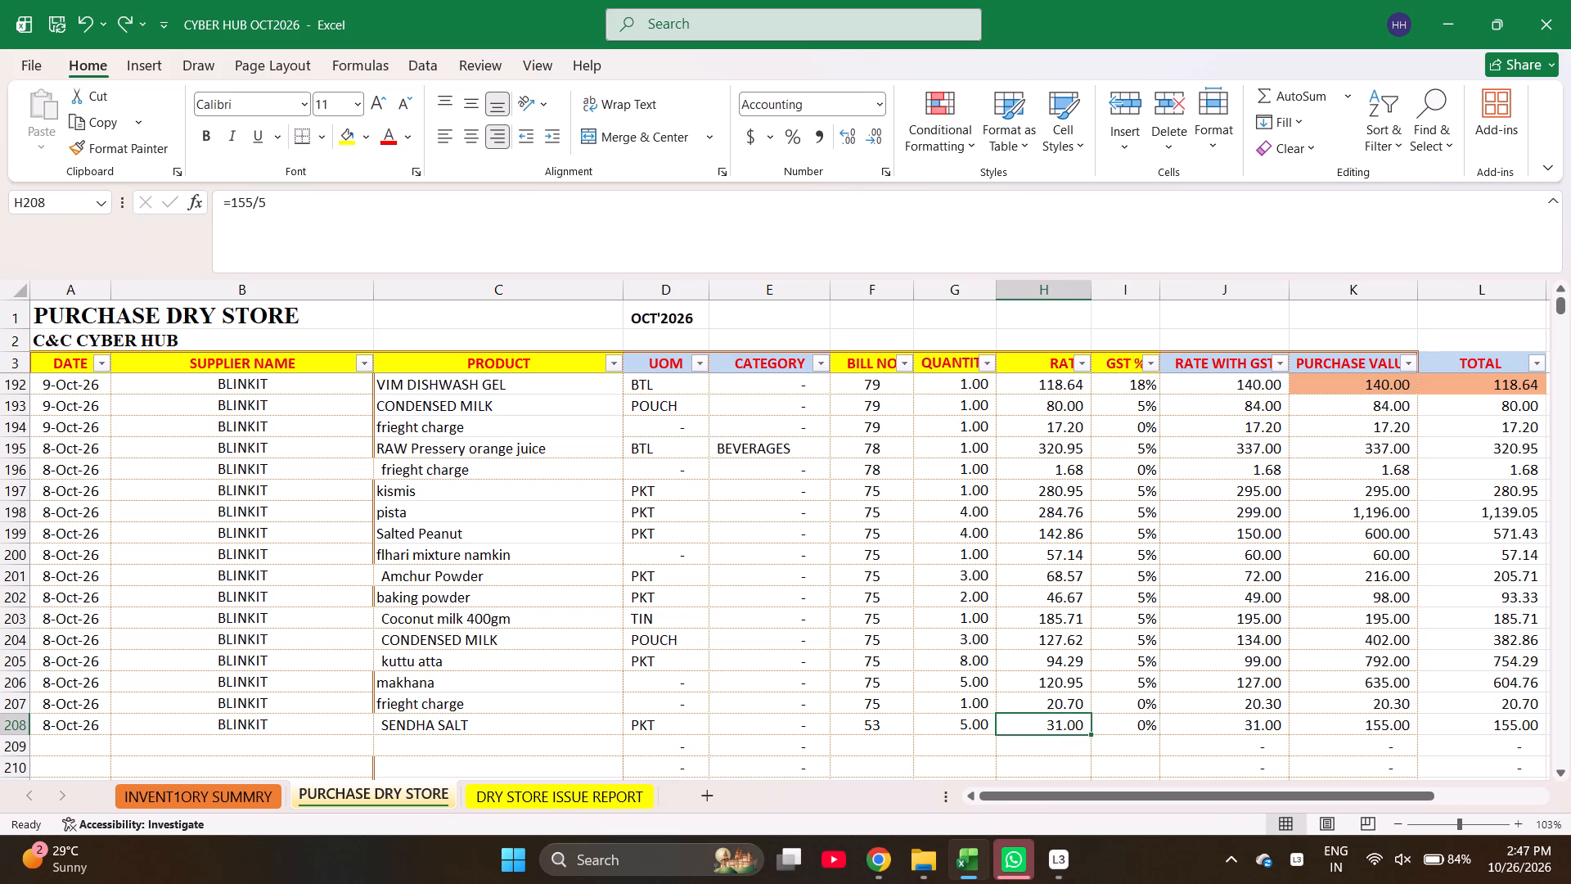
Enter rate 0.70, GST 0% and quantity 1 in row 209, copying bill number 53 down from row 208.
key(Down)
text(0.)
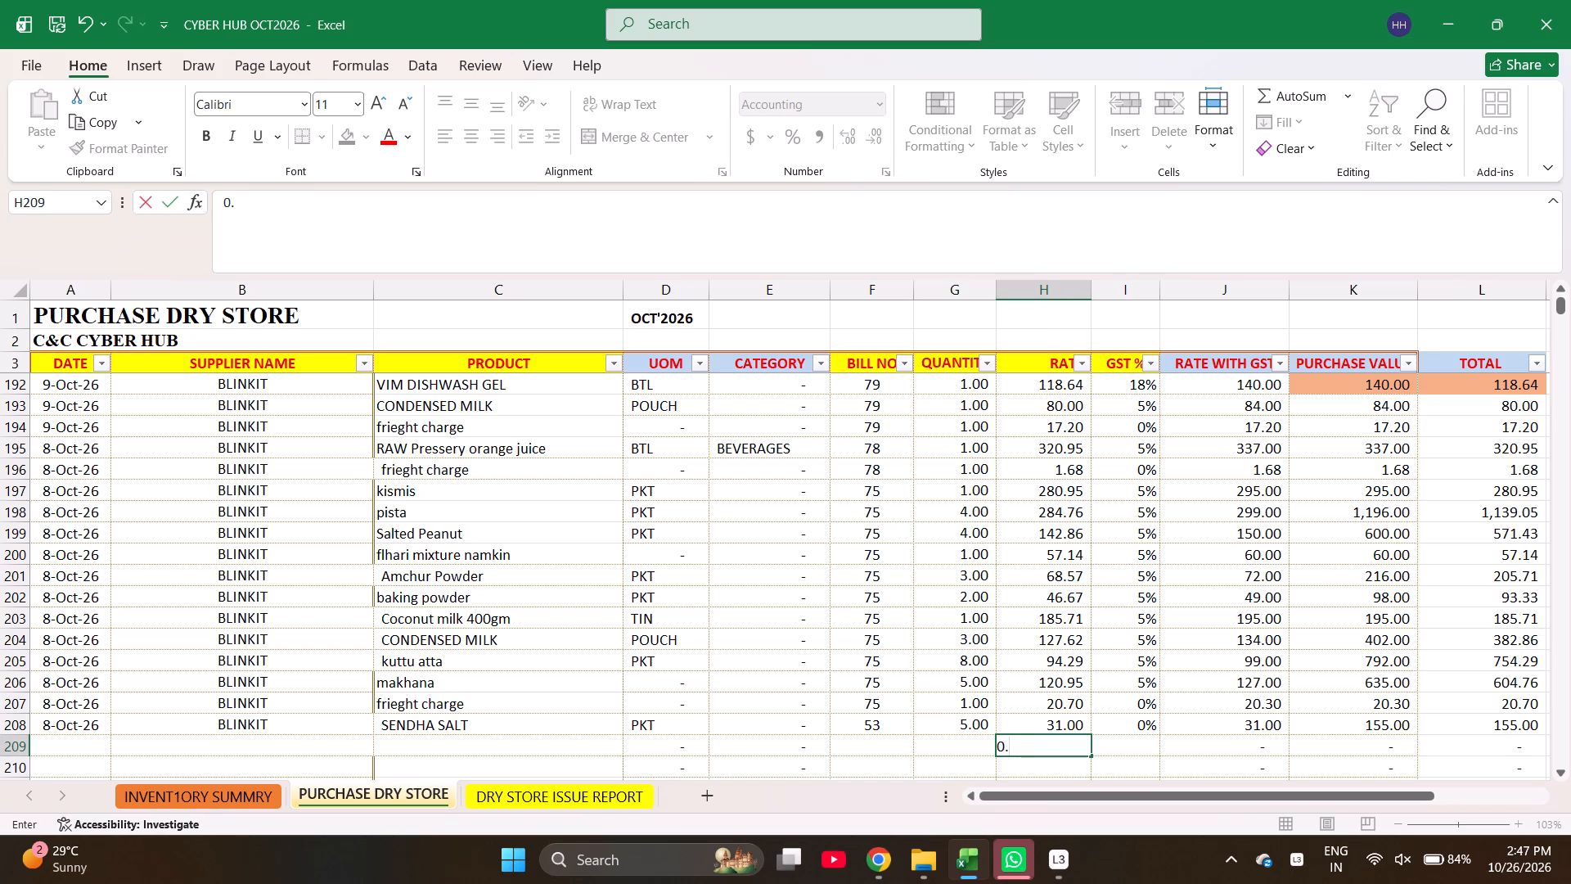
text(70)
key(Right)
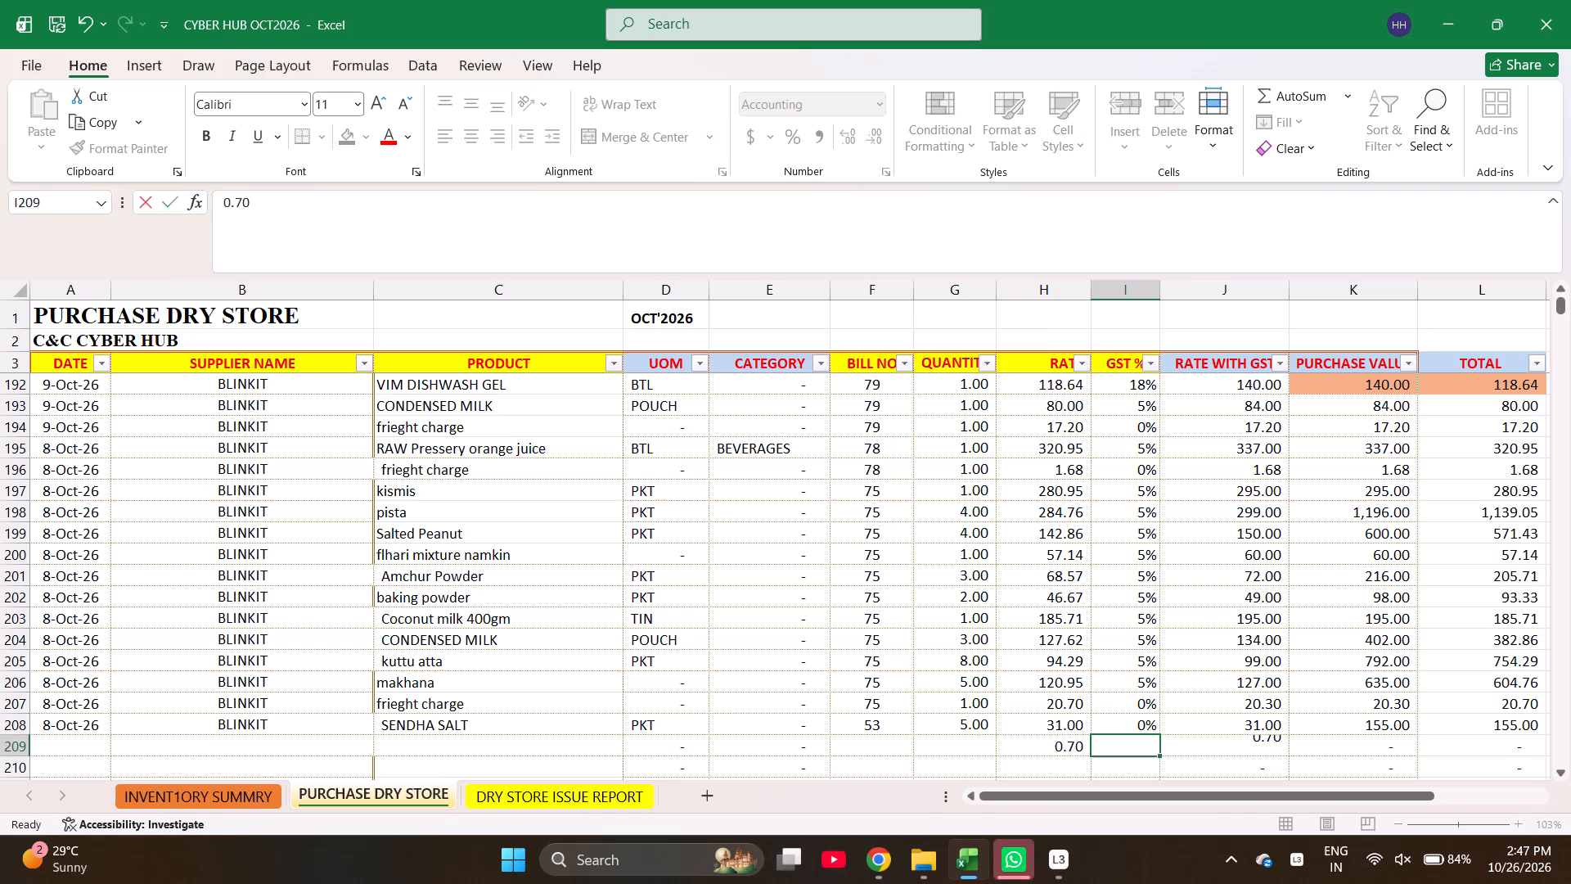
key(0)
key(Right)
key(Right)
key(Left)
key(Left)
key(Left)
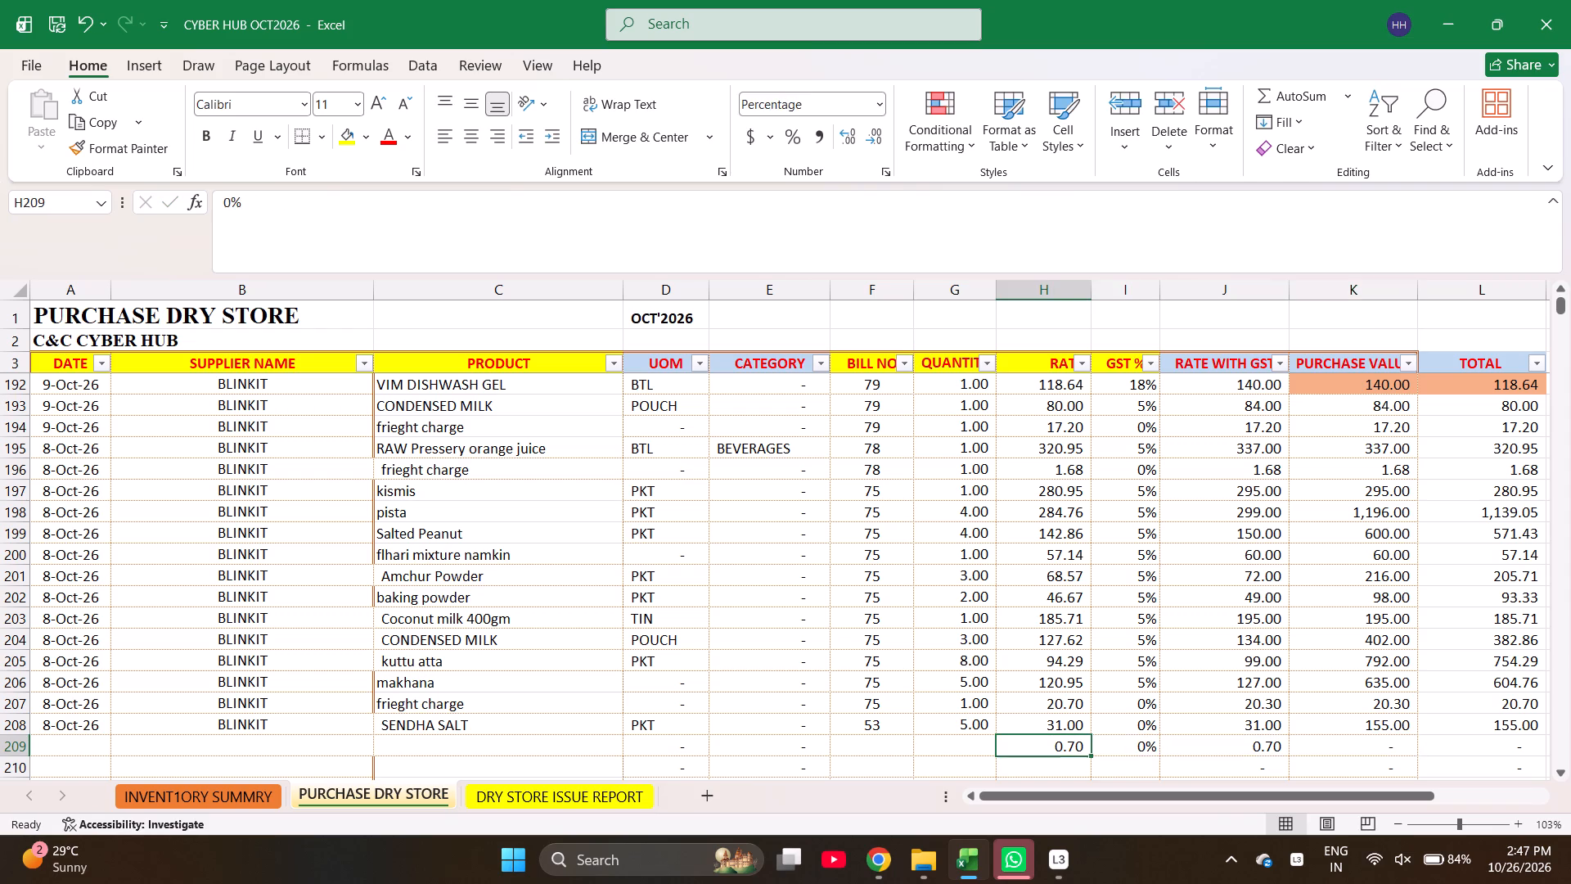
key(Left)
key(1)
key(Left)
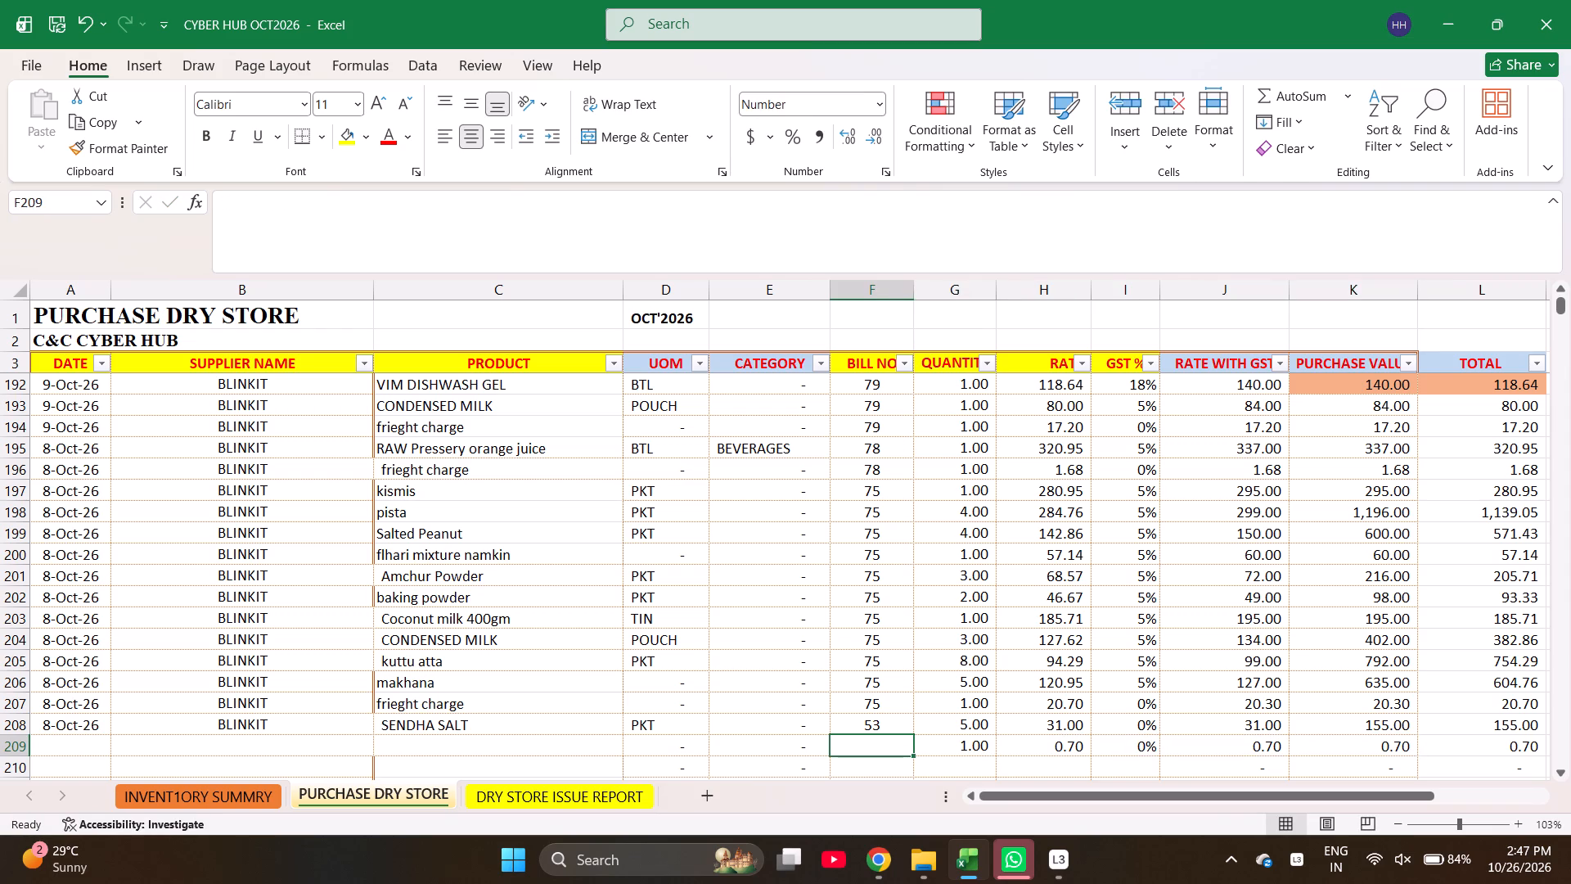
key(ctrl+d)
Copy the date 8-Oct-26 and supplier BLINKIT from row 208 down into row 209.
key(Left)
key(Left)
key(Left)
key(Left)
key(Left)
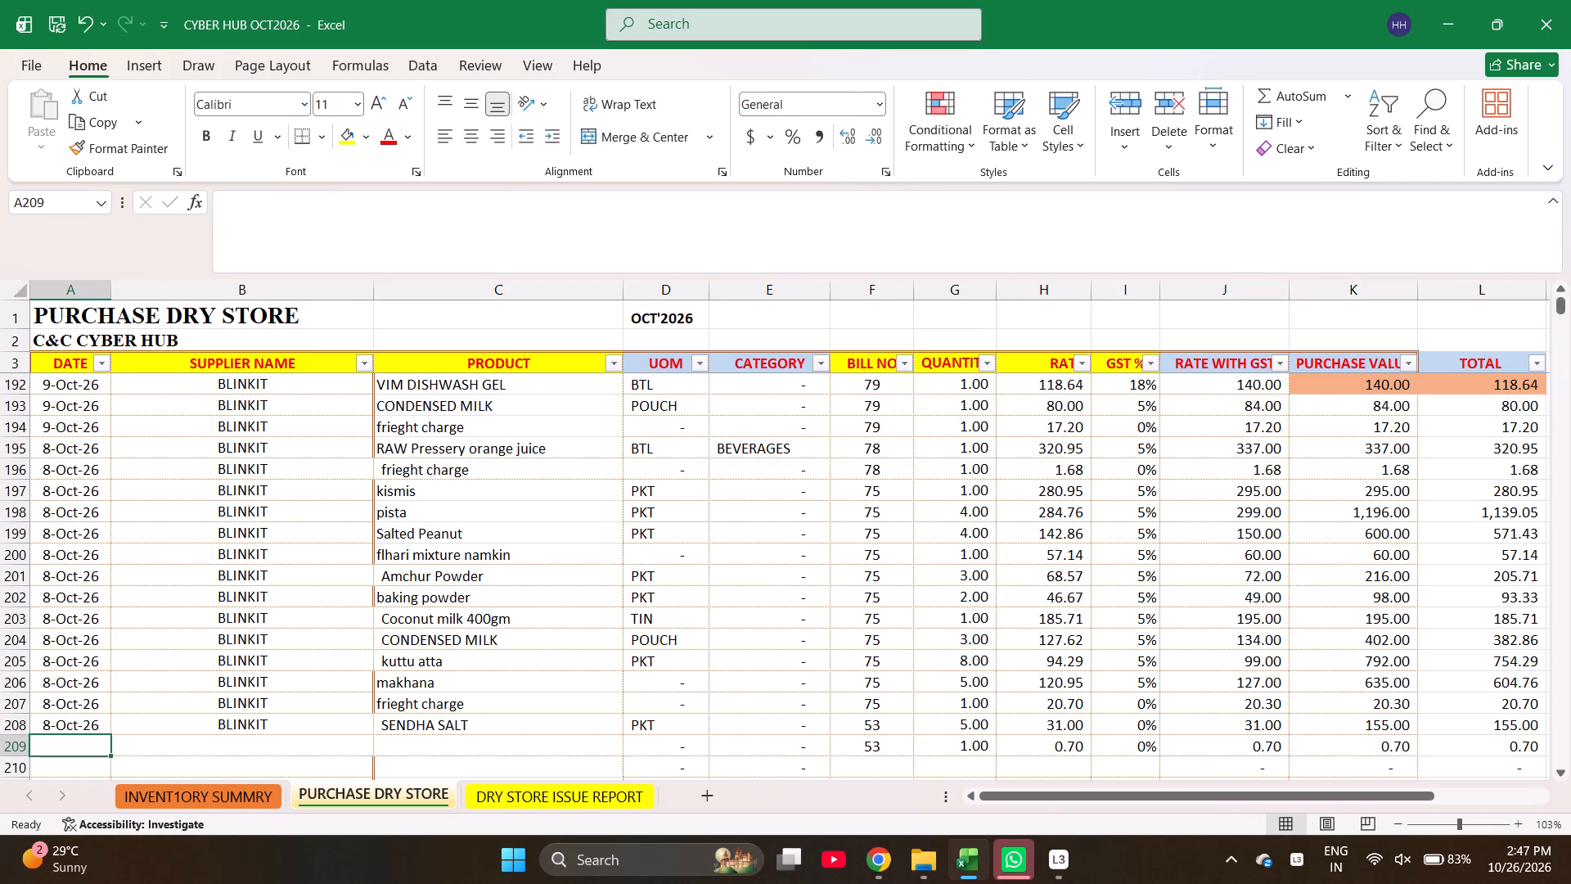
key(shift+Right)
key(ctrl+d)
Enter frieght charge as the product in row 209.
key(Right)
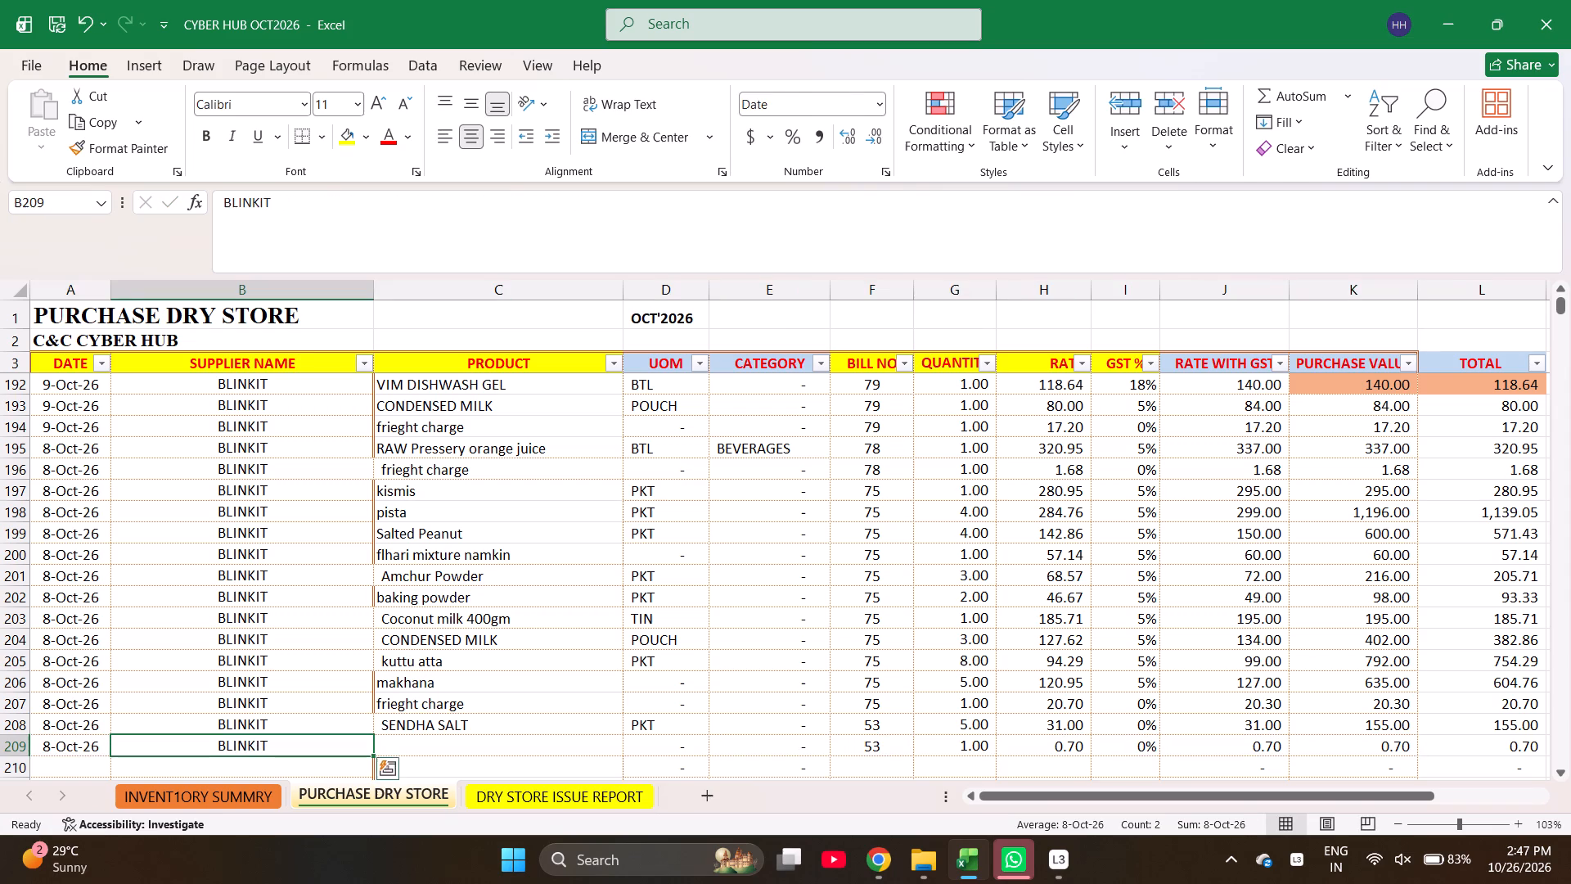
key(Right)
key(f)
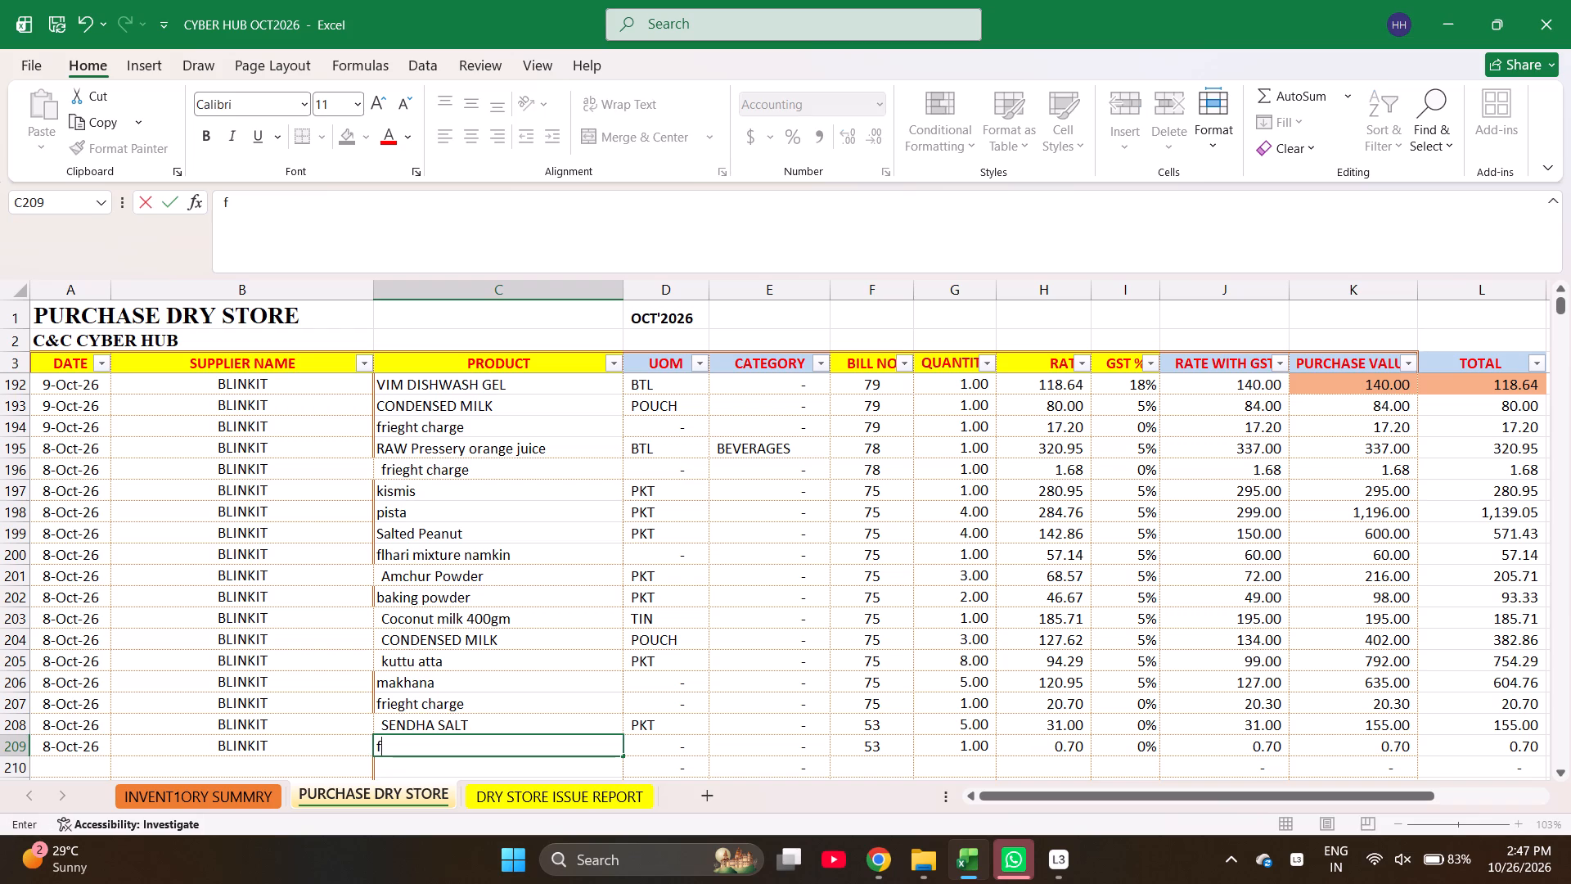
key(r)
key(Right)
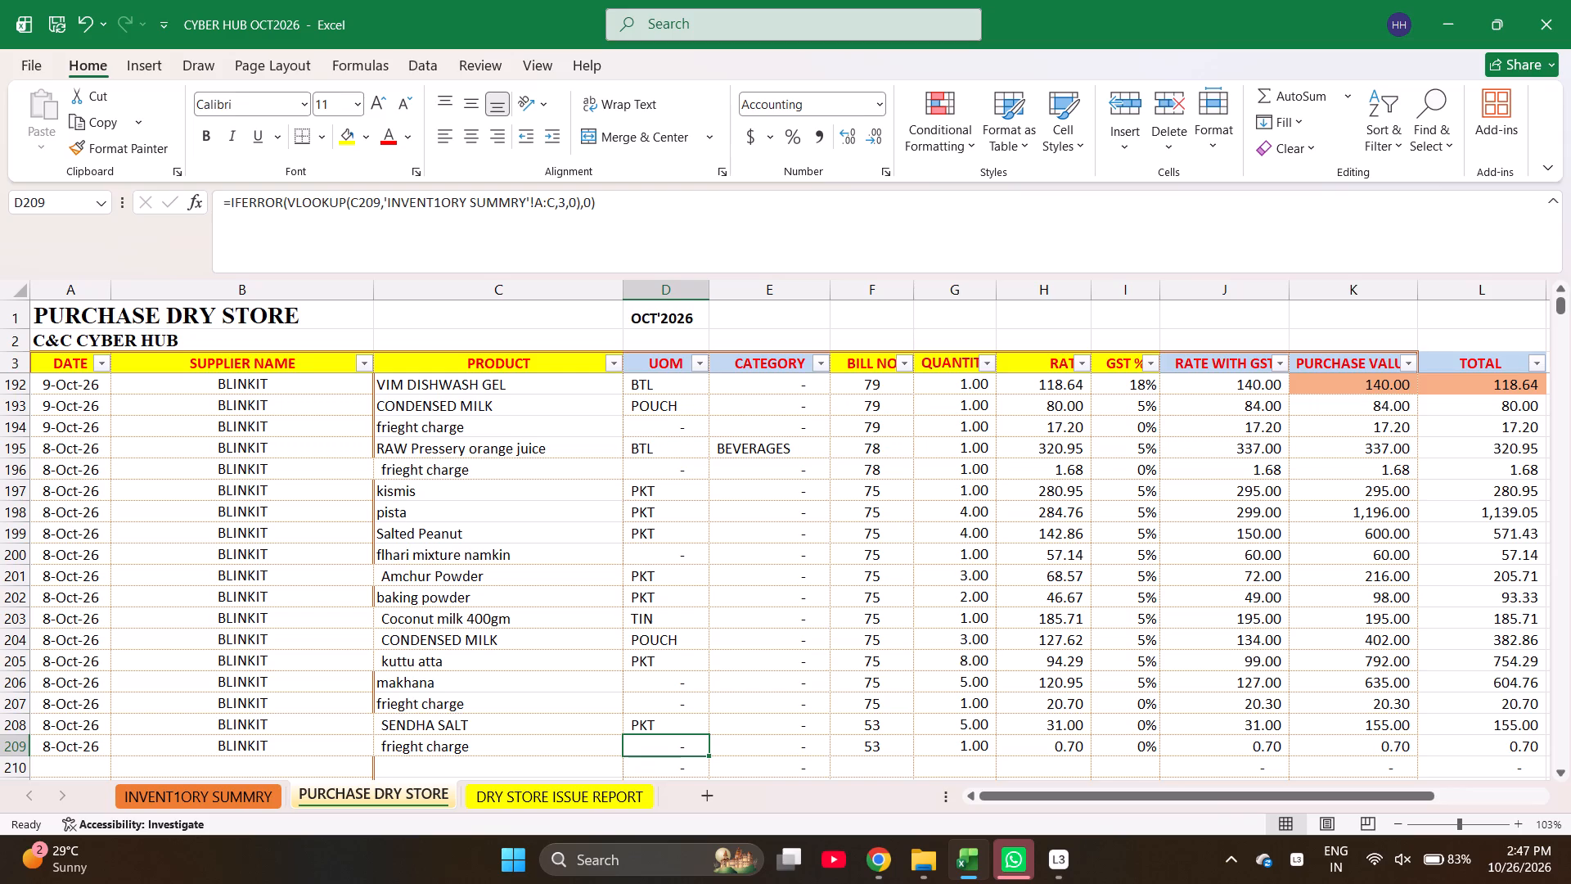
key(ctrl+Left)
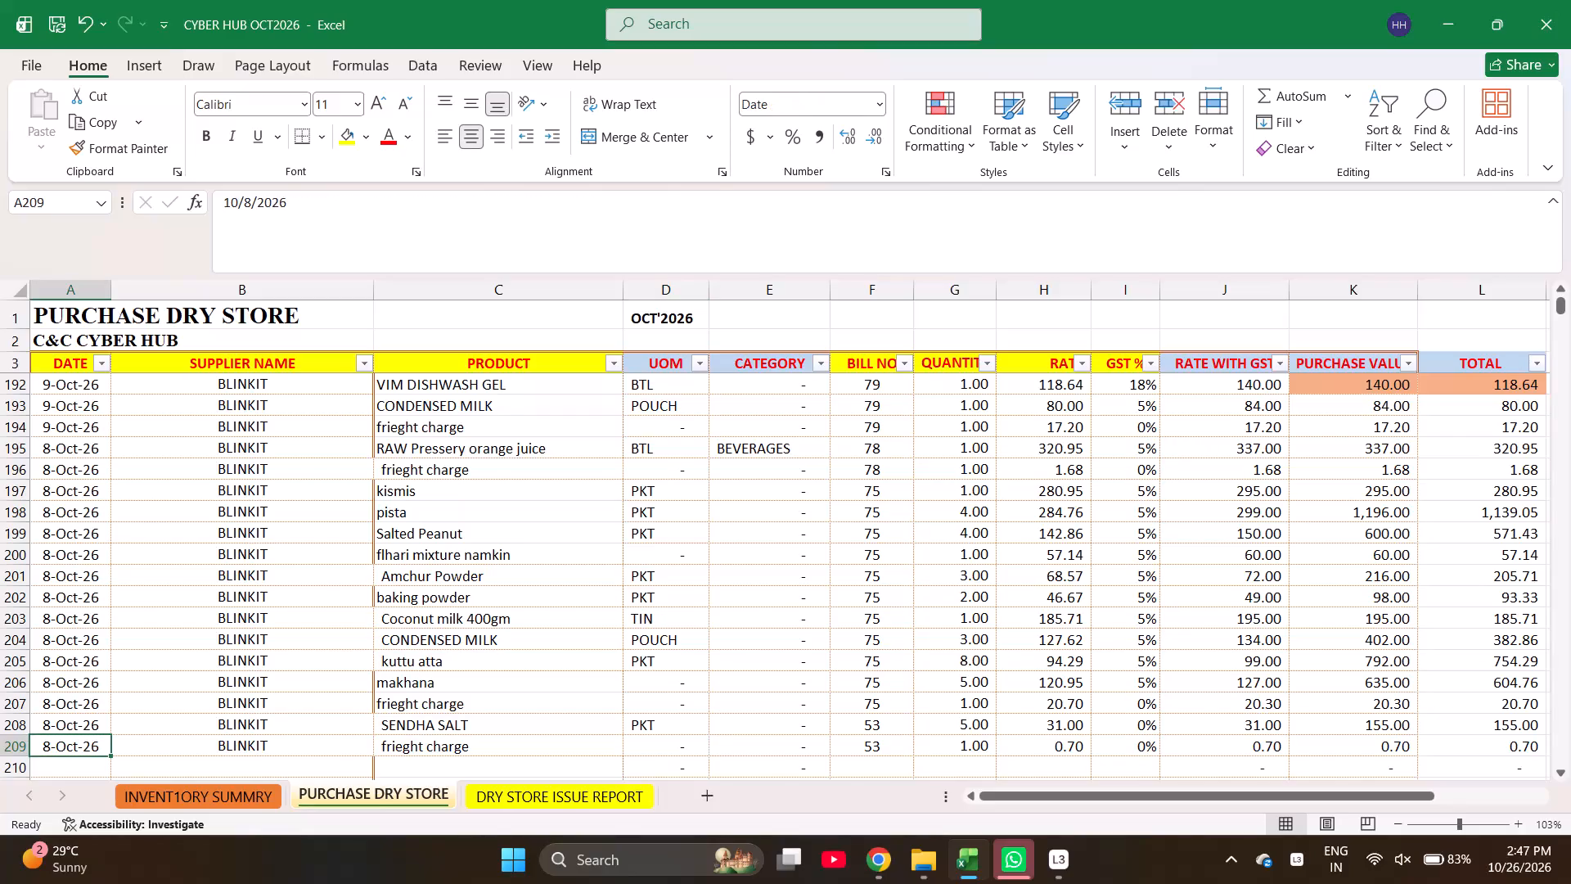
key(Down)
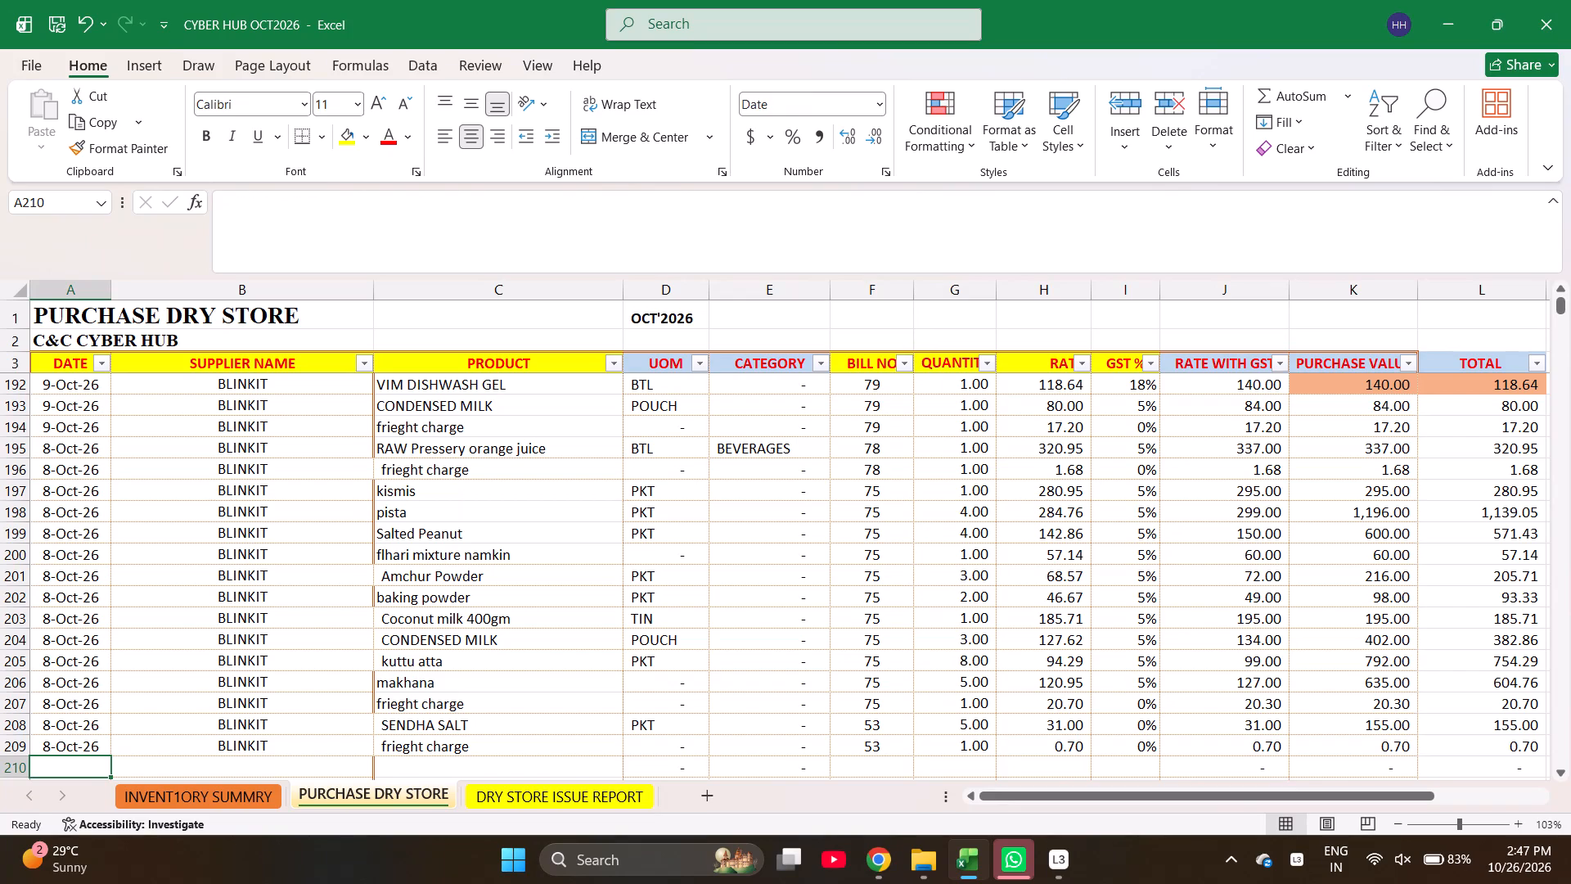
In the DRY STORE ISSUE REPORT sheet, enter 5 for SENDHA SALT in the KITCHEN column of day 8.
key(ctrl+Page_Down)
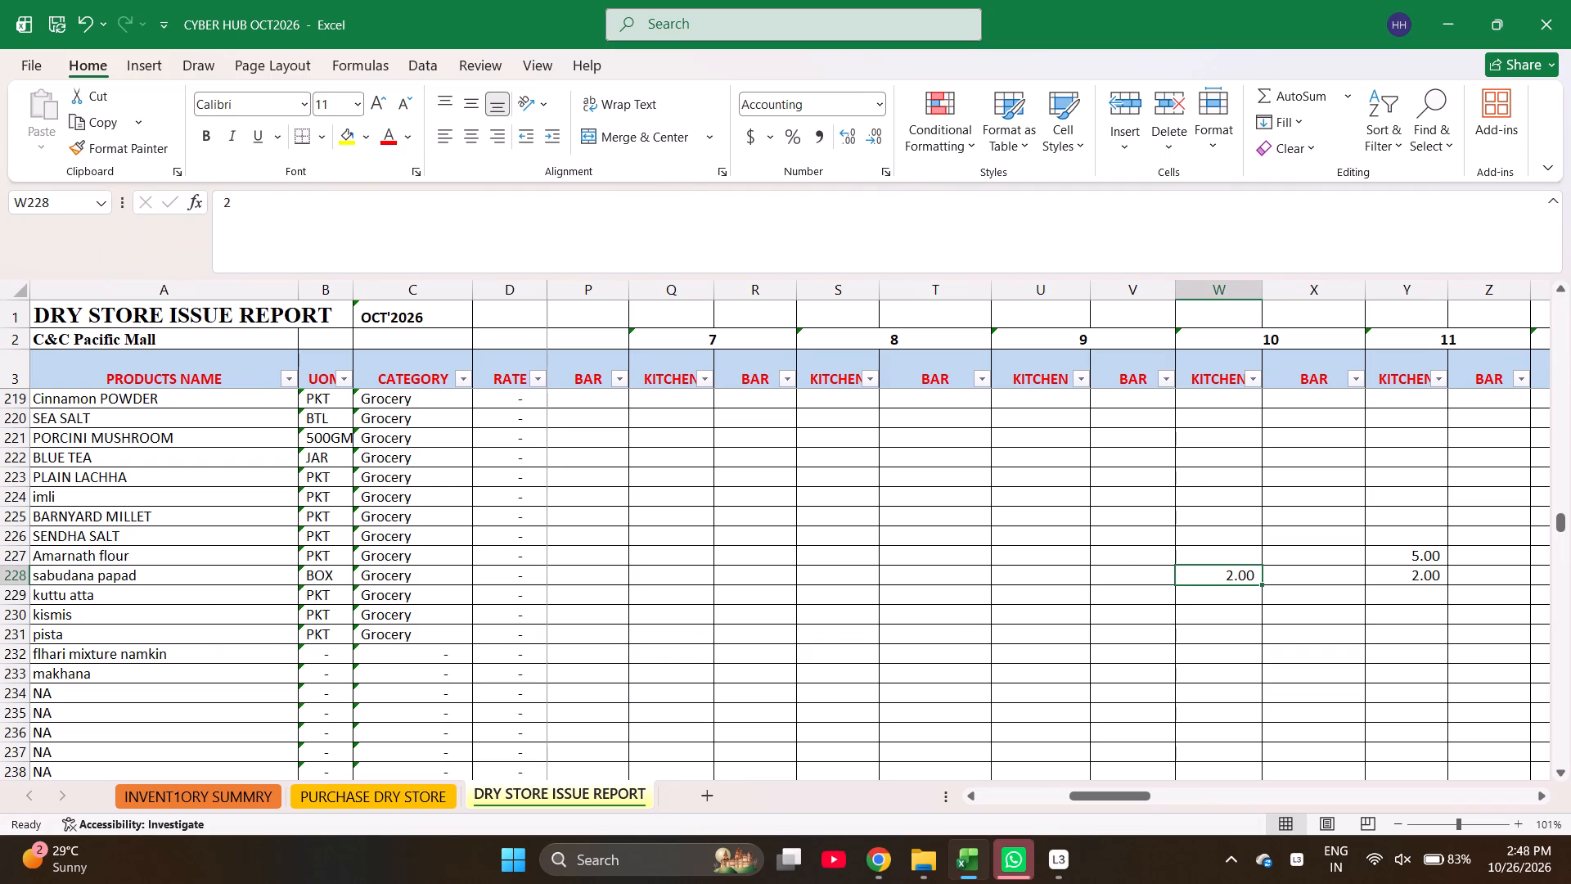
key(Up)
key(Up)
key(Right)
key(Right)
key(Right)
key(Right)
key(Right)
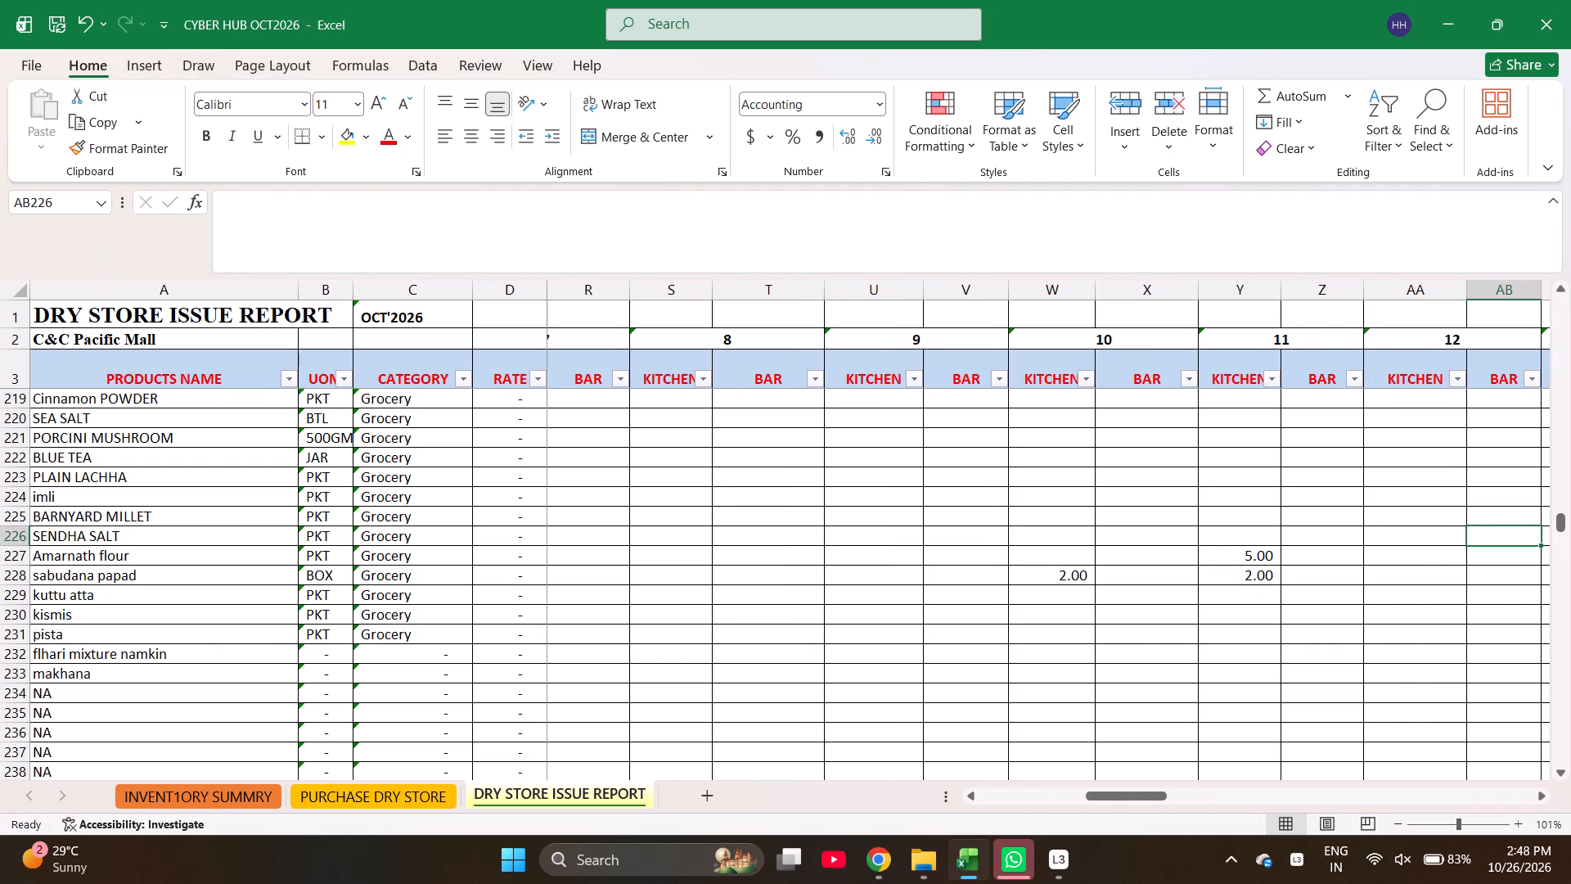
key(Left)
key(Left)
key(Left)
key(Left)
key(Left)
key(Left)
key(Left)
key(Left)
key(Left)
key(Left)
key(Right)
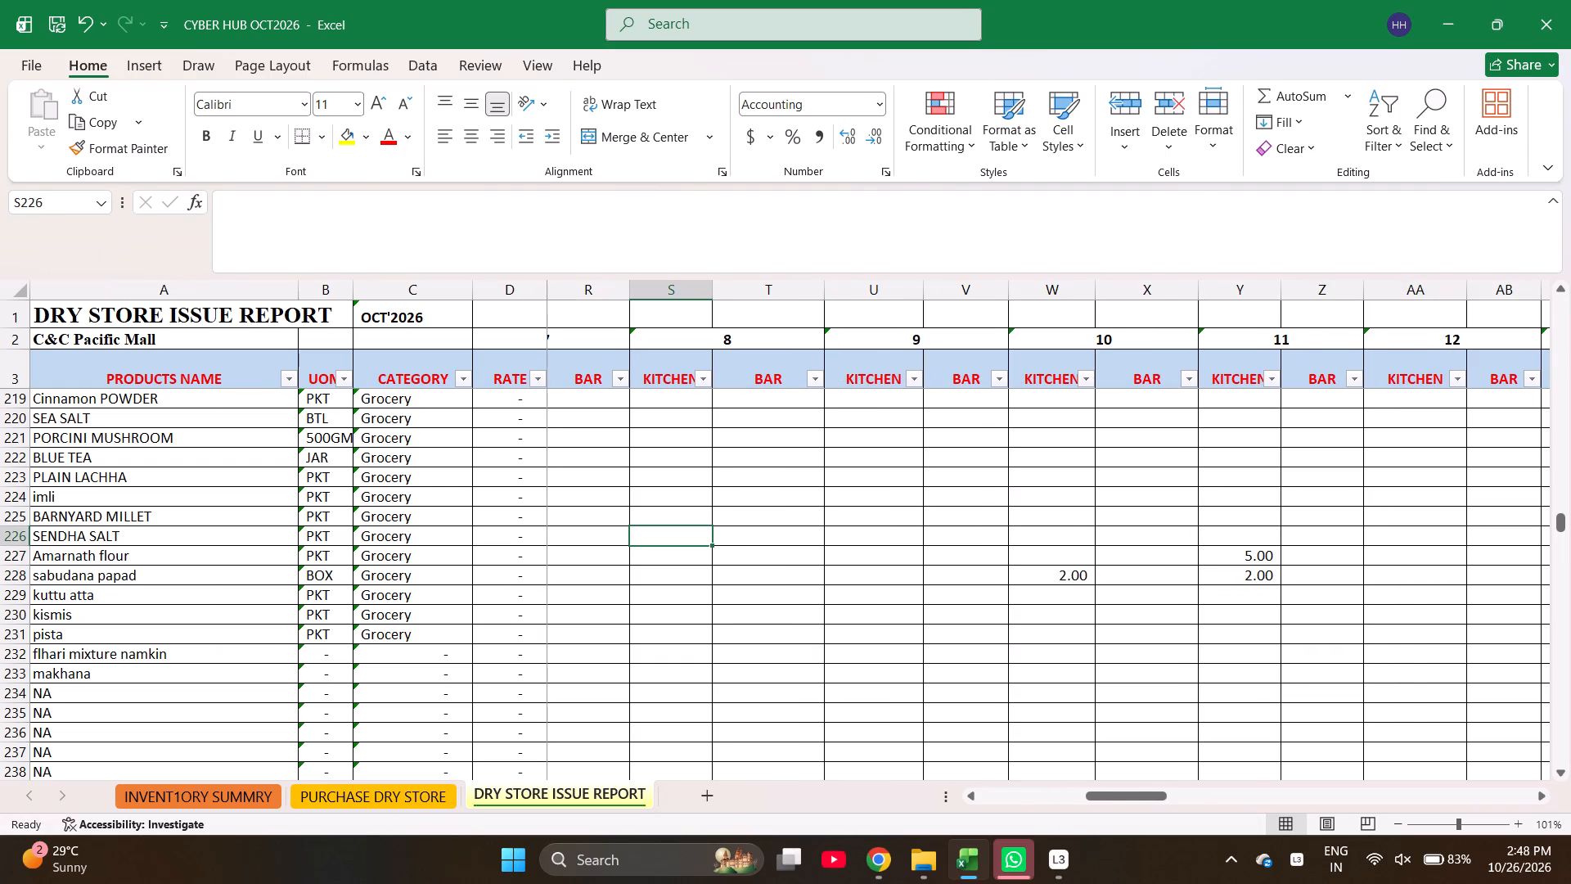
key(2)
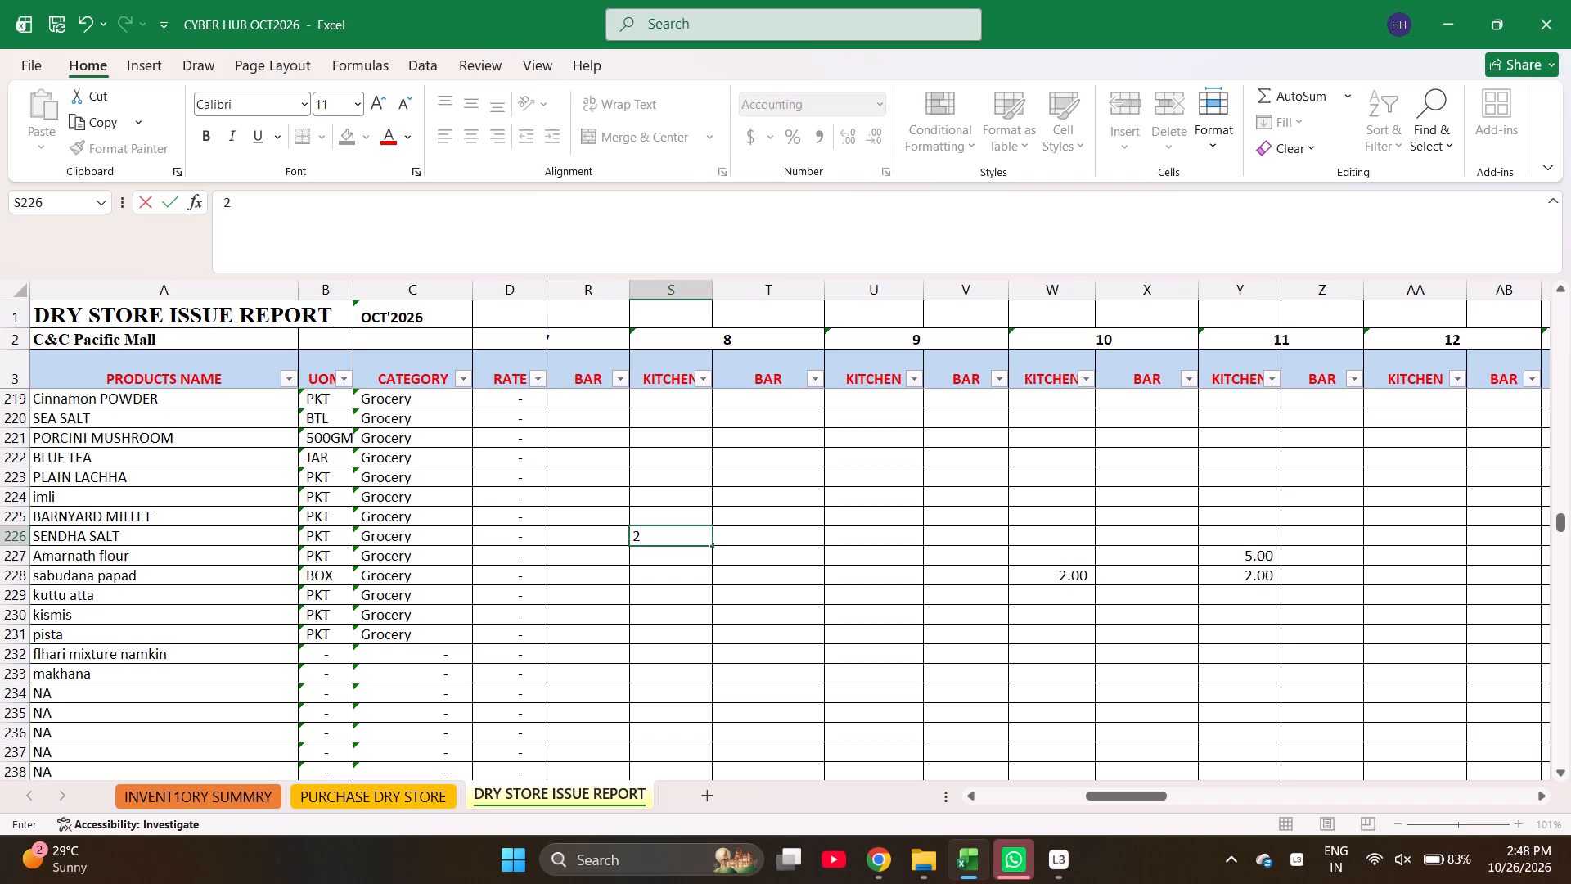
key(BackSpace)
key(5)
key(Left)
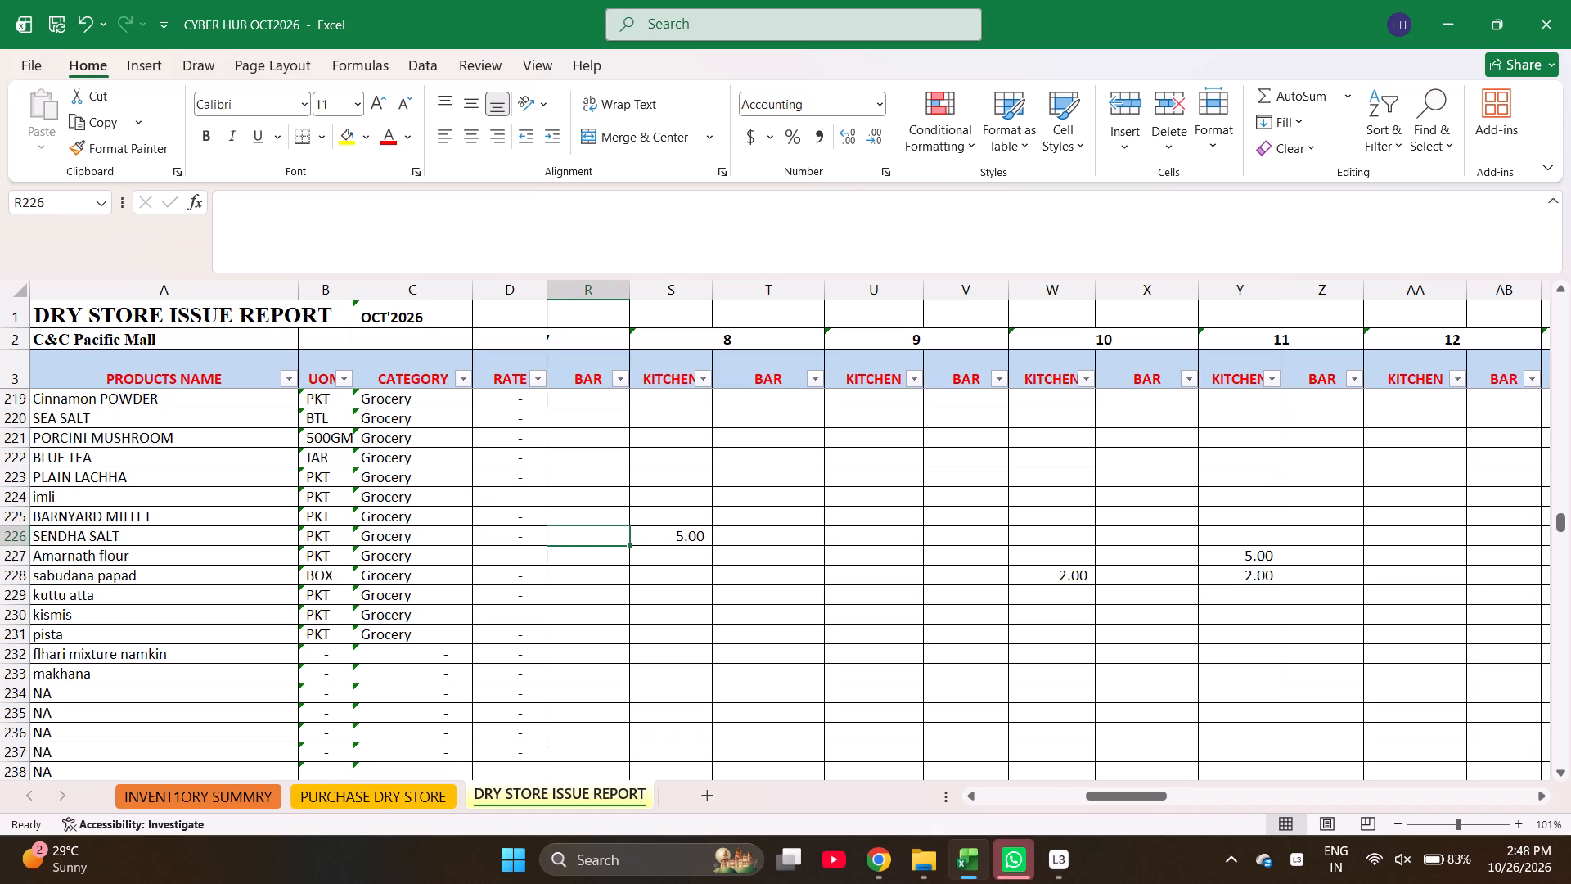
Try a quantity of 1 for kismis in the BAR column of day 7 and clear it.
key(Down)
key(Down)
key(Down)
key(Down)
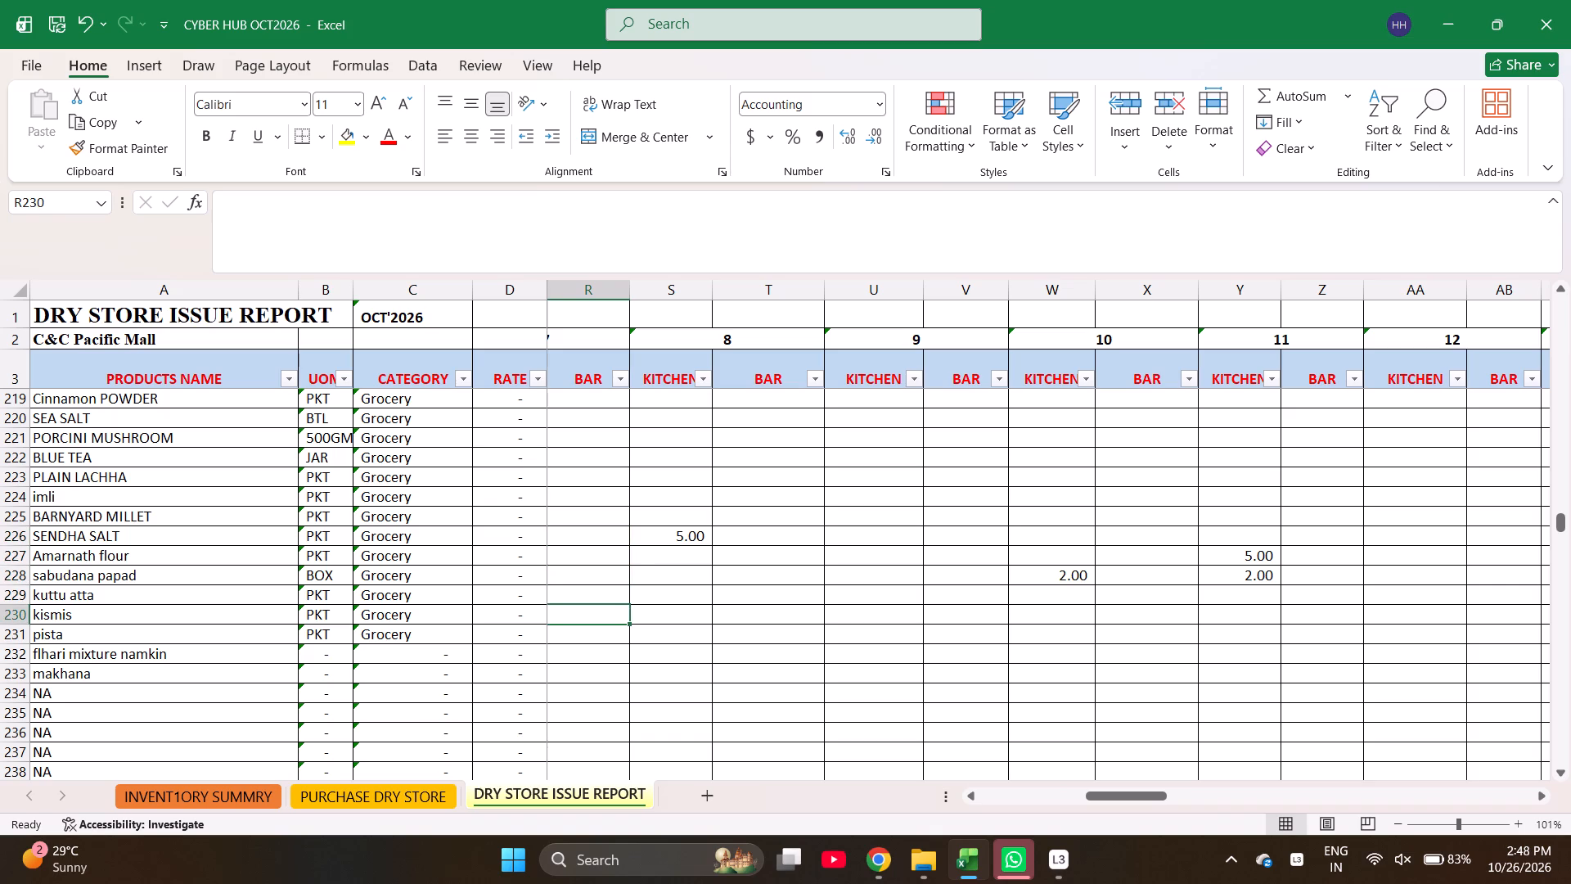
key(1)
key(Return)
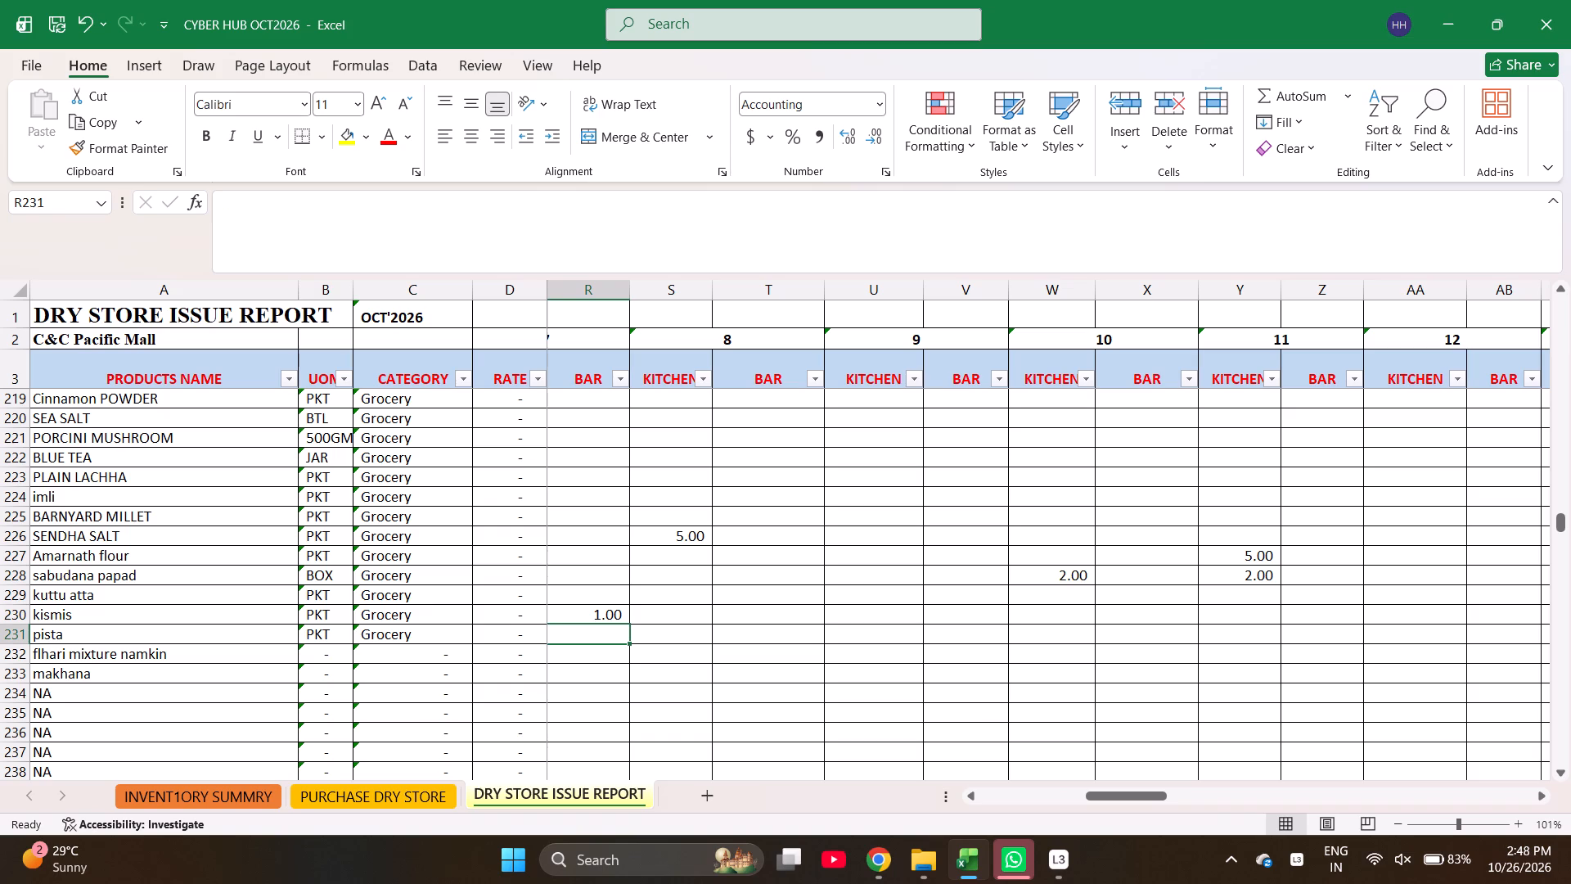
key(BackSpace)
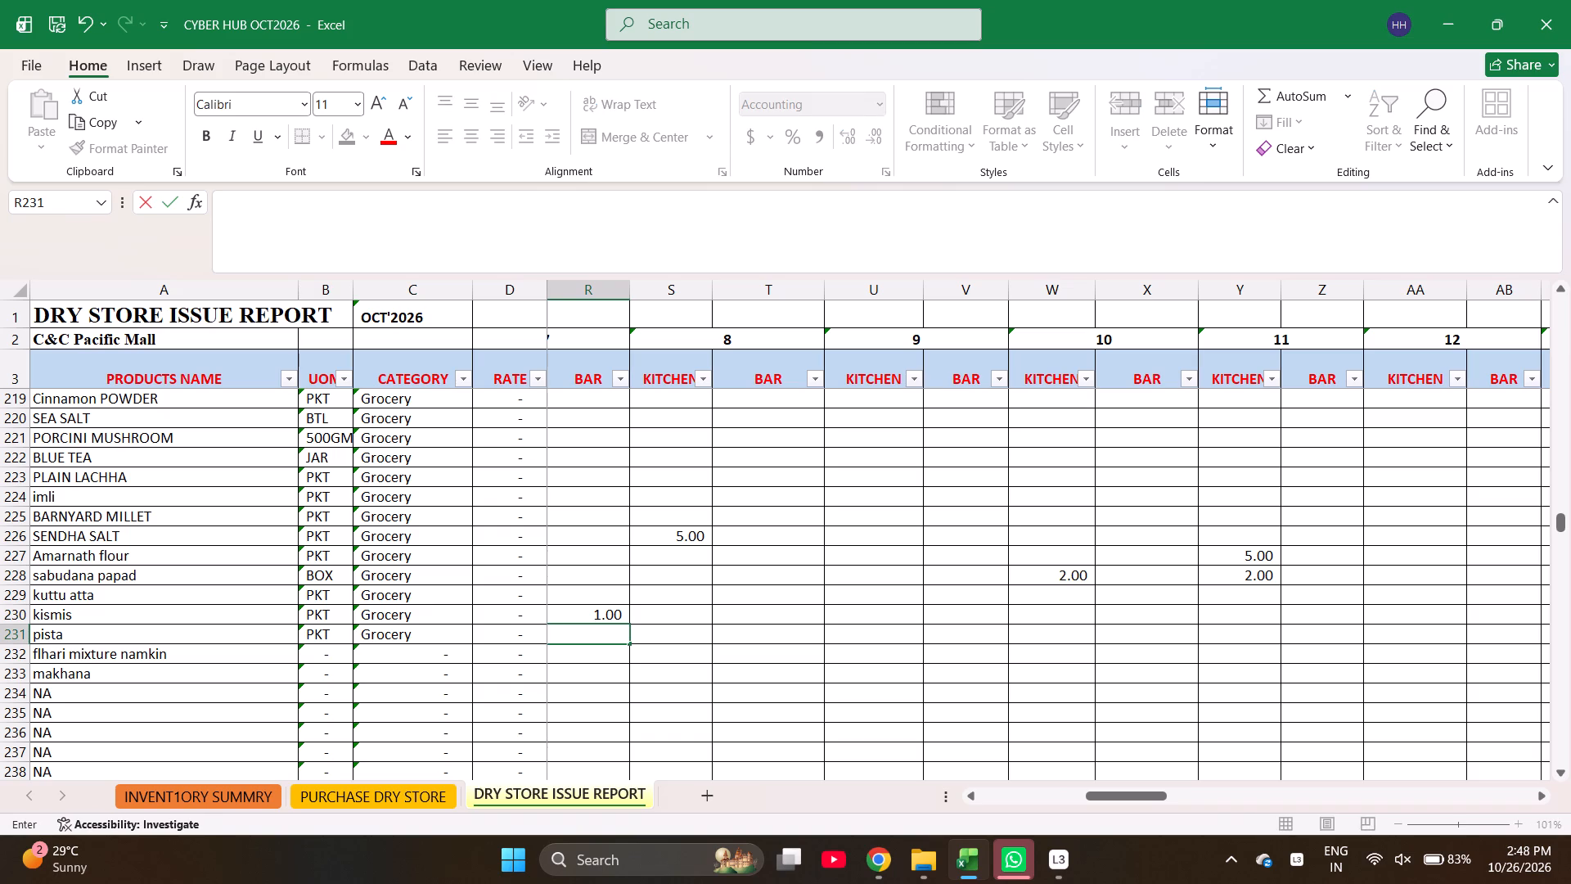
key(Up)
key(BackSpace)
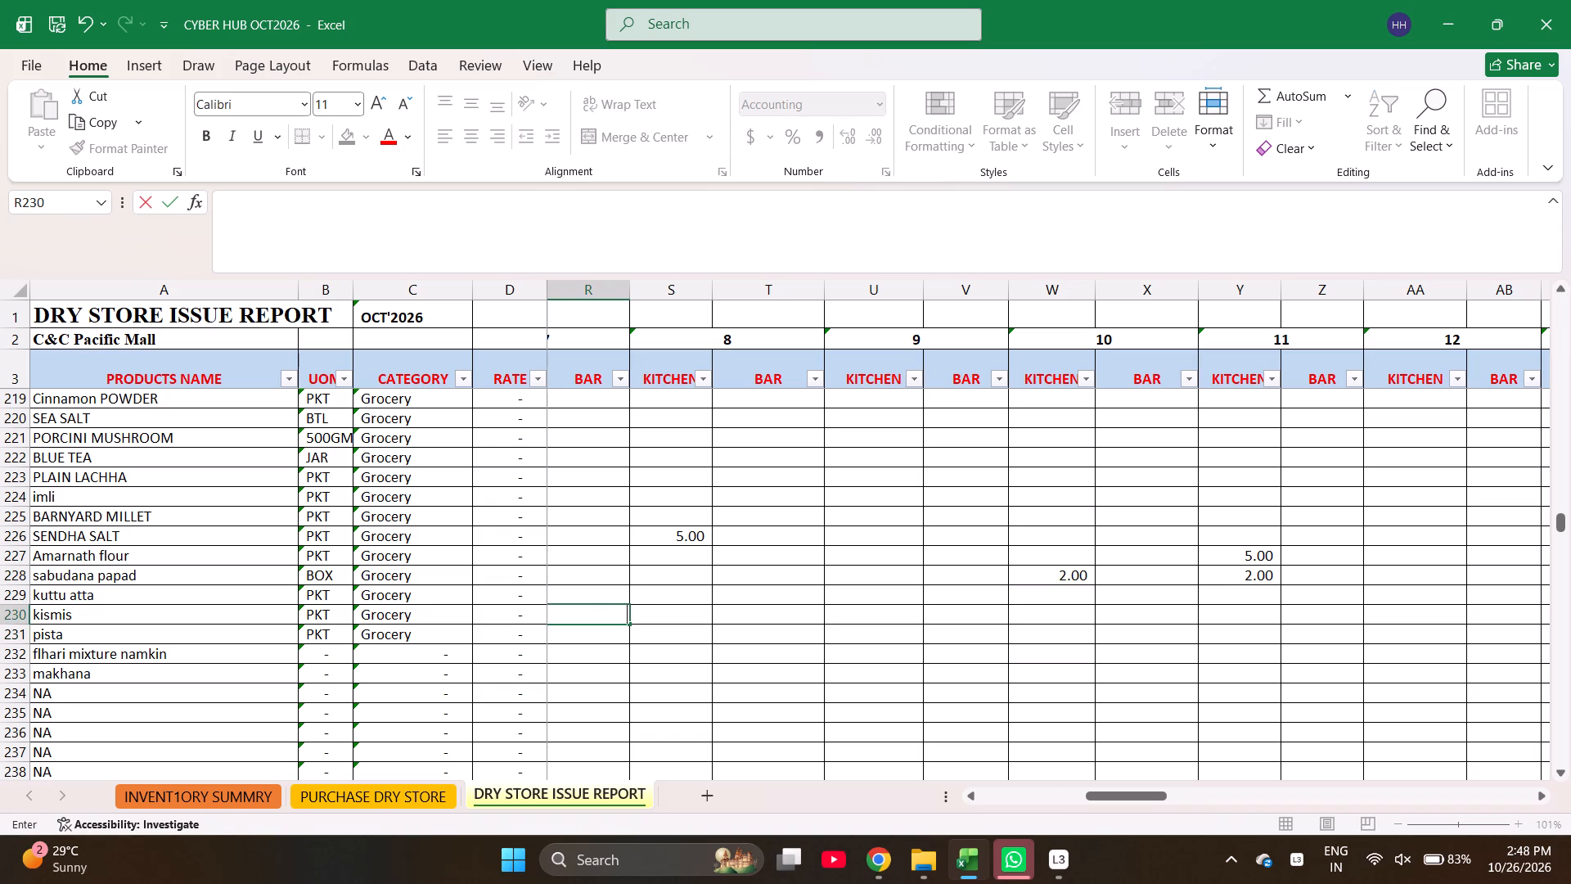
Enter 1 for kismis and 4 for pista in the KITCHEN column of day 8.
key(Right)
key(1)
key(Return)
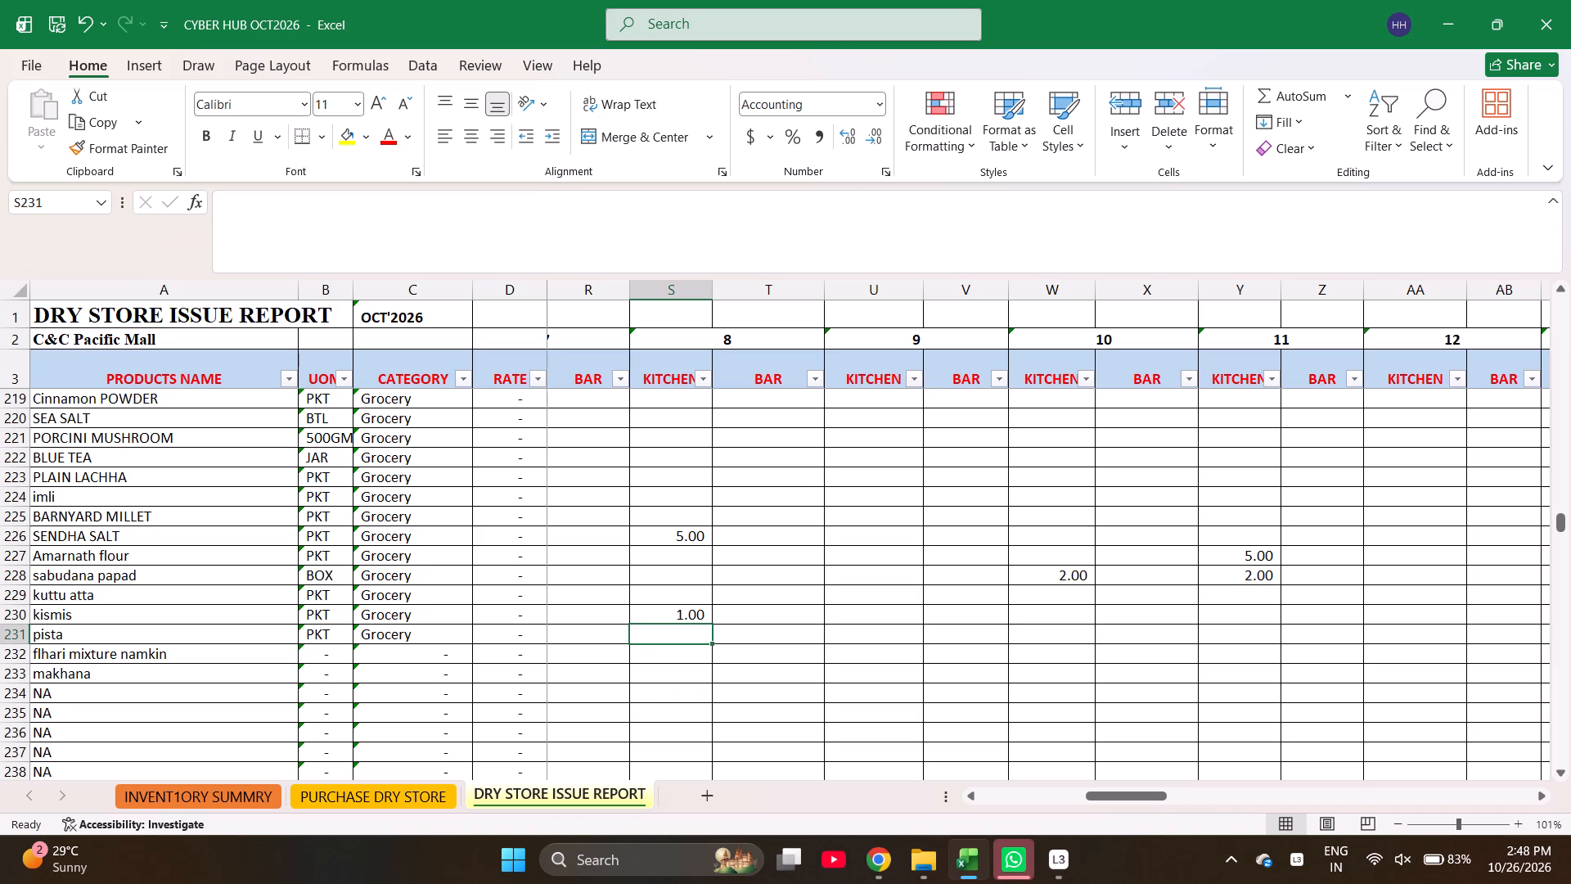
key(4)
key(Return)
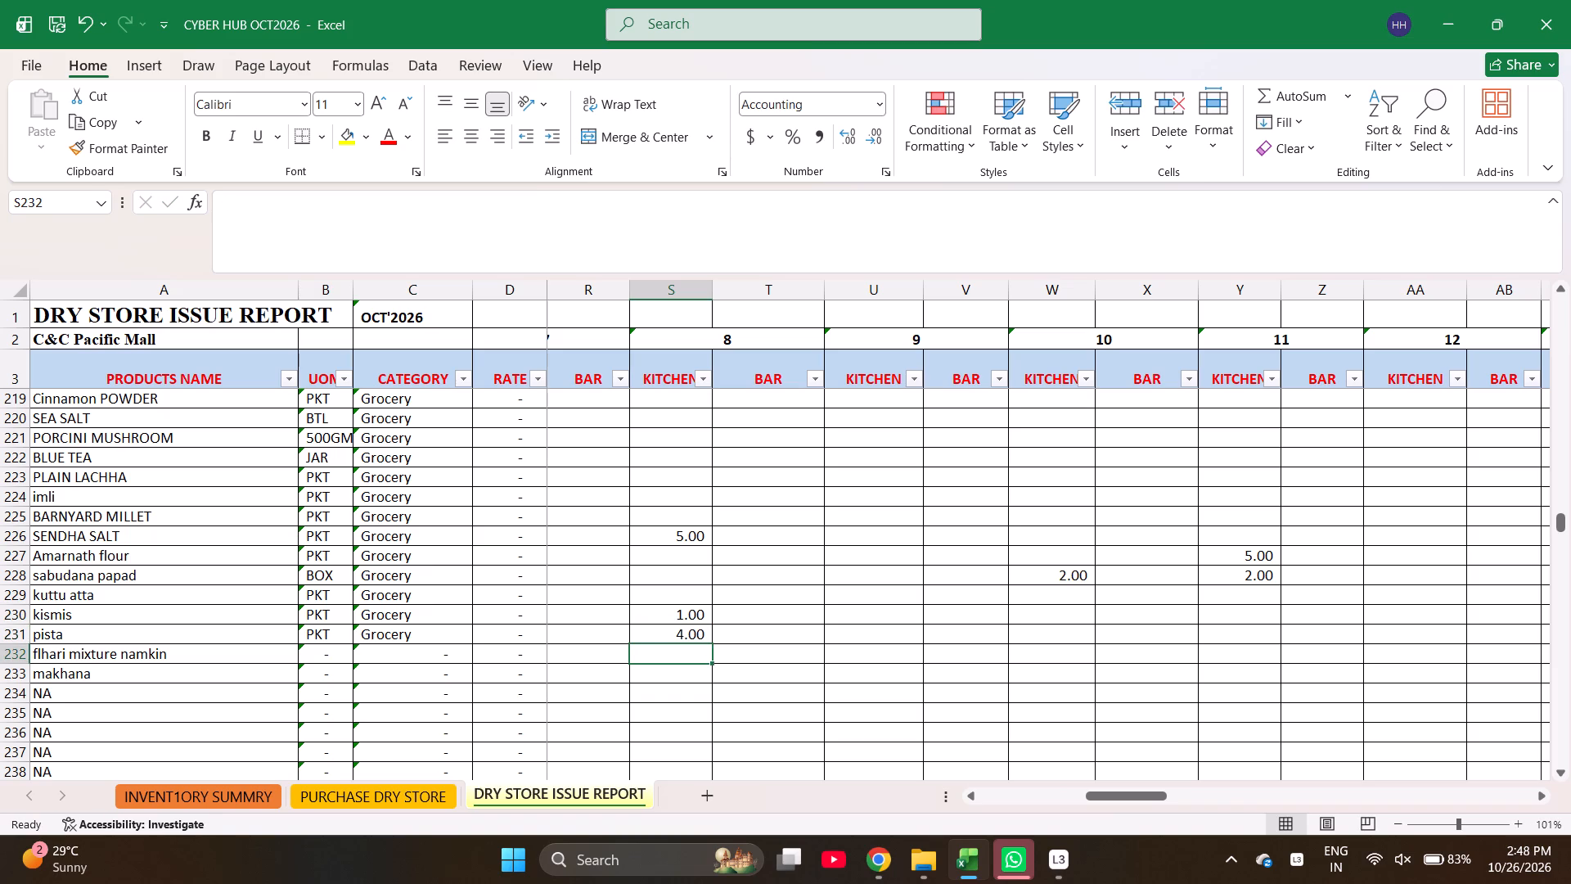
Find Salted Peanut in the issue report by searching for "salted" and enter 4 in its day 8 KITCHEN column.
key(ctrl+f)
text(salt)
text(ed)
key(Return)
key(Escape)
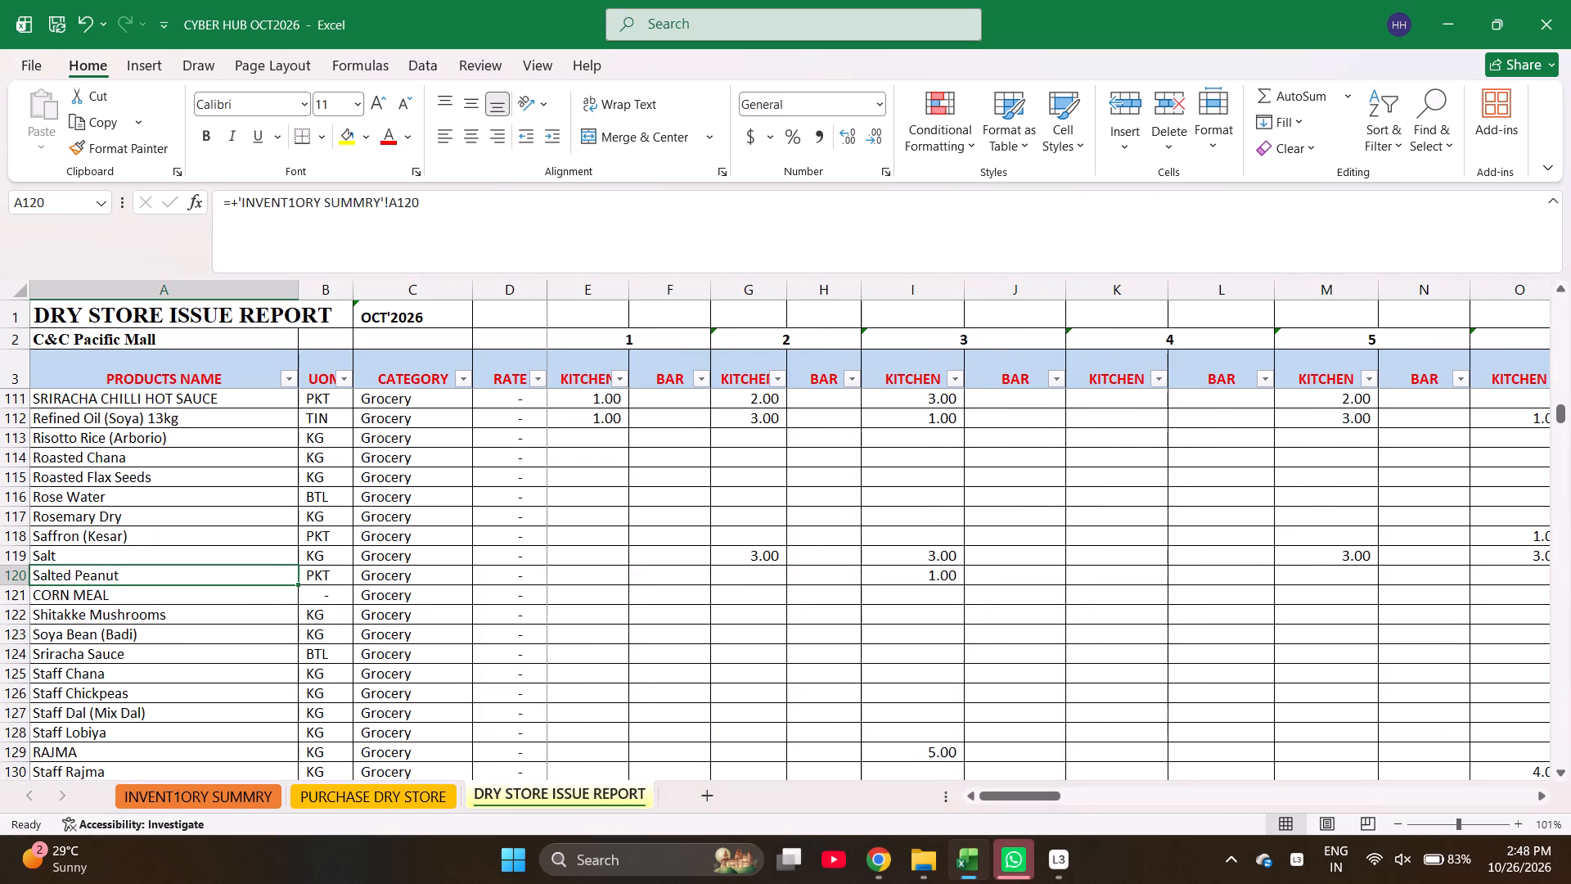
key(Right)
key(Right)
key(Right)
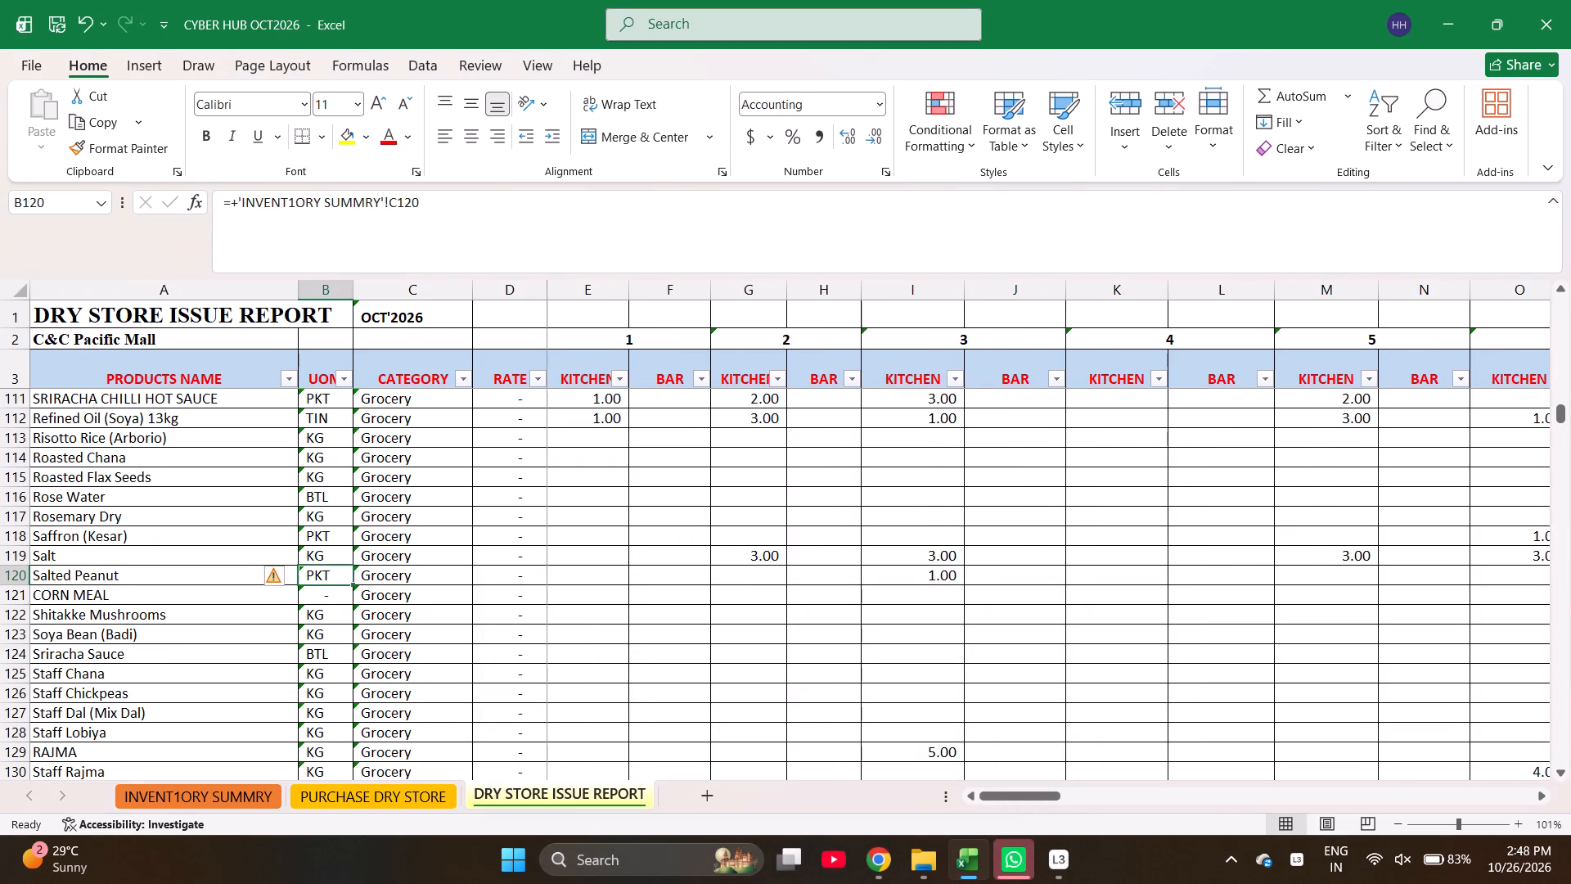
key(Right)
key(shift+Right)
key(shift+Right)
key(shift+Right)
key(shift+Right)
key(shift+Right)
key(shift+Right)
key(shift+Right)
key(shift+Right)
key(shift+Right)
key(shift+Right)
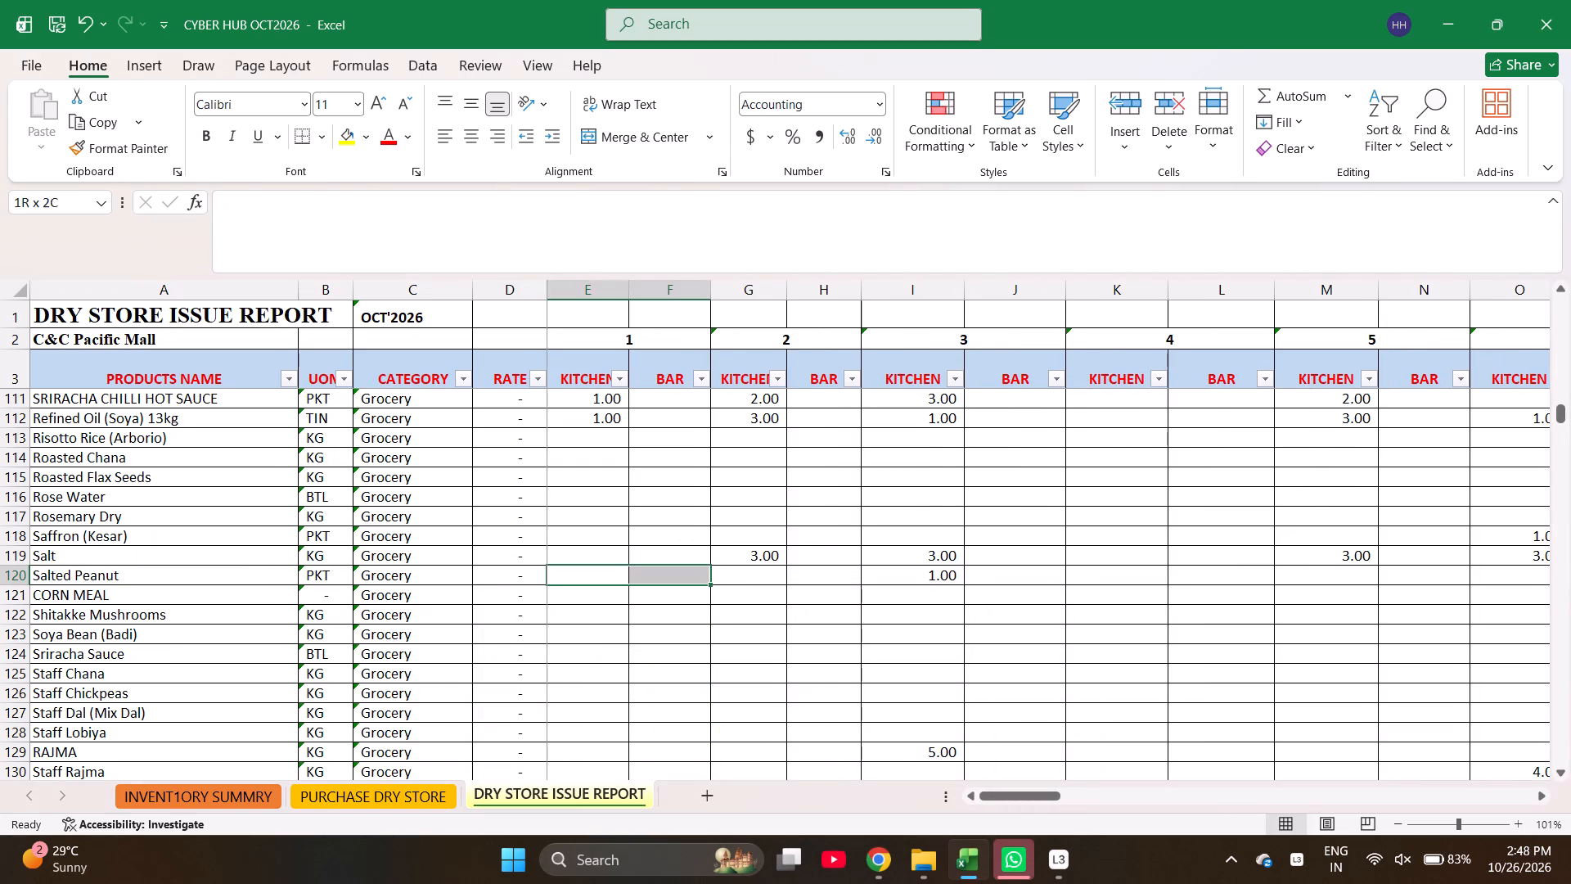
key(shift+Right)
key(shift+Right)
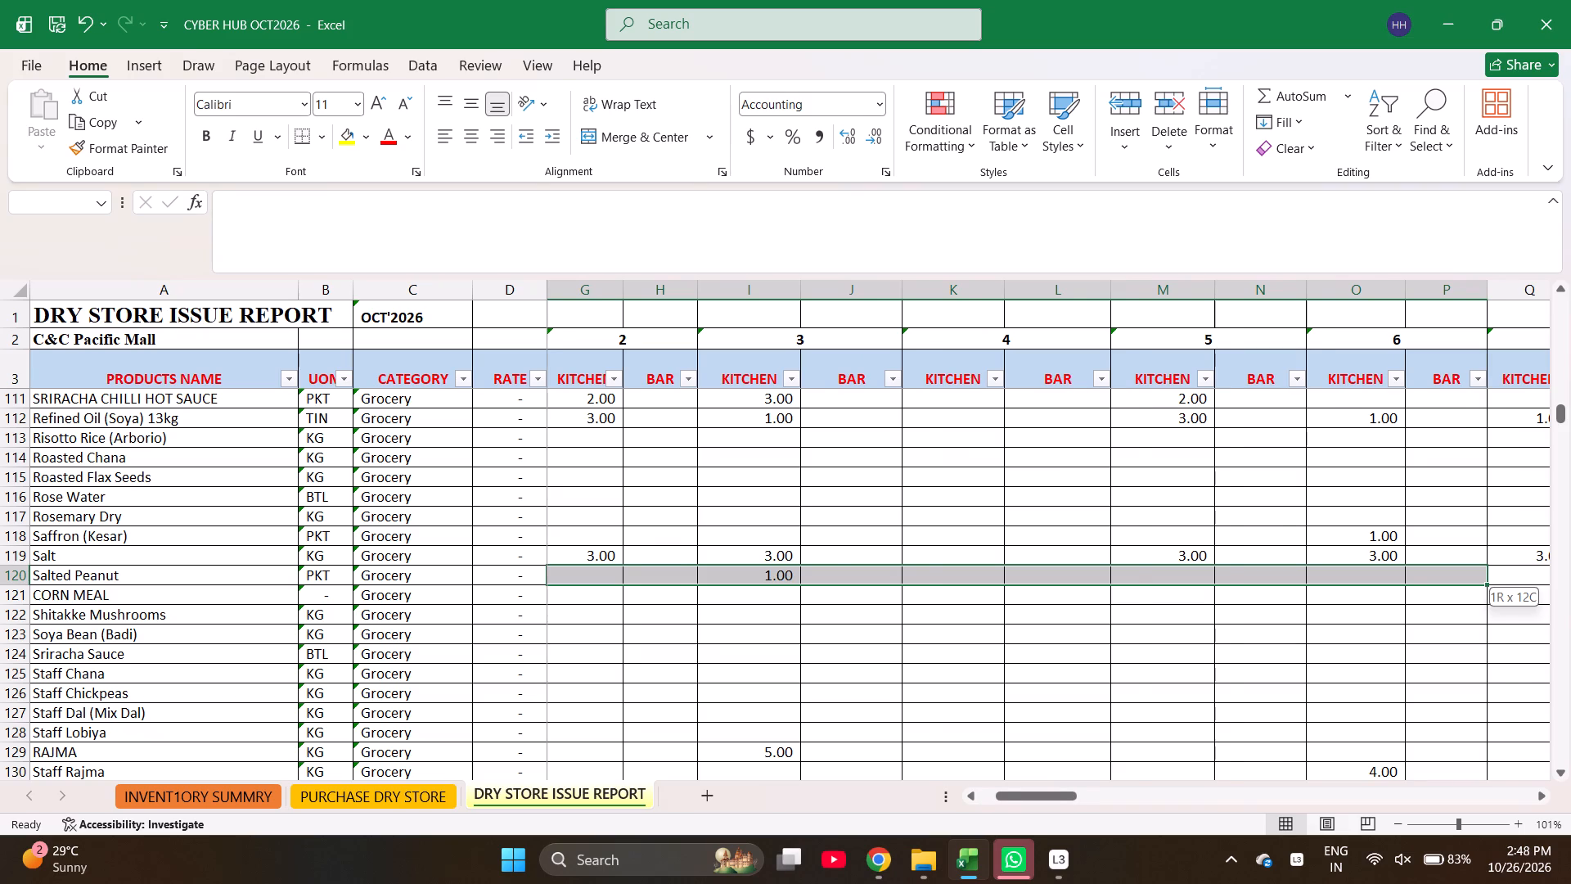
key(shift+Right)
key(ctrl+0)
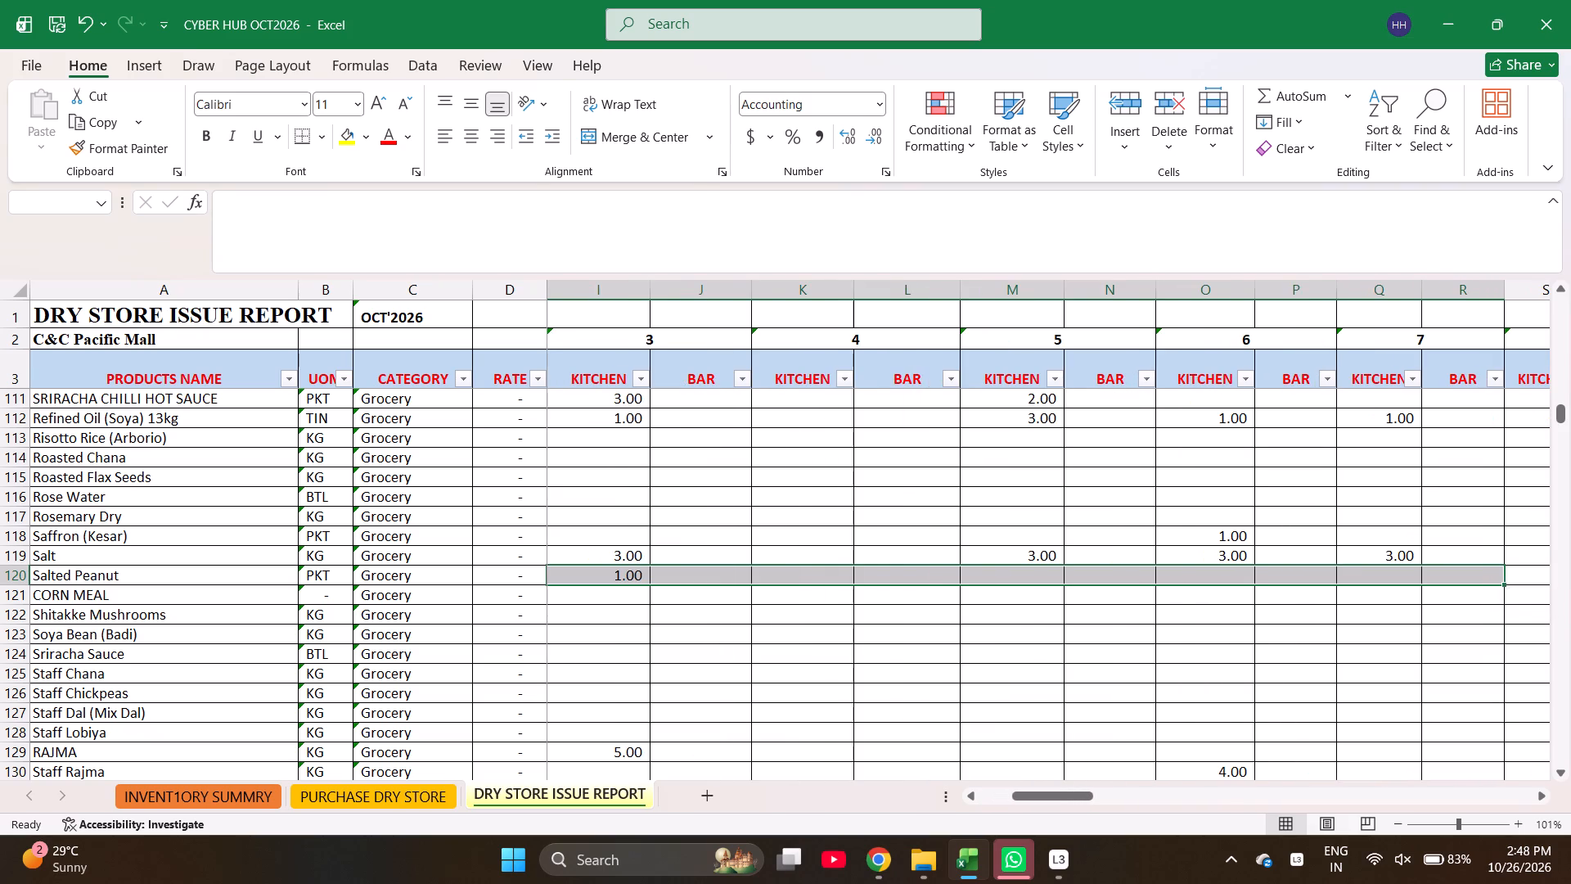
key(Right)
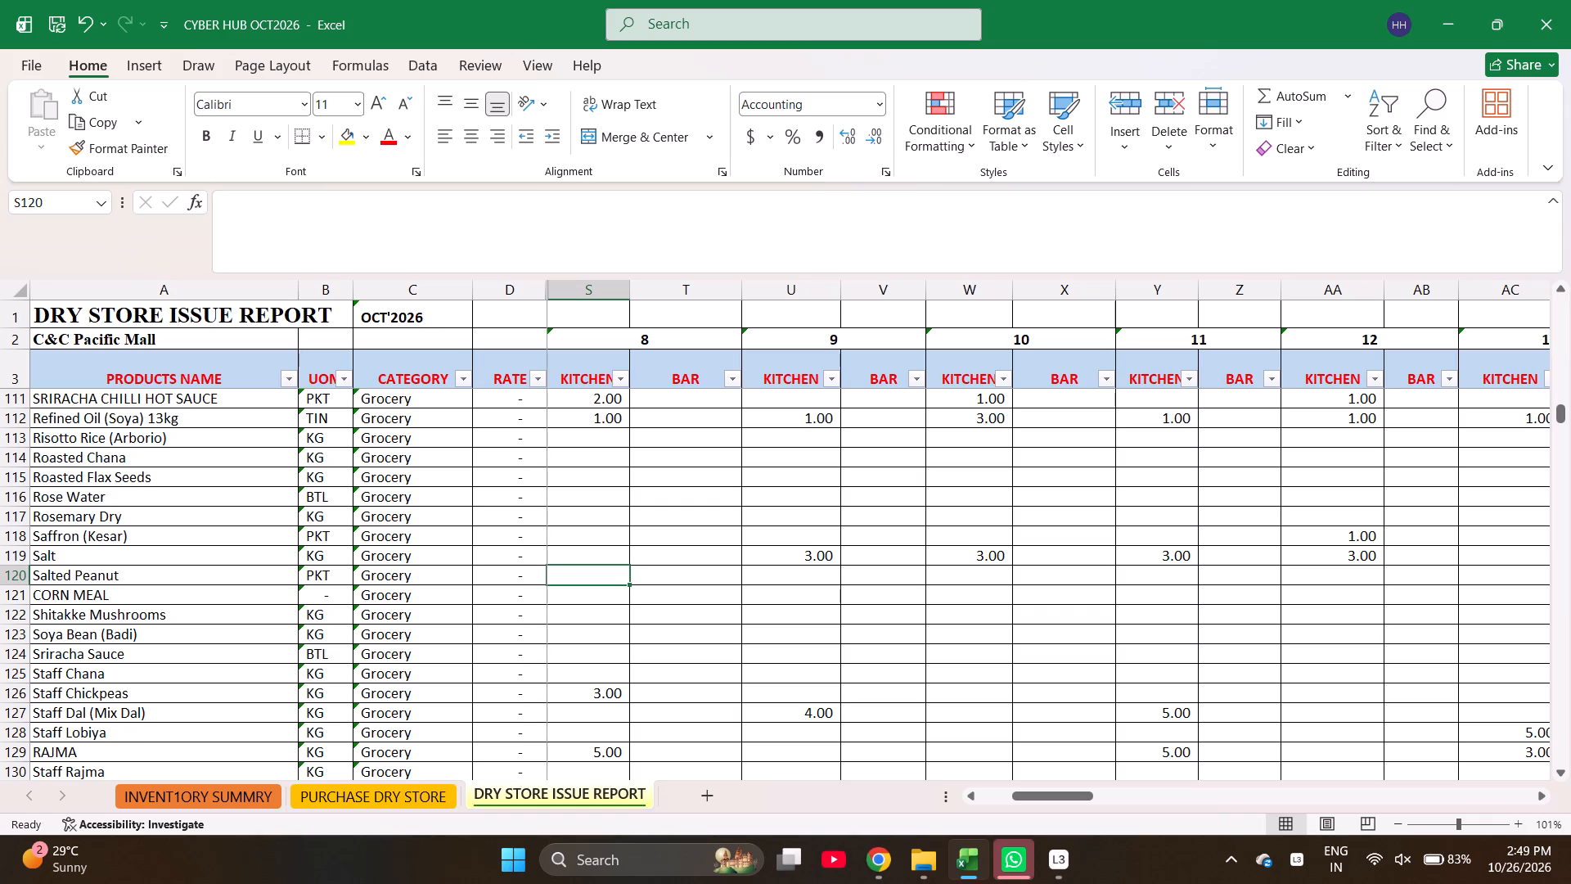
key(4)
key(Return)
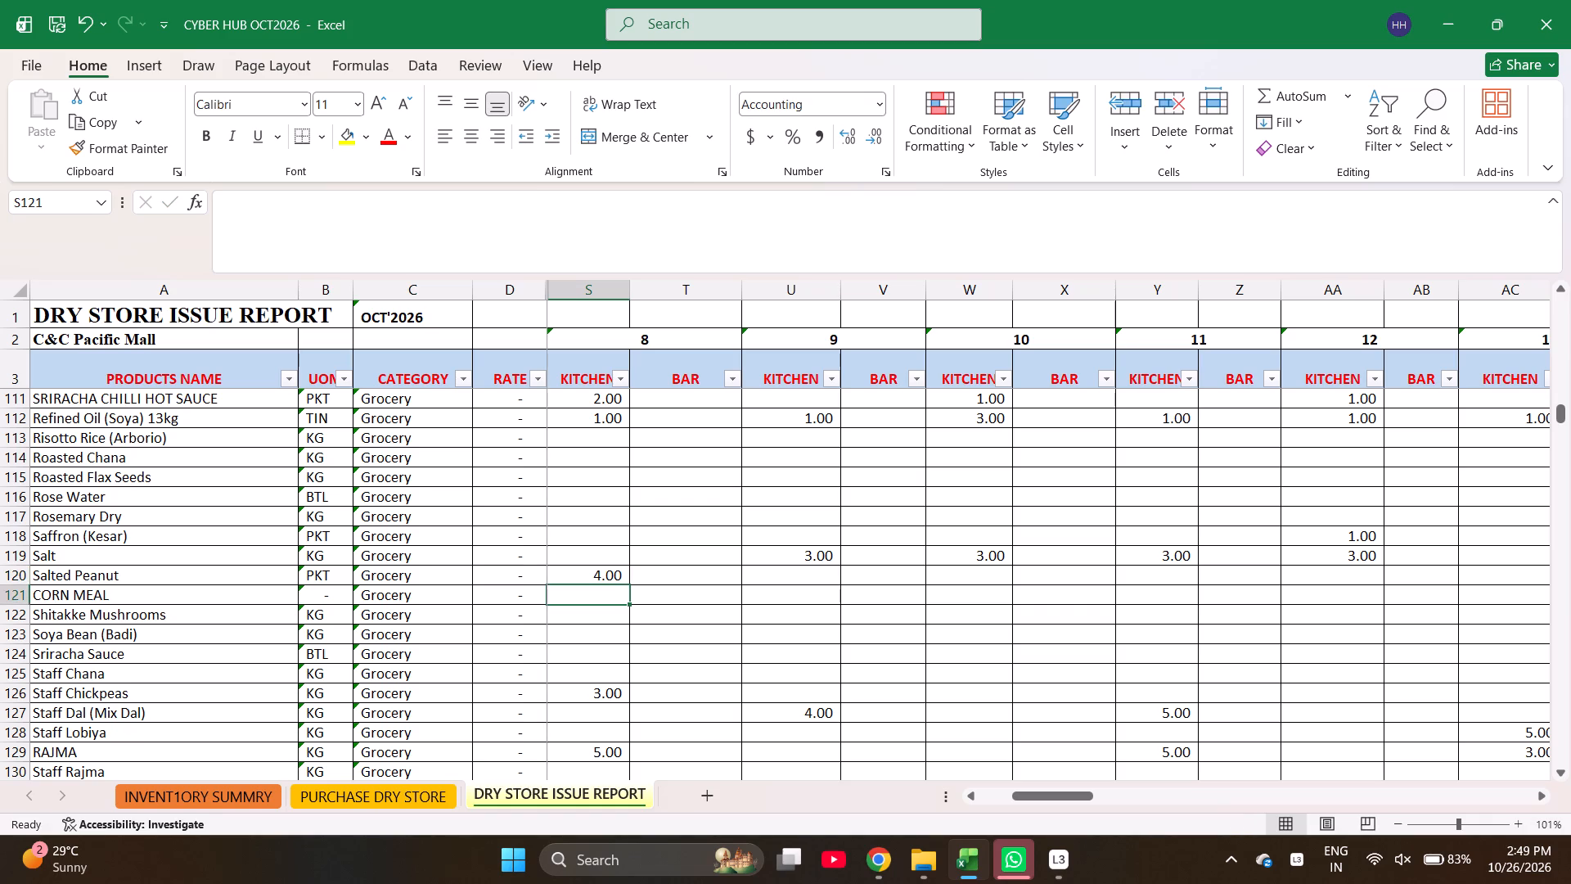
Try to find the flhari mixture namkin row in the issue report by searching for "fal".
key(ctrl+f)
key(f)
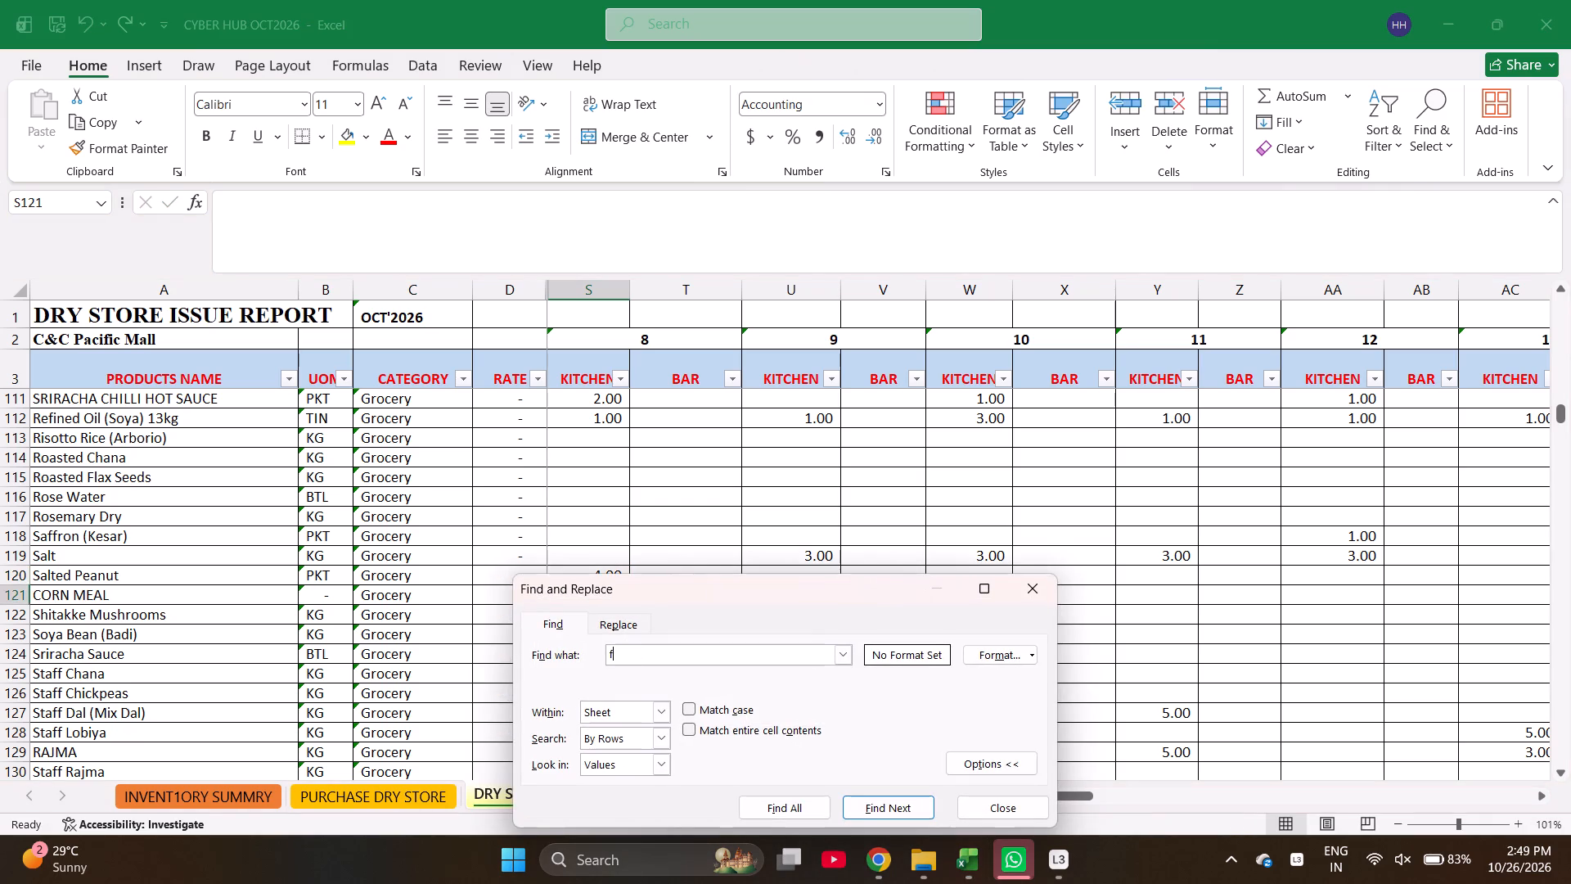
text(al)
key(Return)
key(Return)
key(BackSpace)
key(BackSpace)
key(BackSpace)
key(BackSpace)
Locate flhari mixture namkin by searching for the nearby "kis" entry and enter 1 in its day 8 KITCHEN column.
text(kis)
key(Return)
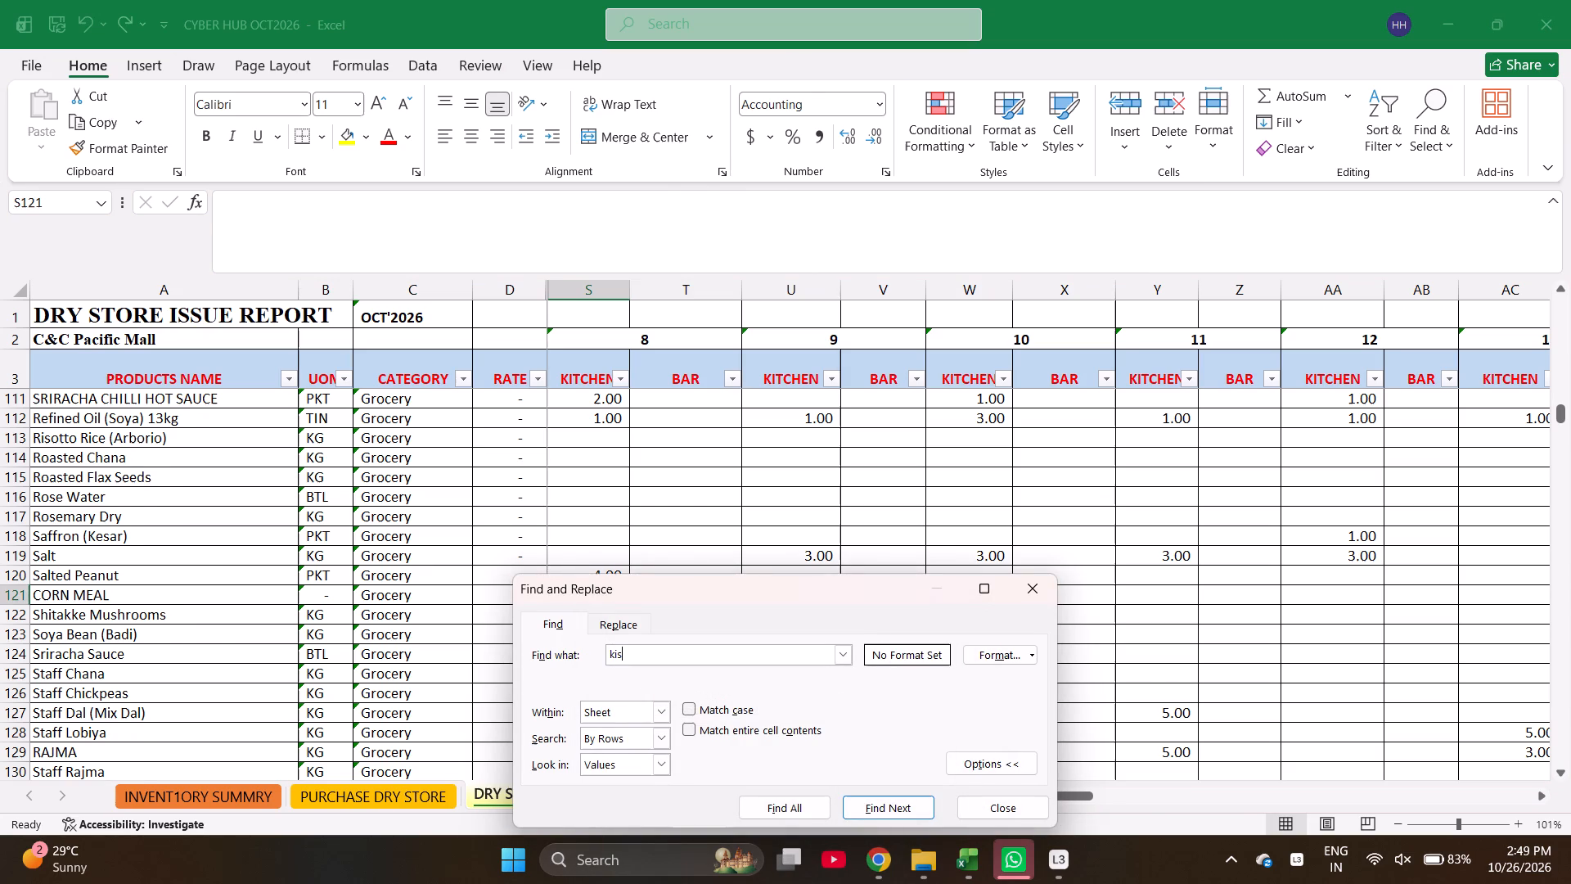
key(Escape)
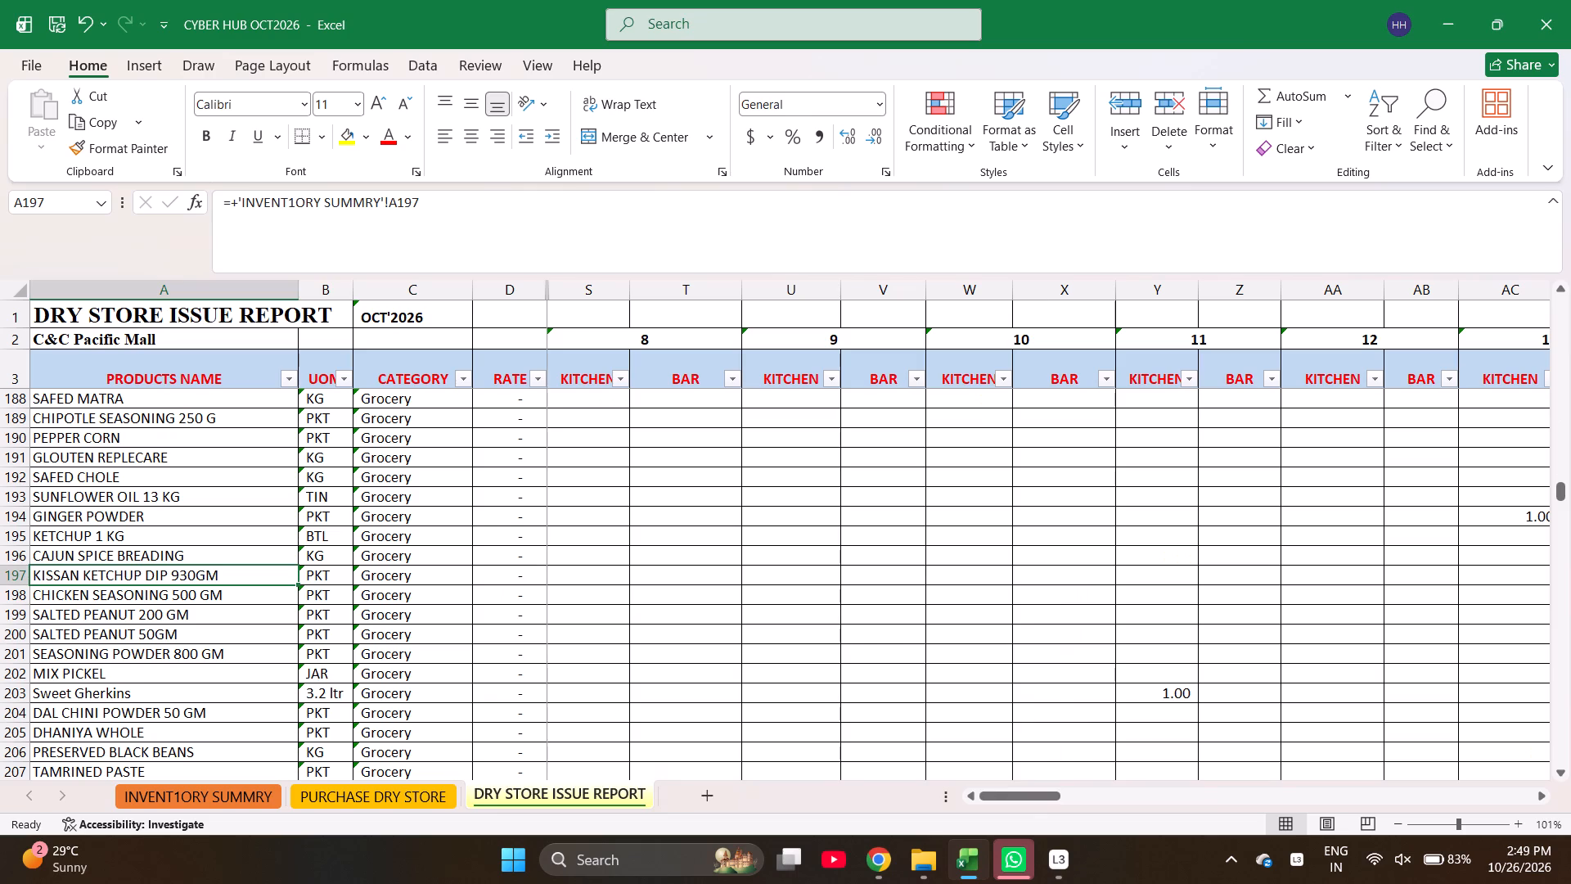
key(ctrl+f)
key(Return)
key(Escape)
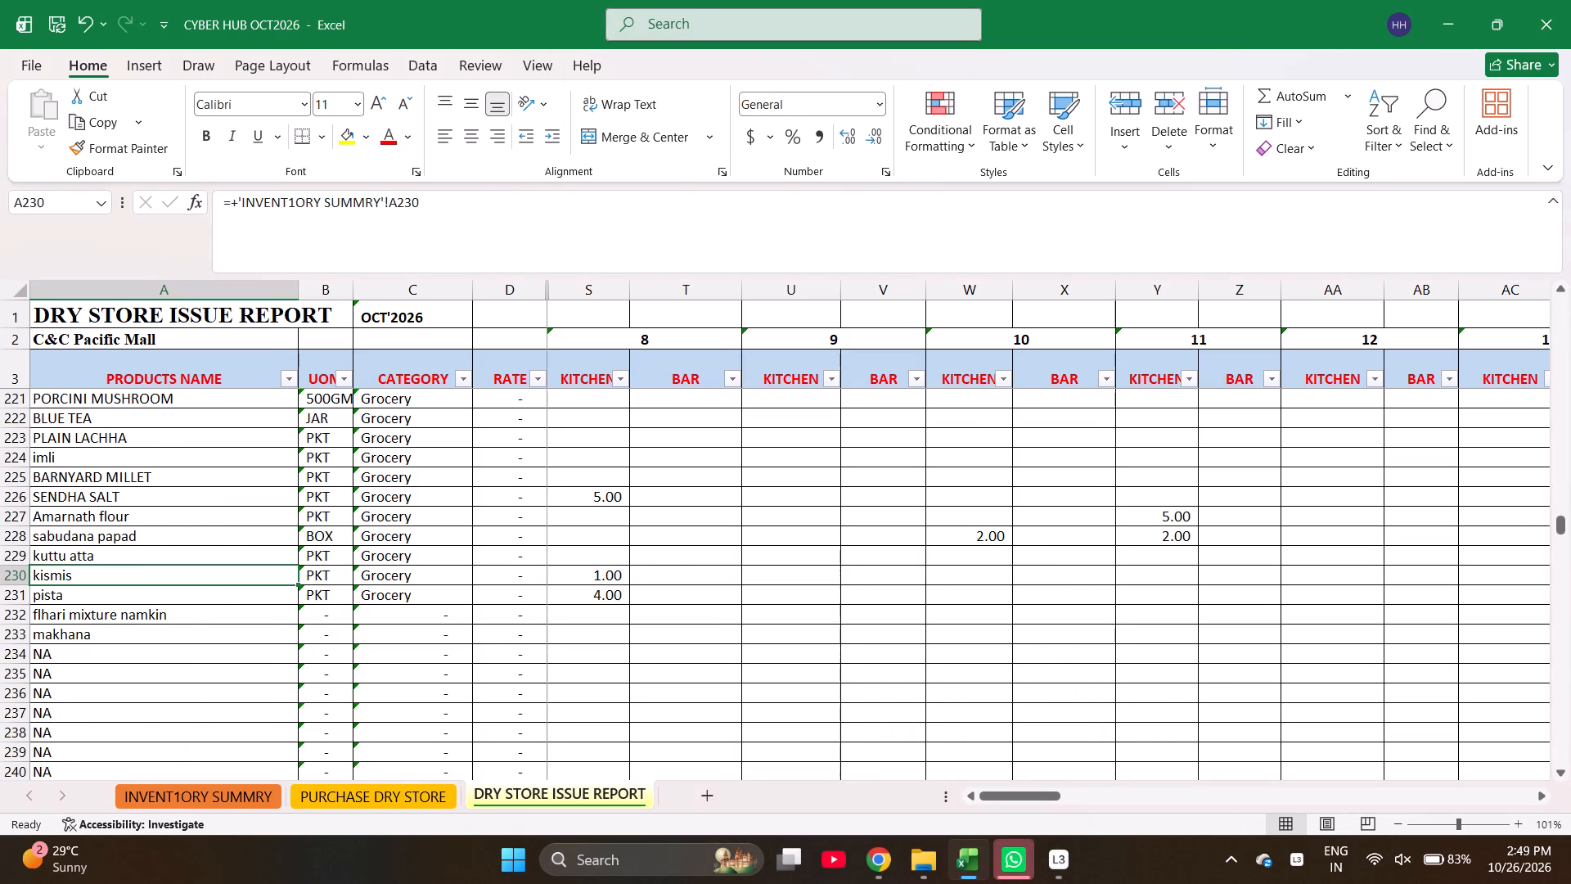
key(Down)
key(Down)
key(Right)
key(Right)
key(Right)
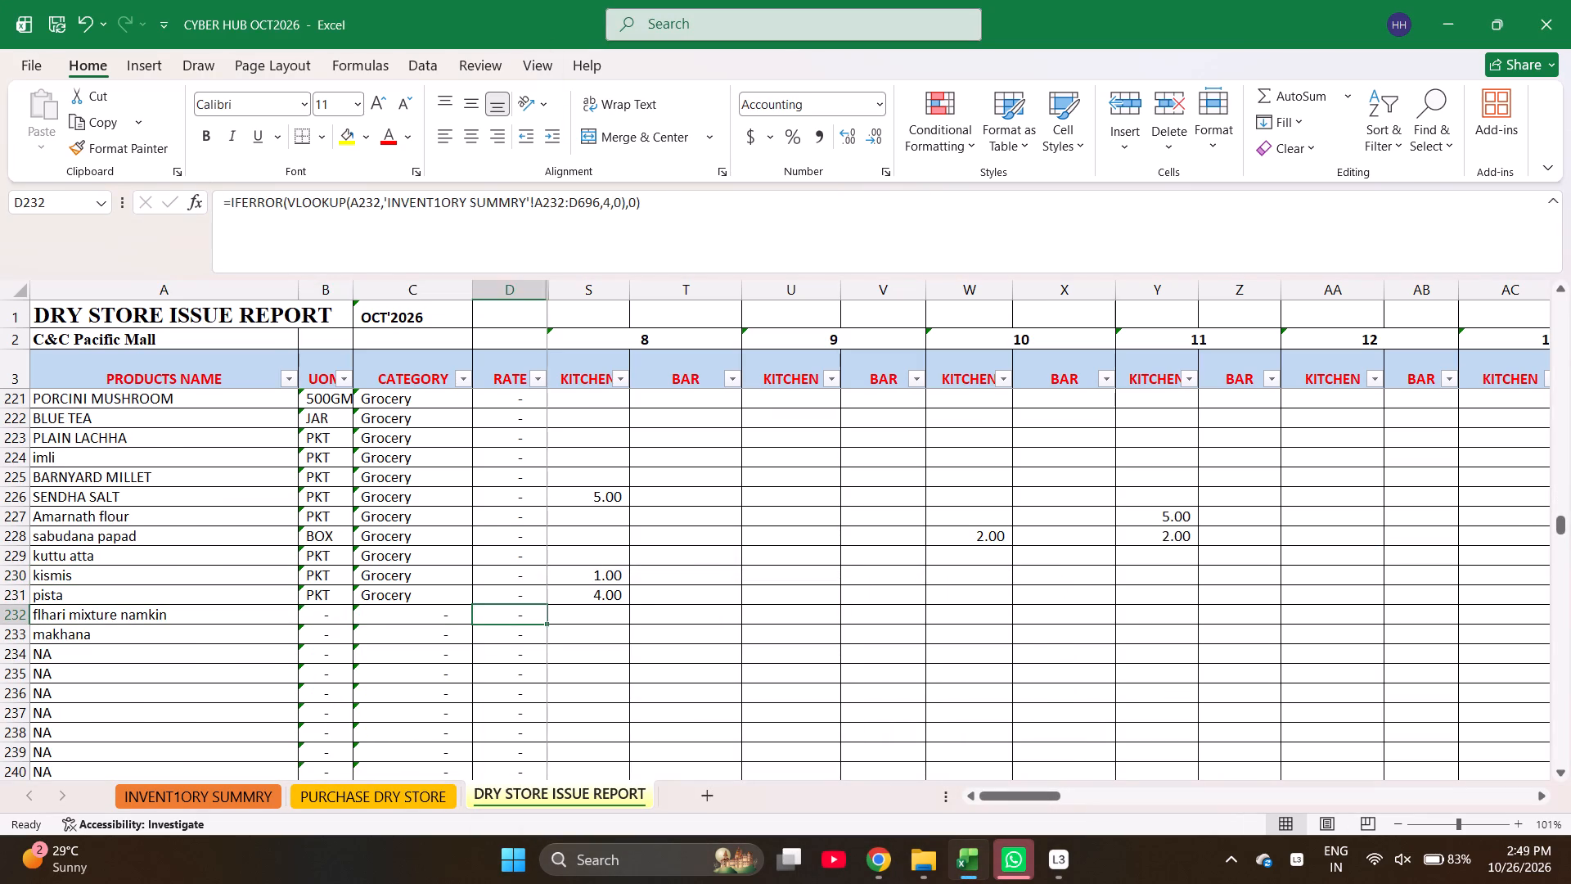
key(Right)
key(Right)
key(Left)
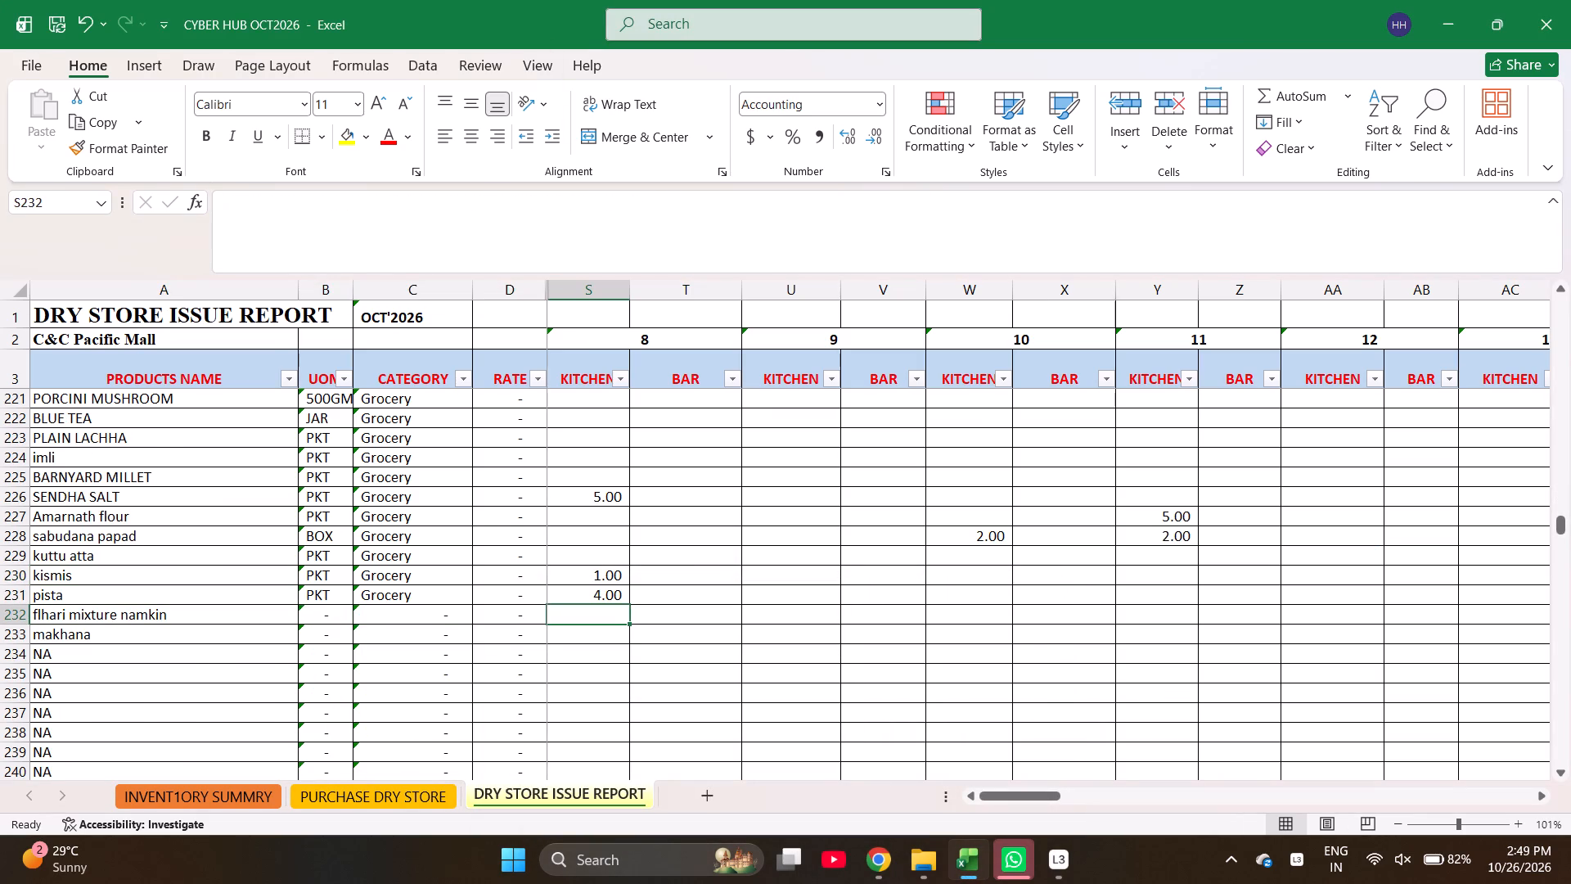
key(1)
key(Return)
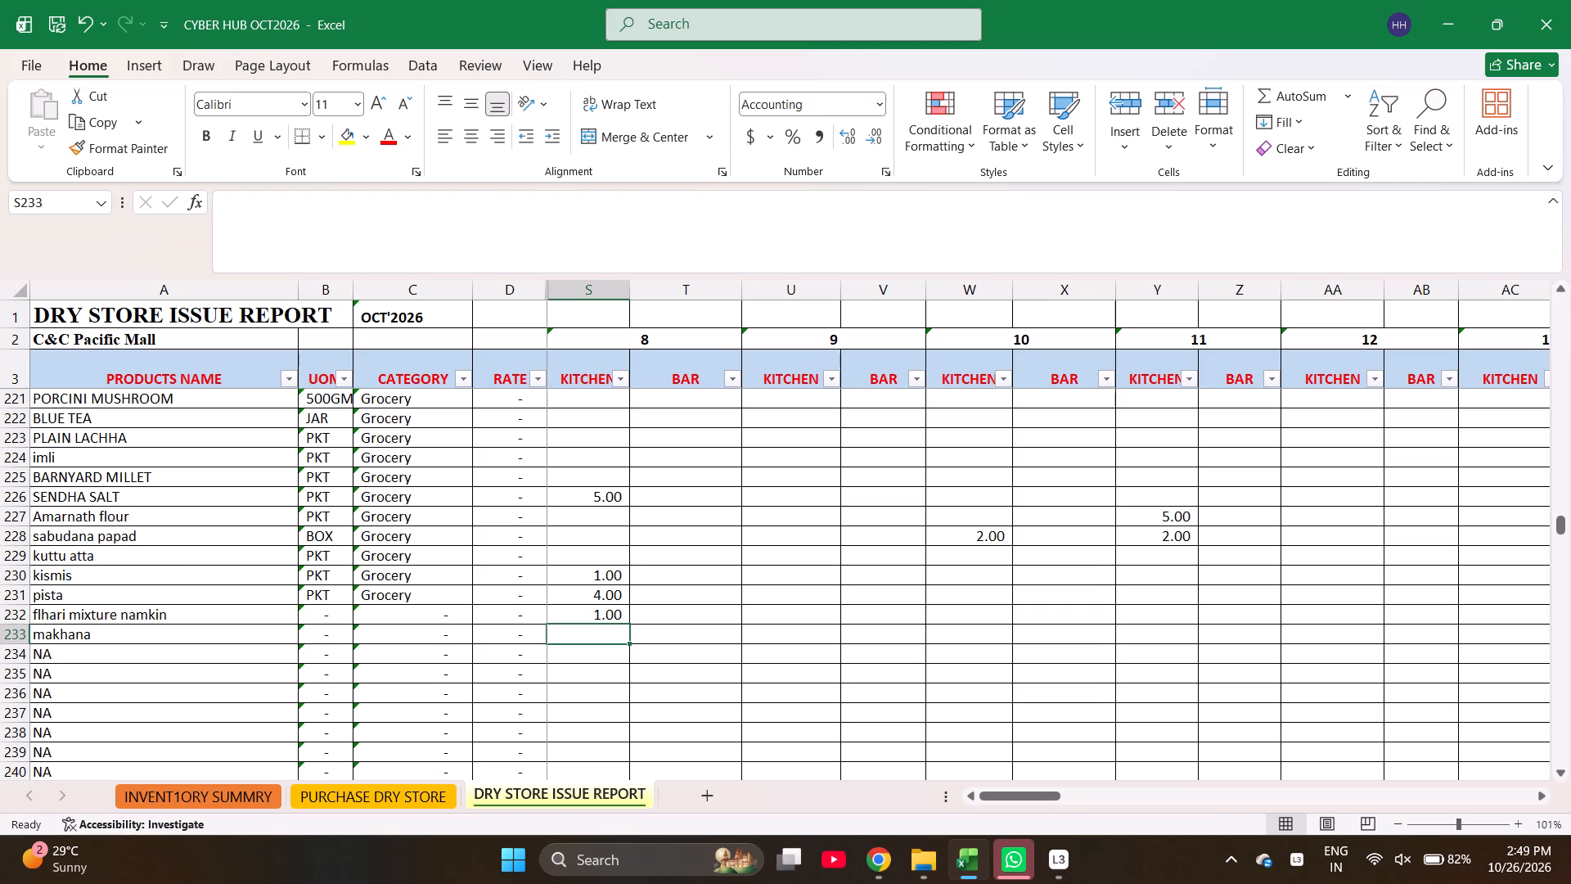
Find Amchur Powder by searching for "amchur" and enter 3 in its day 8 KITCHEN column.
key(ctrl+f)
text(amchur)
key(Return)
key(Escape)
key(Right)
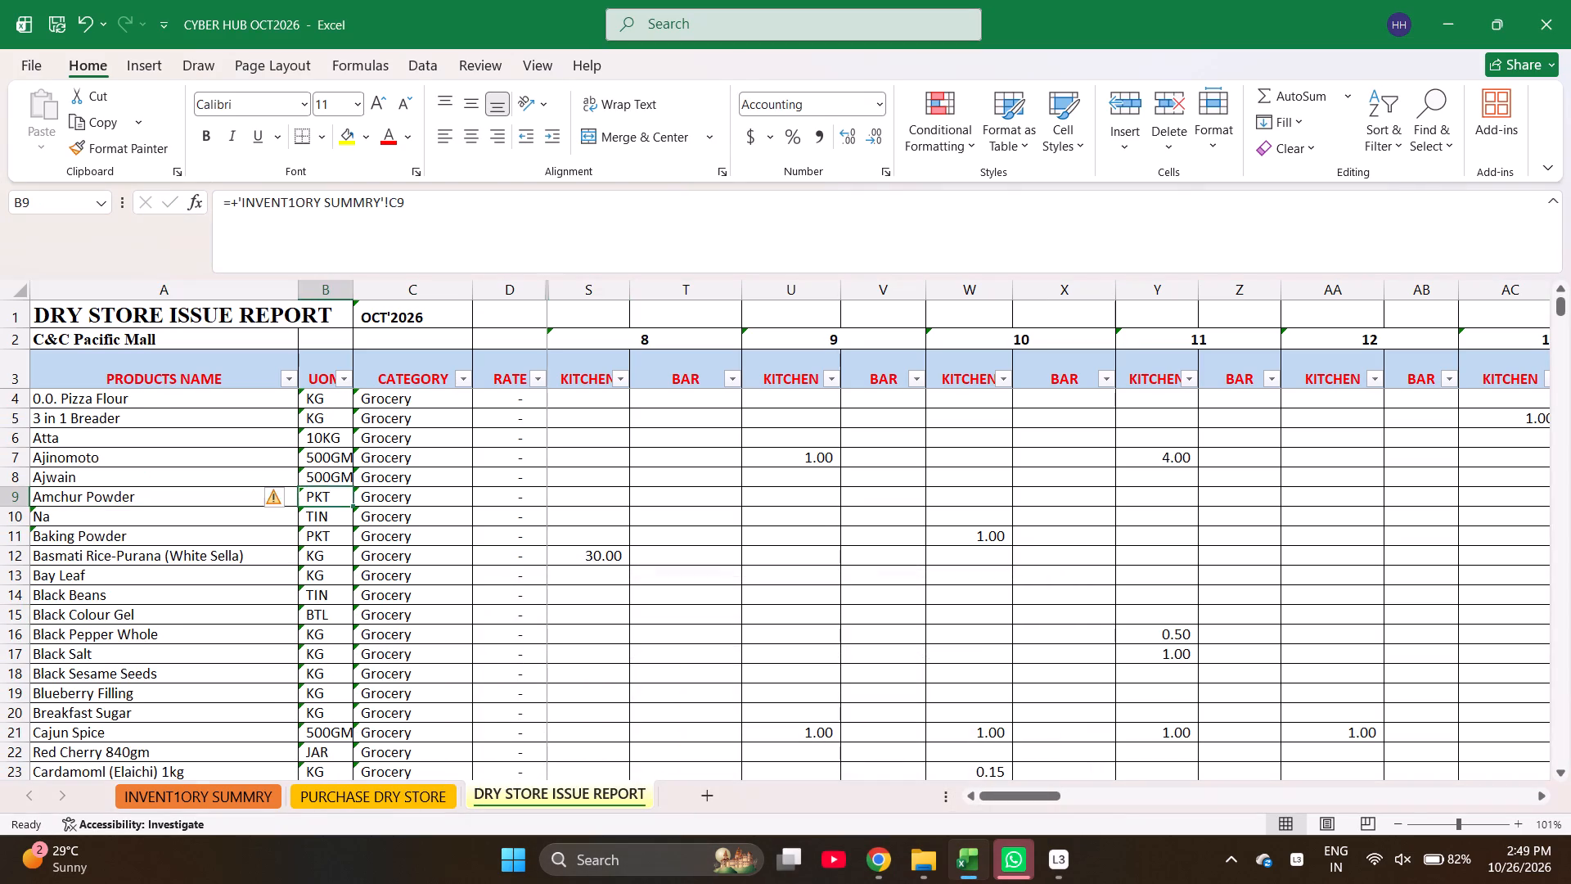
key(Right)
key(Right)
key(Right)
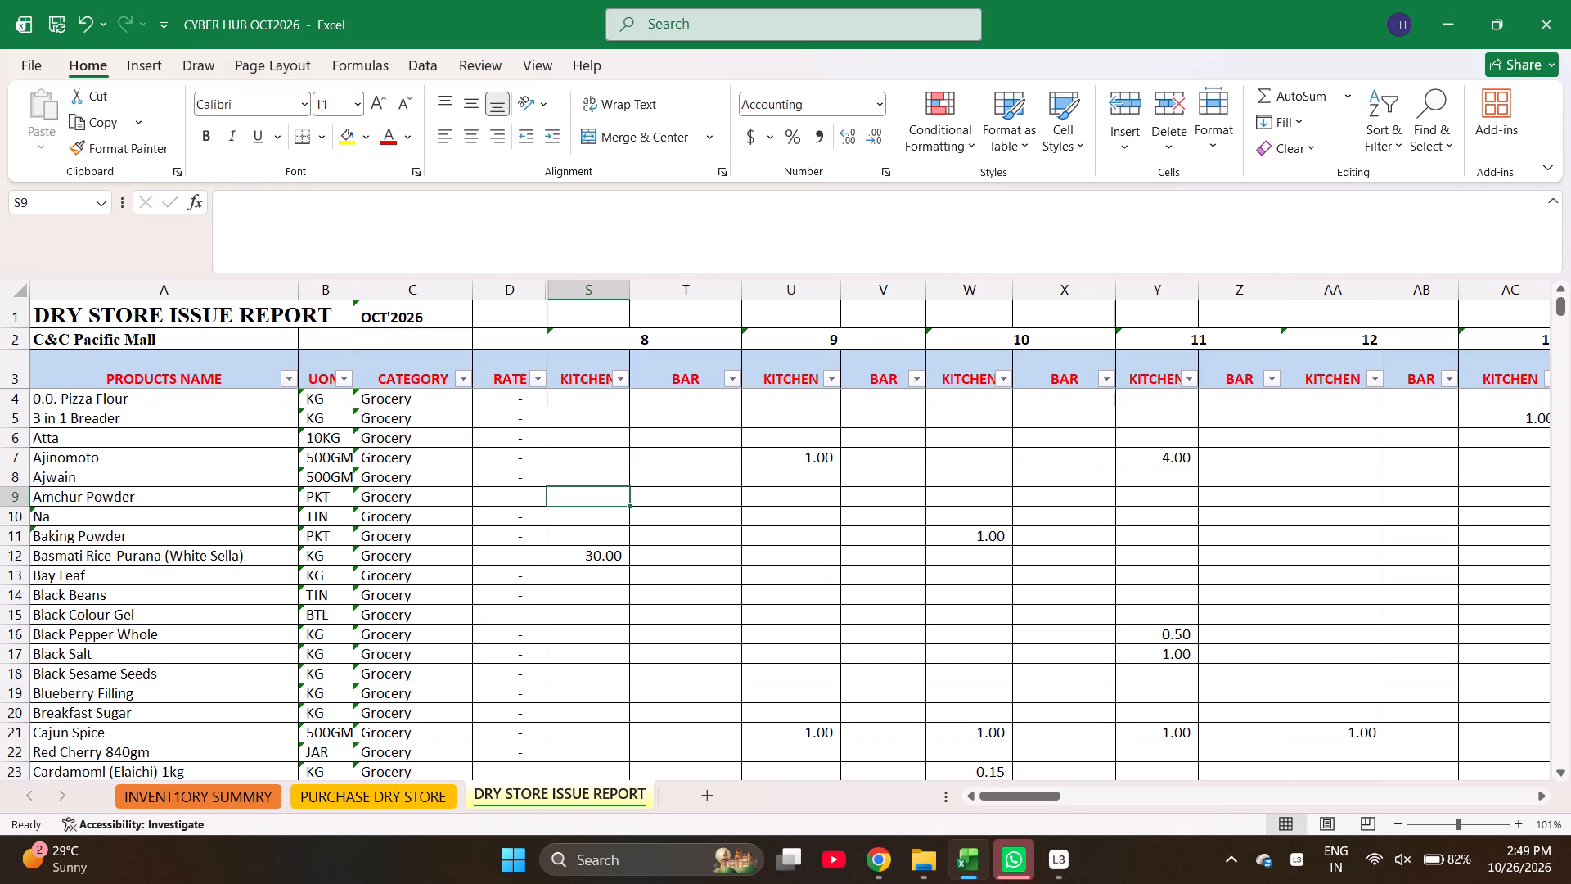
key(3)
key(Return)
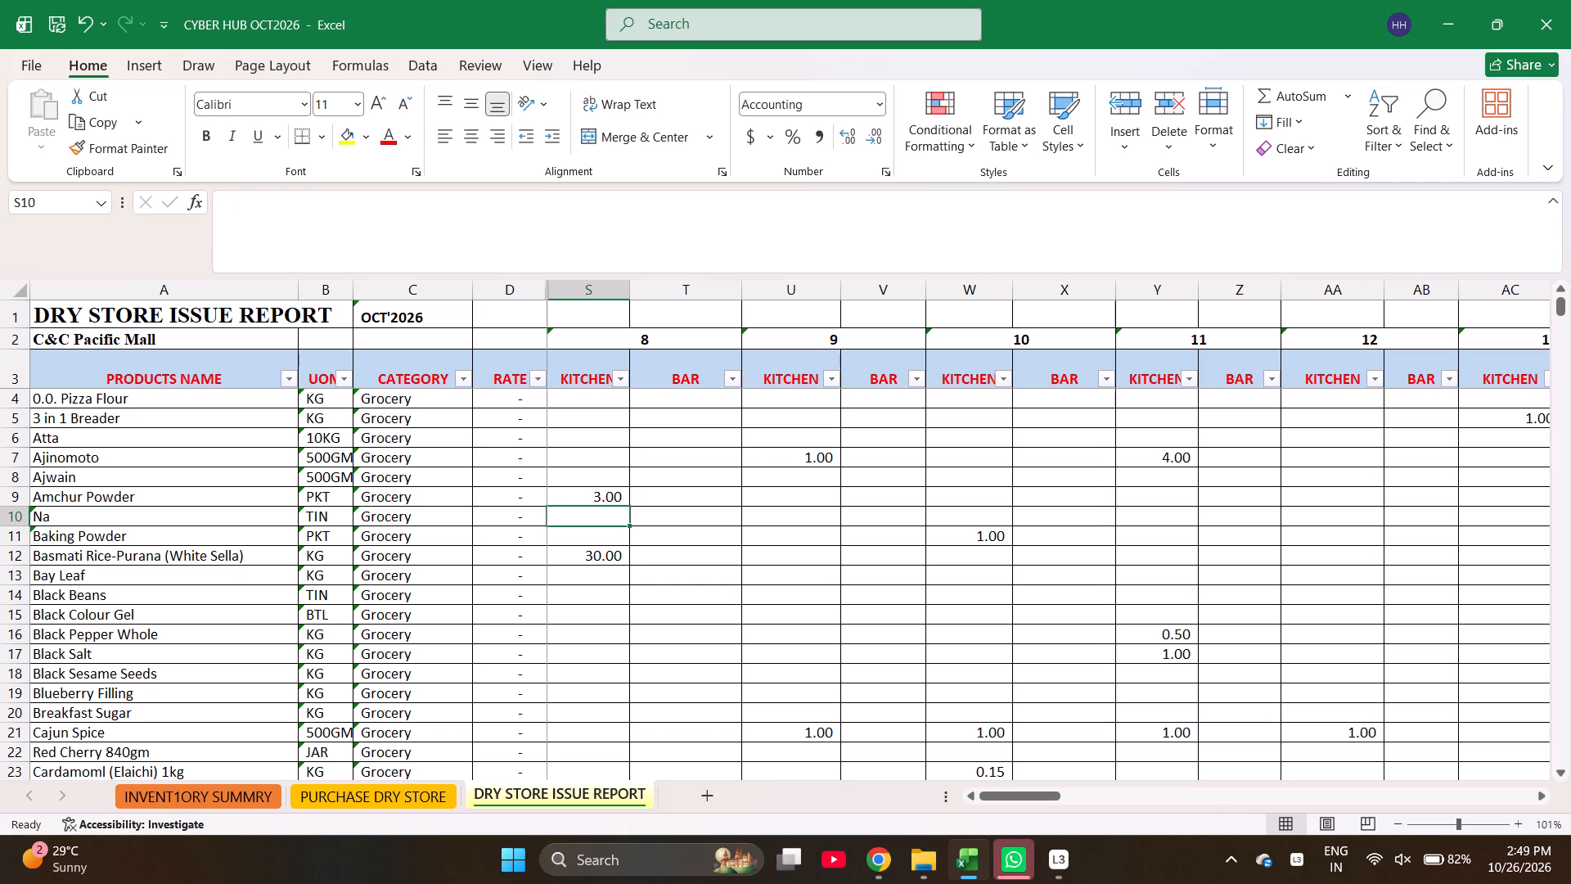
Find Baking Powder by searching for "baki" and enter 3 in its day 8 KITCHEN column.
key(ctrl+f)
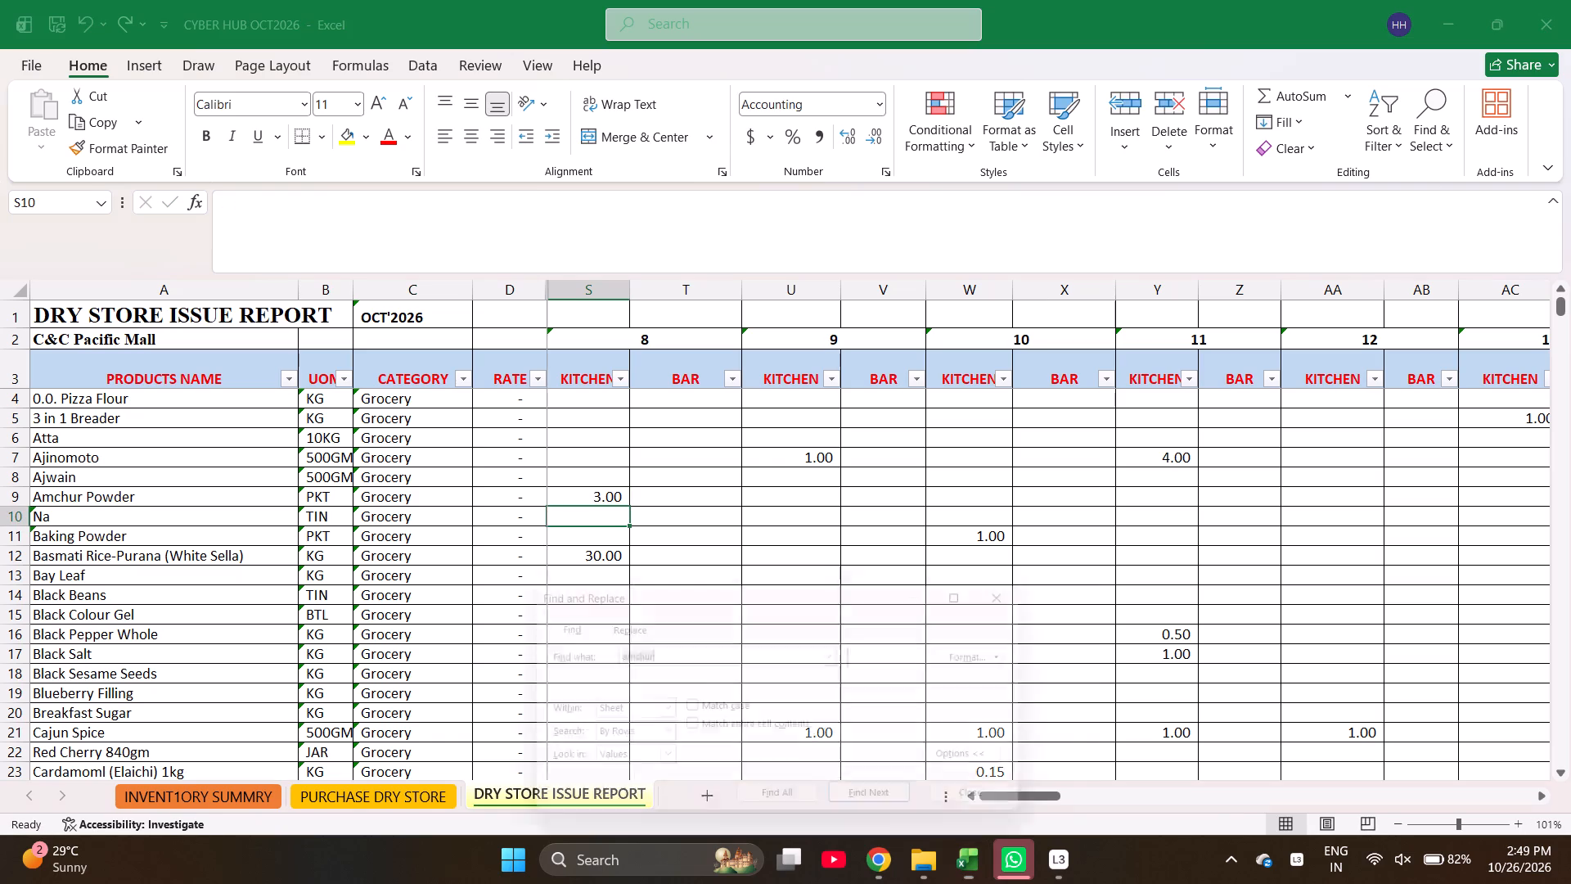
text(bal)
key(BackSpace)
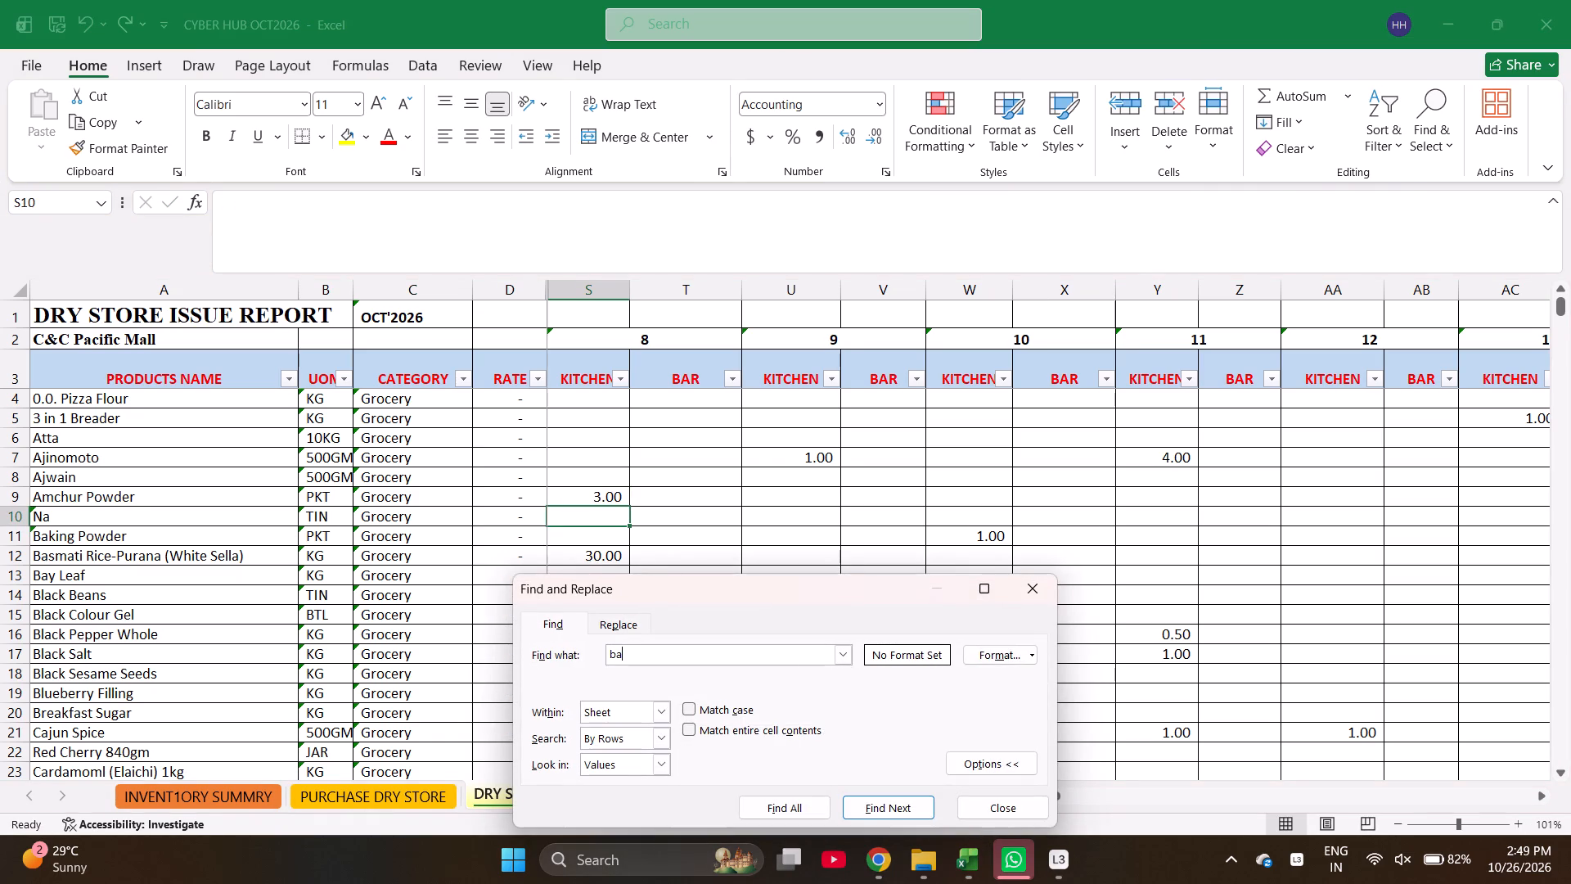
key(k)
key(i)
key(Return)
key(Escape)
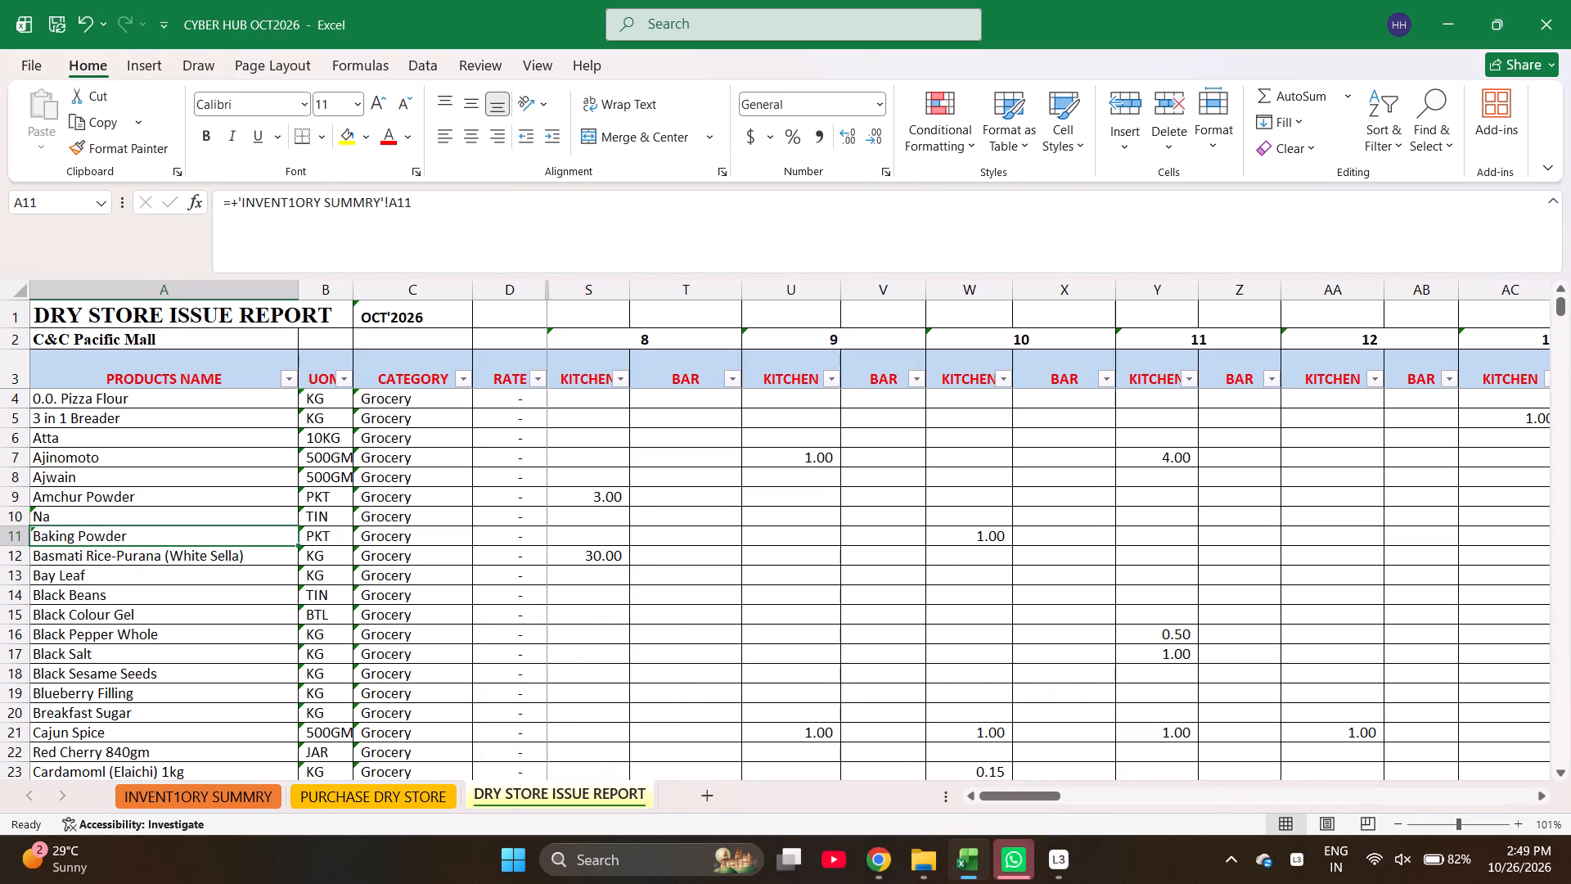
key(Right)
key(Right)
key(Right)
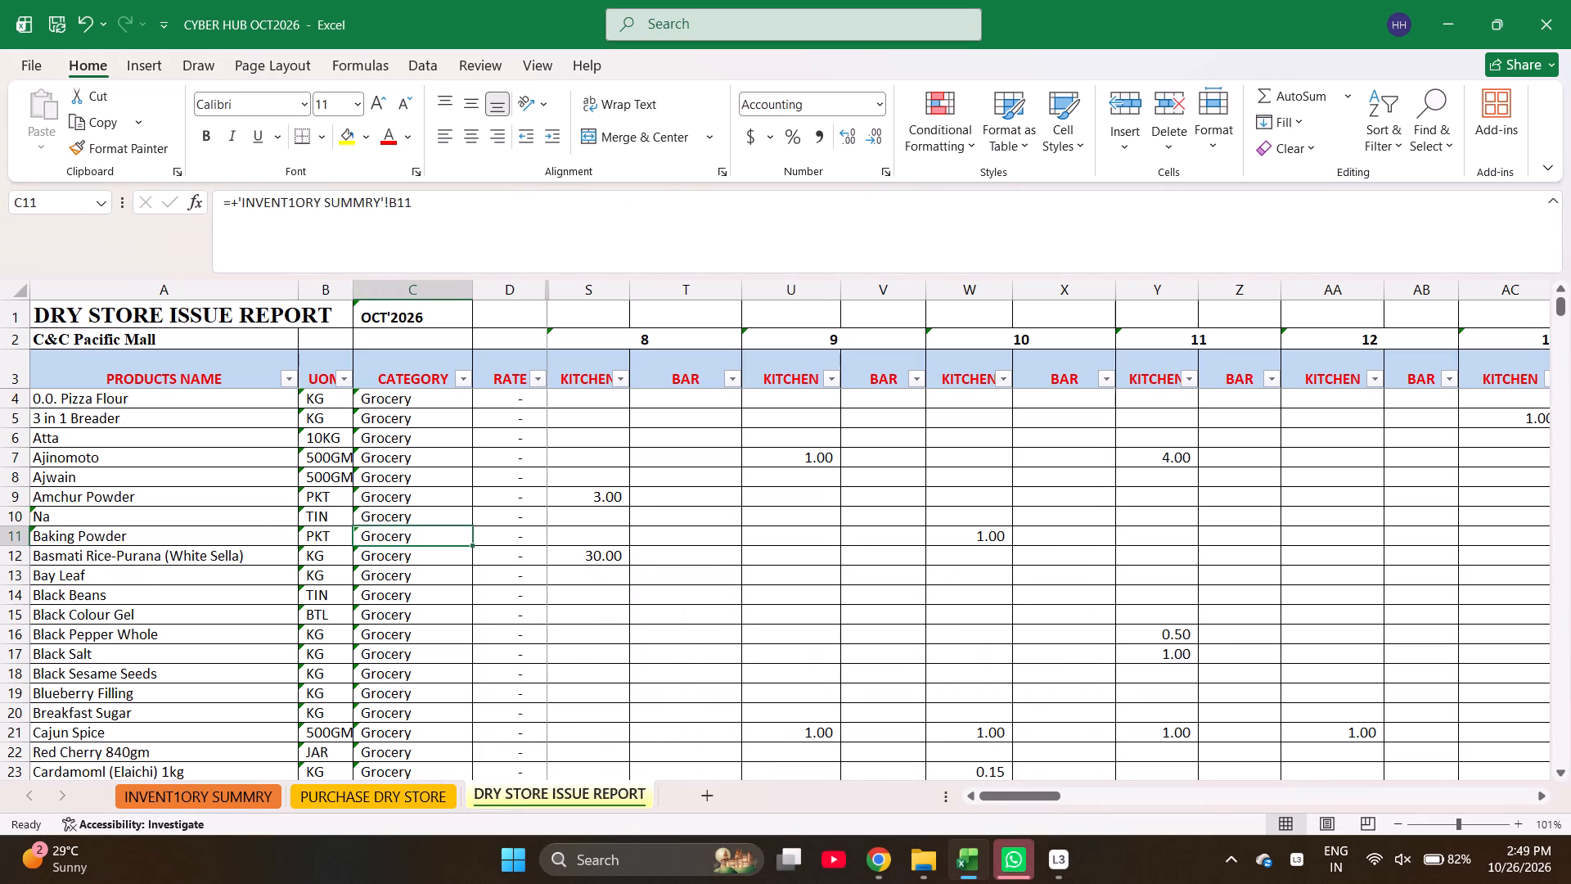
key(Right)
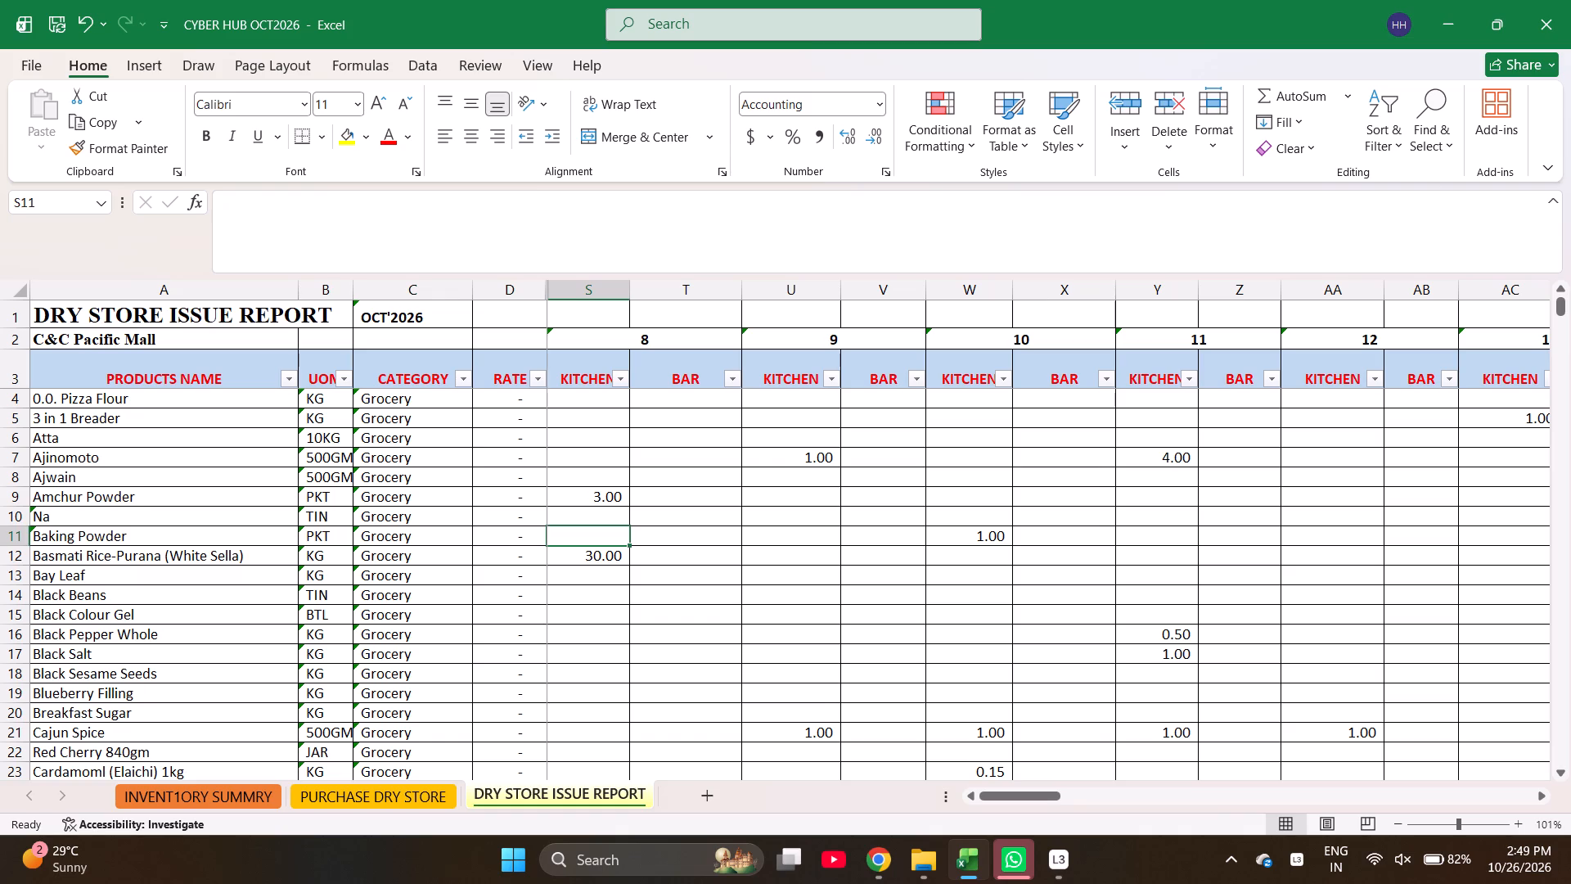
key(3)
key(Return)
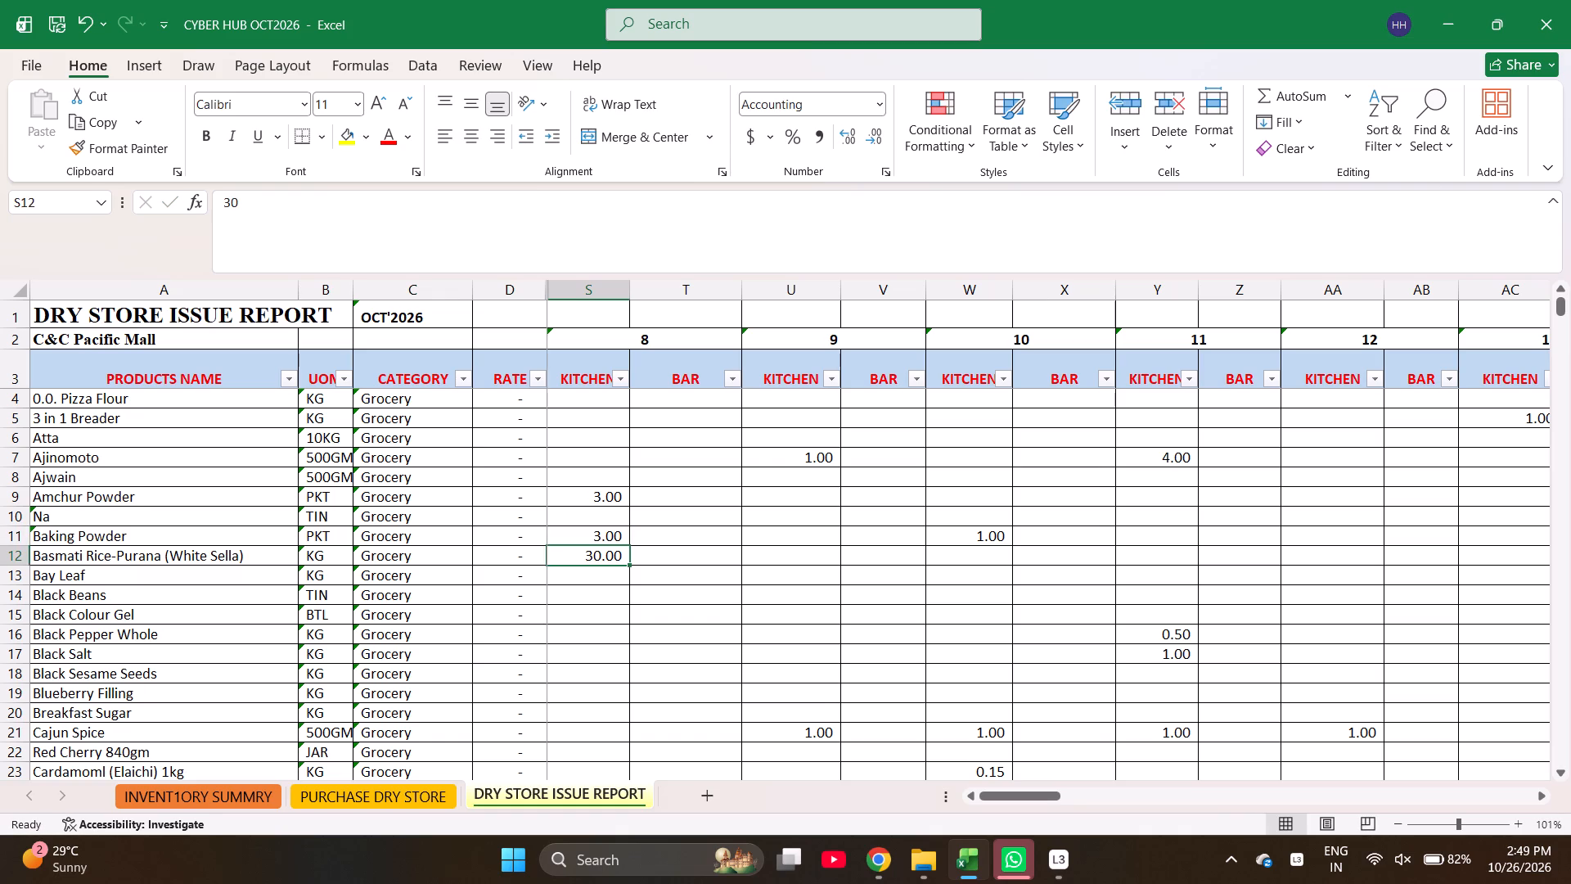
Fill the unit and product name cells of row 10 down from the Amchur Powder row above.
key(Up)
key(Left)
key(Left)
key(Left)
key(Up)
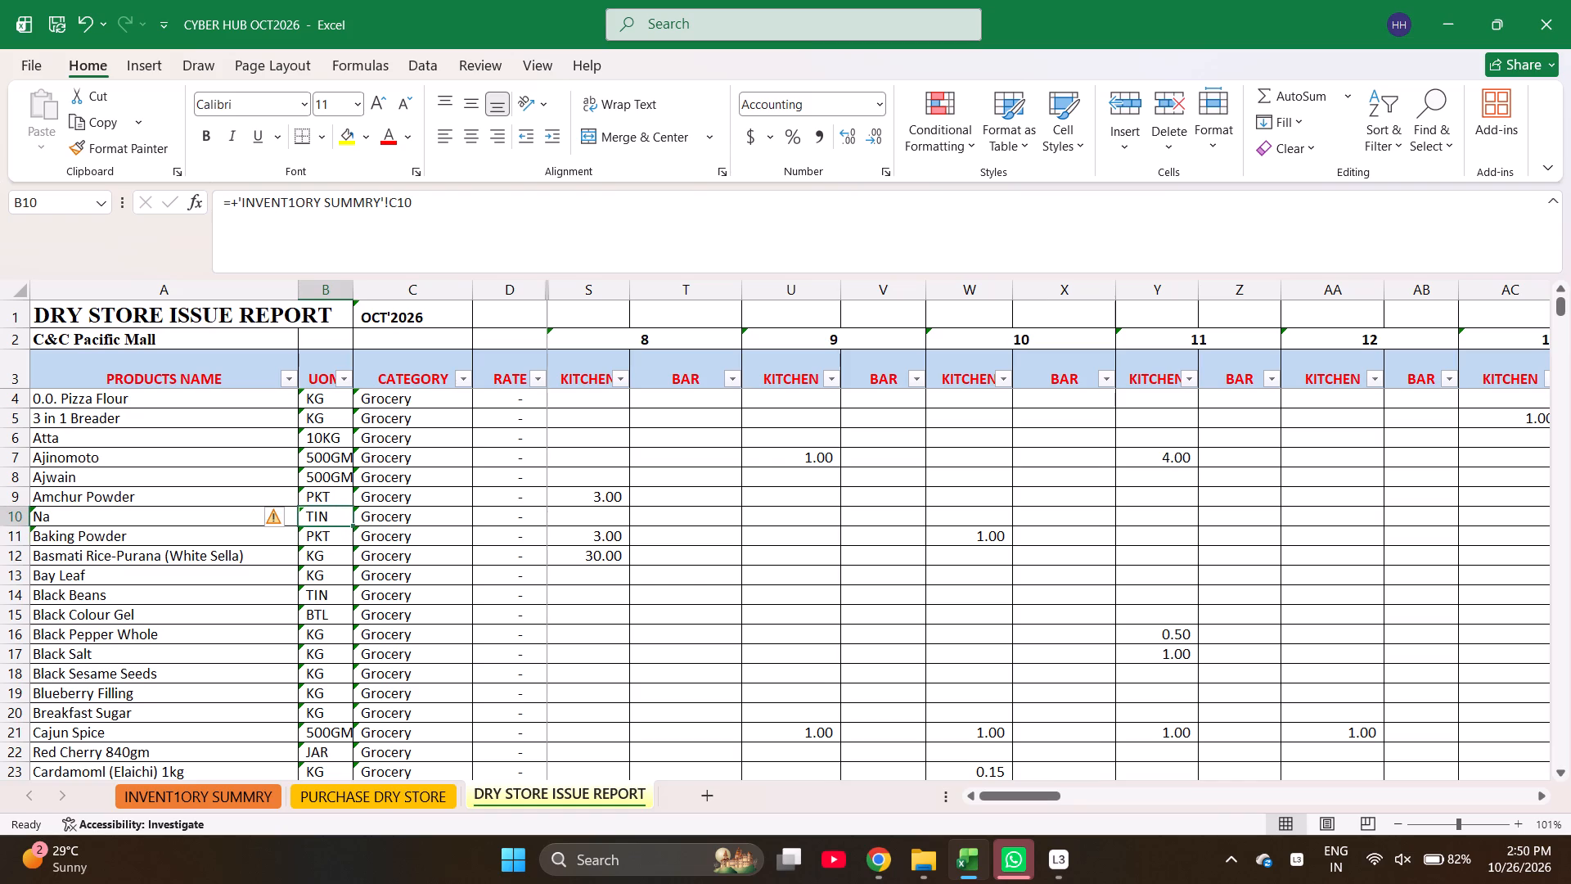
key(ctrl+d)
key(Down)
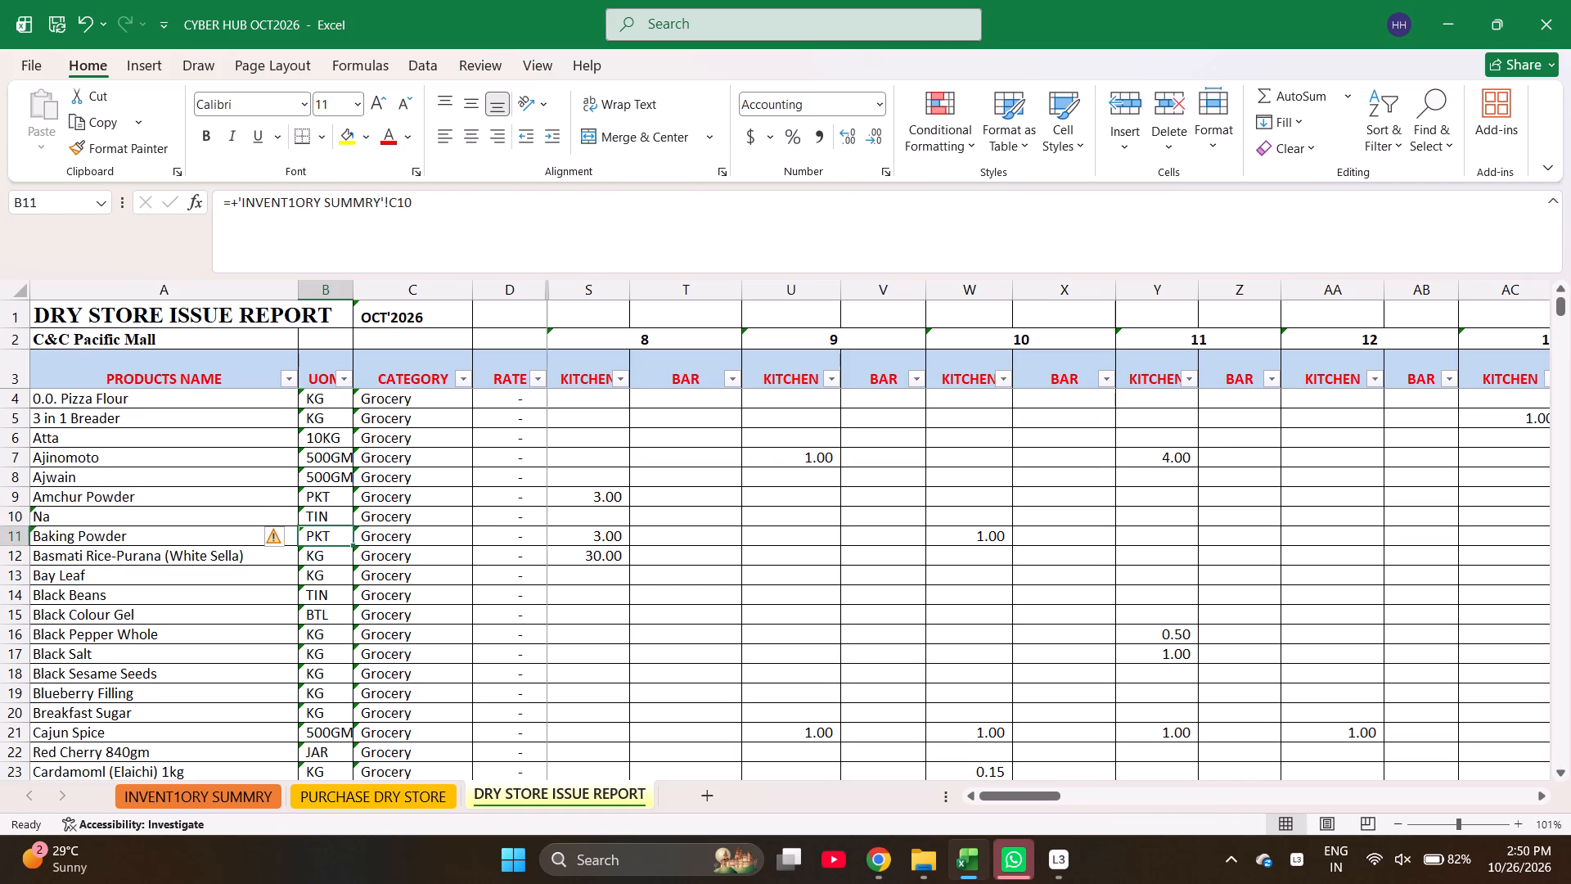
key(Left)
key(Up)
key(ctrl+d)
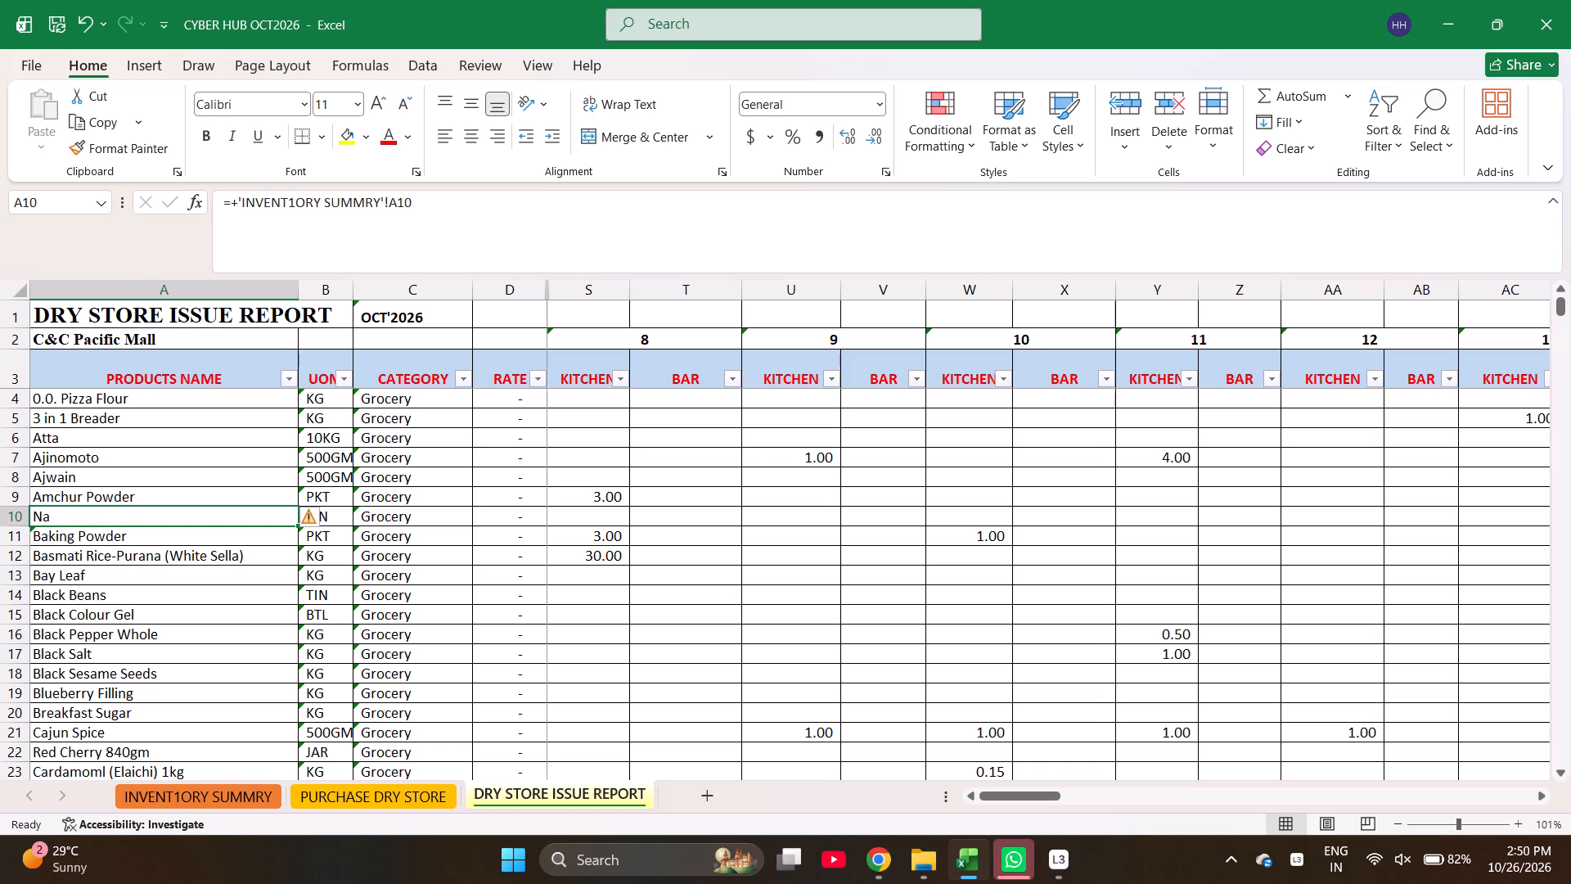
Set the day 8 KITCHEN quantity for Baking Powder to 2.
key(Right)
key(Right)
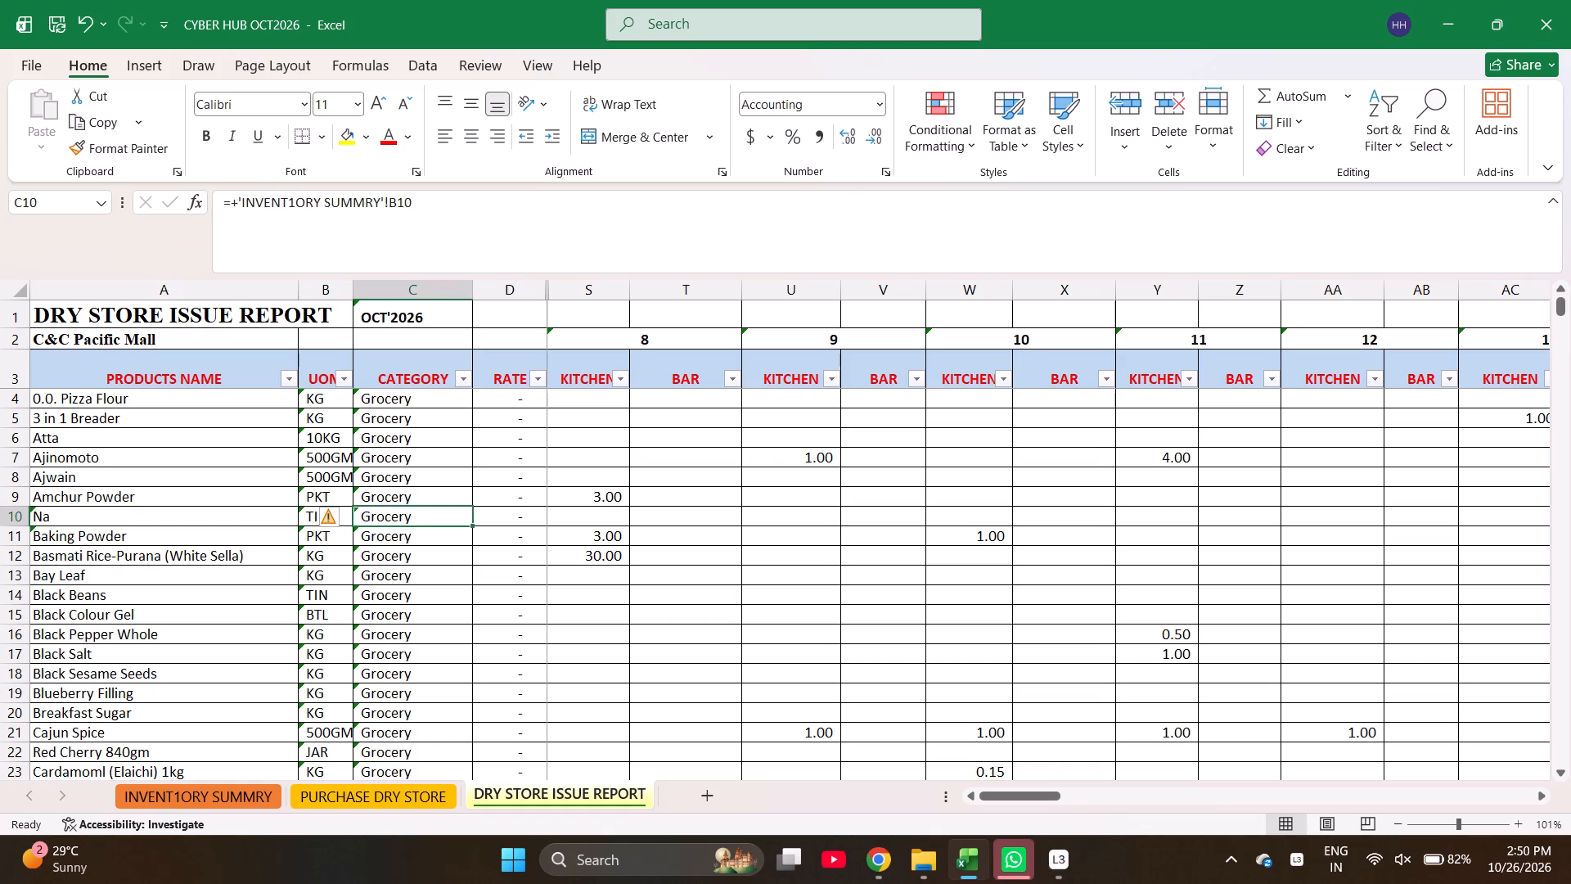
key(Right)
key(Right)
key(Return)
key(2)
key(Return)
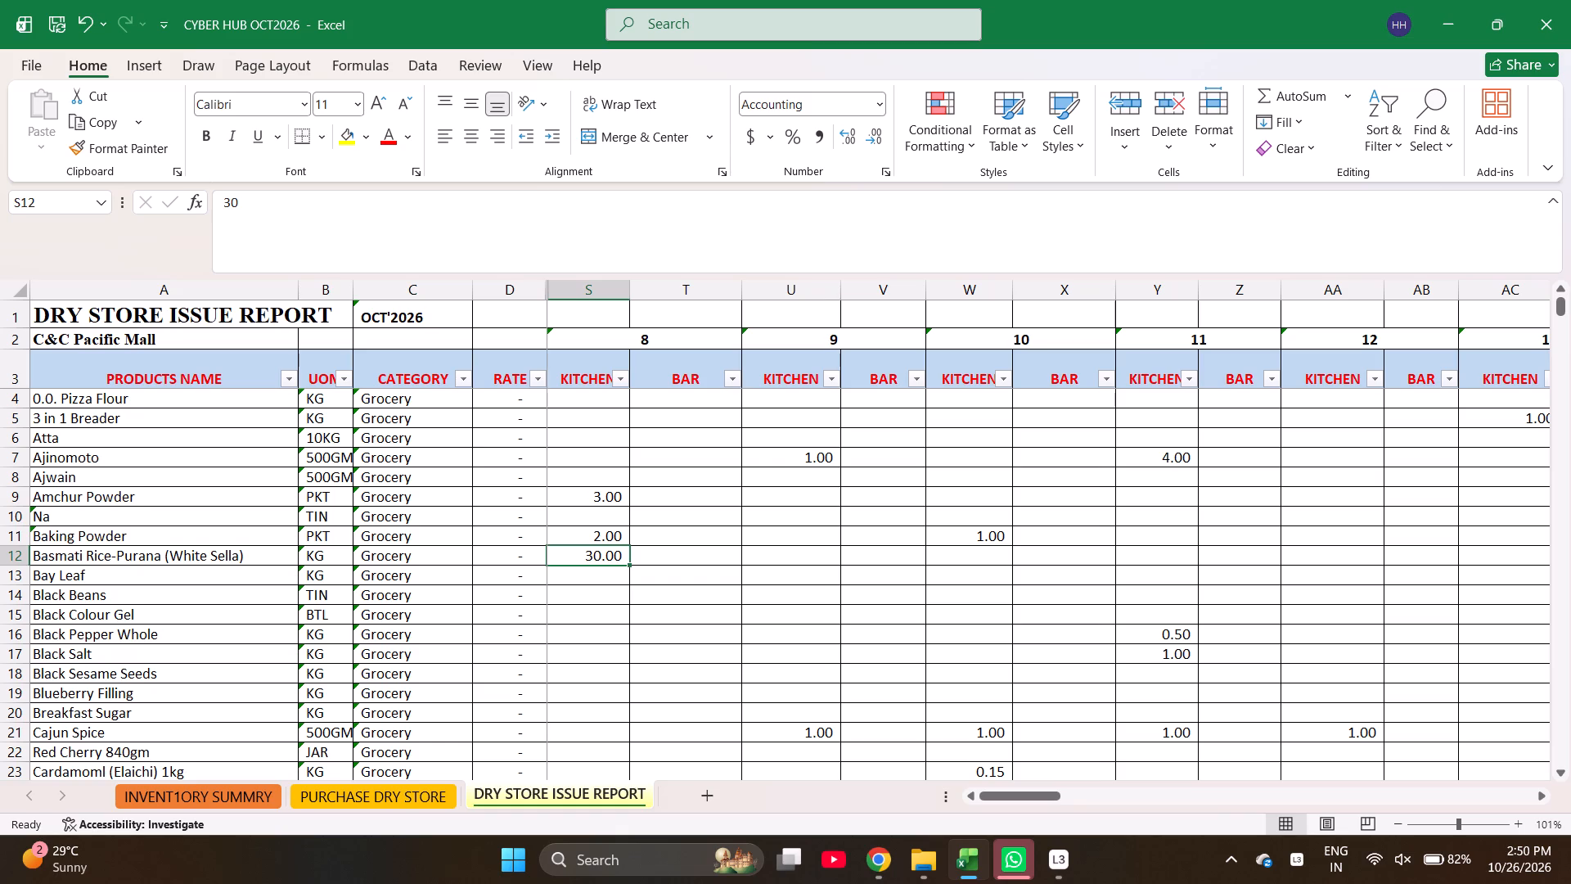
Find Coconut milk 400gm by searching for "coconu" and enter 1 in its day 8 BAR column.
key(ctrl+f)
text(coconu)
key(Return)
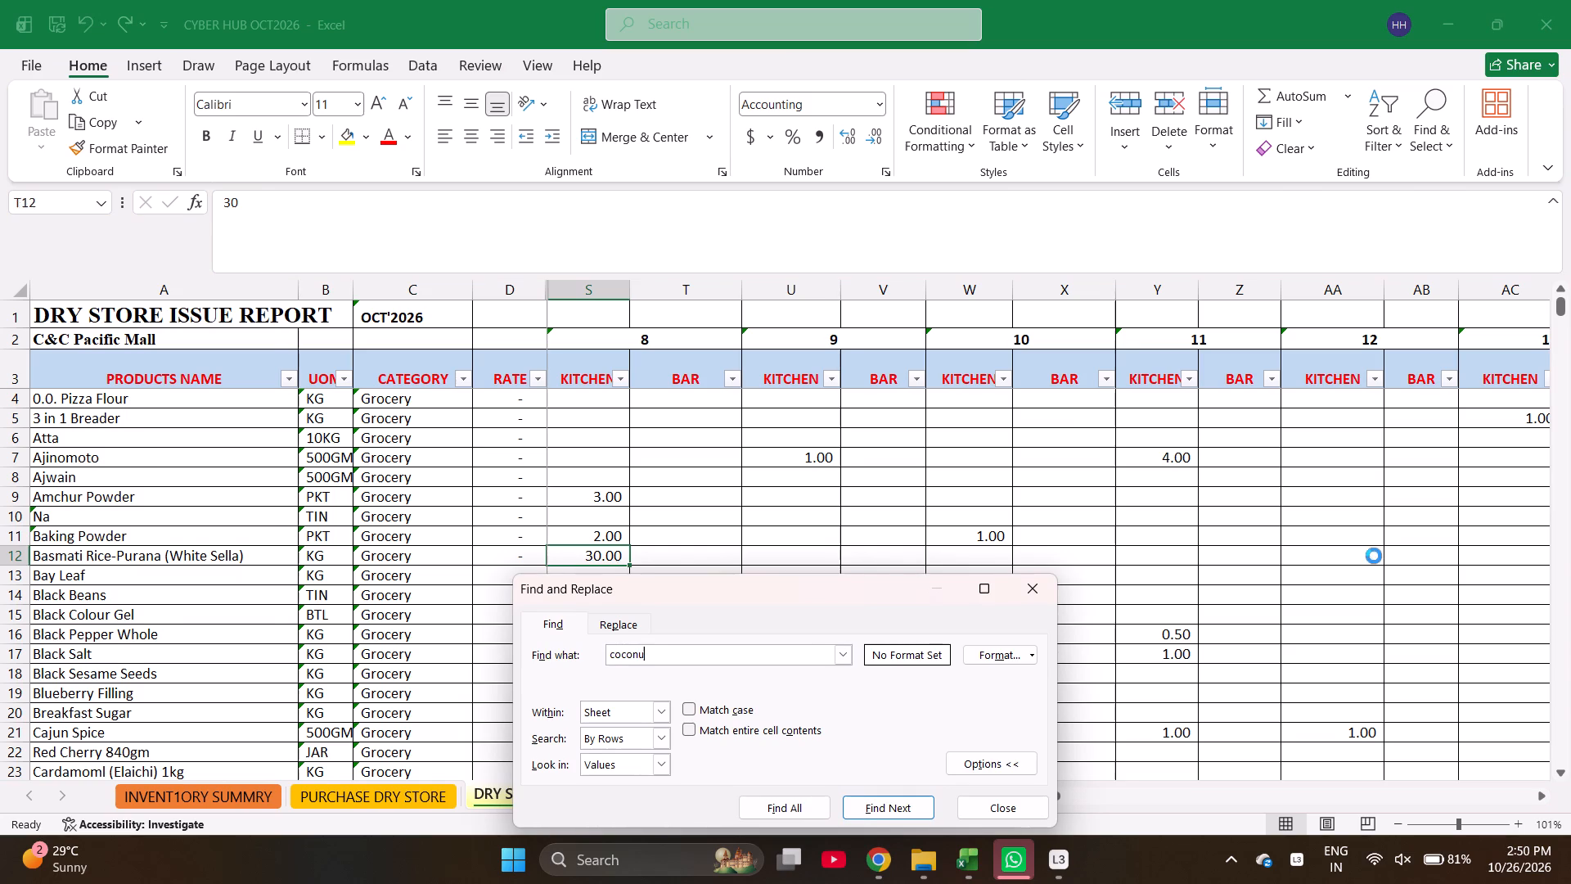
key(Return)
key(Escape)
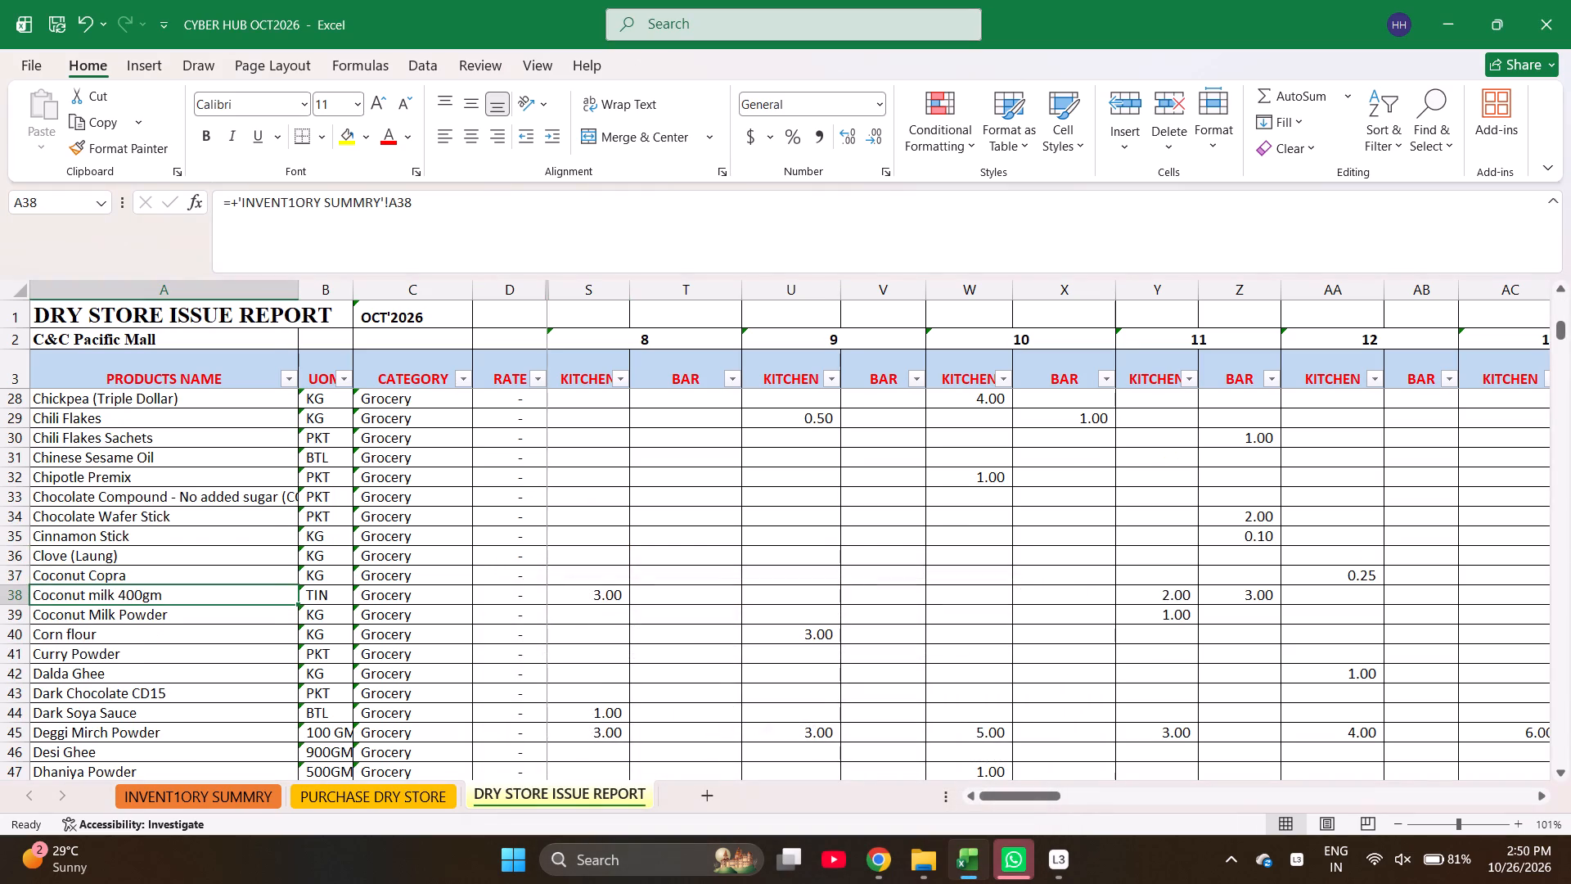
key(Right)
key(Right)
key(Right)
key(Right)
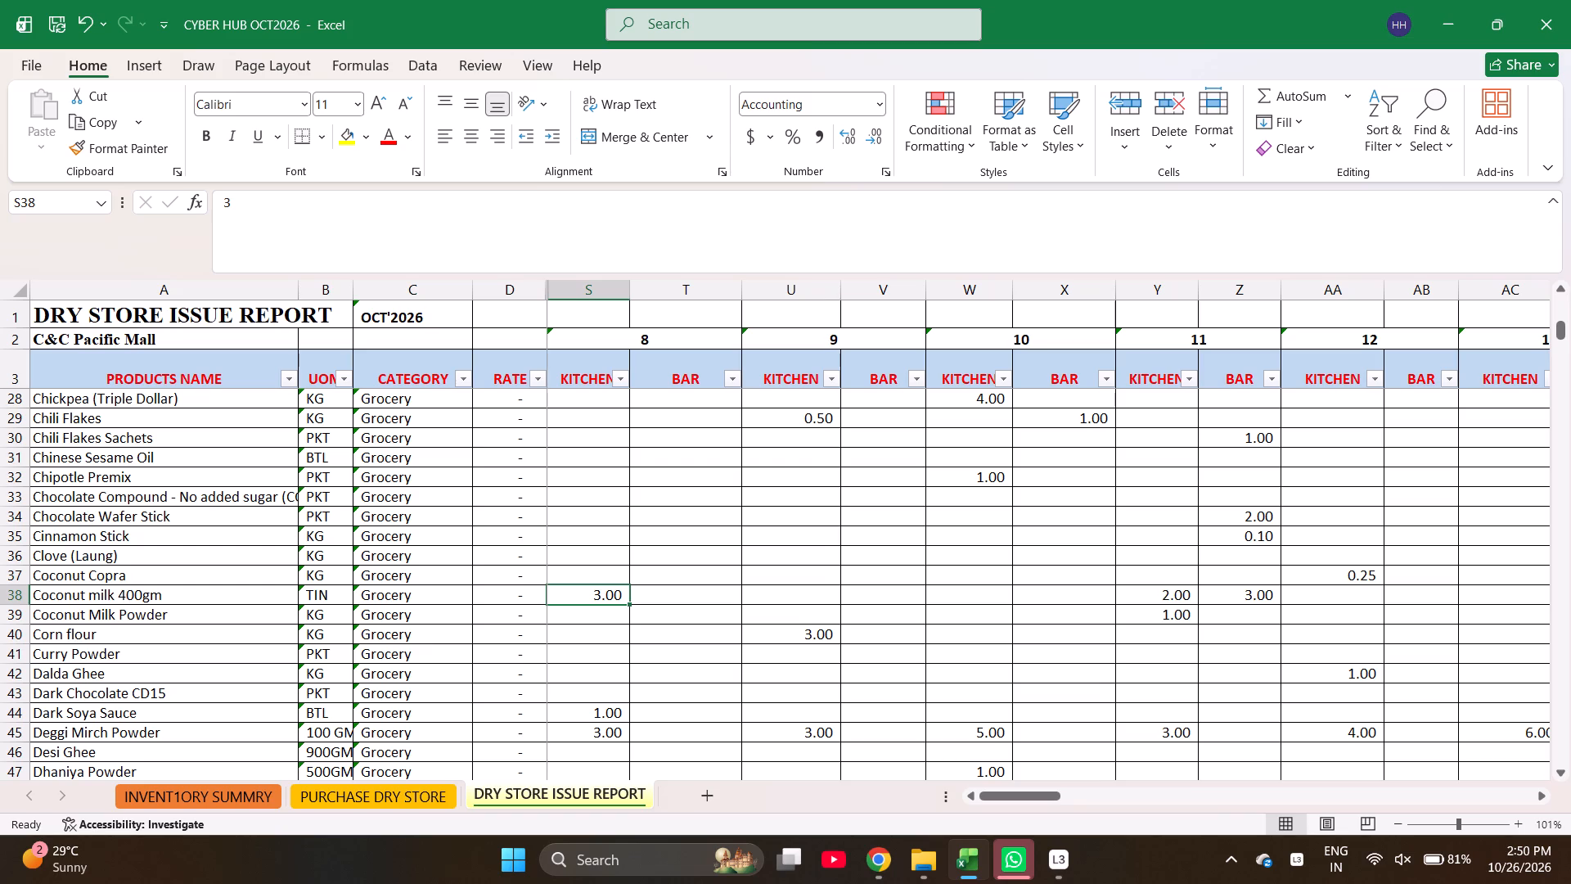
key(Right)
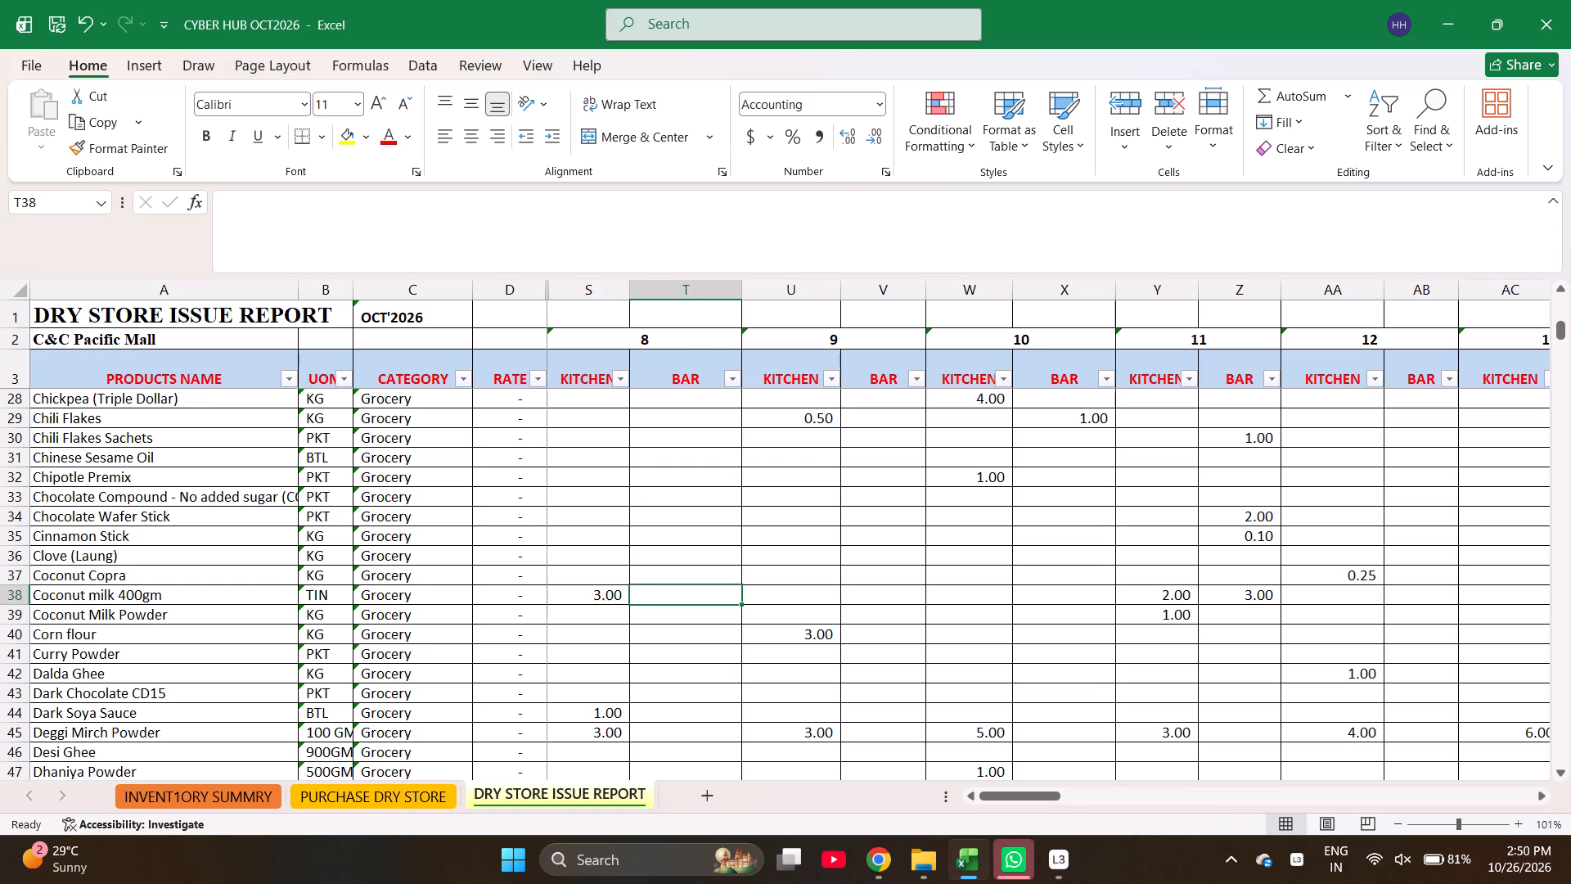
key(1)
key(Return)
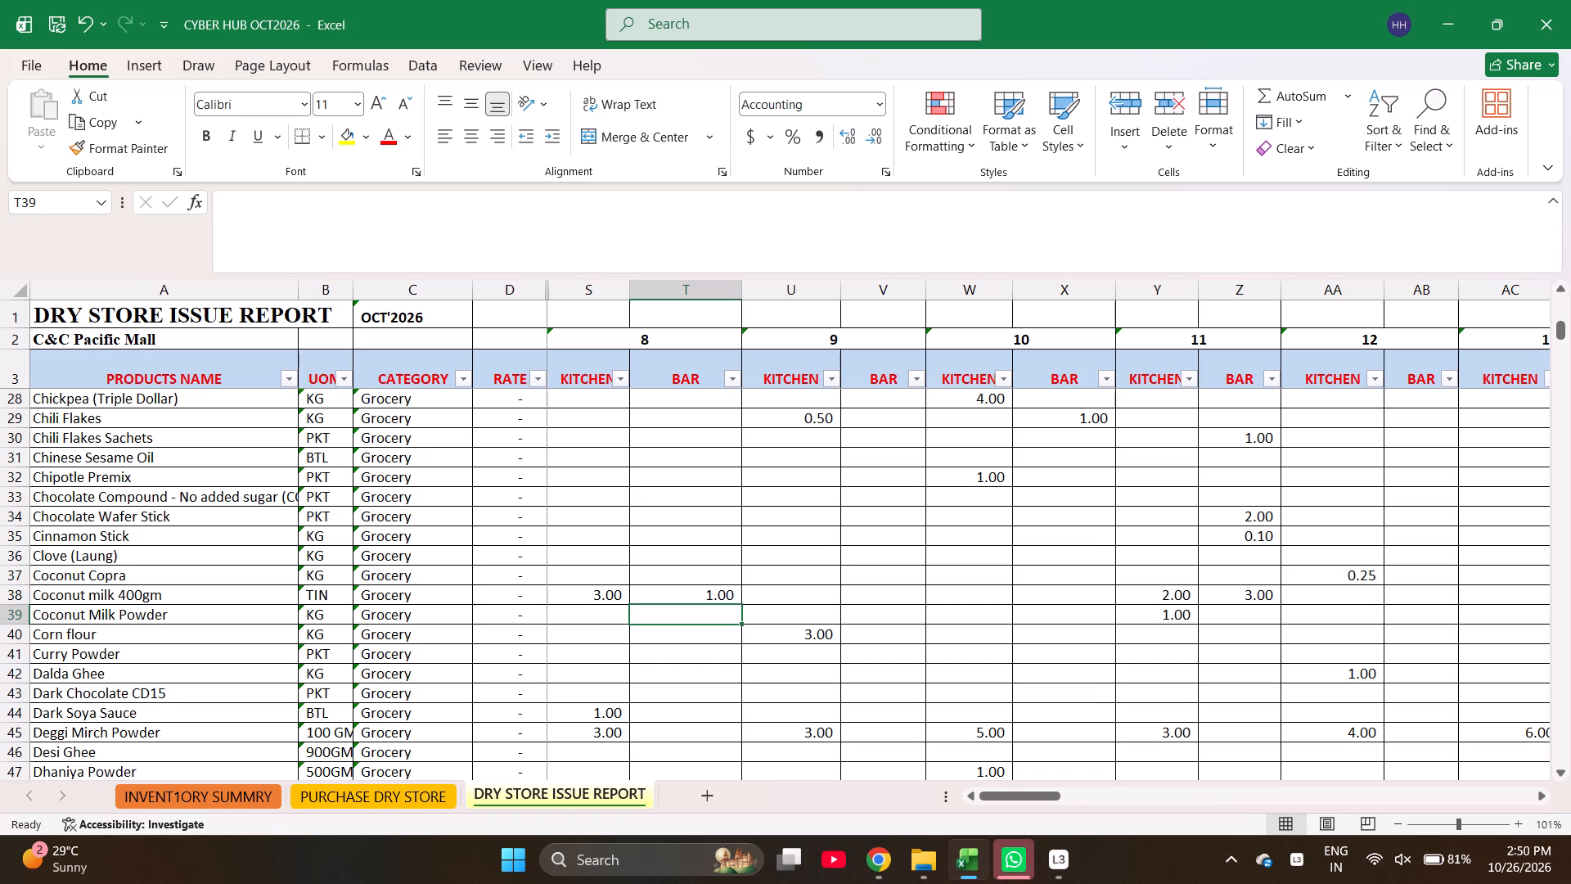
Find CONDENSED MILK by searching for "cond" and enter 3 in its day 8 KITCHEN column.
key(ctrl+g)
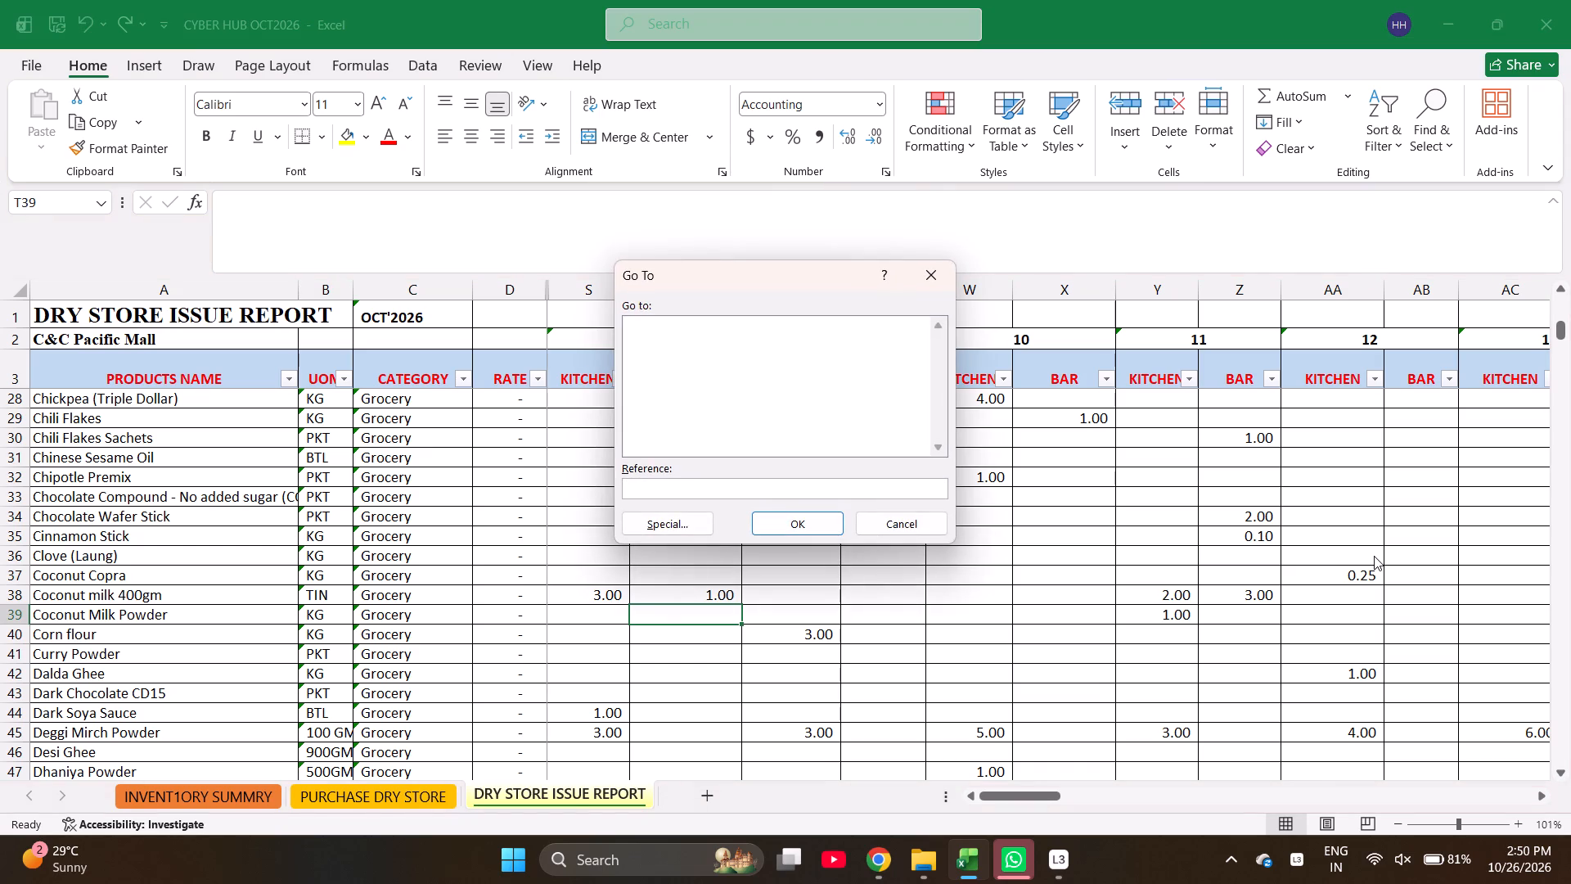
key(Escape)
key(ctrl+f)
text(cond)
key(Return)
key(Escape)
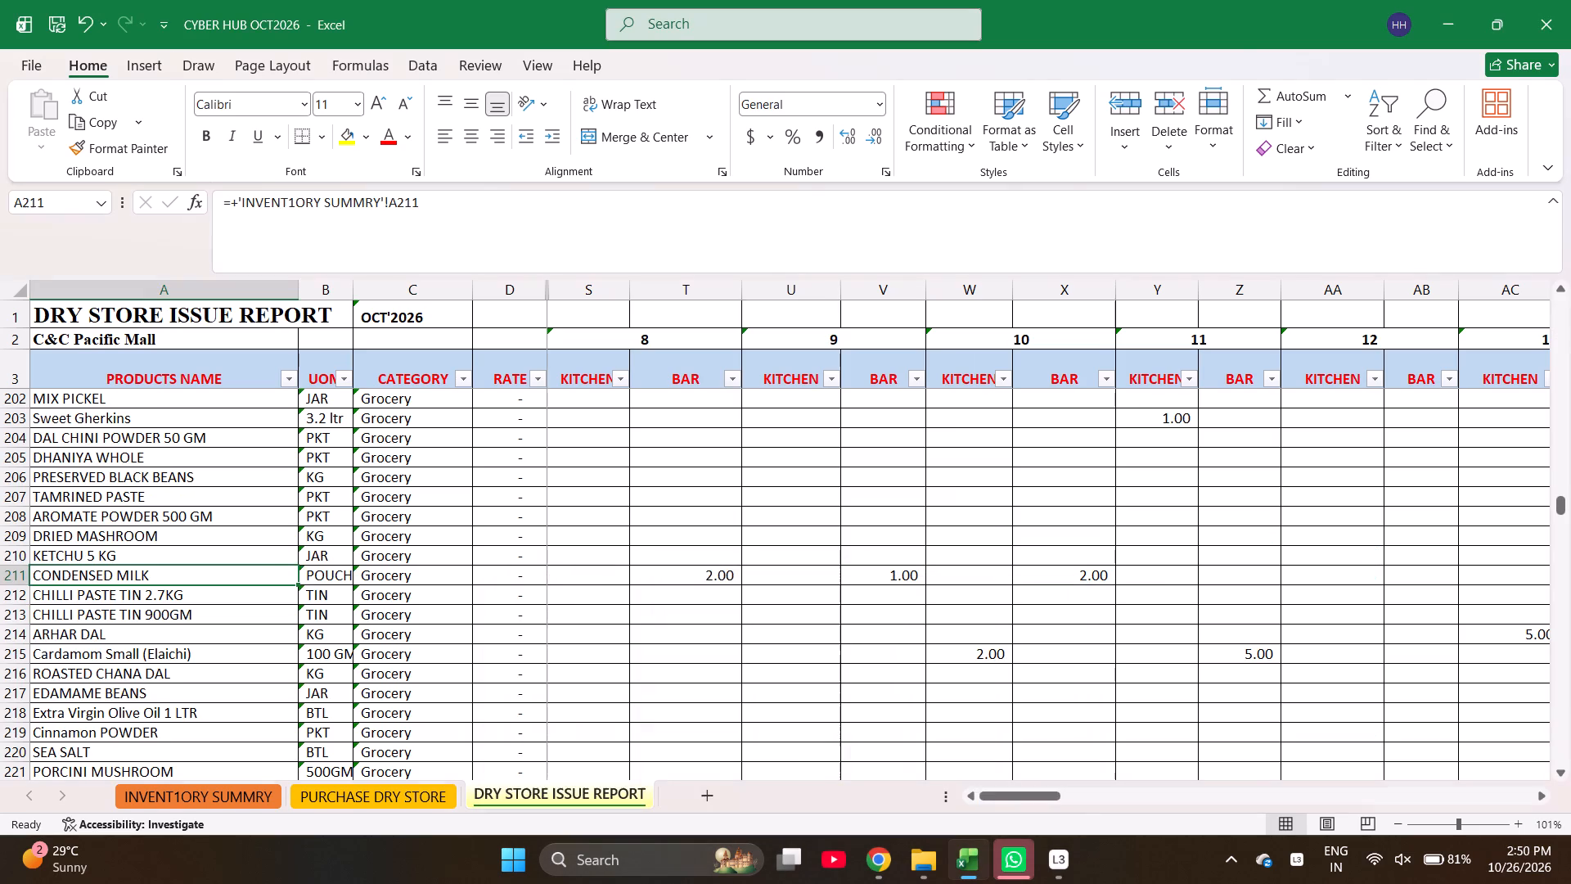
key(Right)
key(Right)
key(Right)
key(Right)
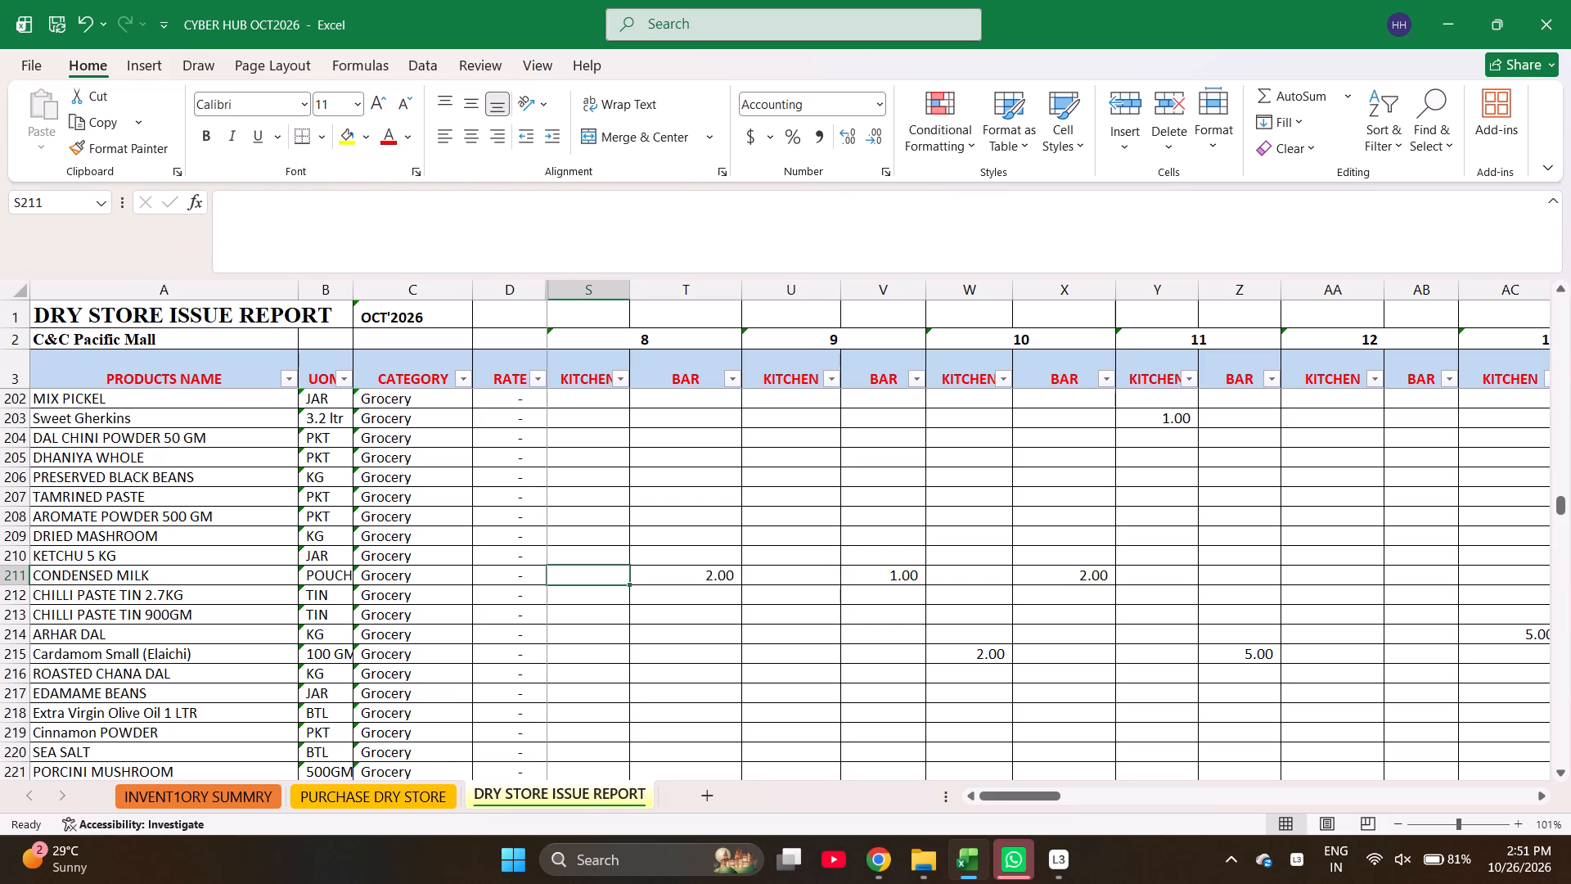
key(3)
key(Return)
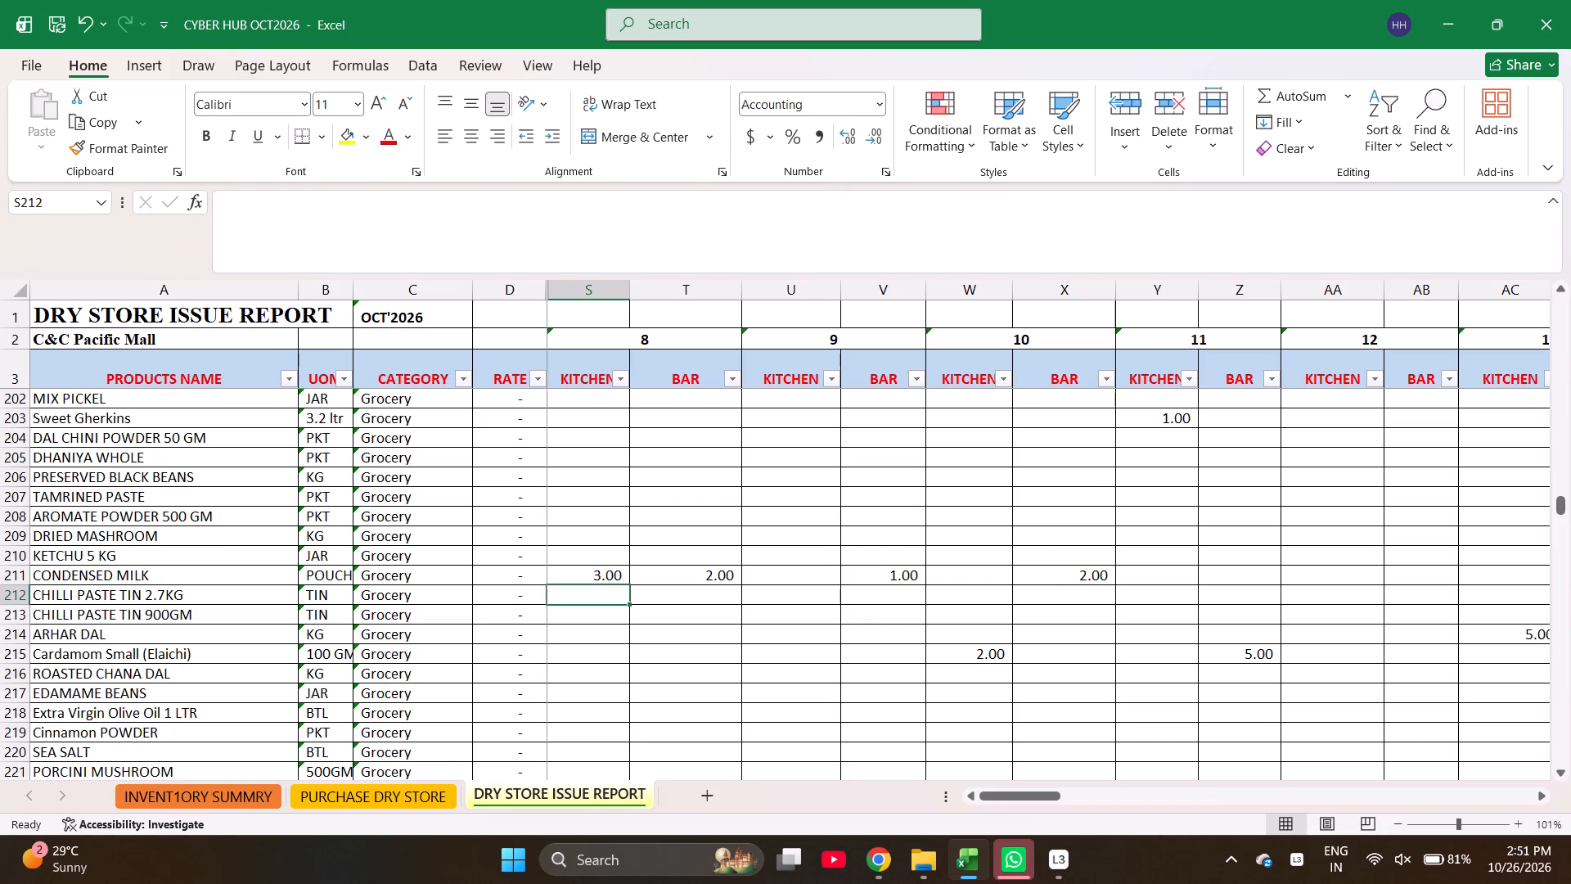
key(Up)
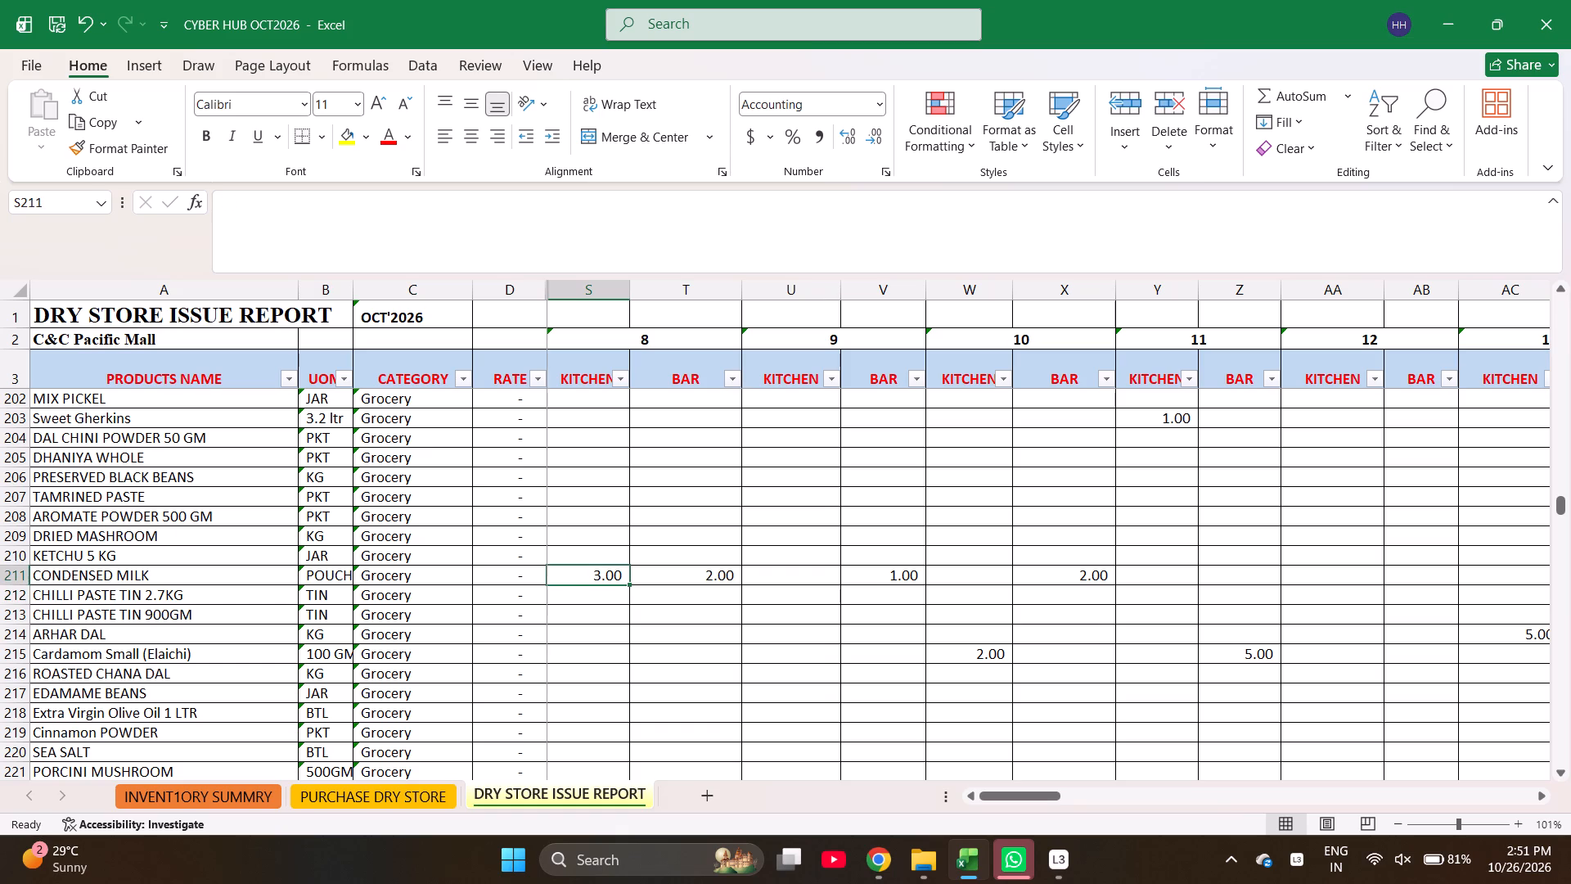
Find kuttu atta by searching for "kut" and enter 8 in its day 8 KITCHEN column.
key(Down)
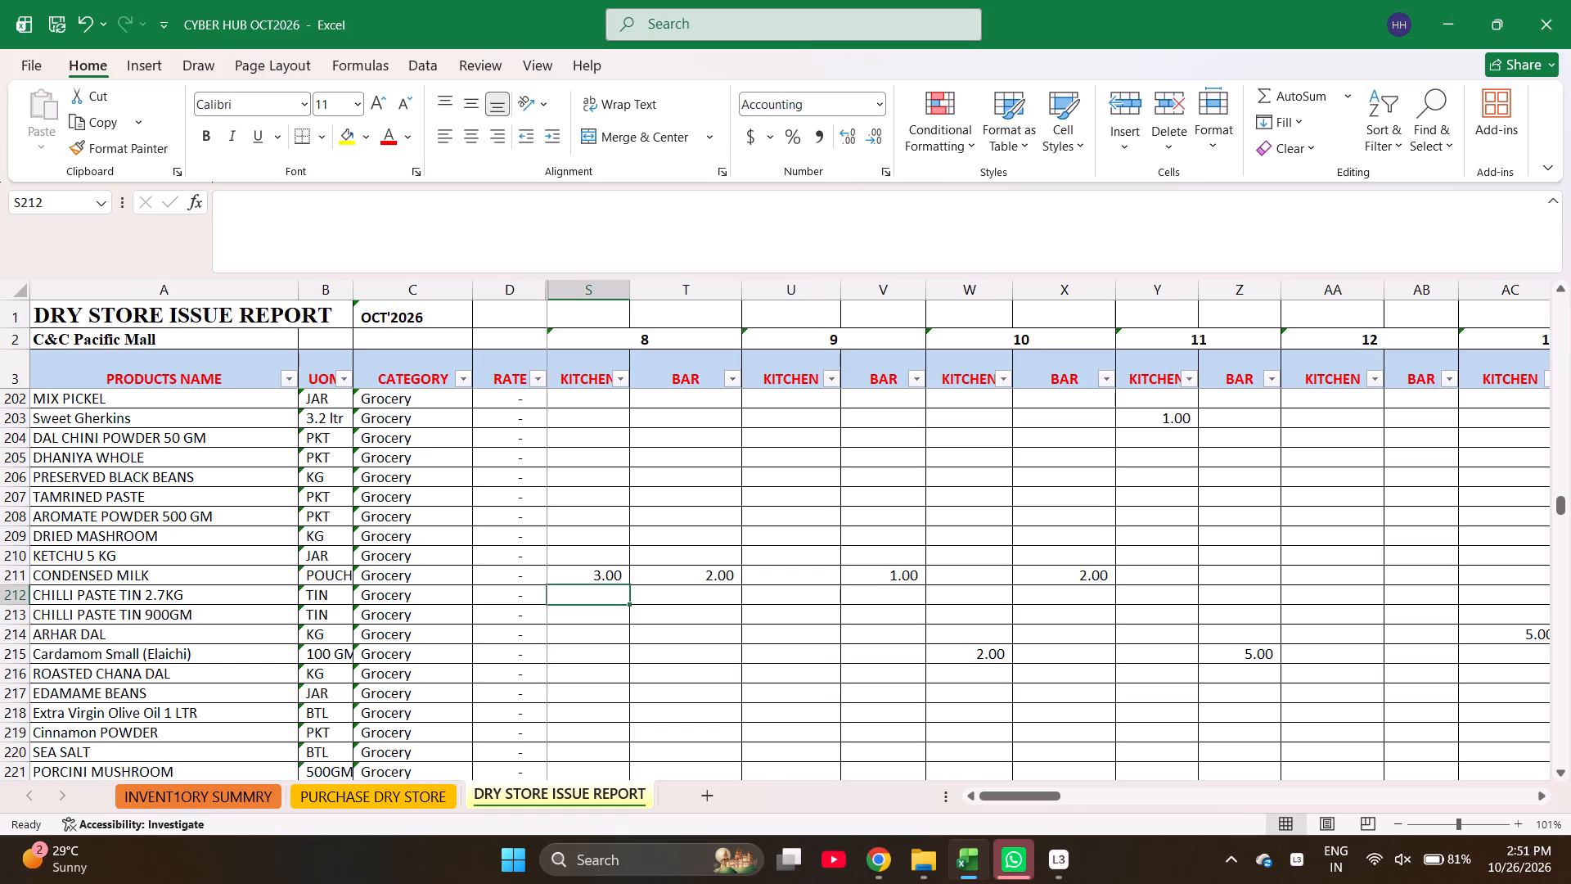
key(ctrl+f)
text(kuutuu)
key(BackSpace)
key(BackSpace)
key(BackSpace)
key(BackSpace)
key(BackSpace)
text(ut)
key(Return)
key(Escape)
key(Right)
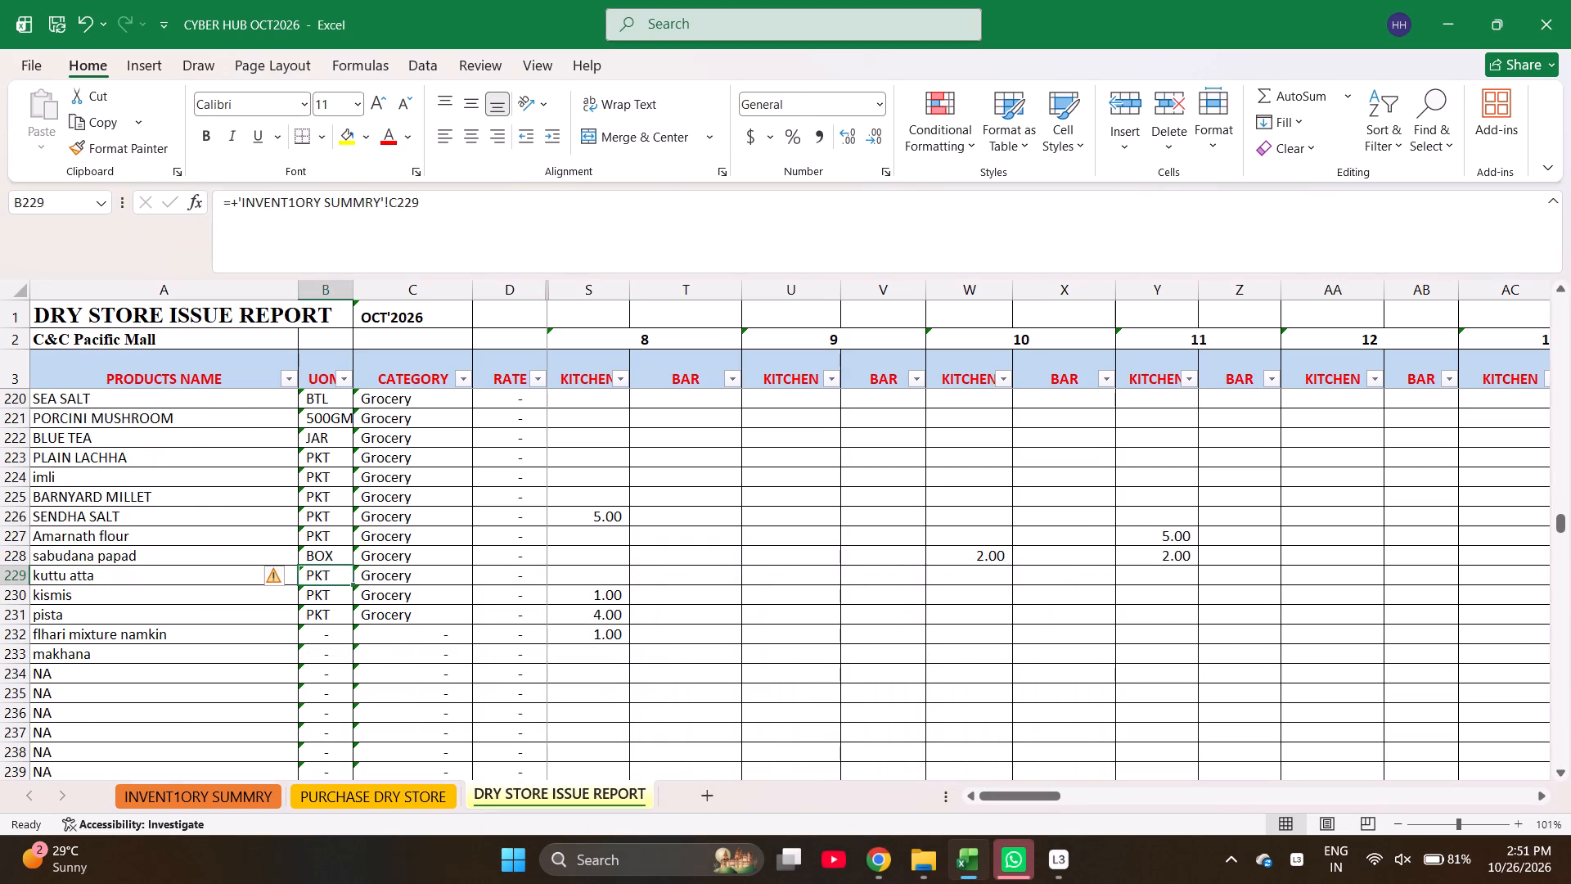
key(Right)
key(Right)
key(Right)
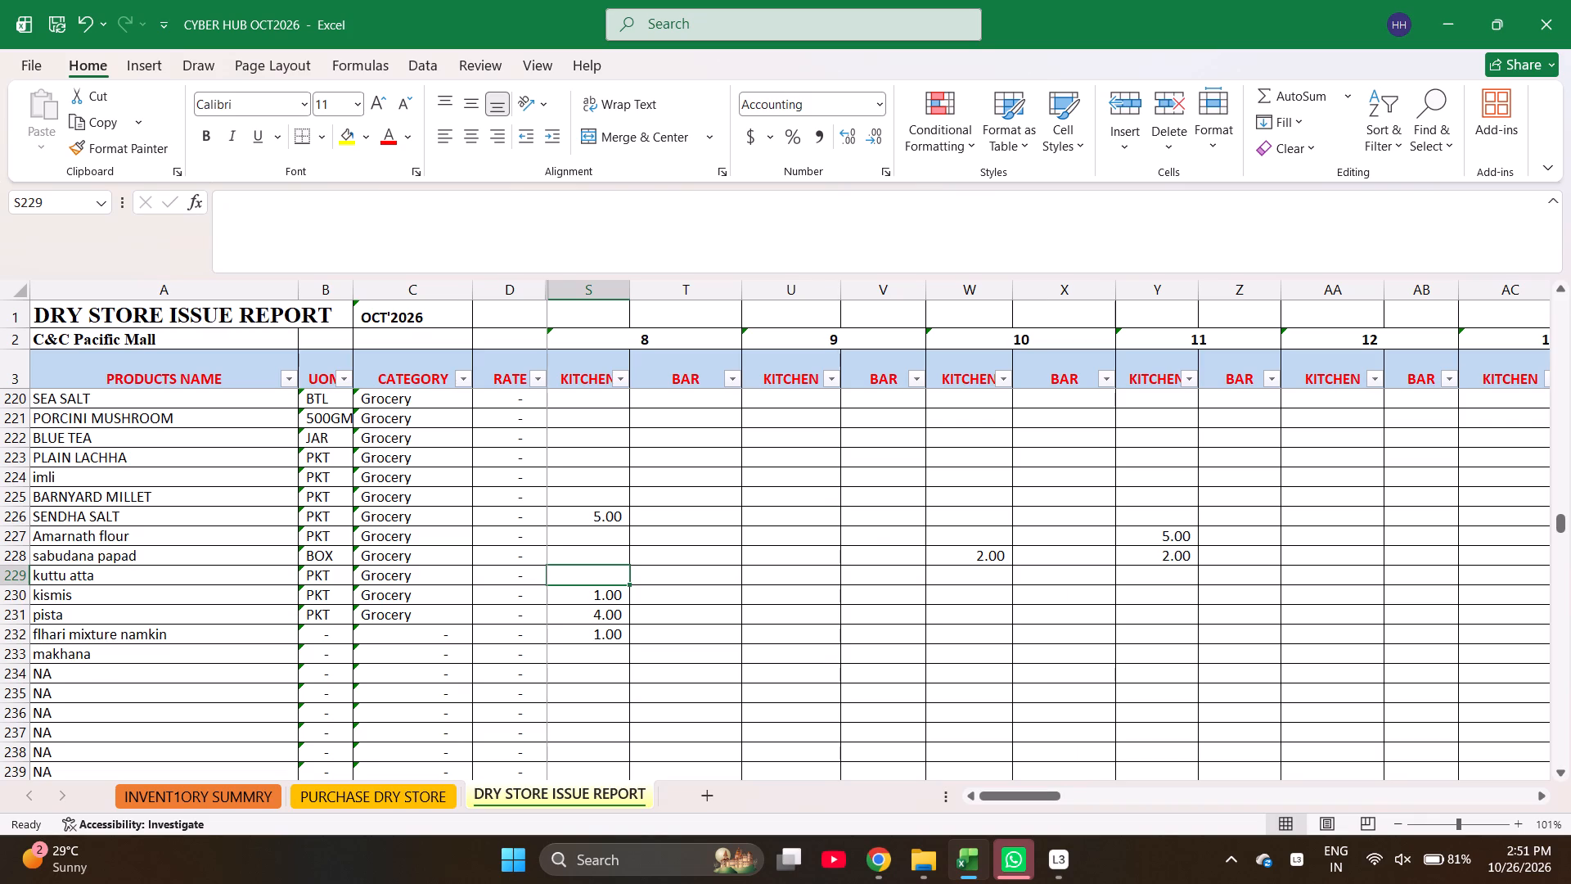
key(8)
key(Return)
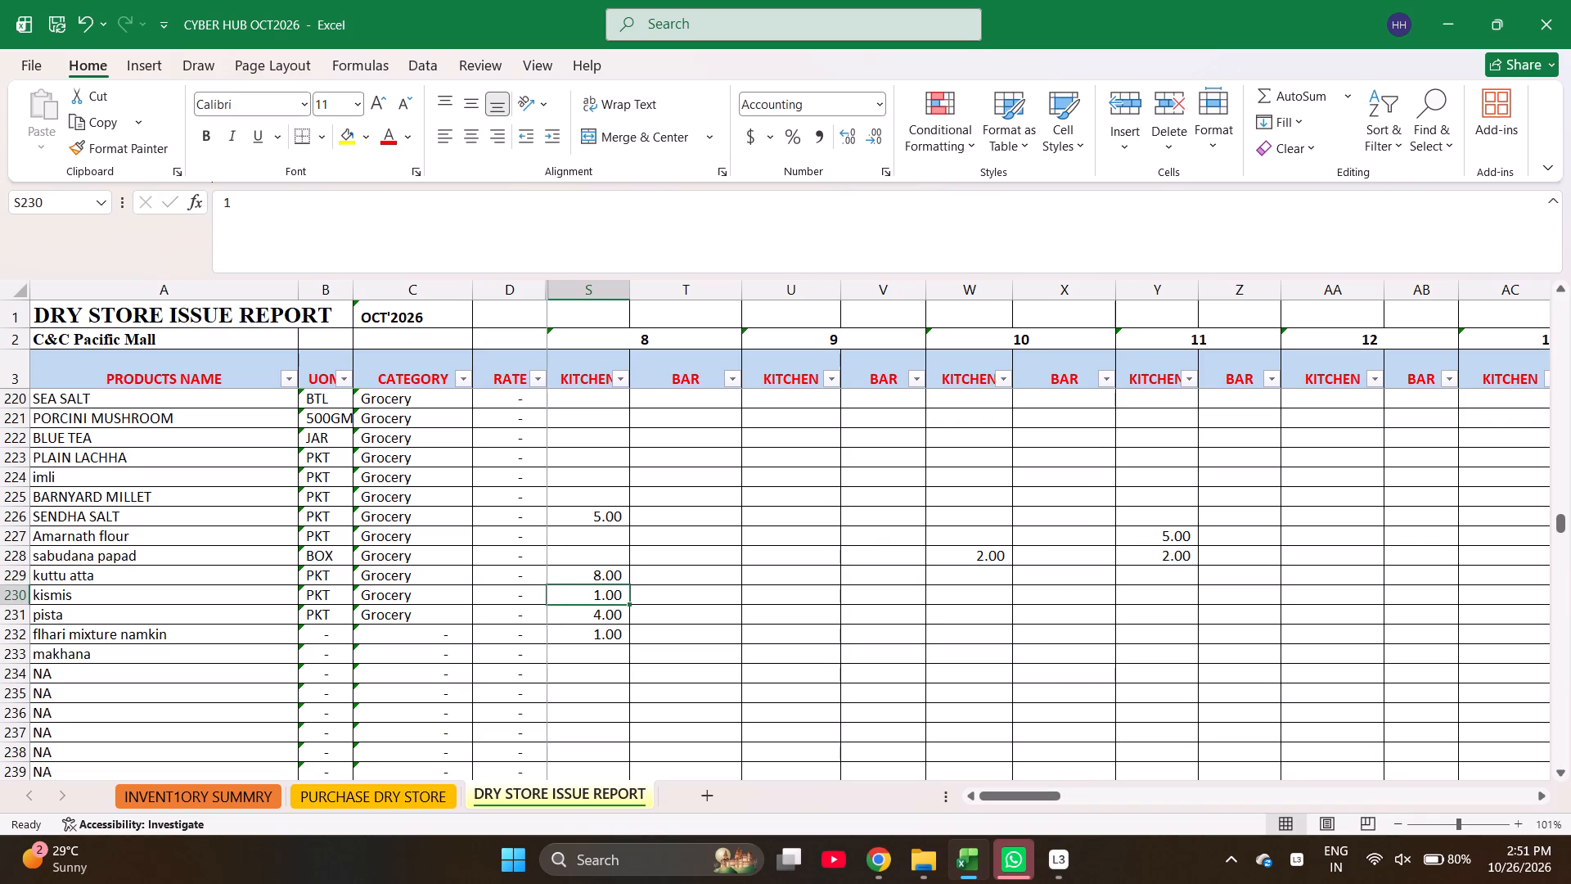
Enter 5 in the day 8 KITCHEN column for makhana.
key(Down)
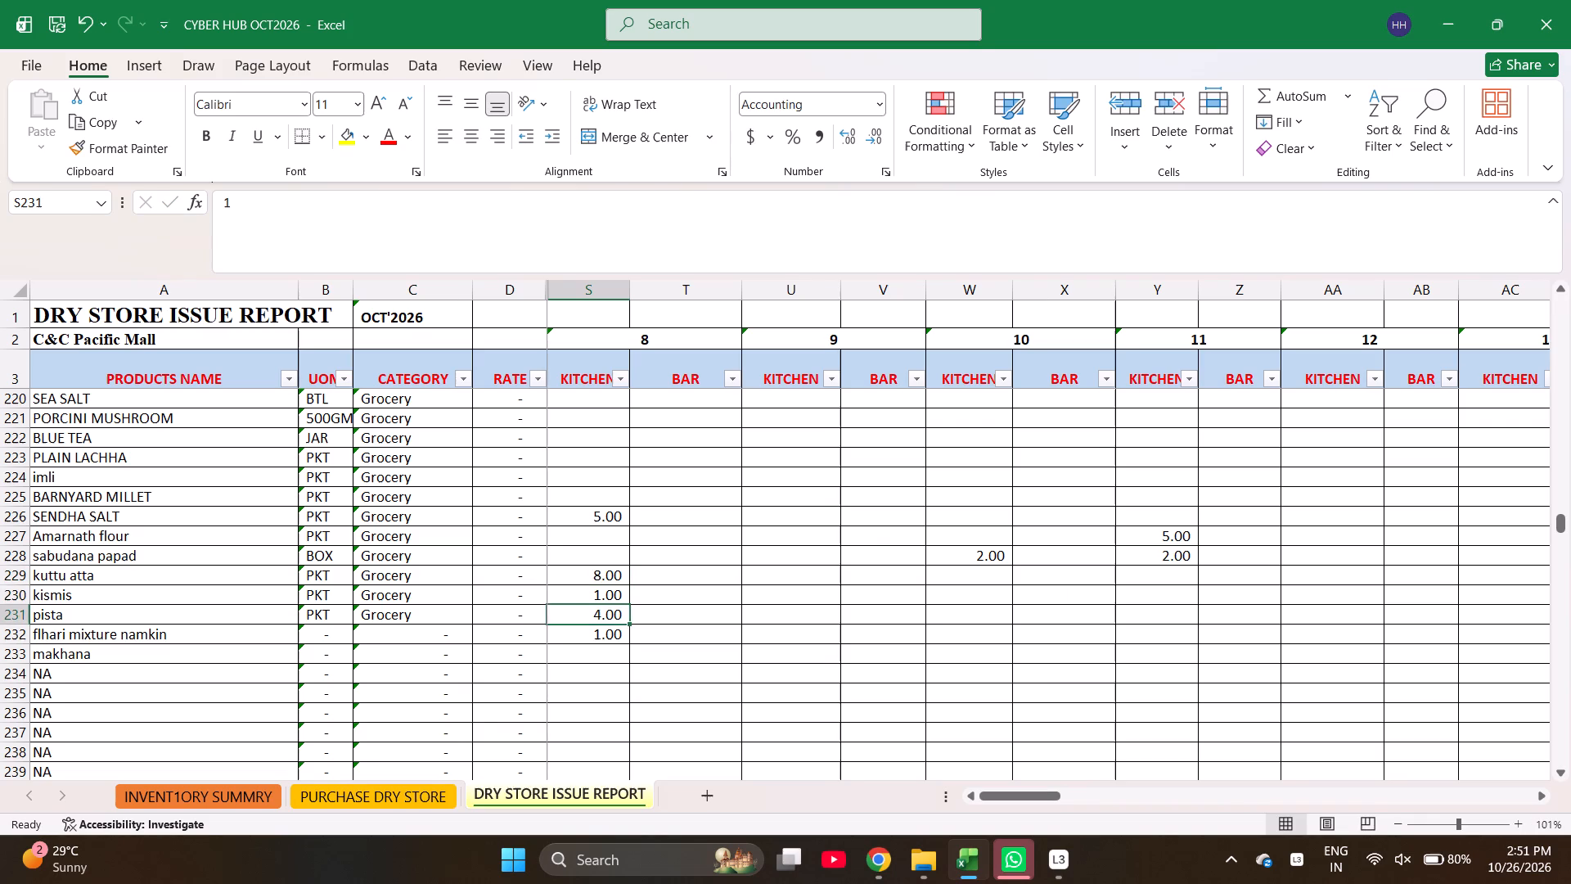
key(Down)
key(Down)
key(Down)
key(Up)
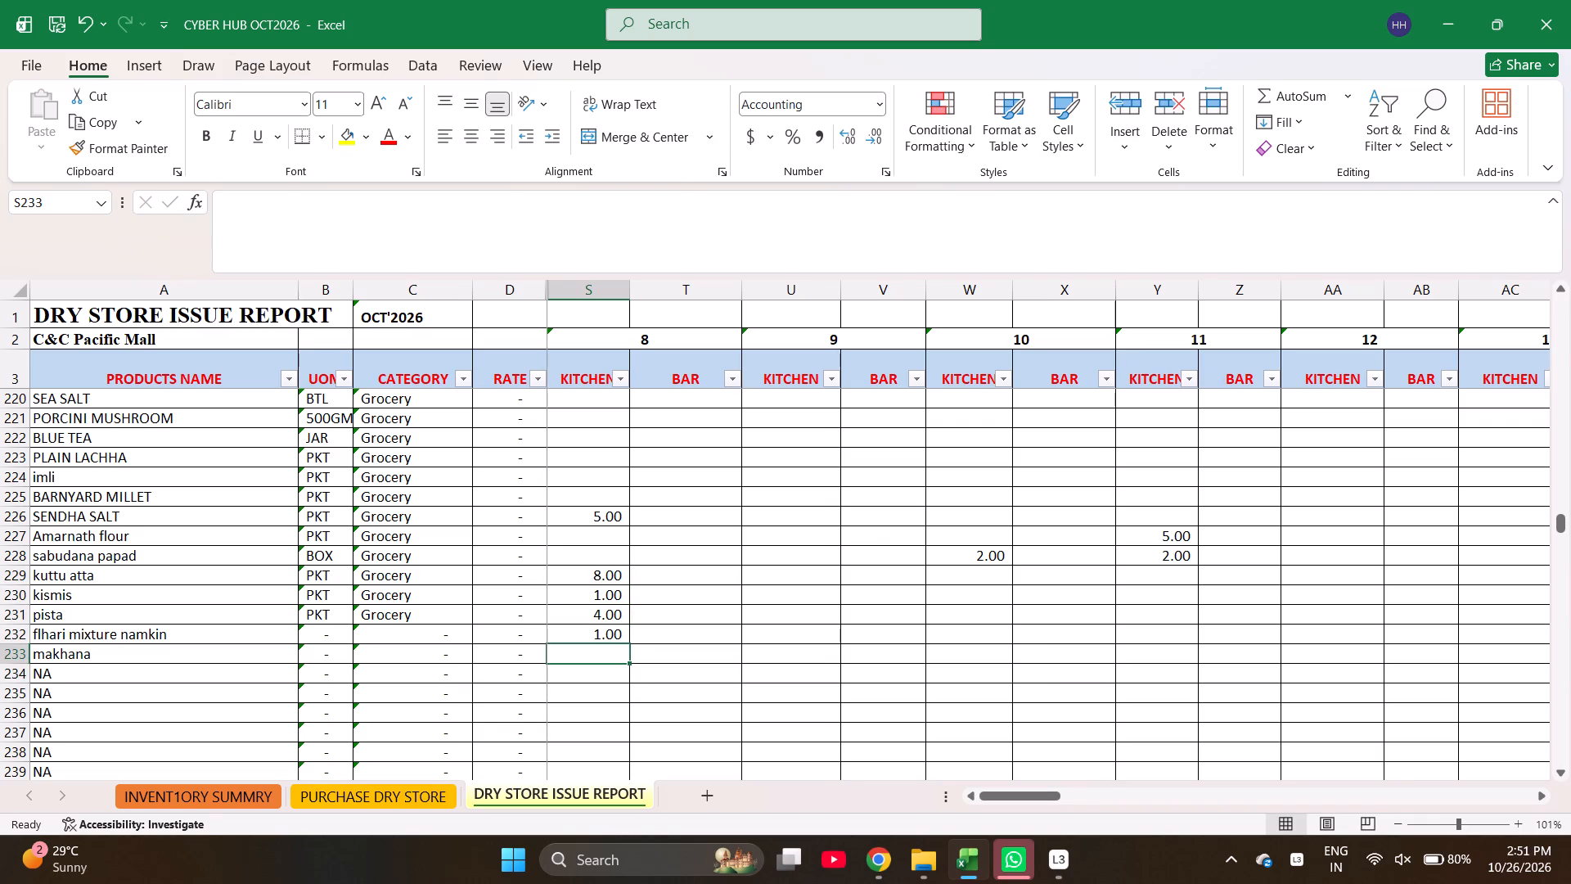
key(5)
key(Return)
Save the CYBER HUB OCT2026 workbook.
key(ctrl+s)
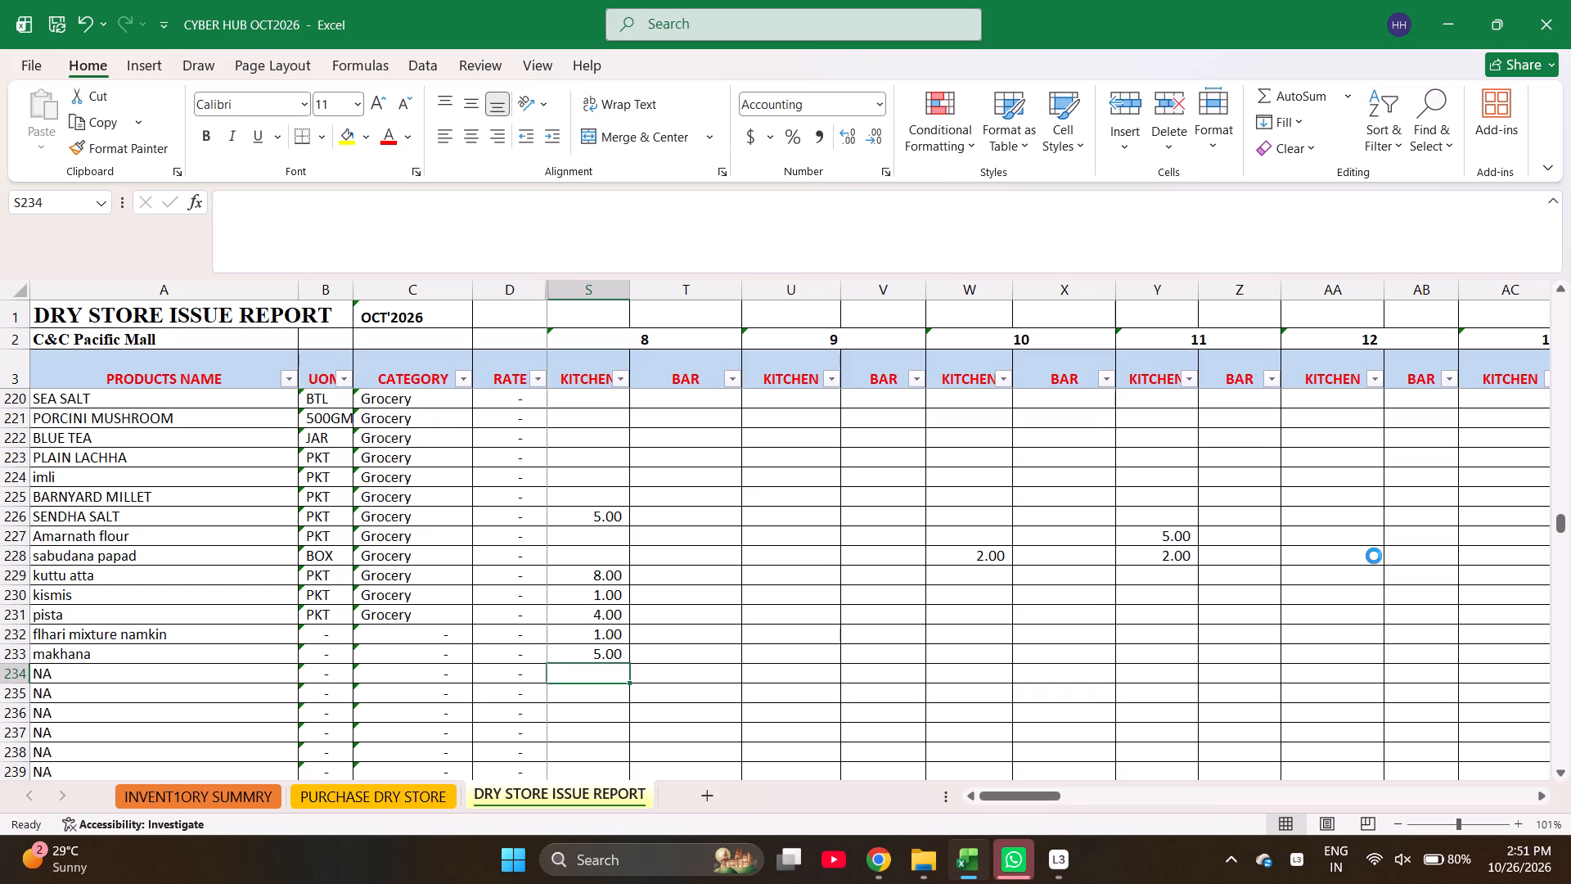
Switch to the PURCHASE DRY STORE sheet.
key(ctrl+Page_Up)
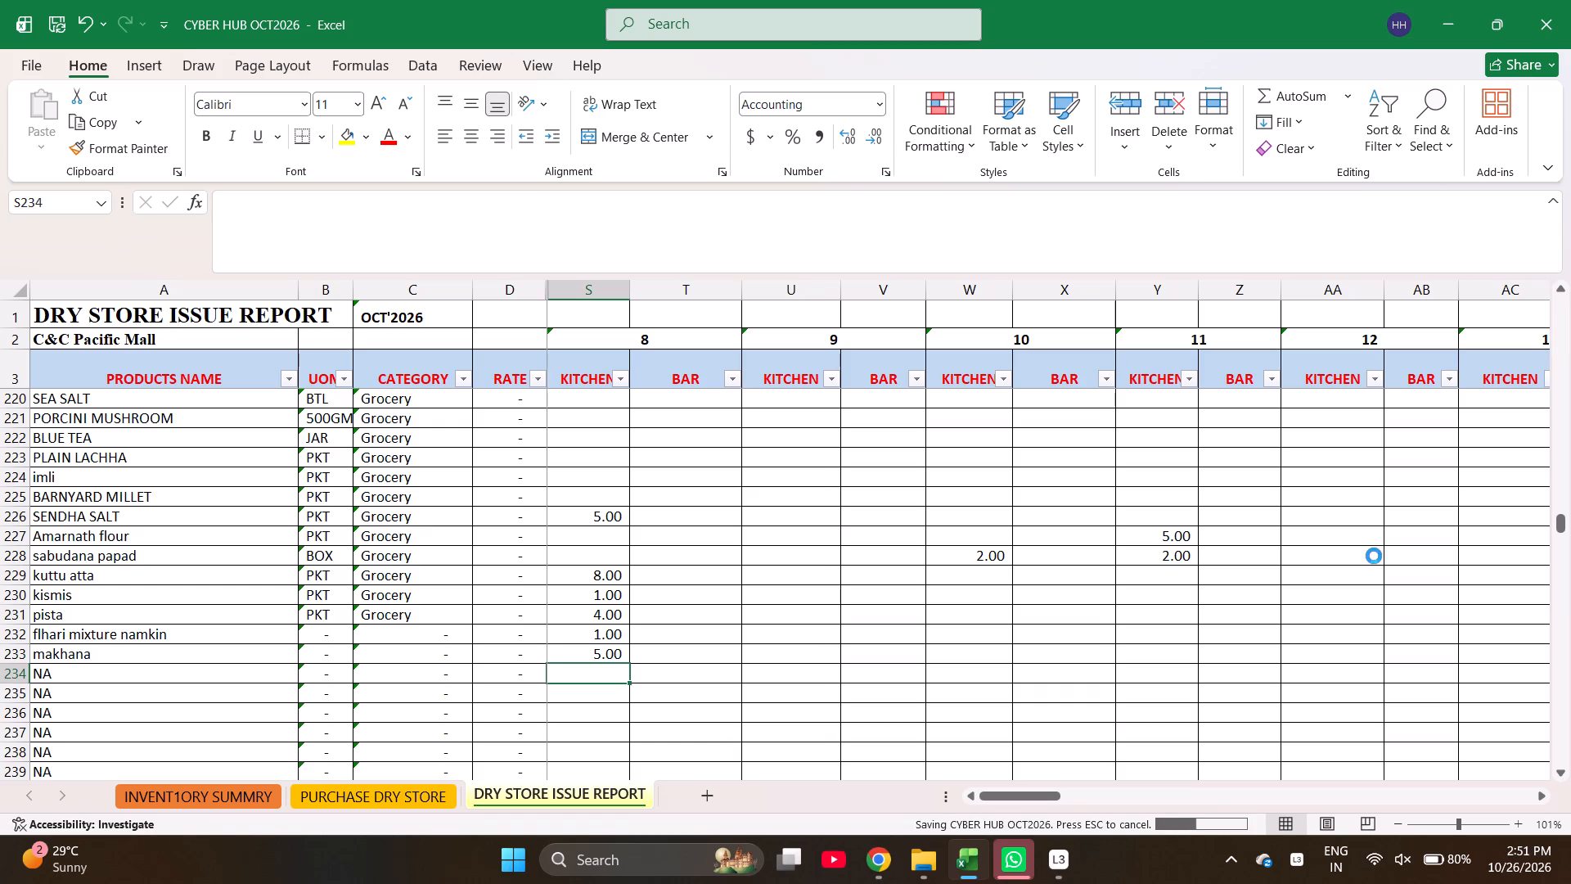
key(ctrl+Page_Up)
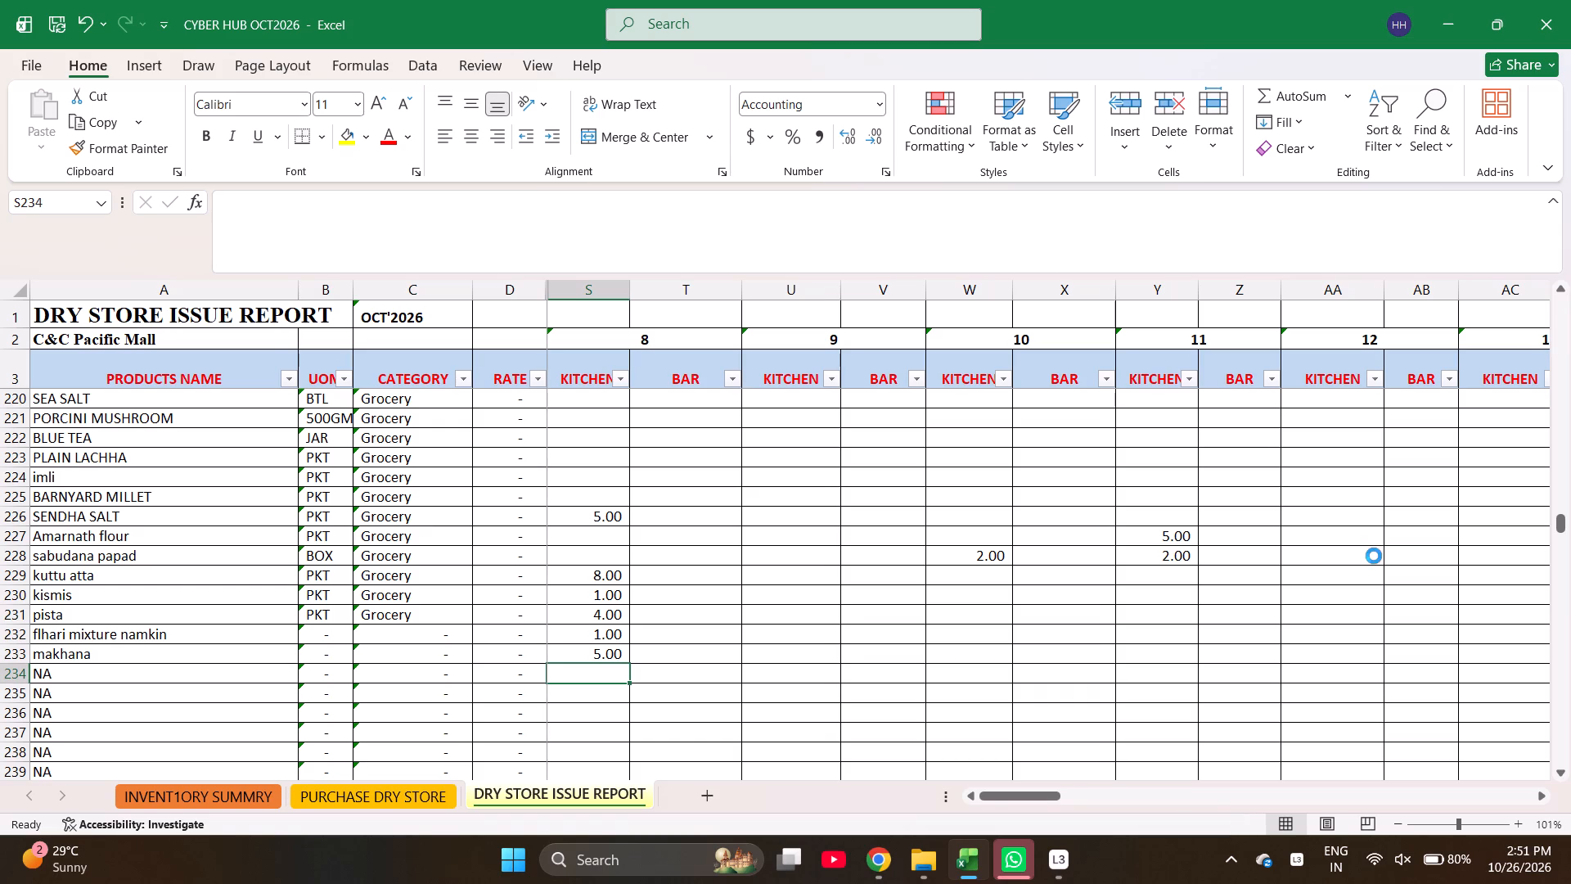
key(Page_Up)
key(ctrl+Page_Up)
click(421, 798)
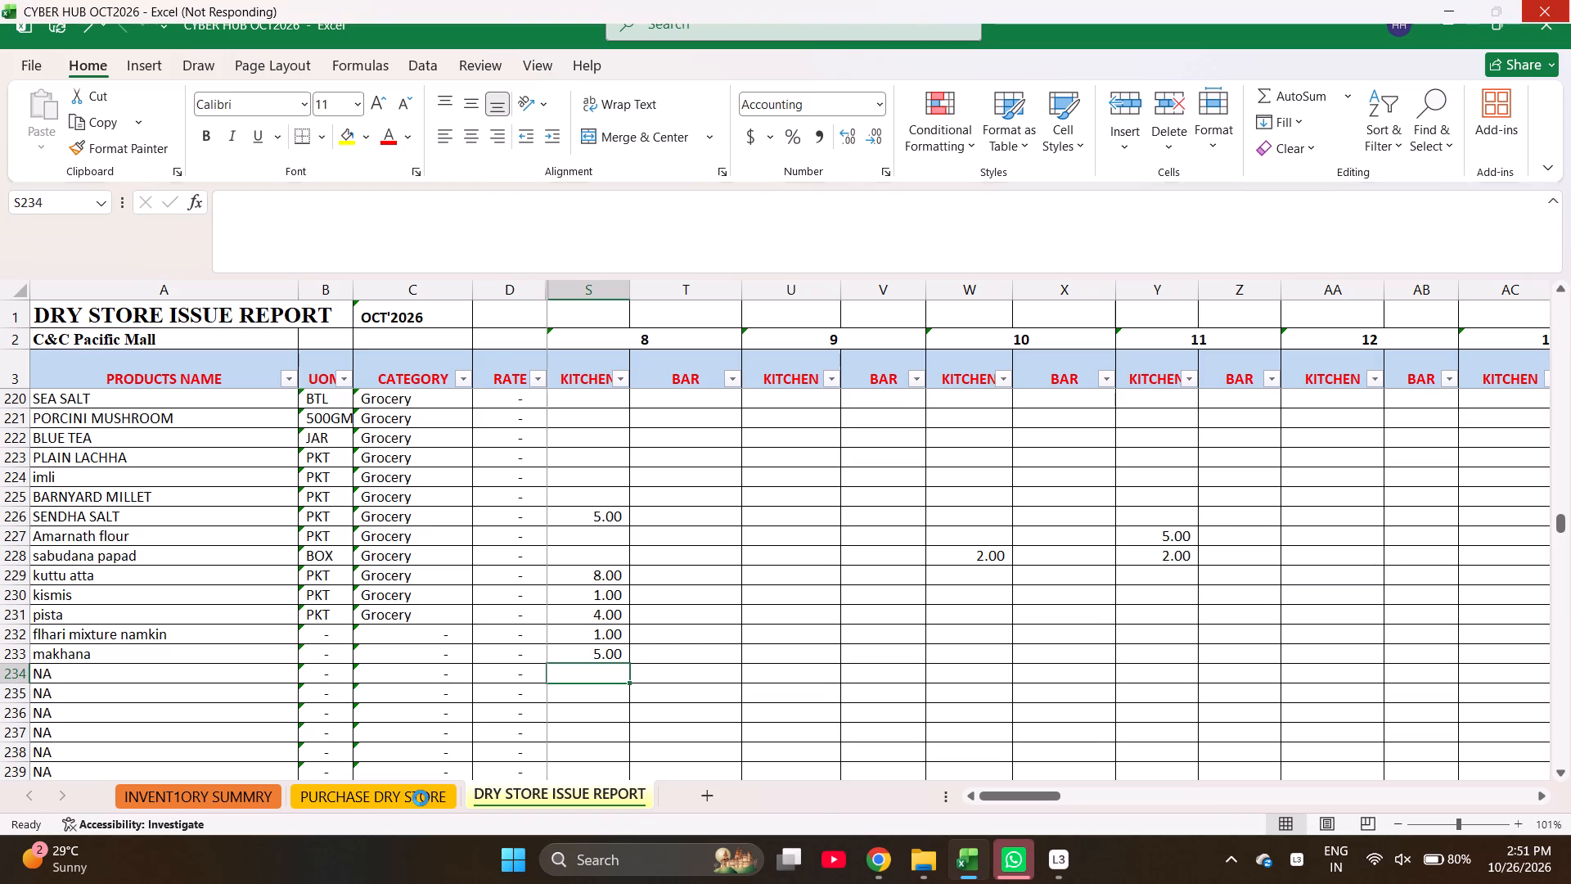
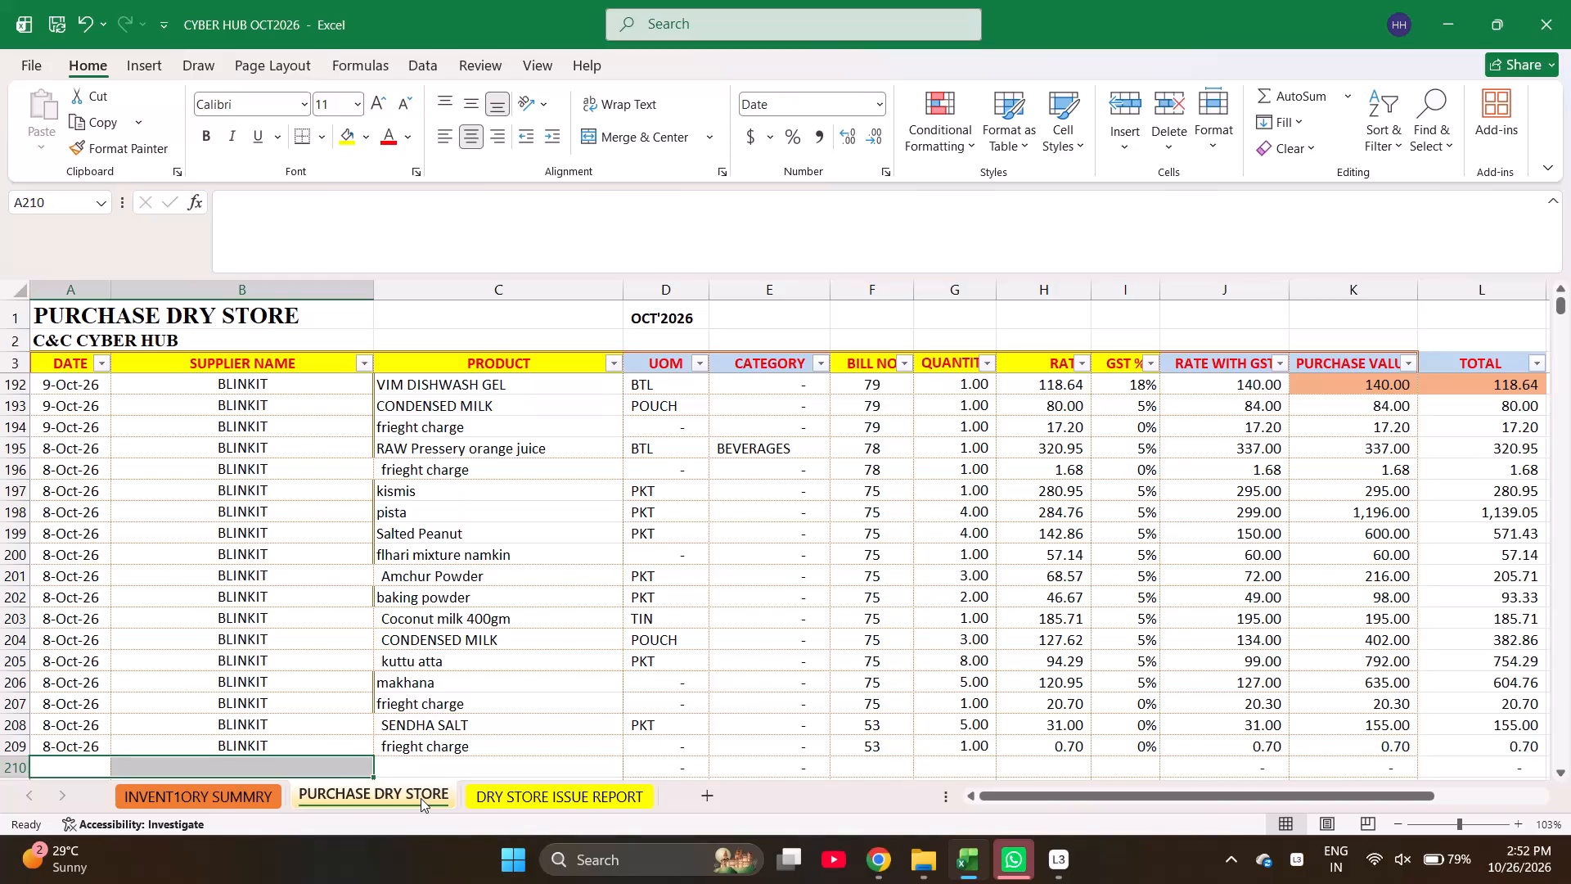
Fill the 8-Oct-26 date and BLINKIT supplier down into row 210.
key(ctrl+d)
Enter the products Amarnath flour in row 210 and Walnut Kennels in row 211.
key(Right)
key(Right)
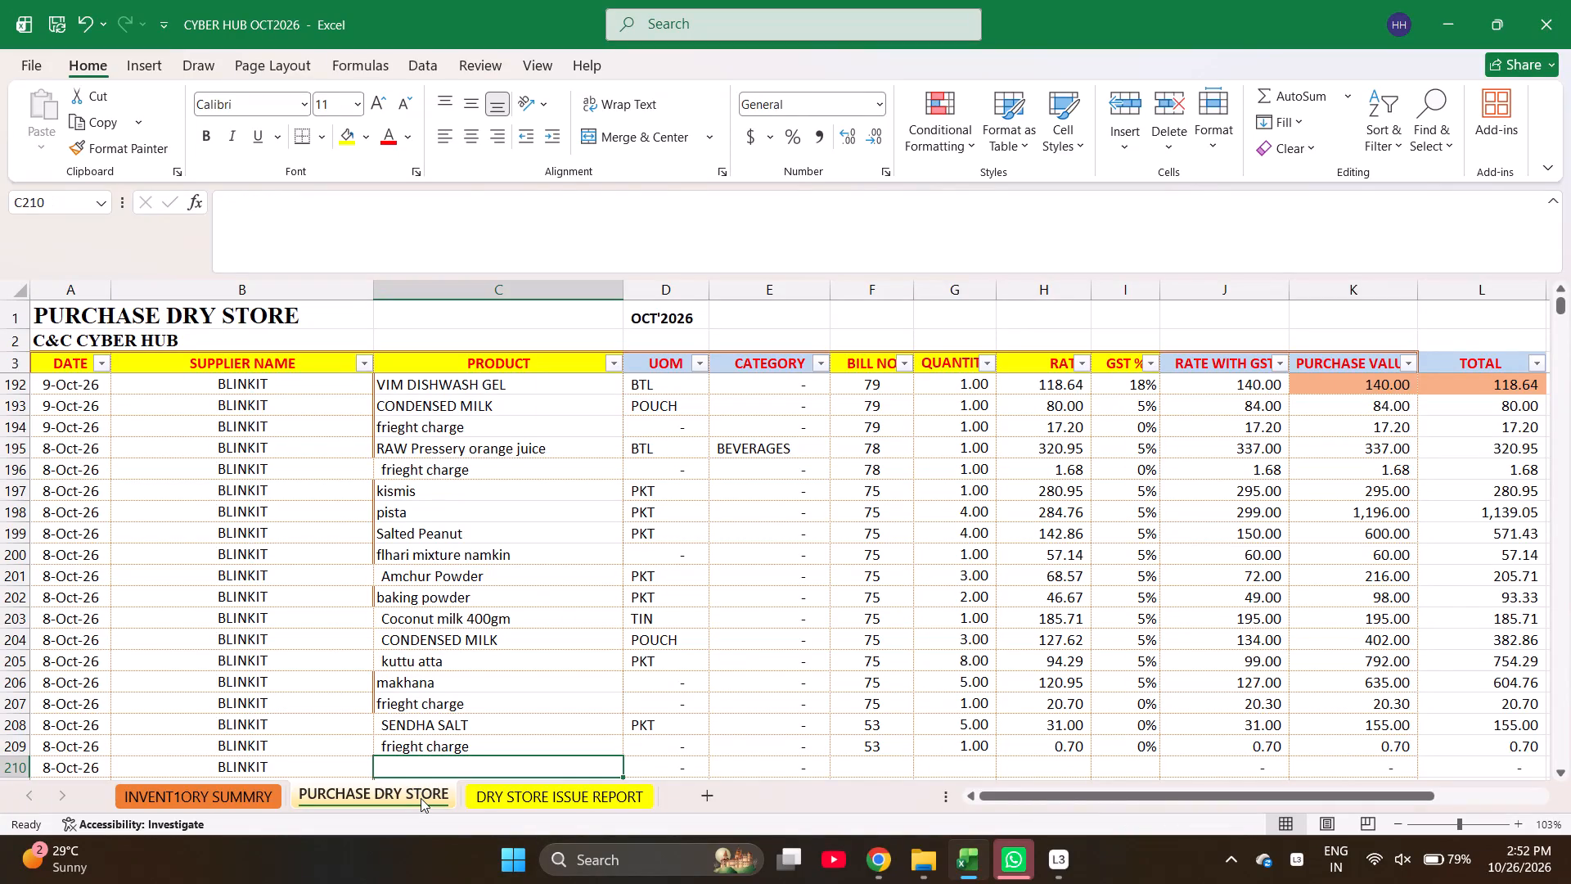
text(am)
key(BackSpace)
key(BackSpace)
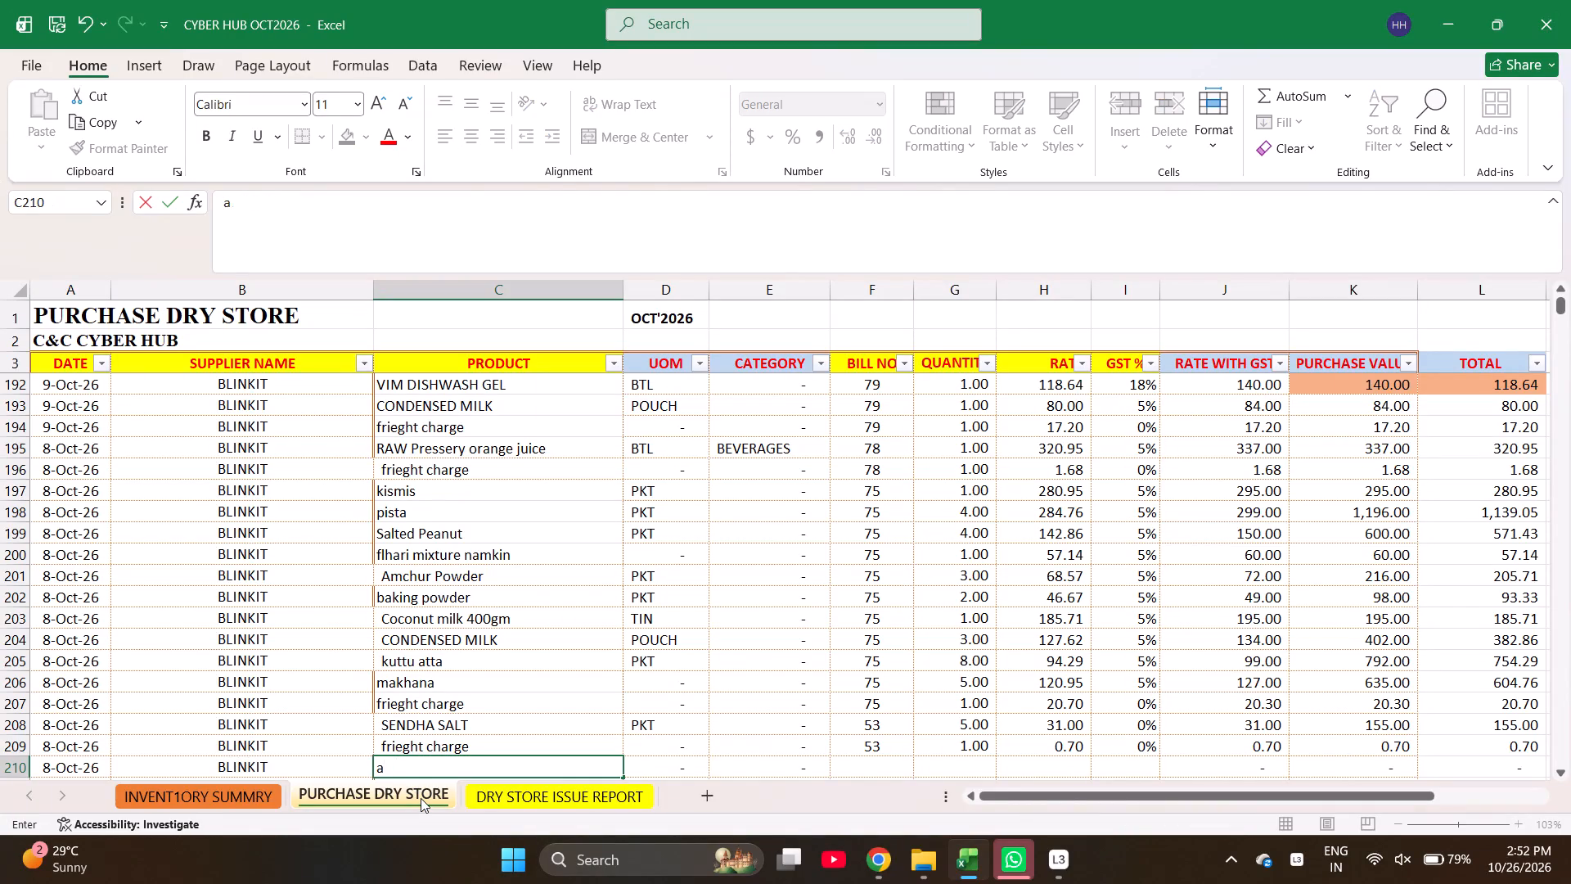
key(BackSpace)
text(ma)
key(Return)
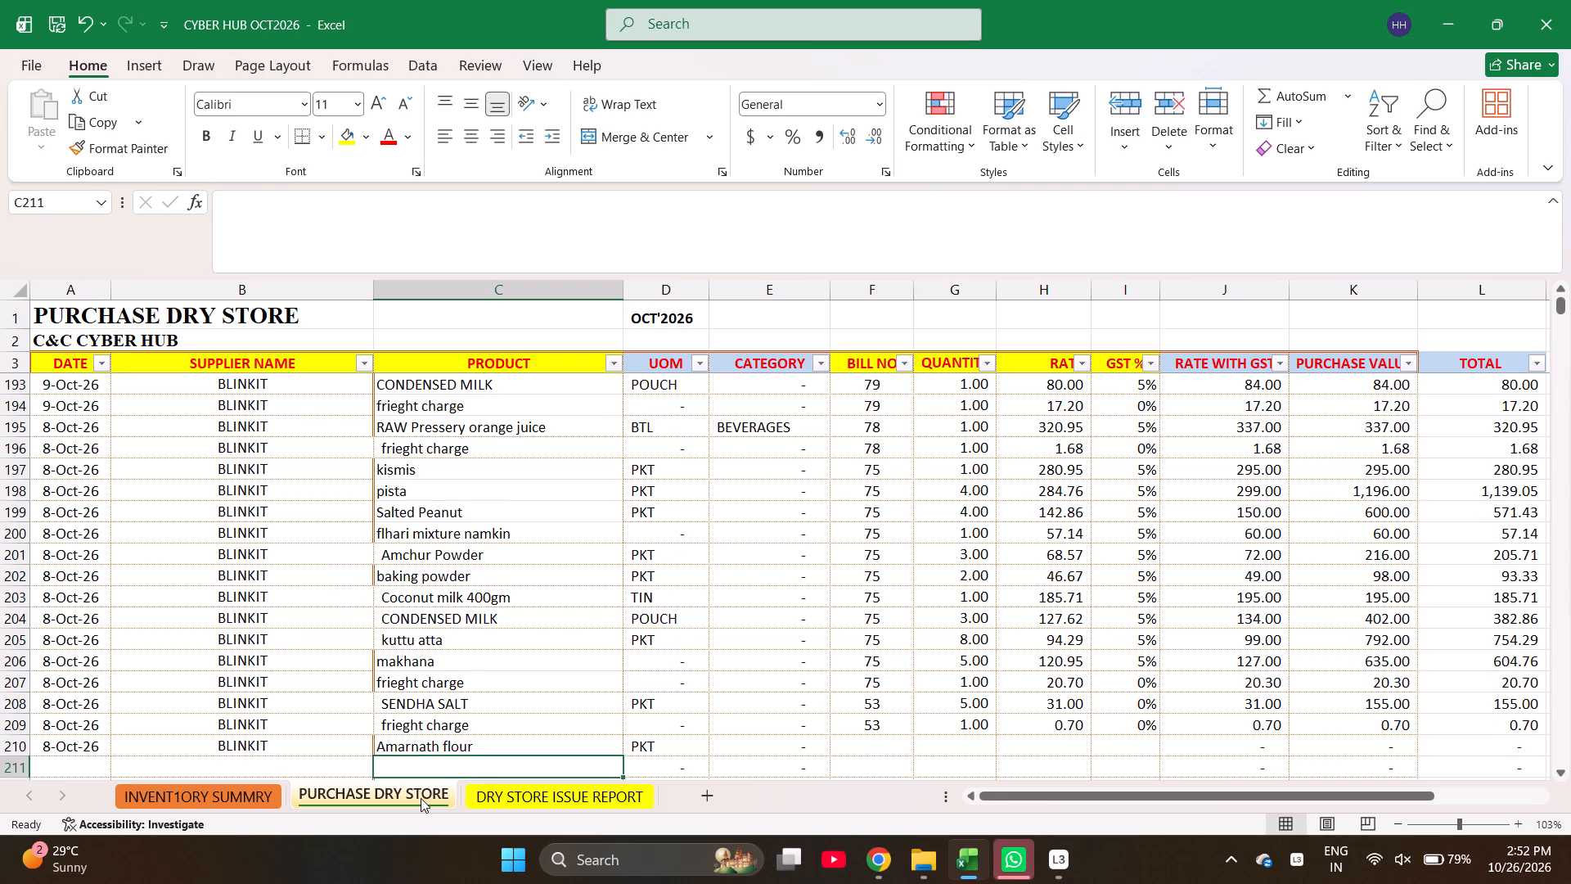
text(wal)
key(Return)
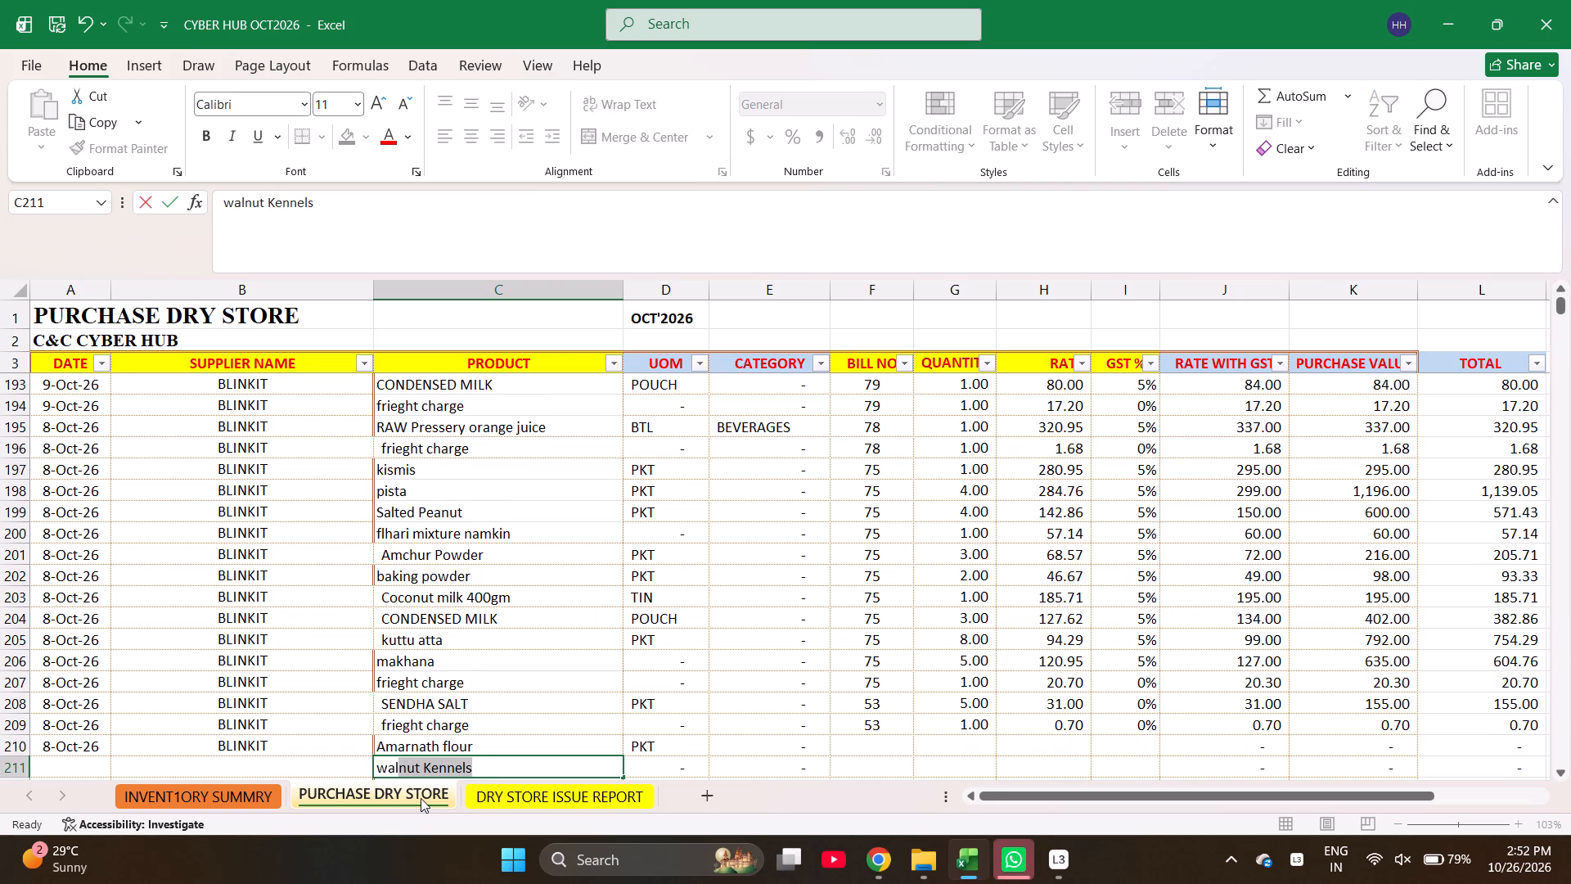
Enter bill number 63 for both Amarnath flour and Walnut Kennels.
key(Right)
key(Right)
key(Right)
key(Up)
key(Up)
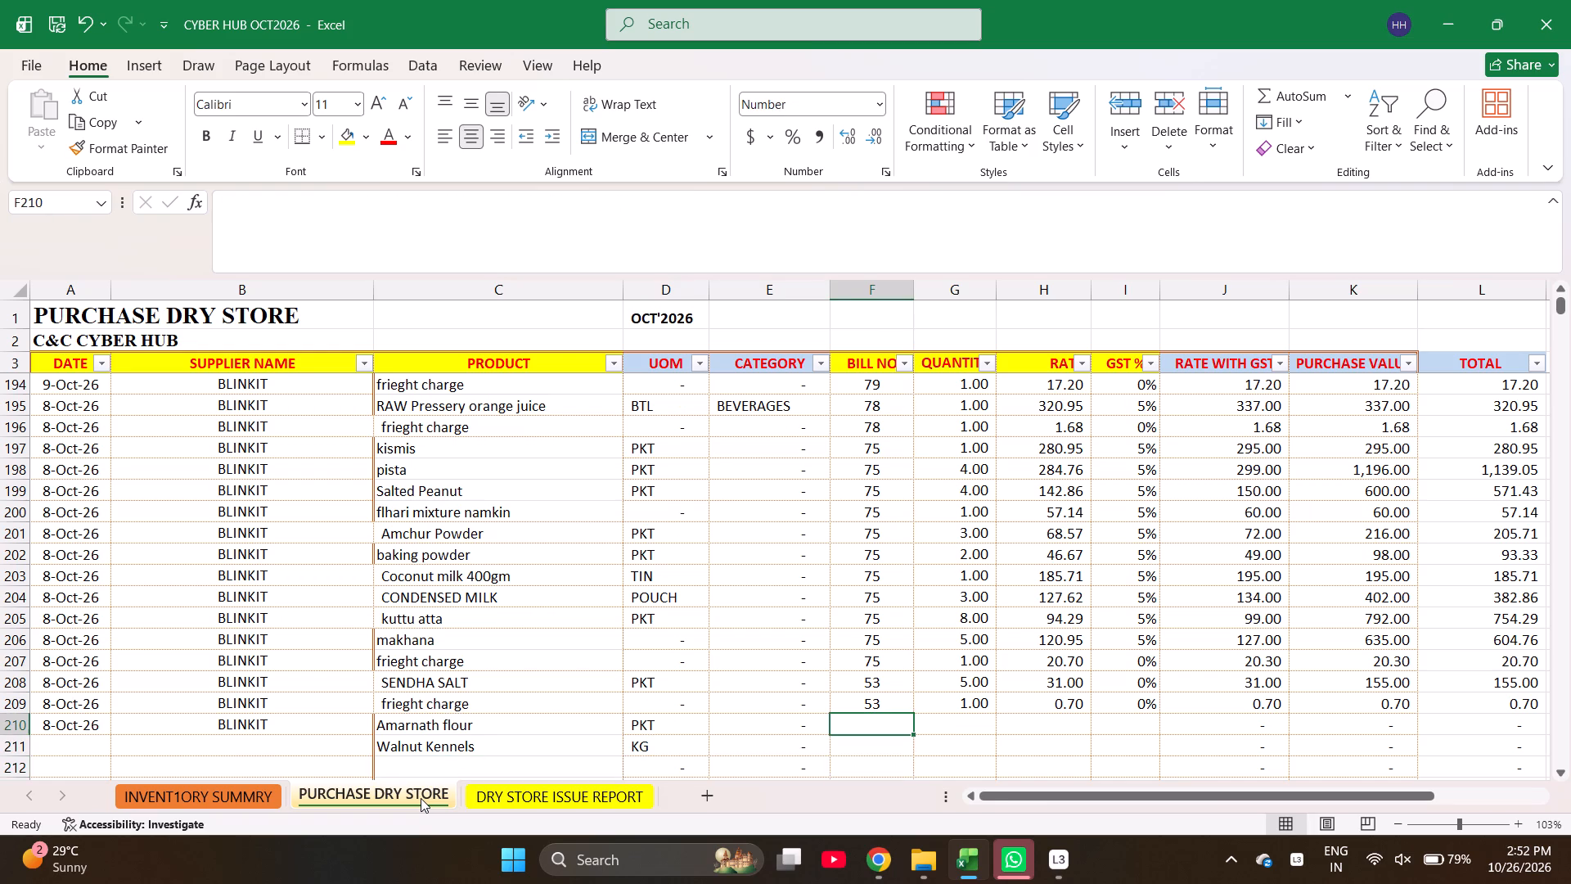
text(63)
key(Return)
text(63)
key(Return)
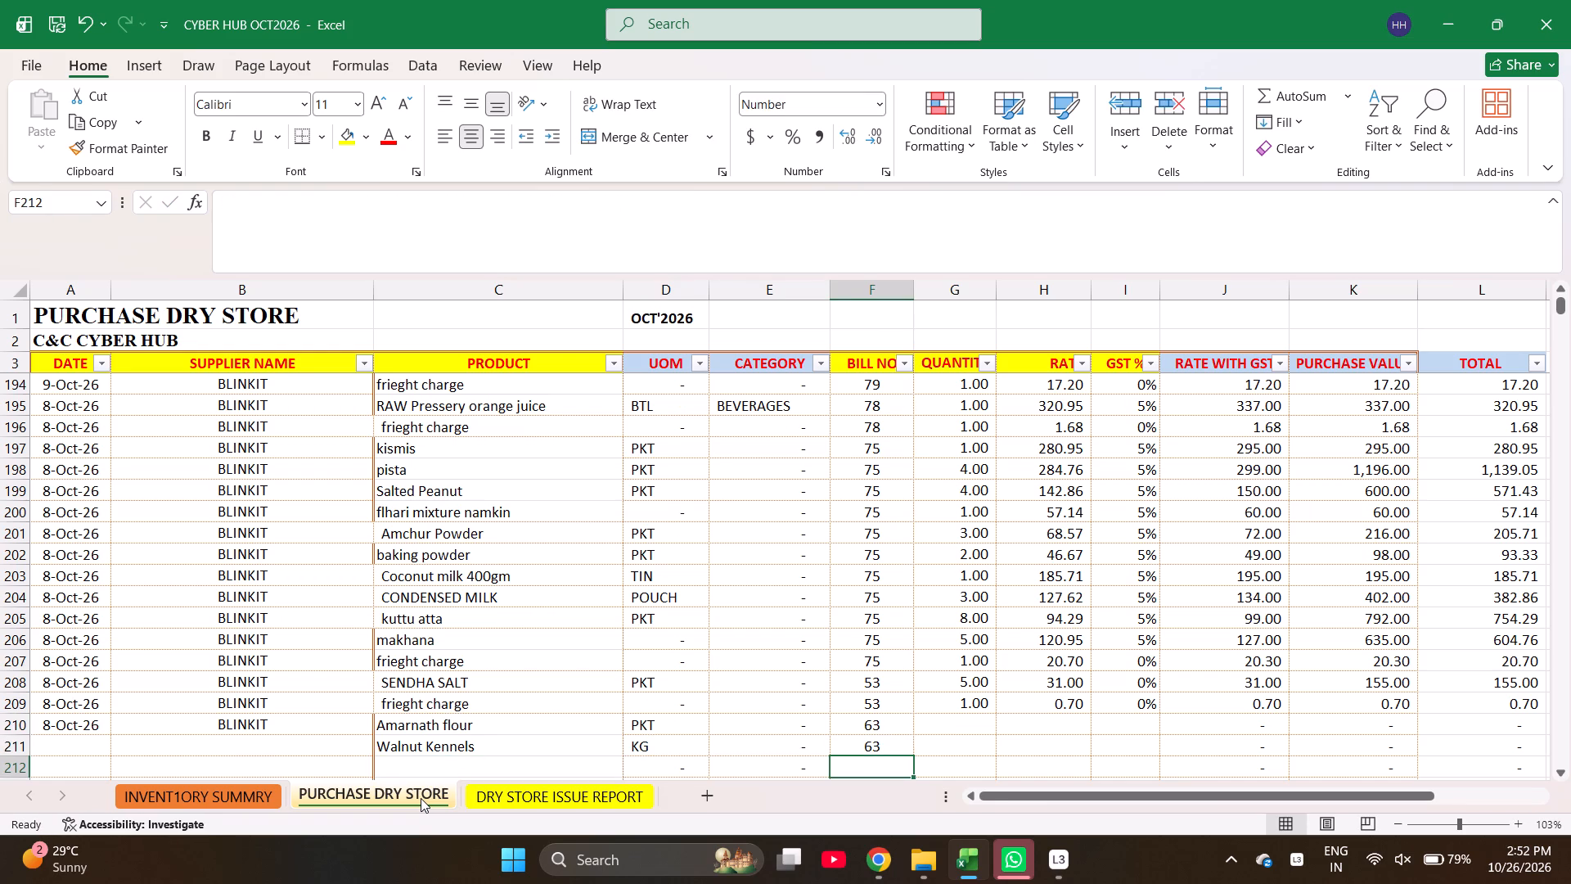
Enter a quantity of 2 for Amarnath flour and 1 for Walnut Kennels.
key(Right)
key(Right)
key(Up)
key(Up)
key(Left)
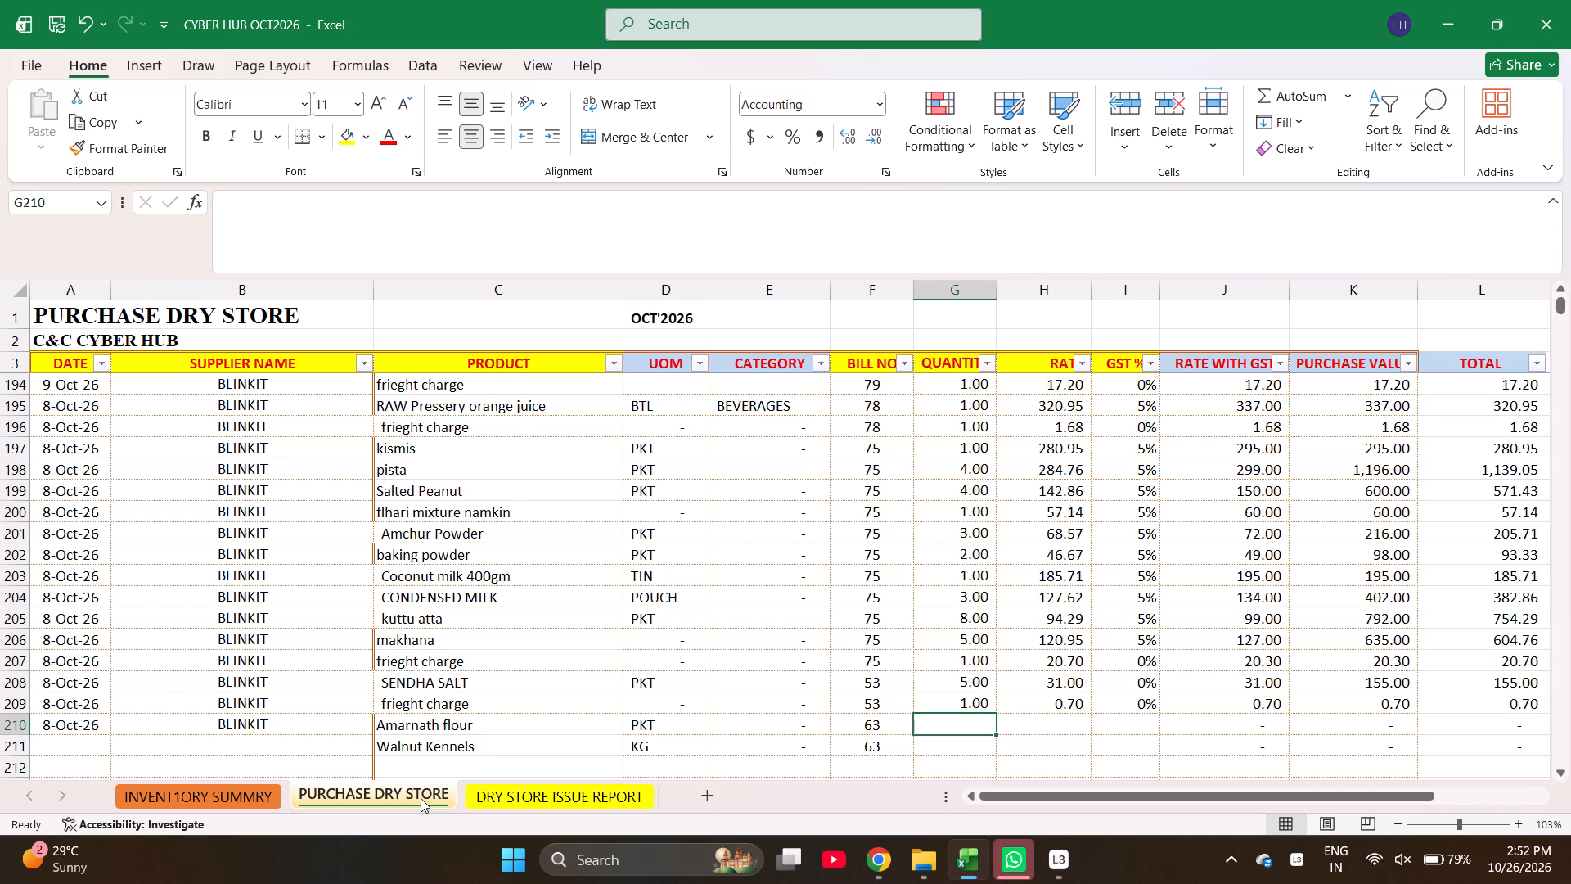
key(2)
key(Return)
key(Return)
key(Up)
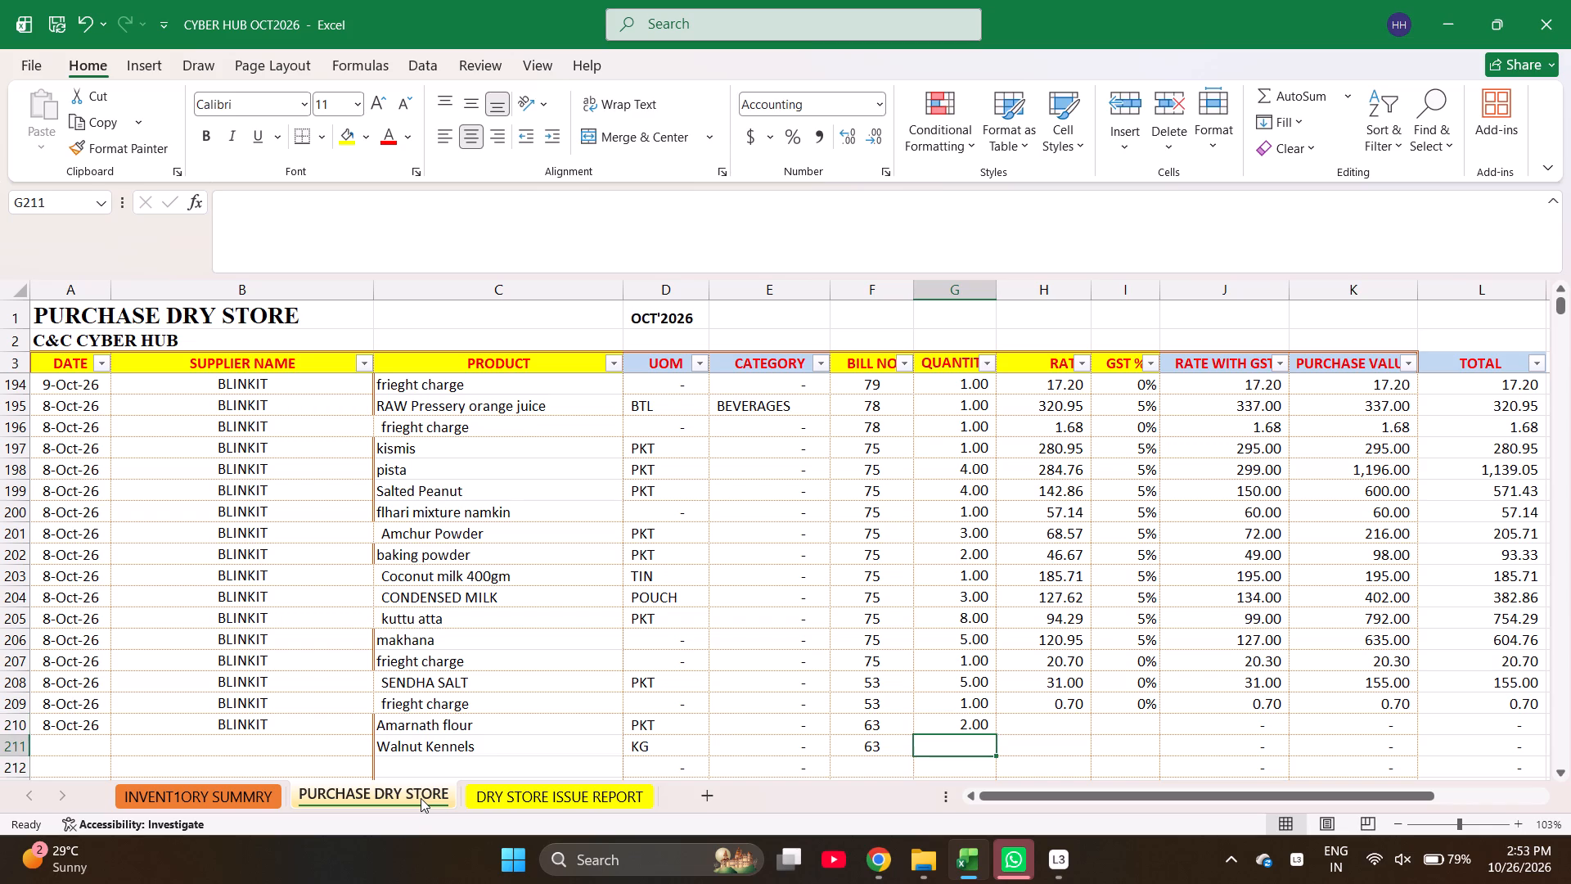
key(1)
key(Return)
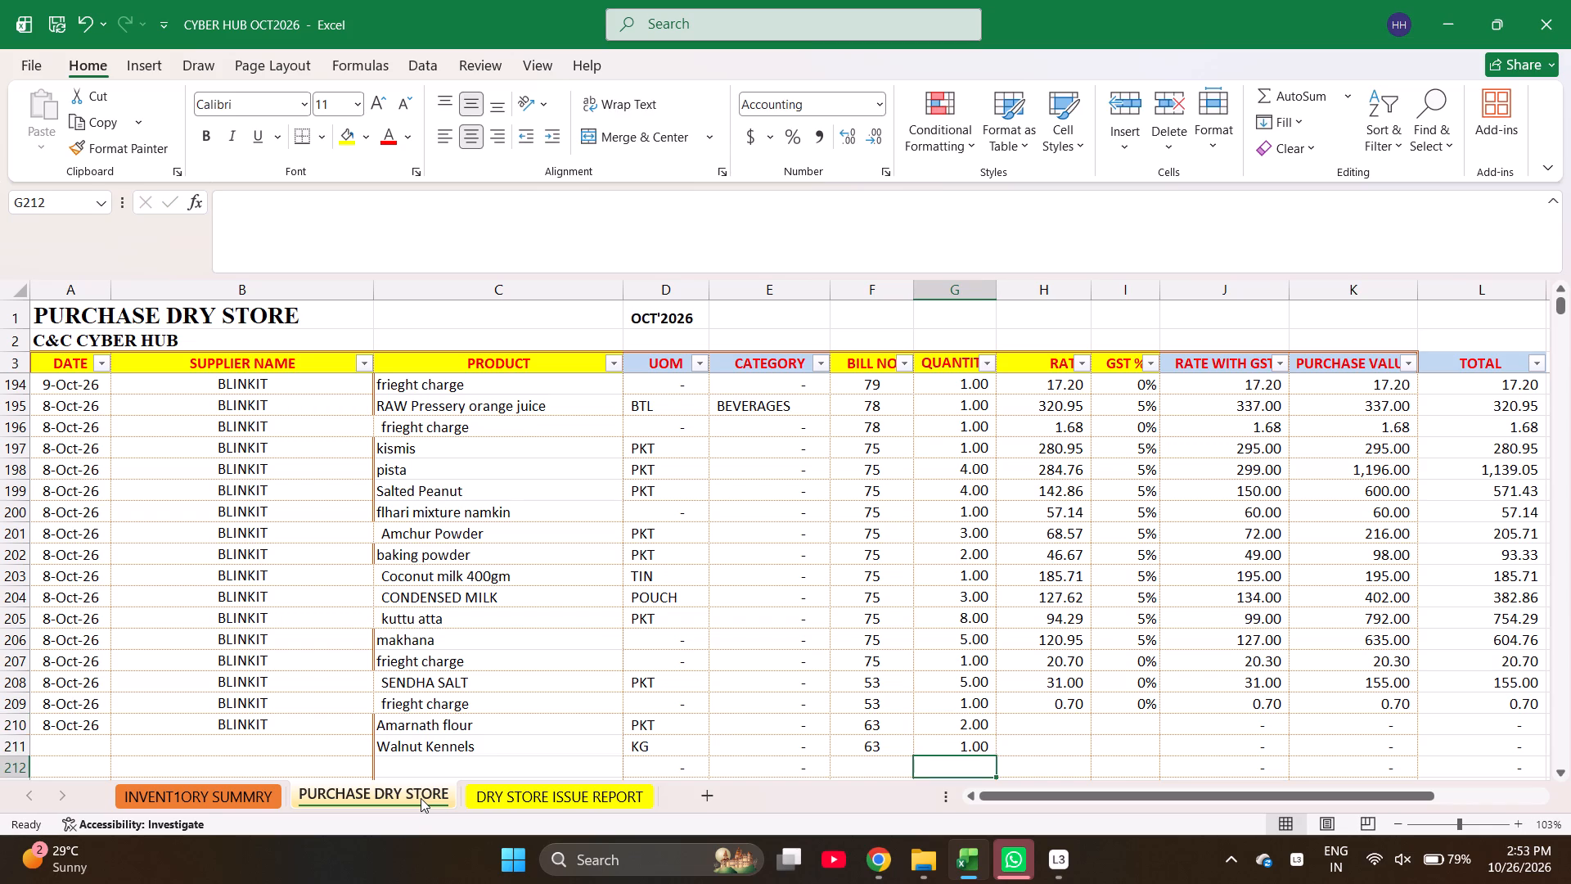
Enter the rates: =569.52/2 for Amarnath flour and 332.38 for Walnut Kennels.
key(Right)
key(Up)
key(Up)
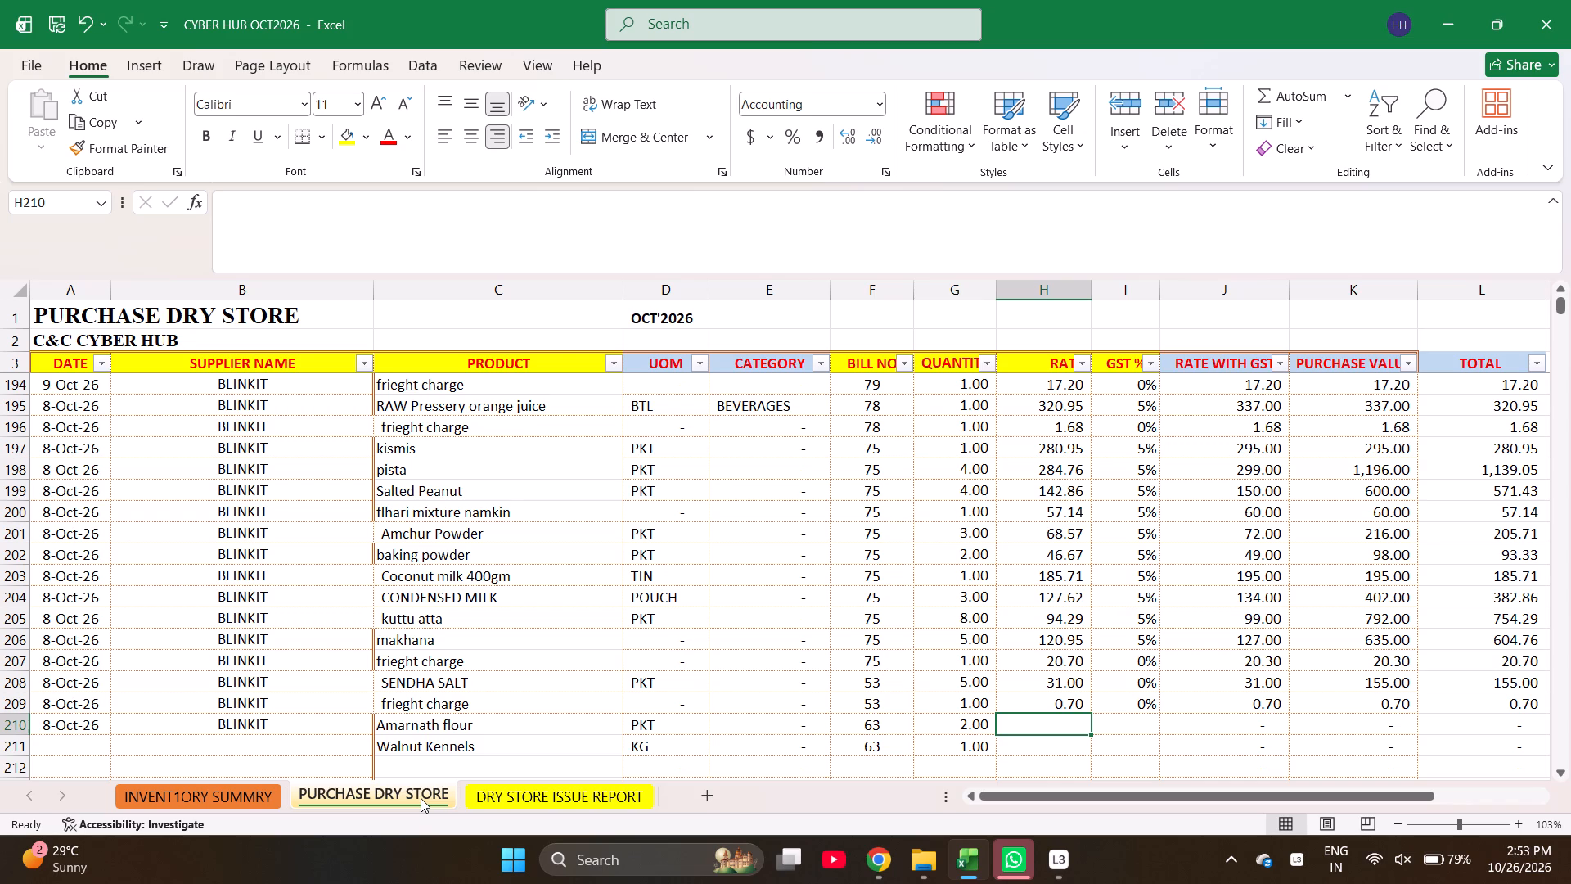
text(=569.52/)
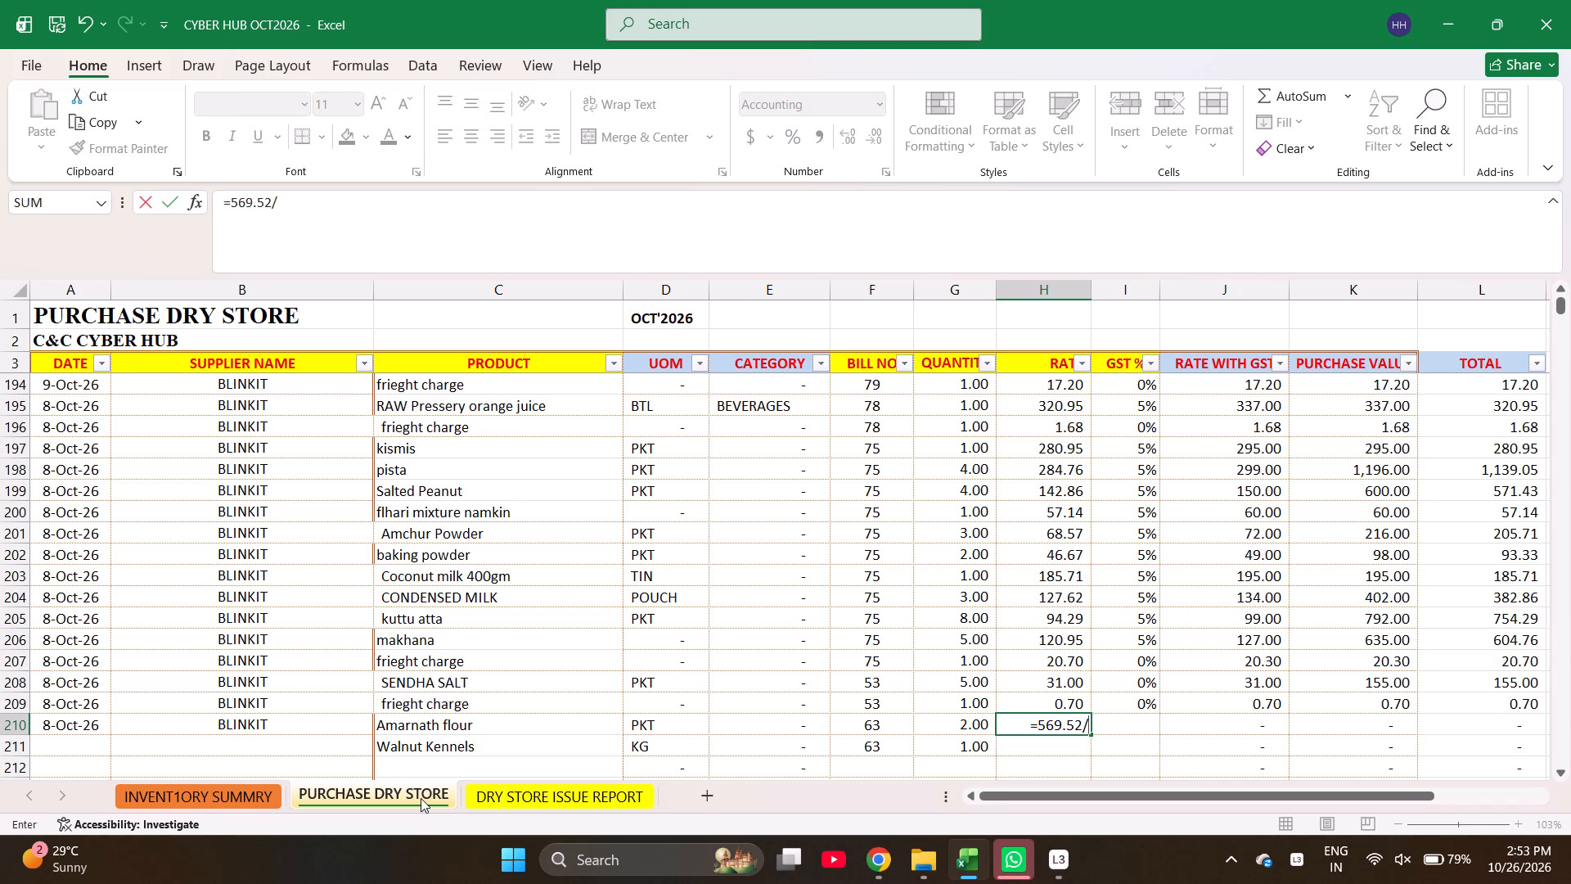
key(2)
key(Return)
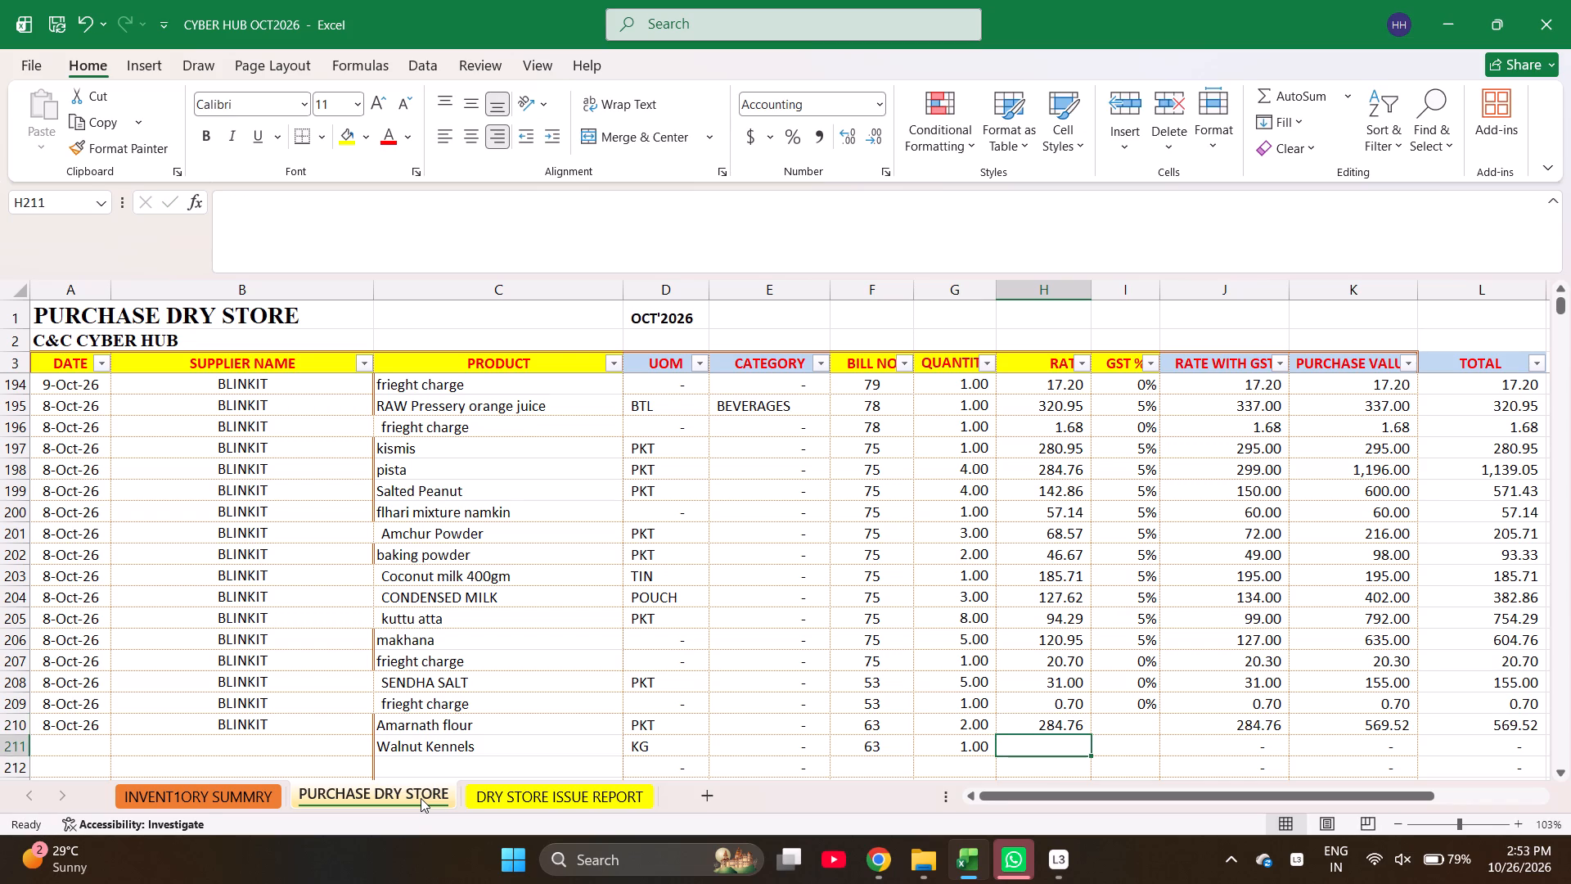
text(332.38)
key(Right)
Set the GST to 5% for both Amarnath flour and Walnut Kennels.
key(Up)
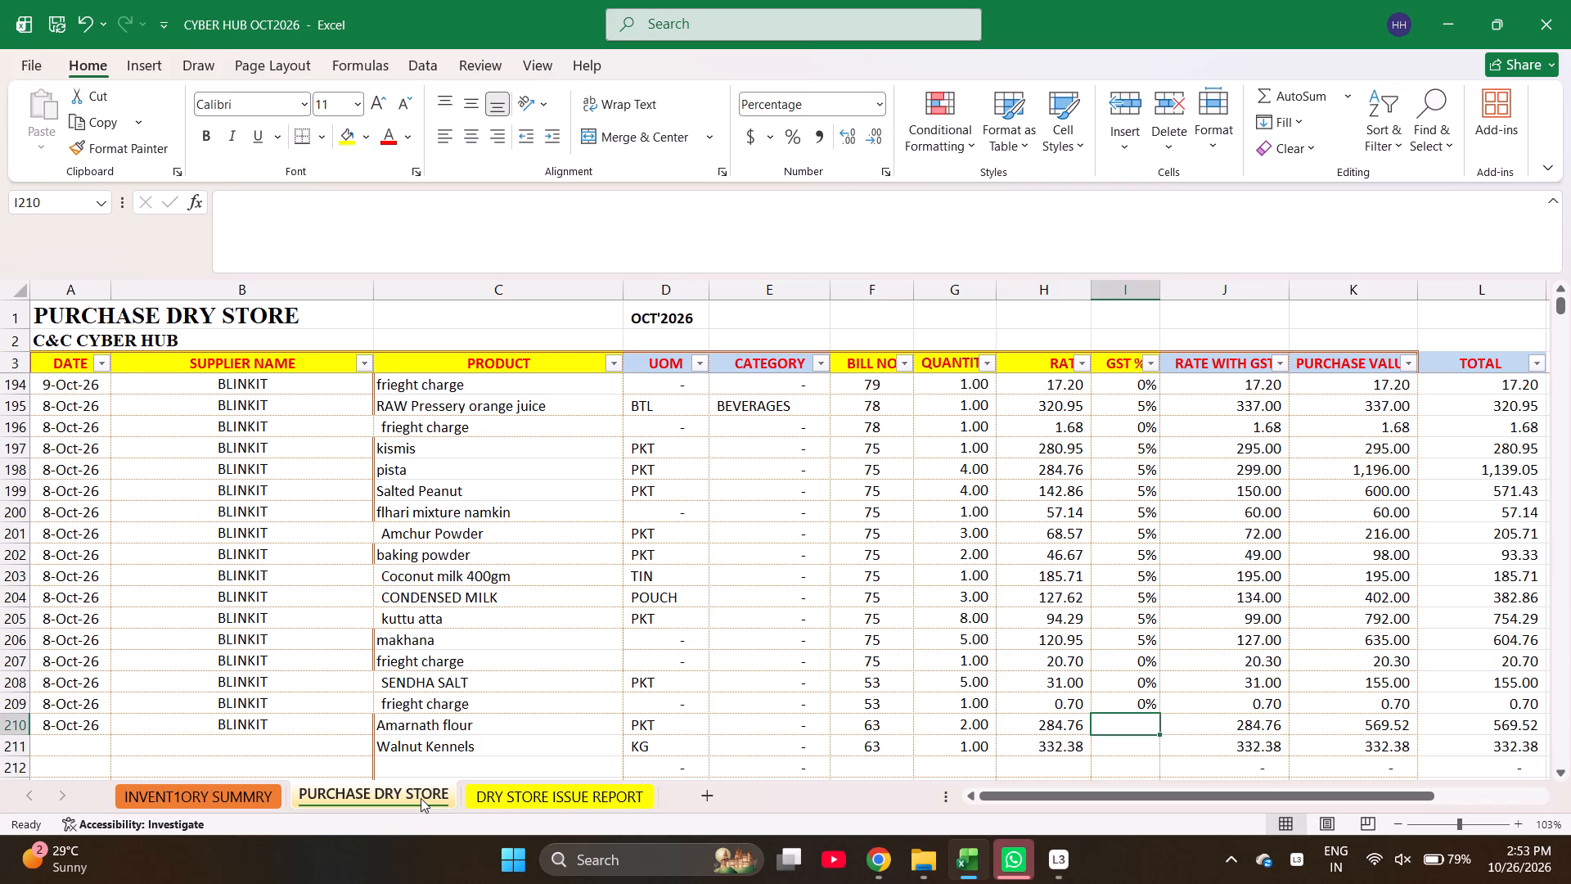
key(5)
key(Return)
key(5)
key(Return)
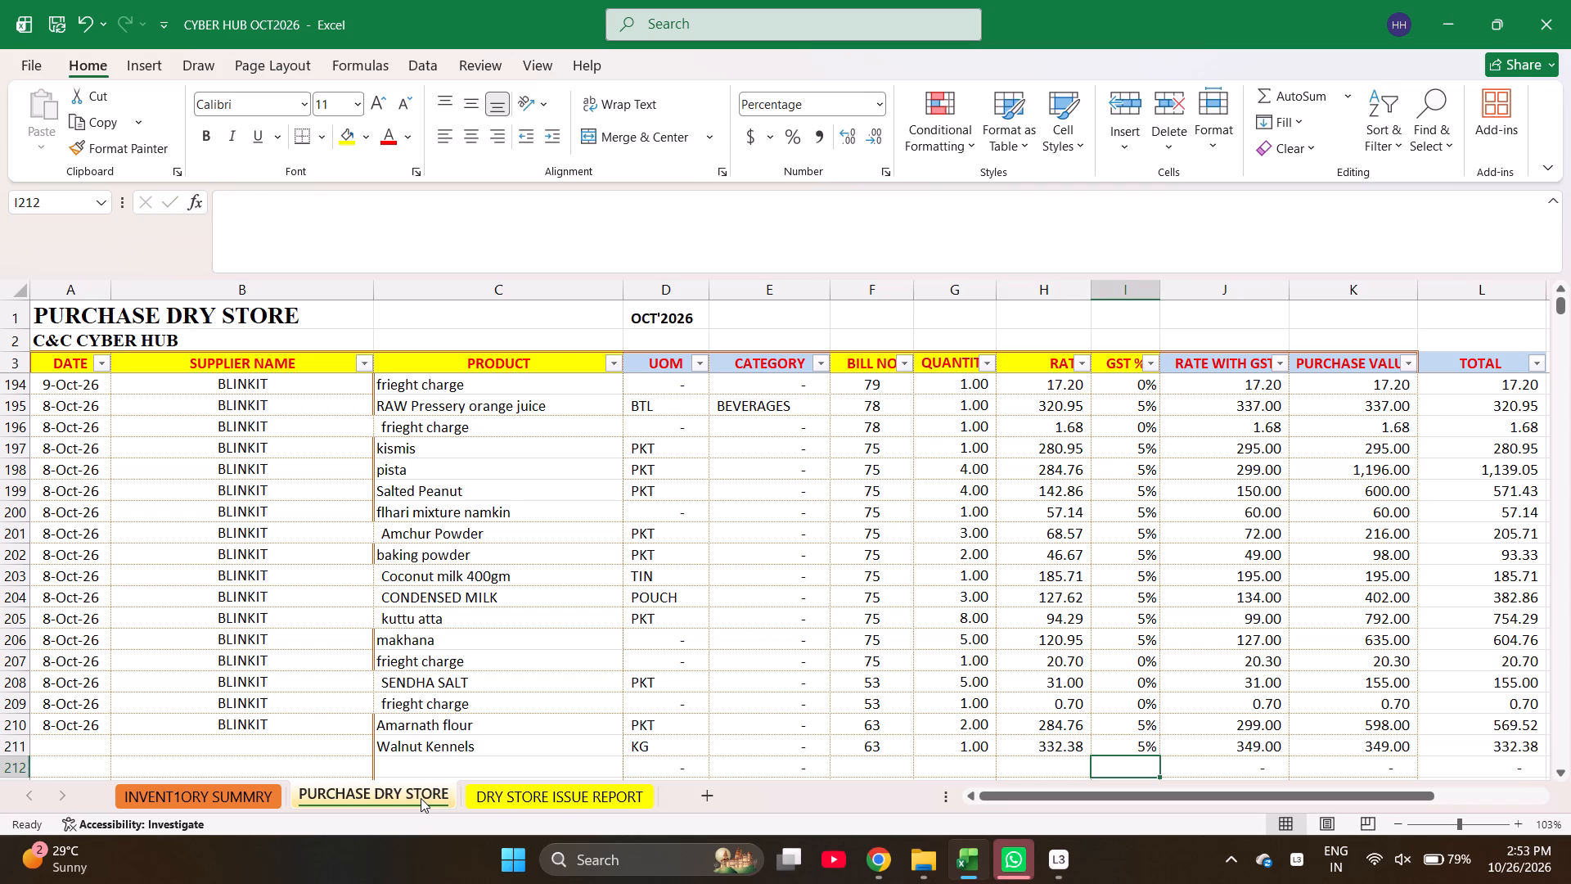
Check the combined purchase value of the two bill 63 items.
key(Right)
key(Right)
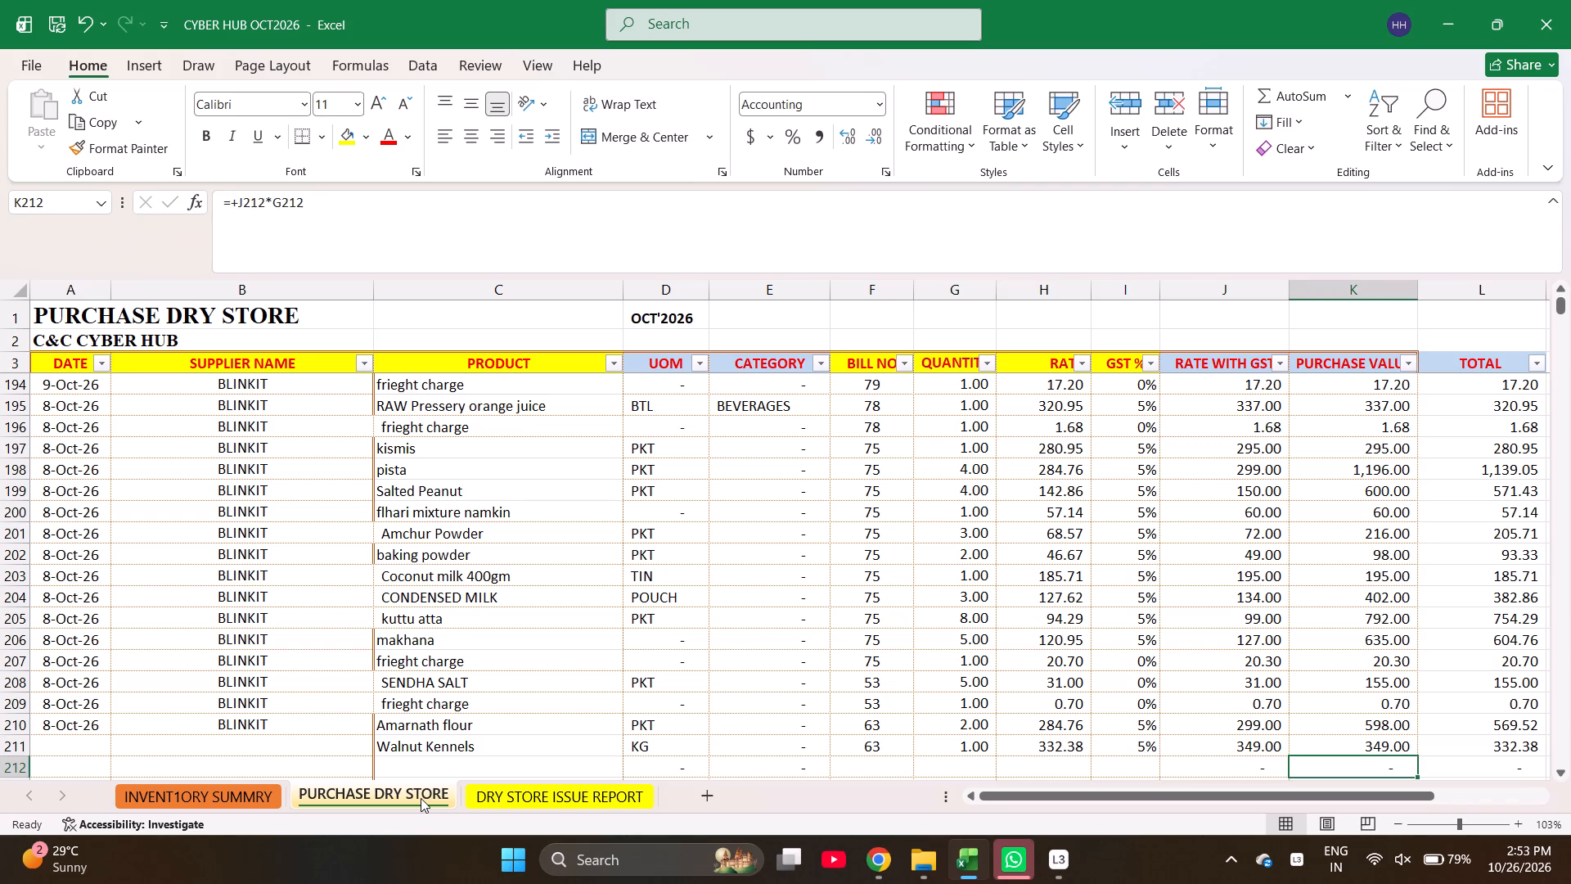
key(Up)
key(shift+Up)
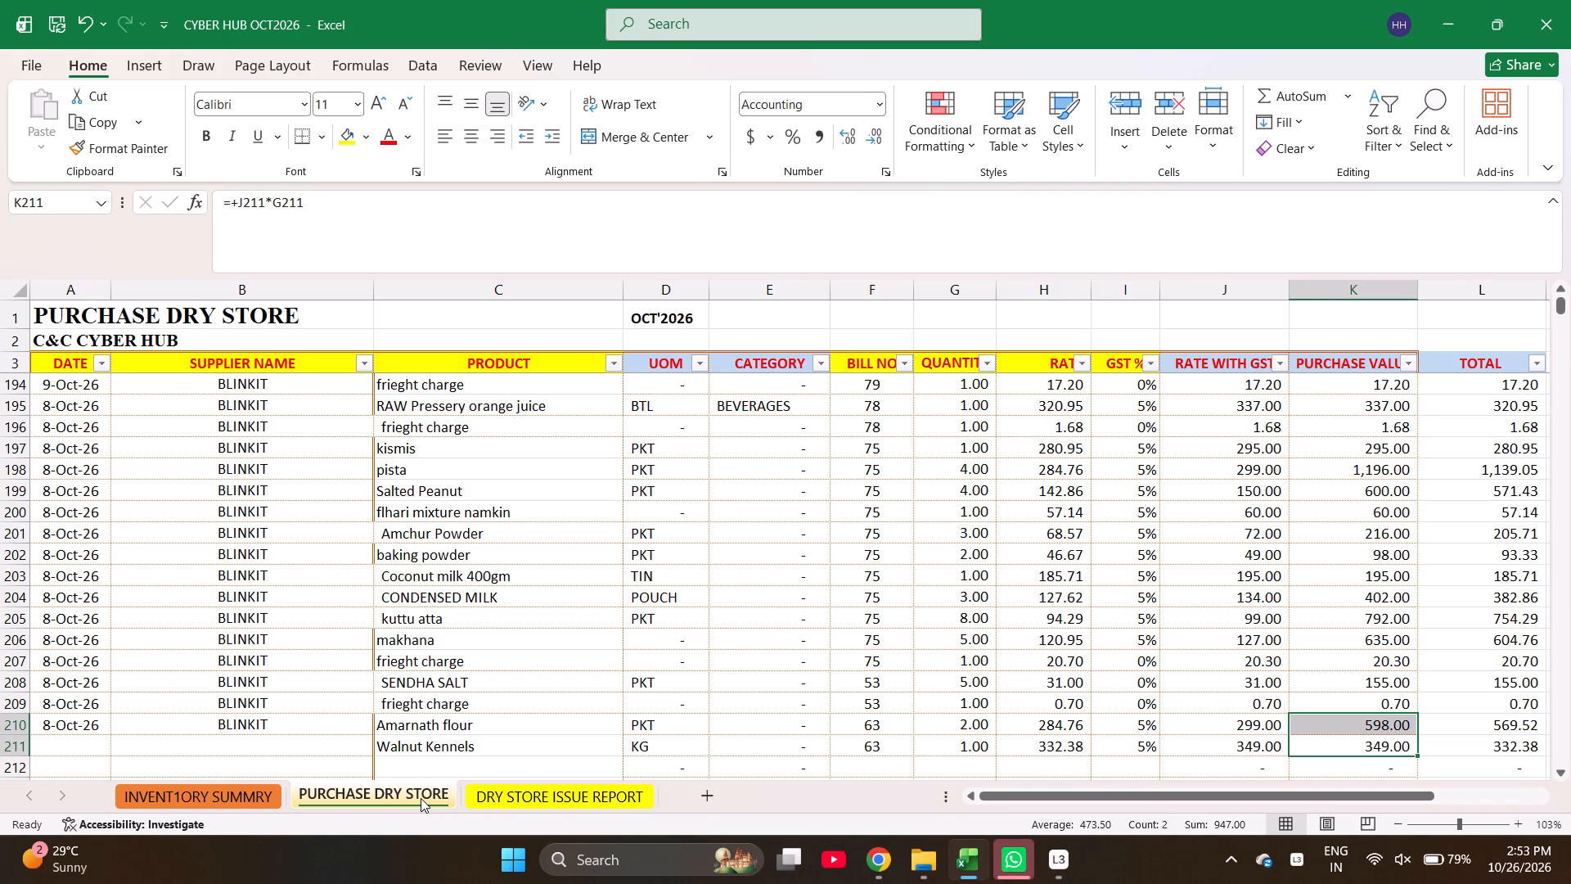
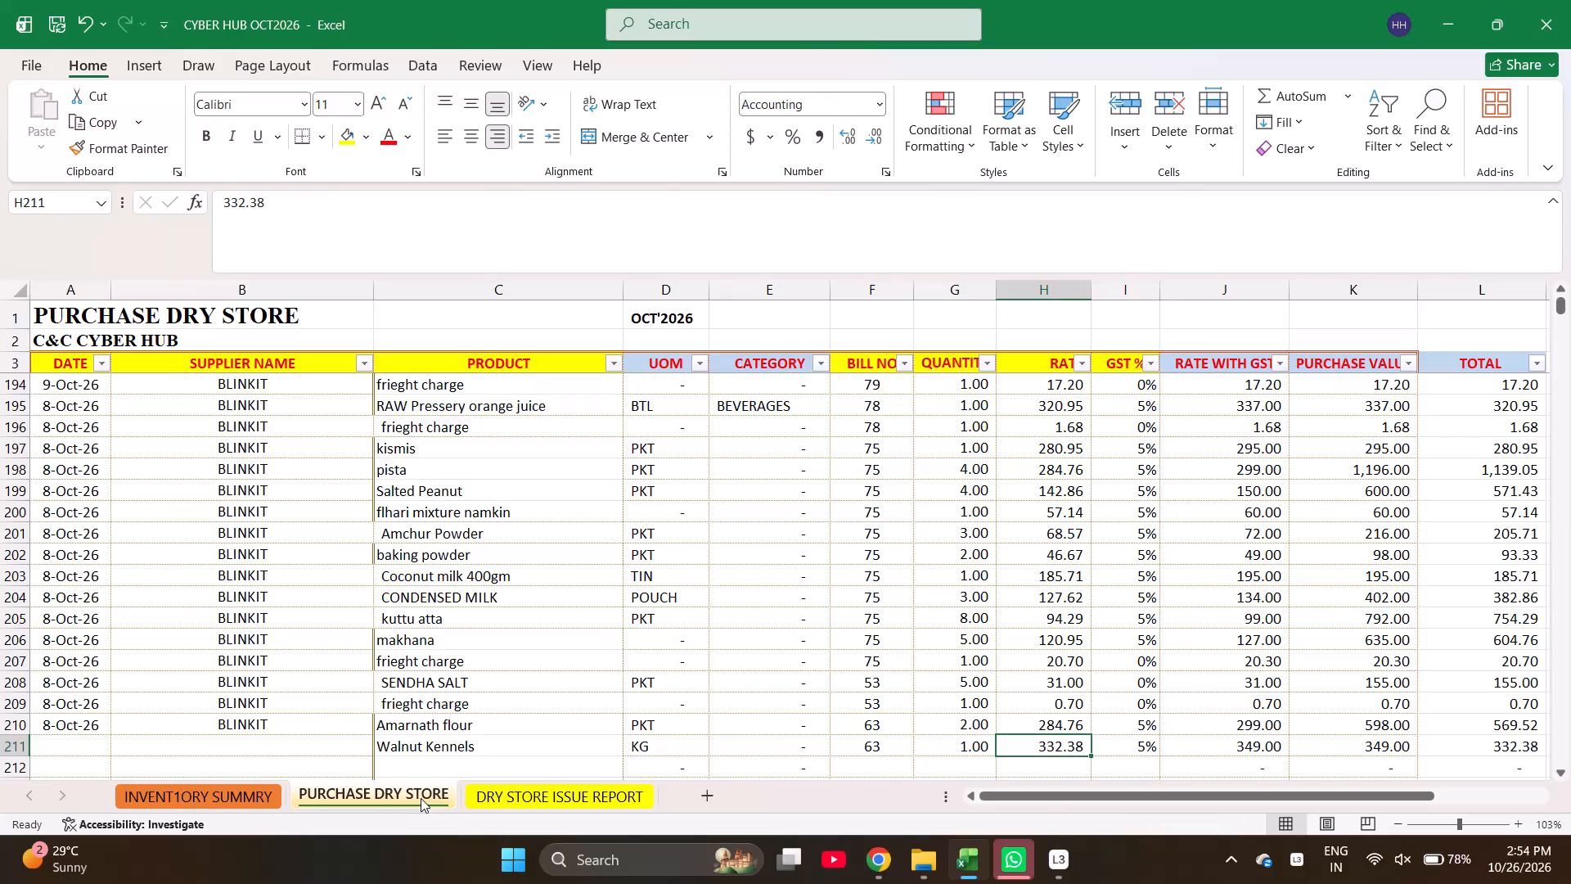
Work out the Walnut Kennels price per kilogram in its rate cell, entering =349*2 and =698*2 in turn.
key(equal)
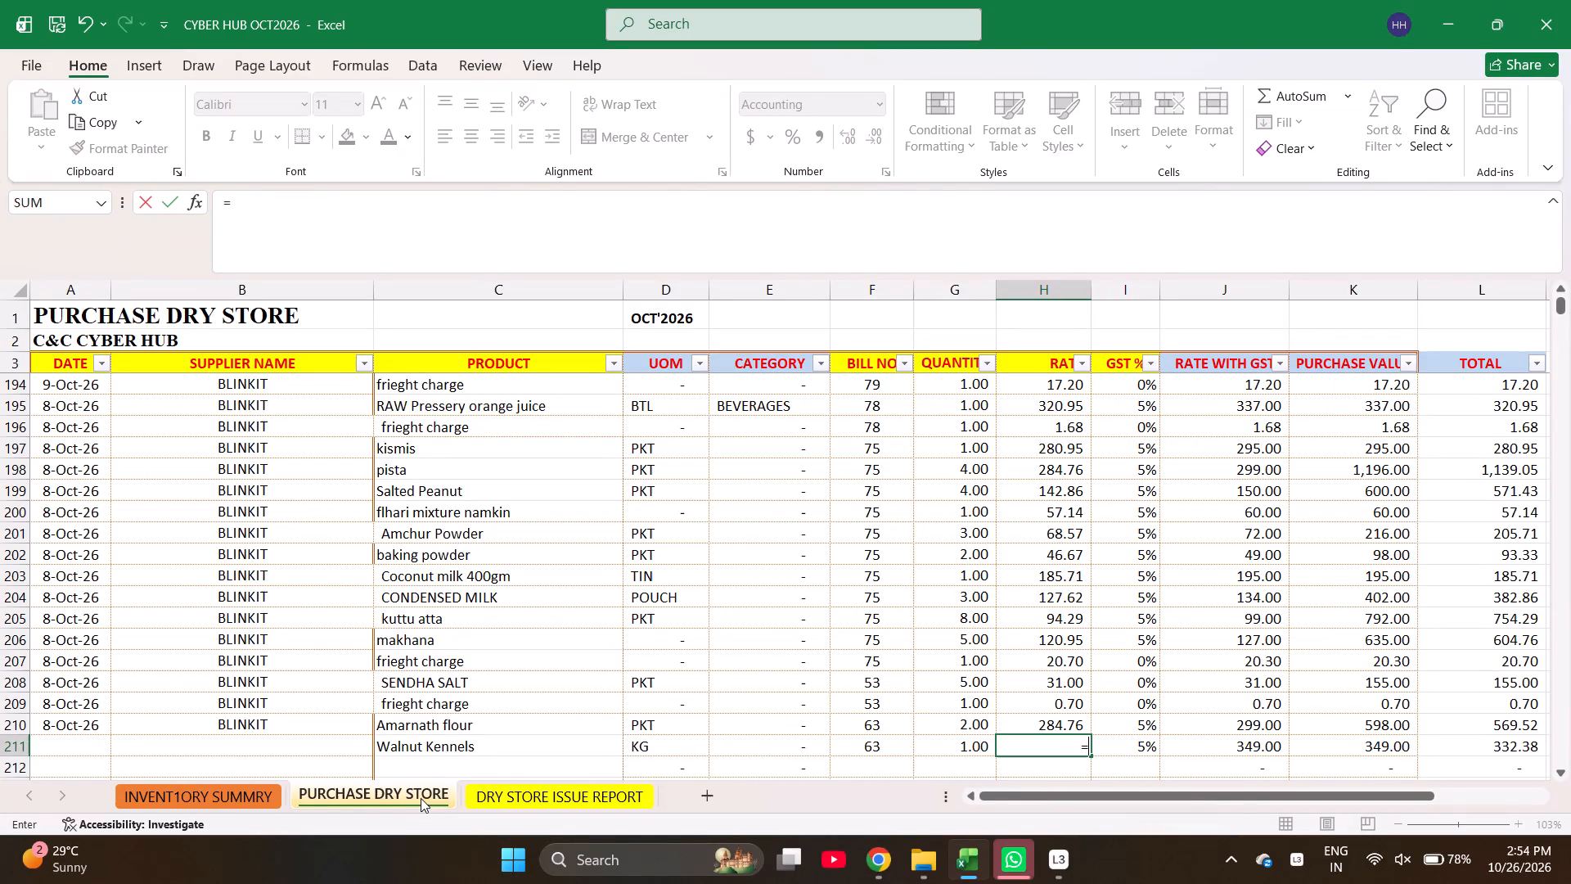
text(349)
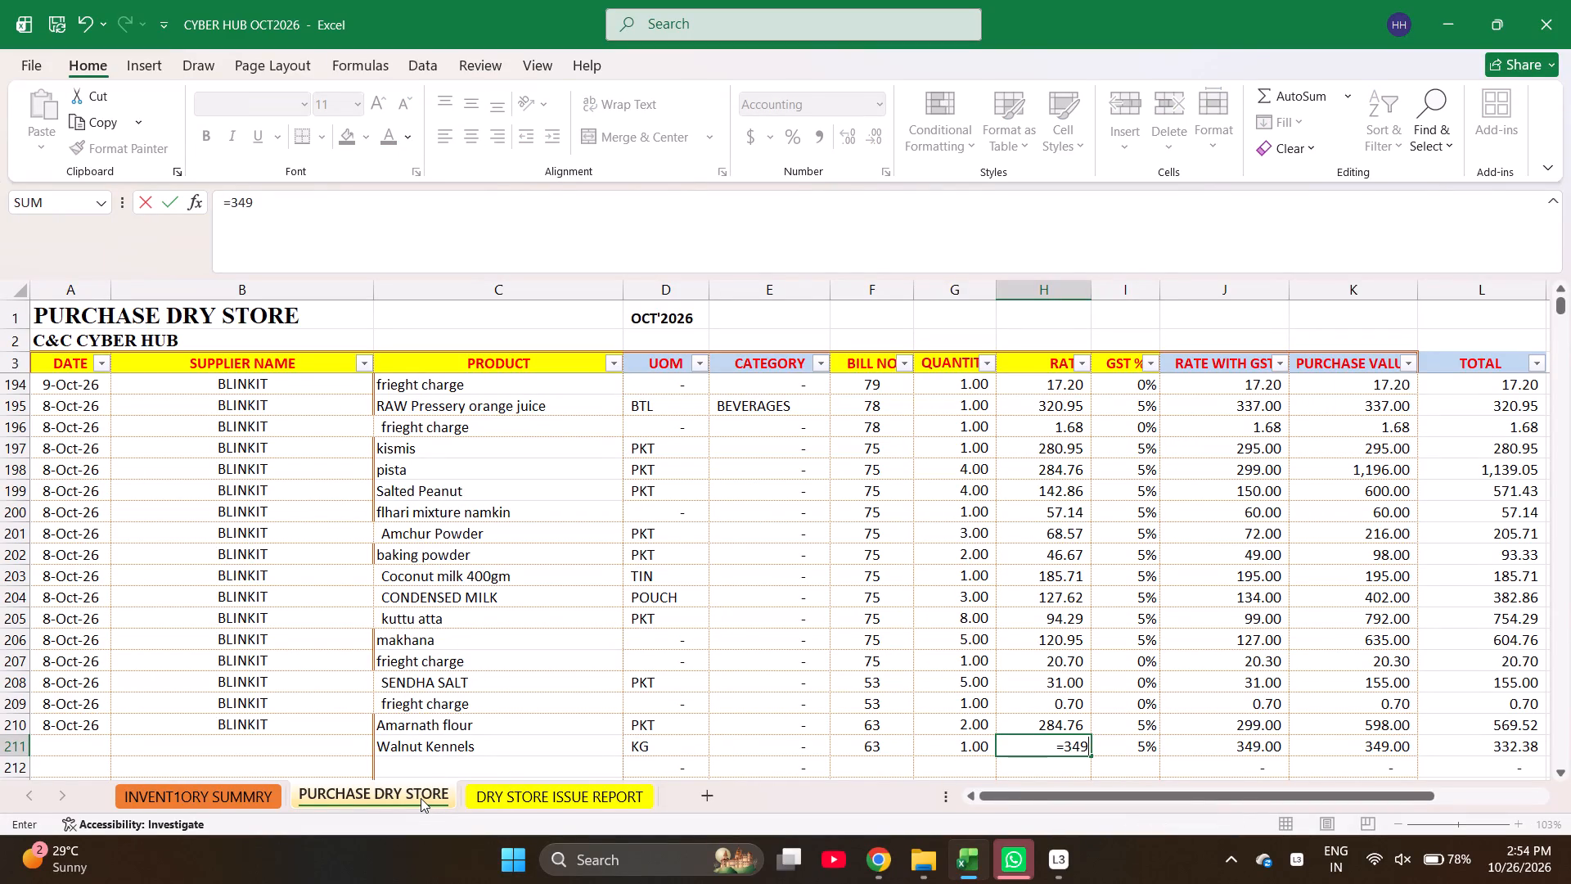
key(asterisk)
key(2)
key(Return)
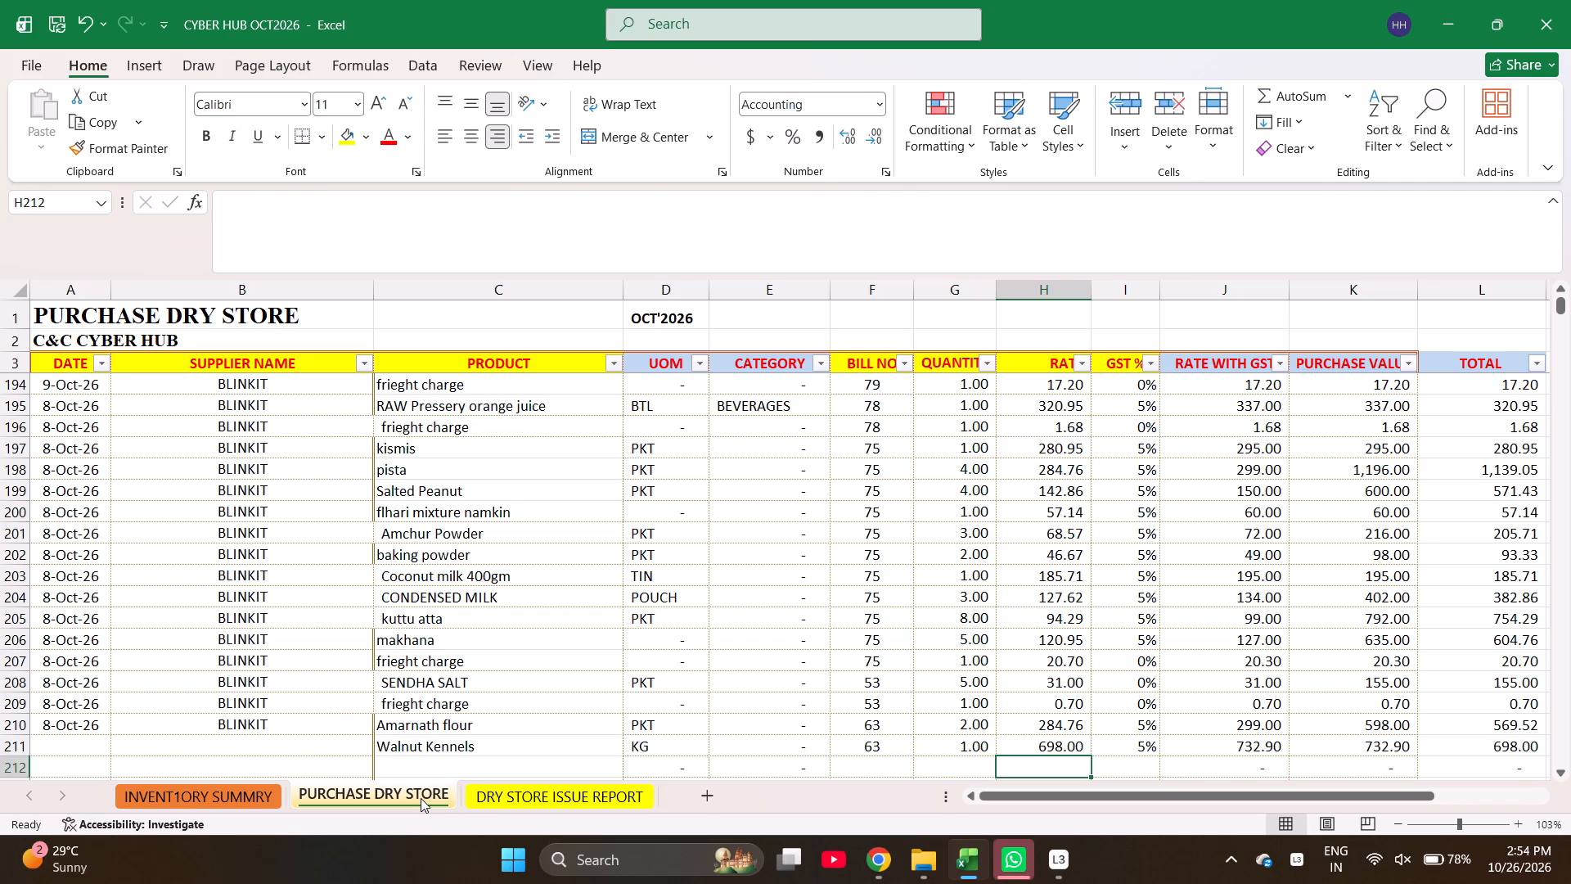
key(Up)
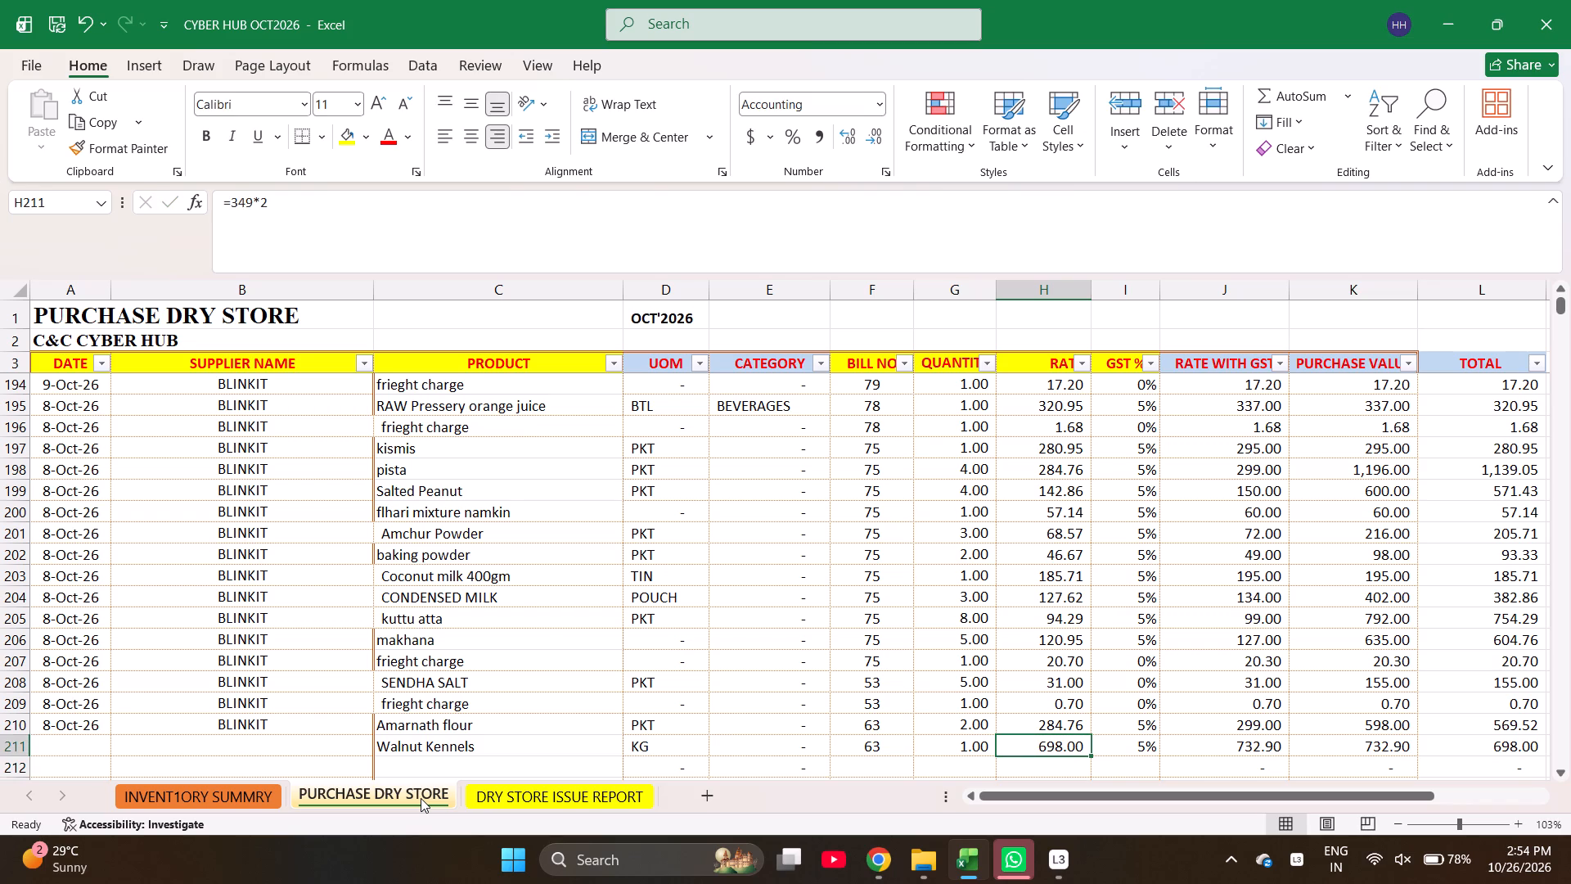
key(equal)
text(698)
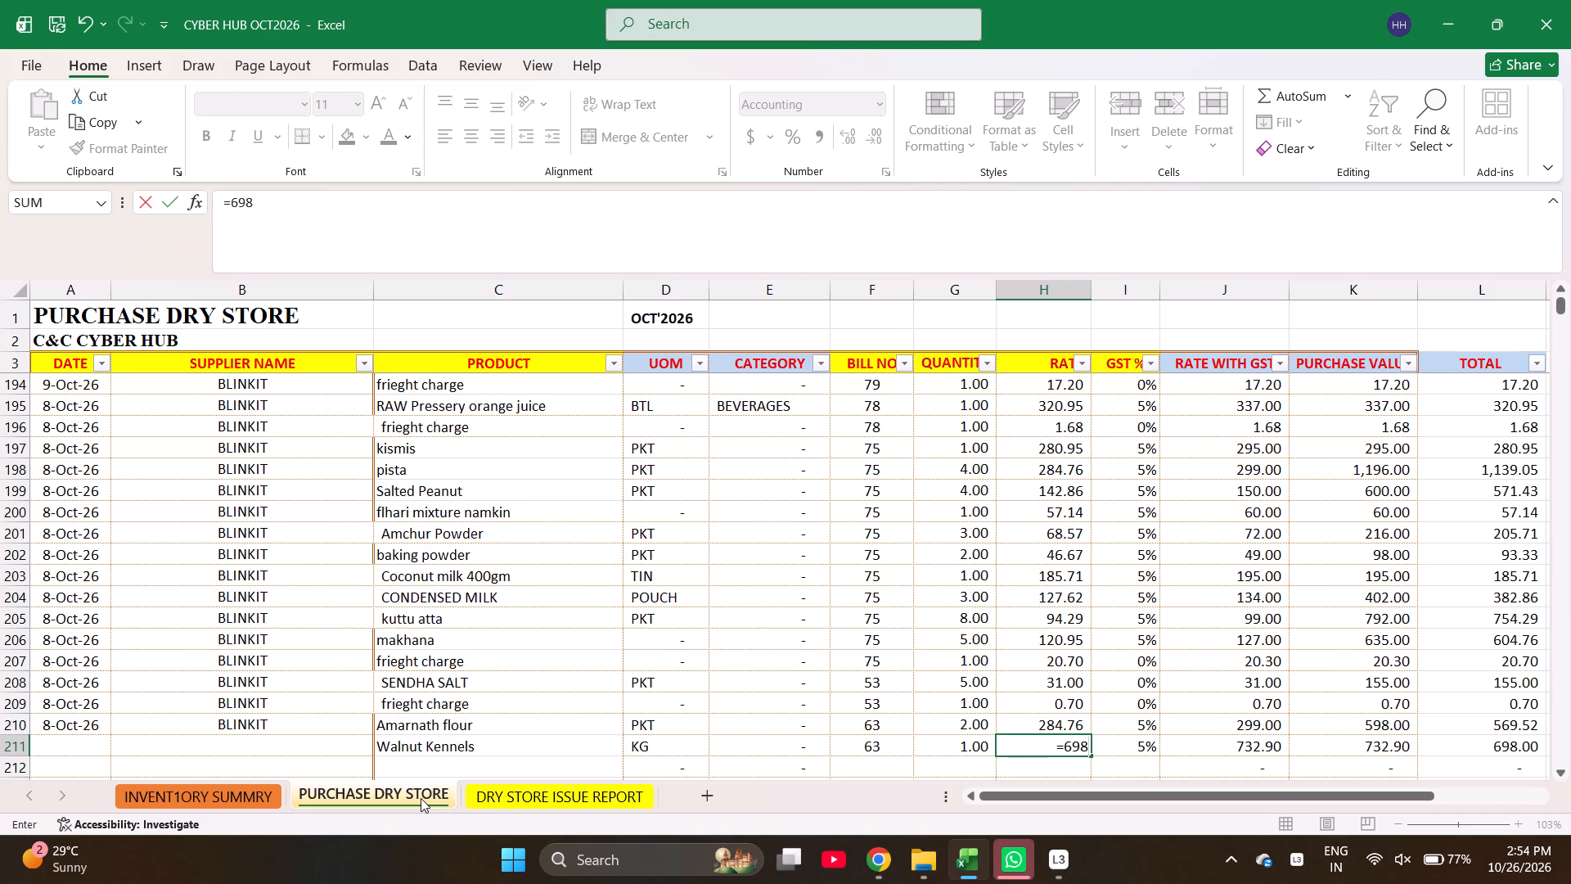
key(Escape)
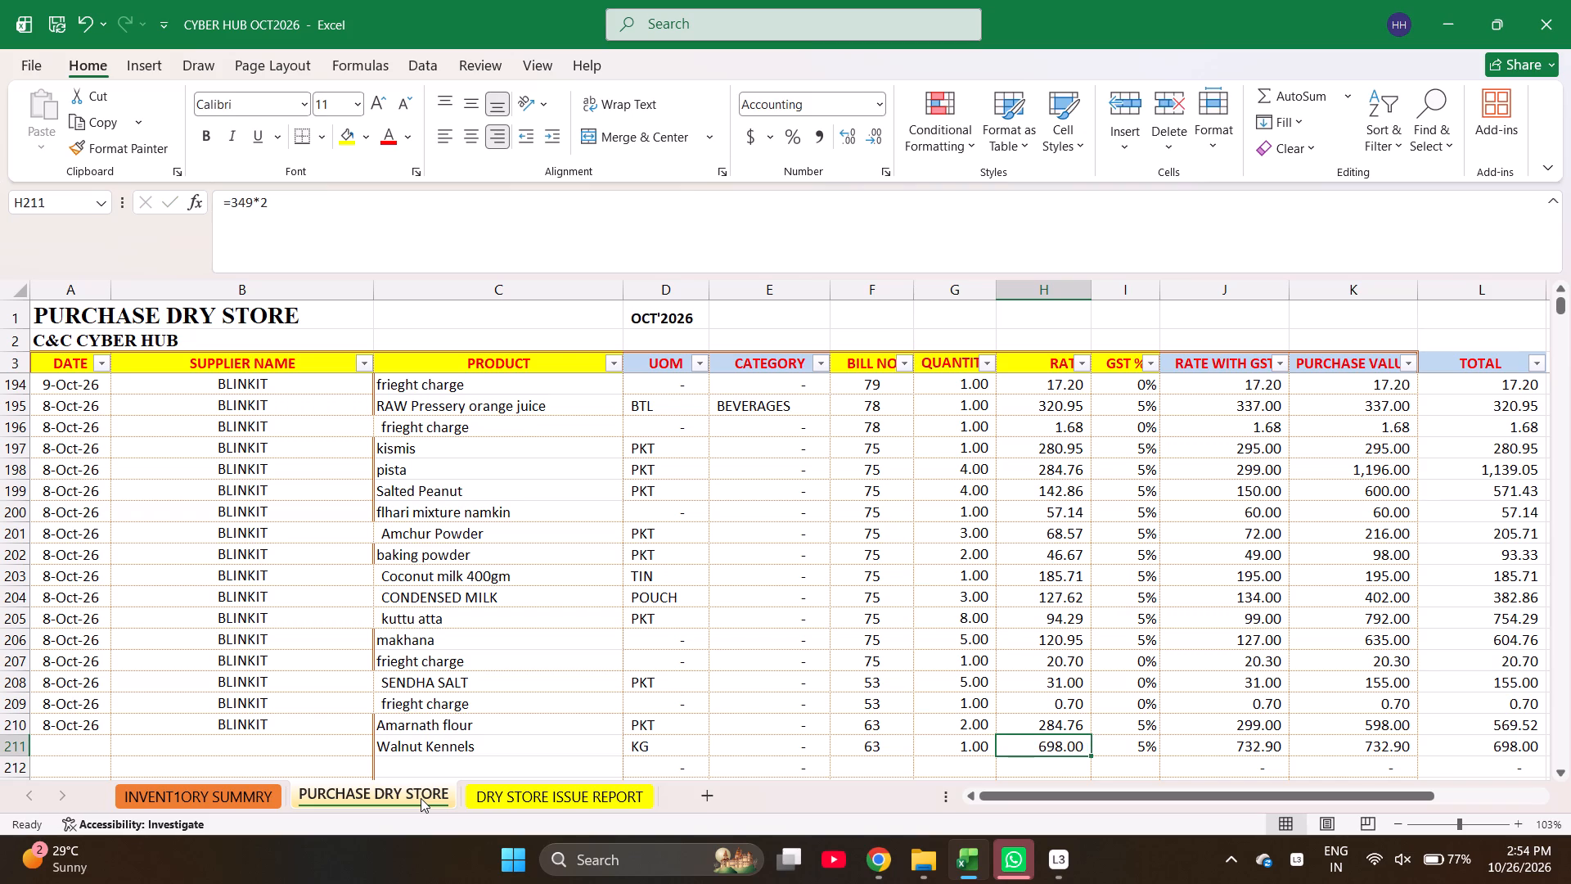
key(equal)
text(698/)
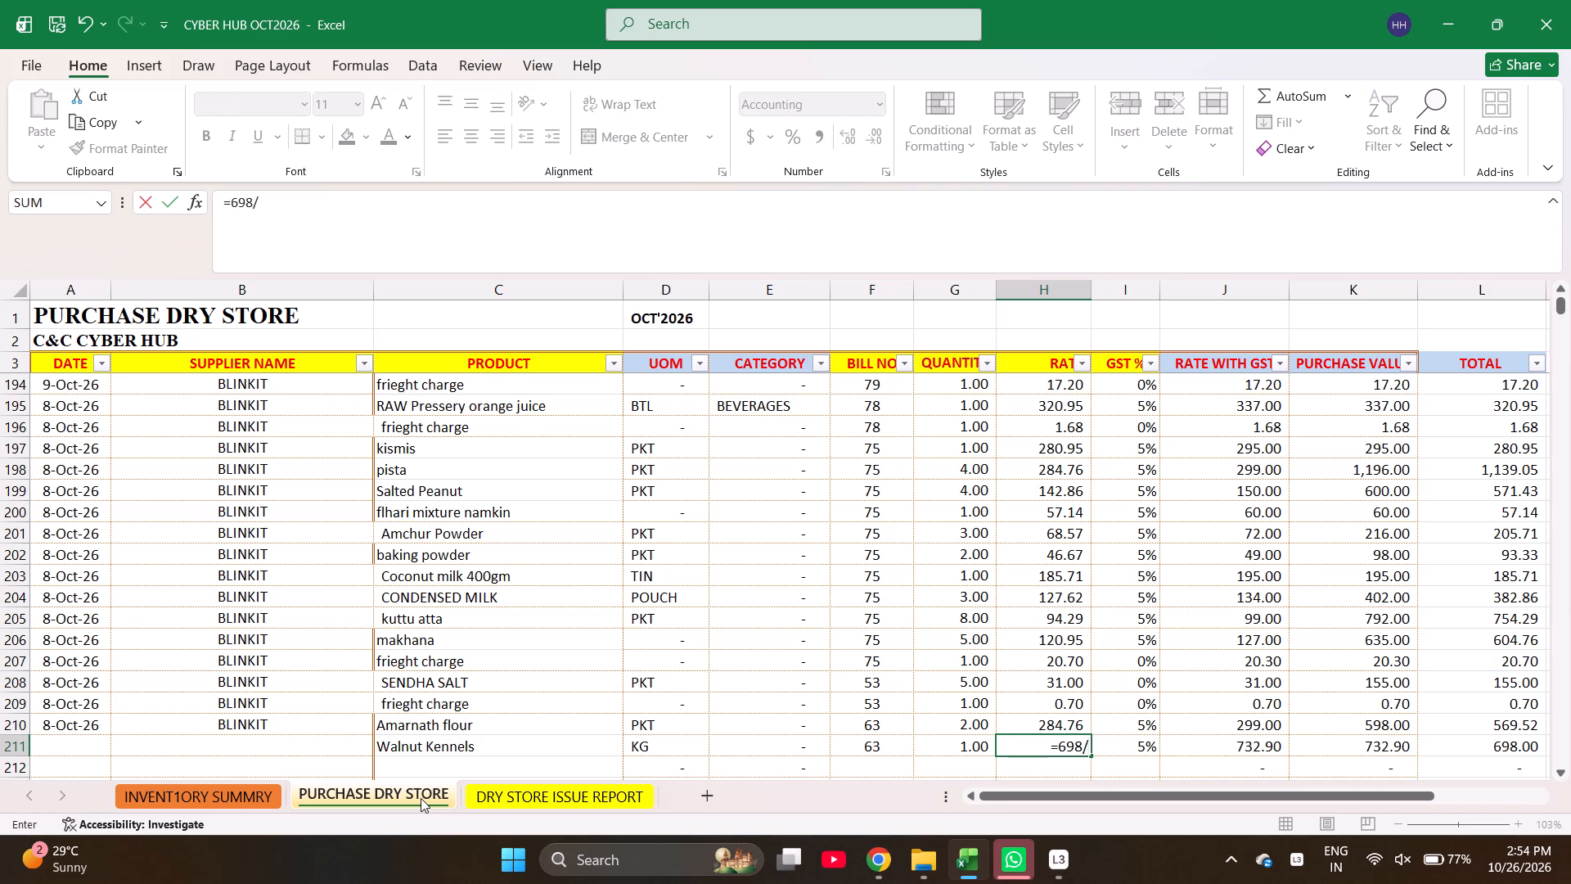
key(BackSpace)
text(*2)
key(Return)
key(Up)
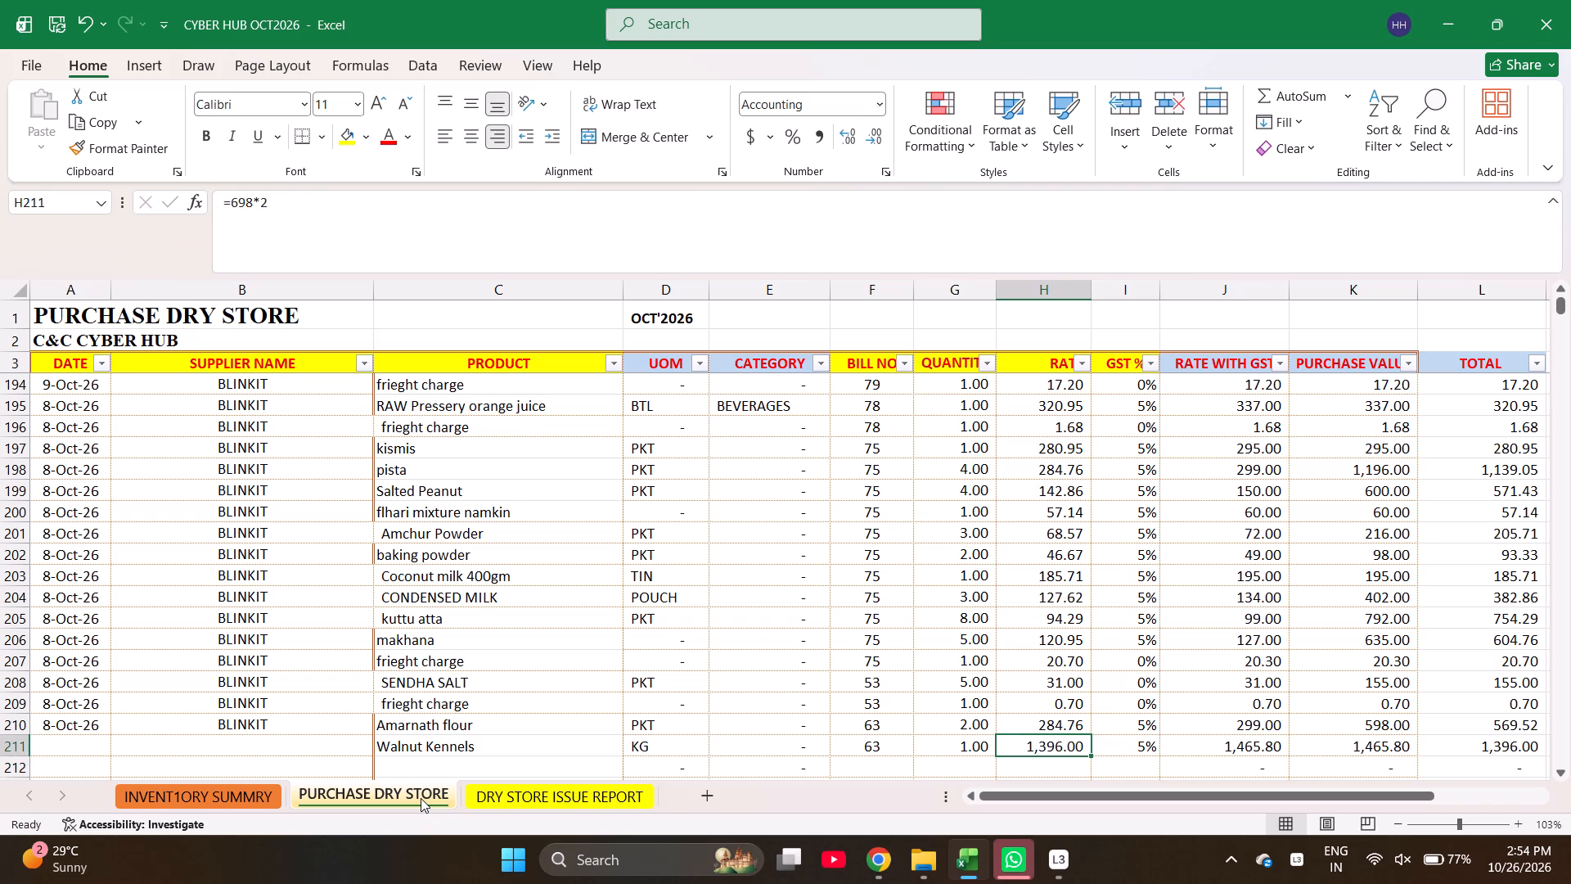
Set the Walnut Kennels rate to the GST-exclusive price per kilogram with the formula =1396/1.05.
text(=1396)
key(slash)
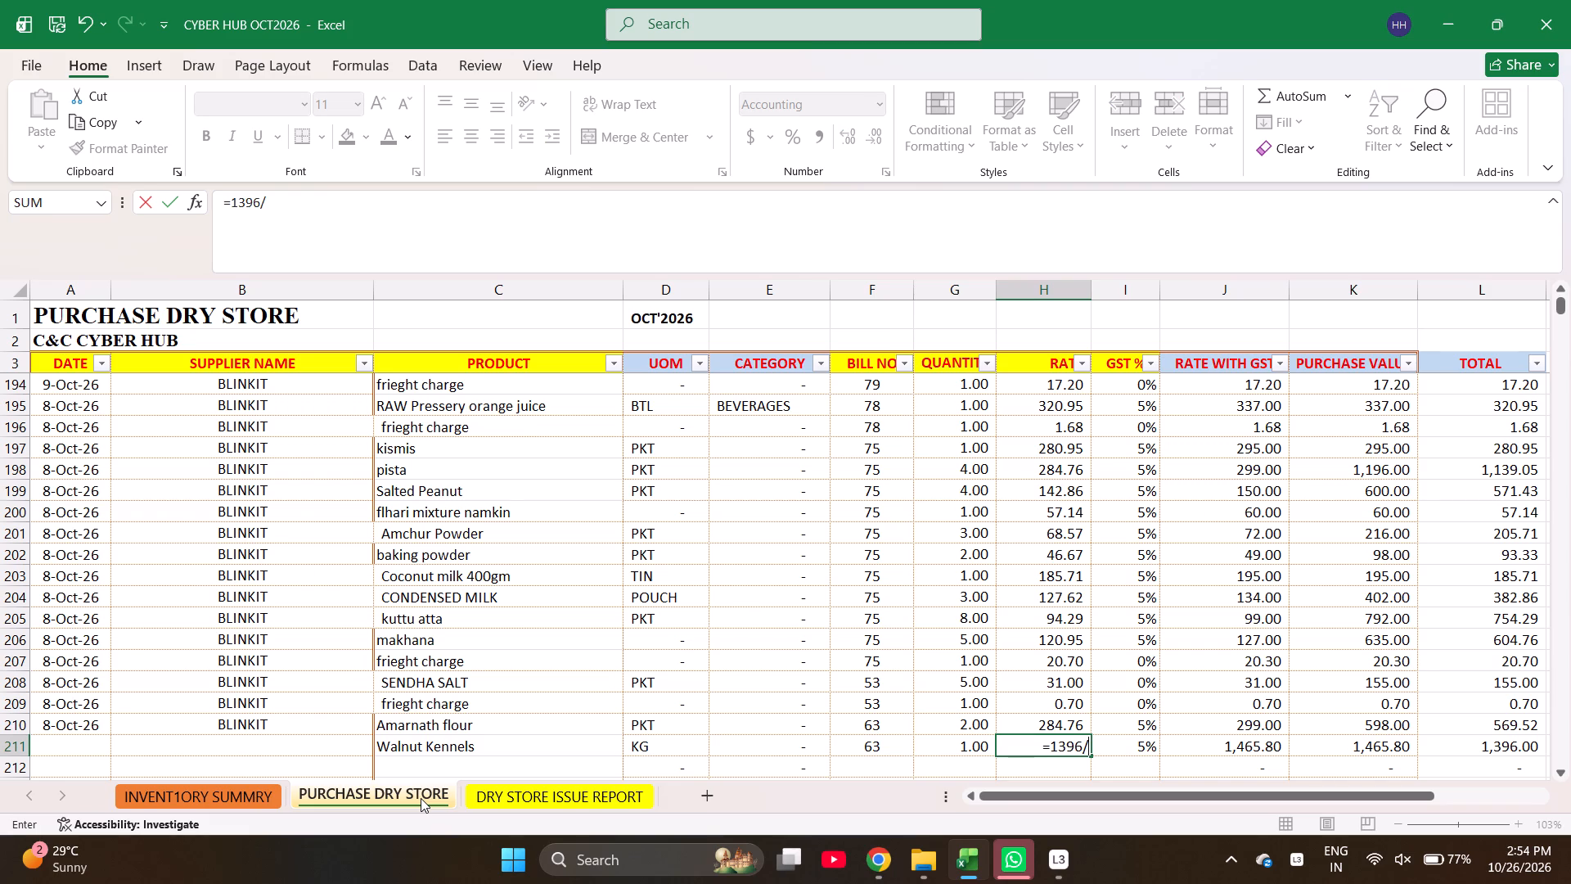
key(1)
text(.05)
key(Return)
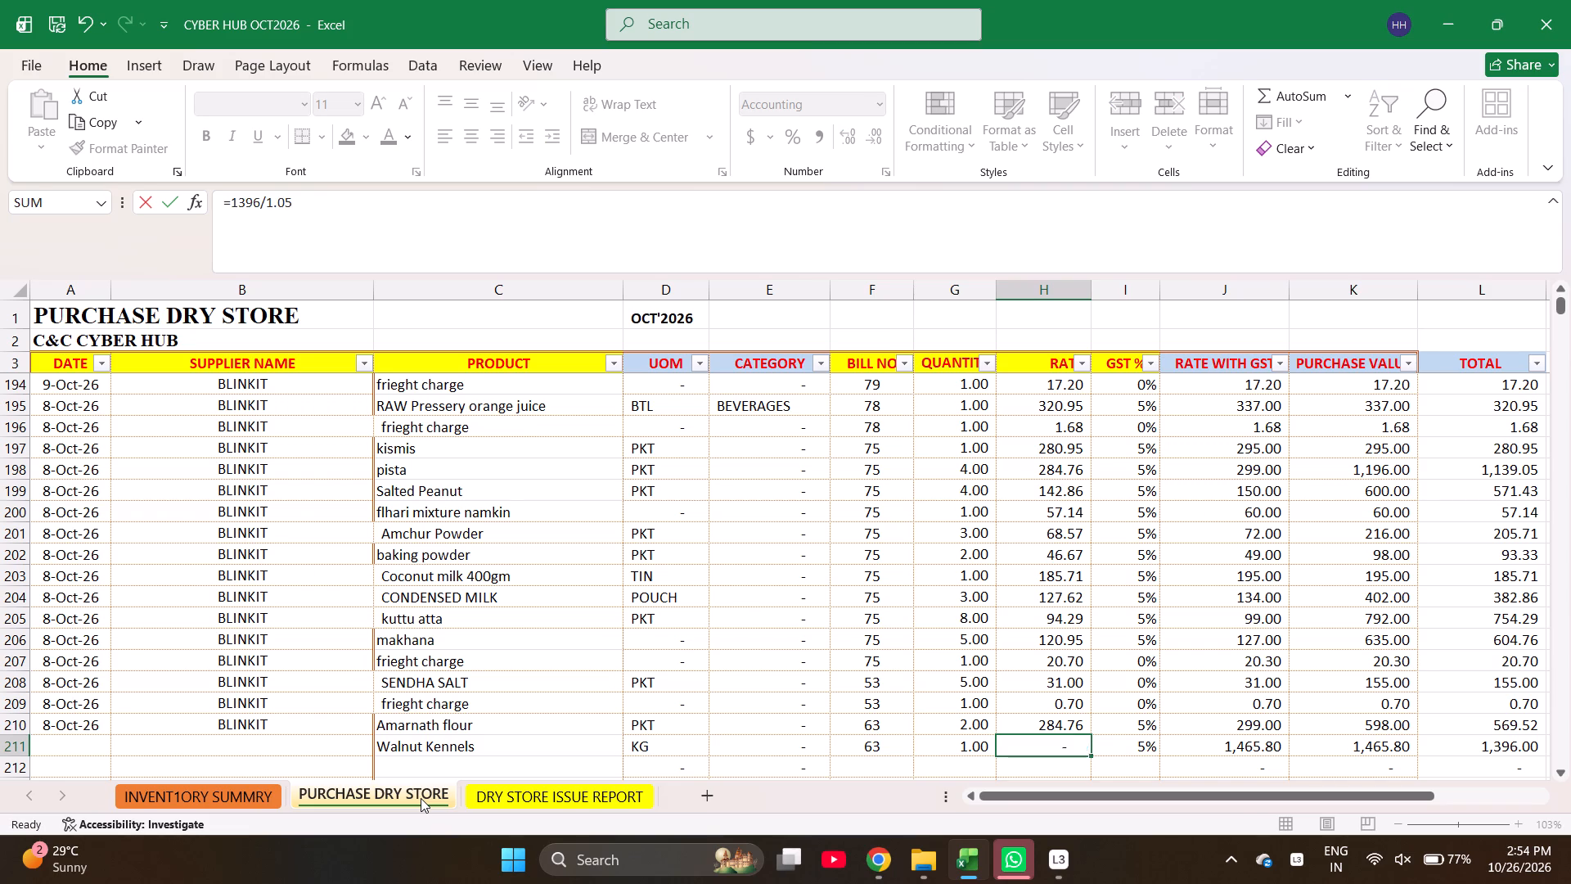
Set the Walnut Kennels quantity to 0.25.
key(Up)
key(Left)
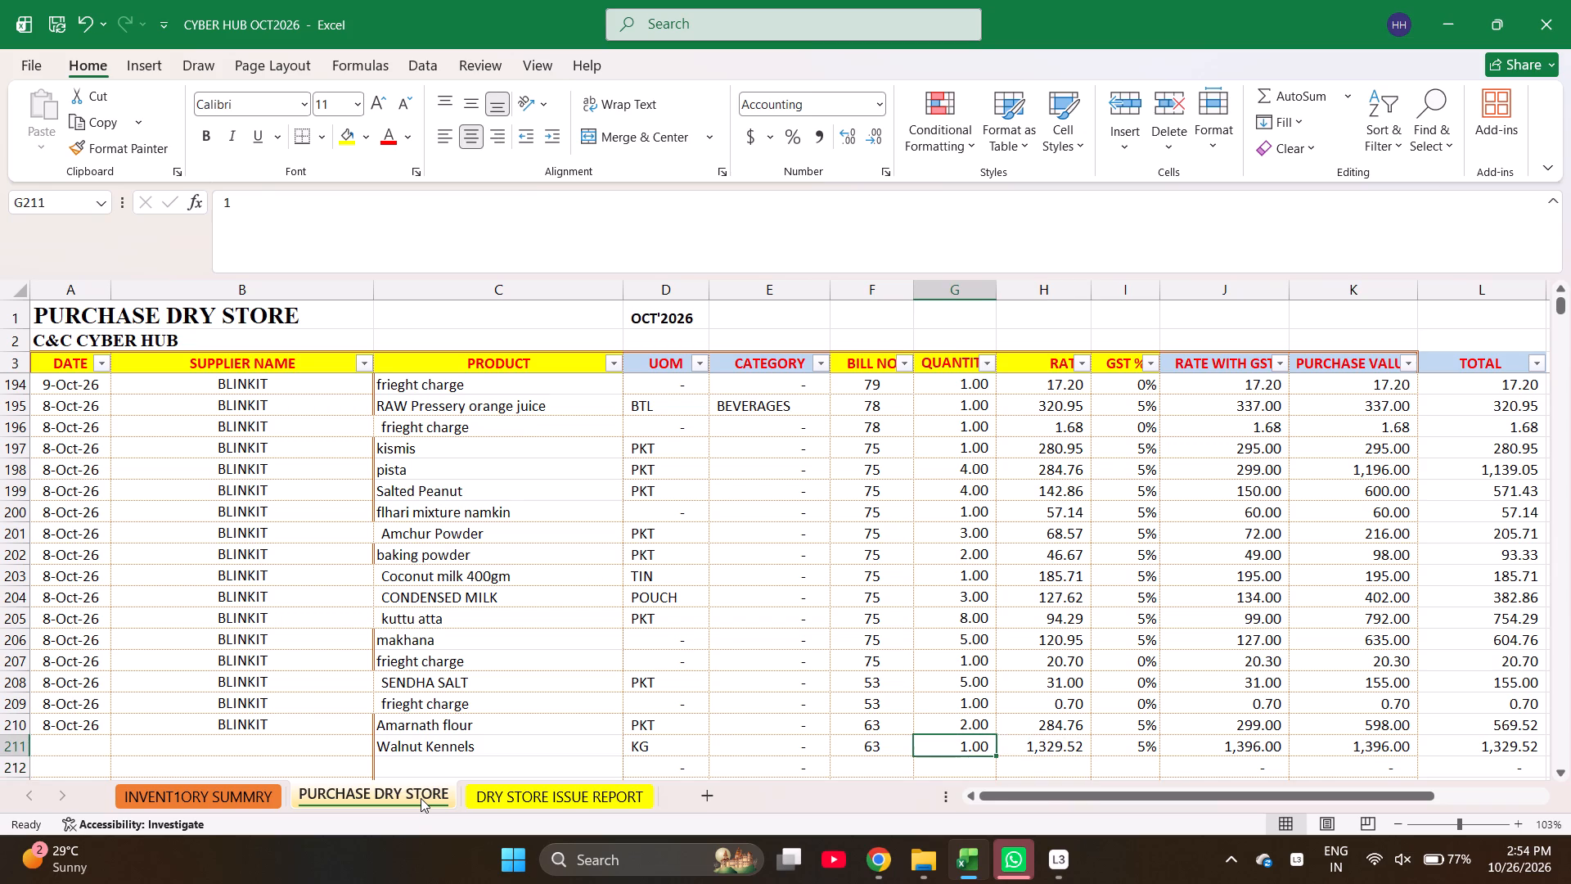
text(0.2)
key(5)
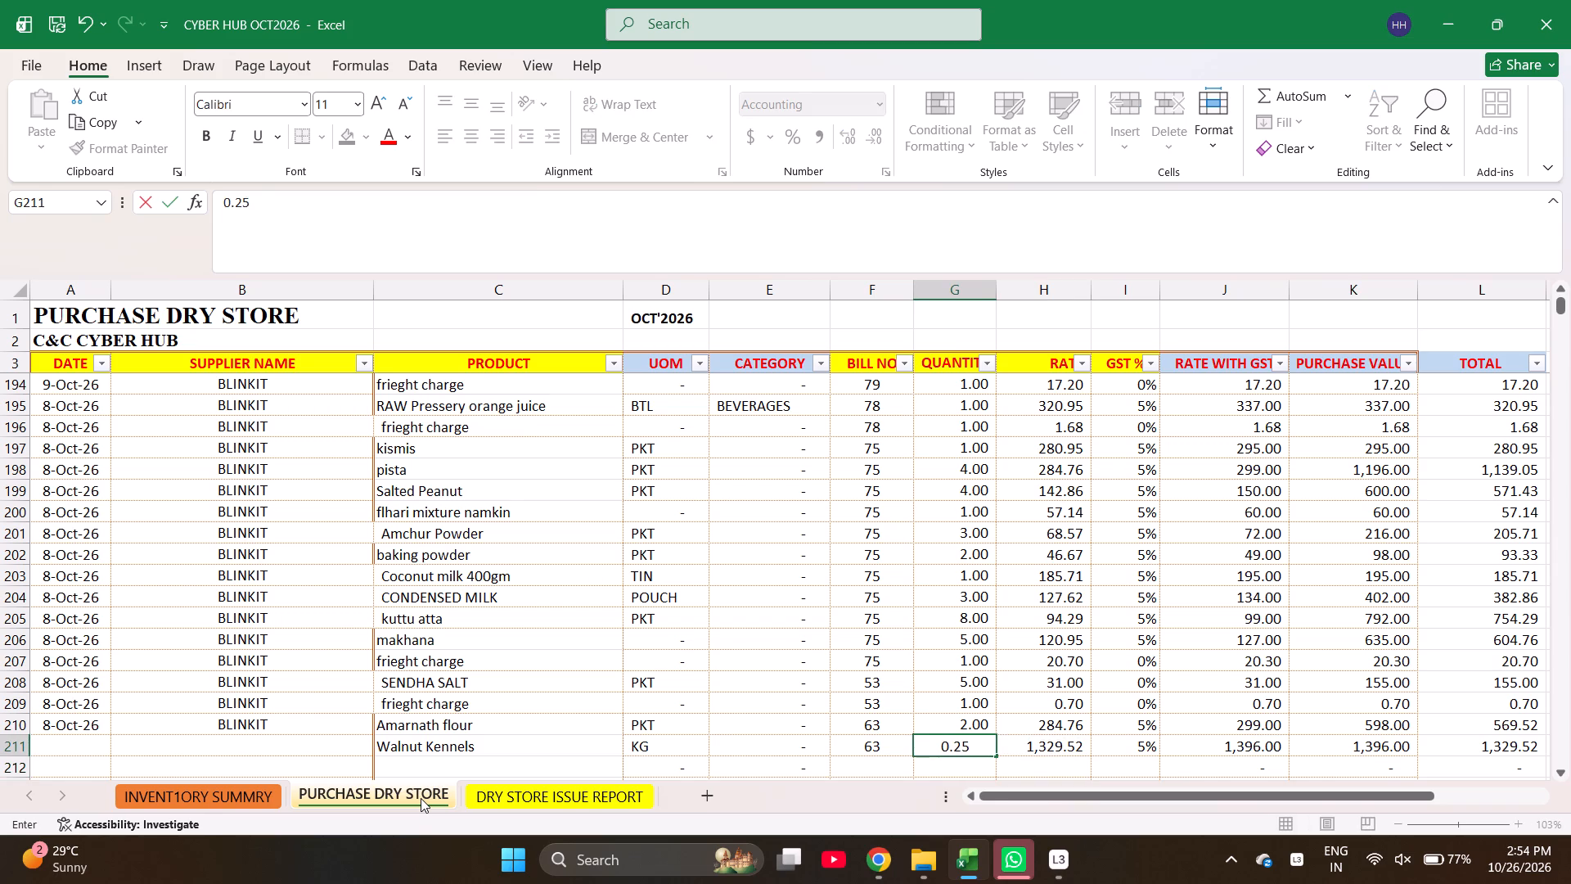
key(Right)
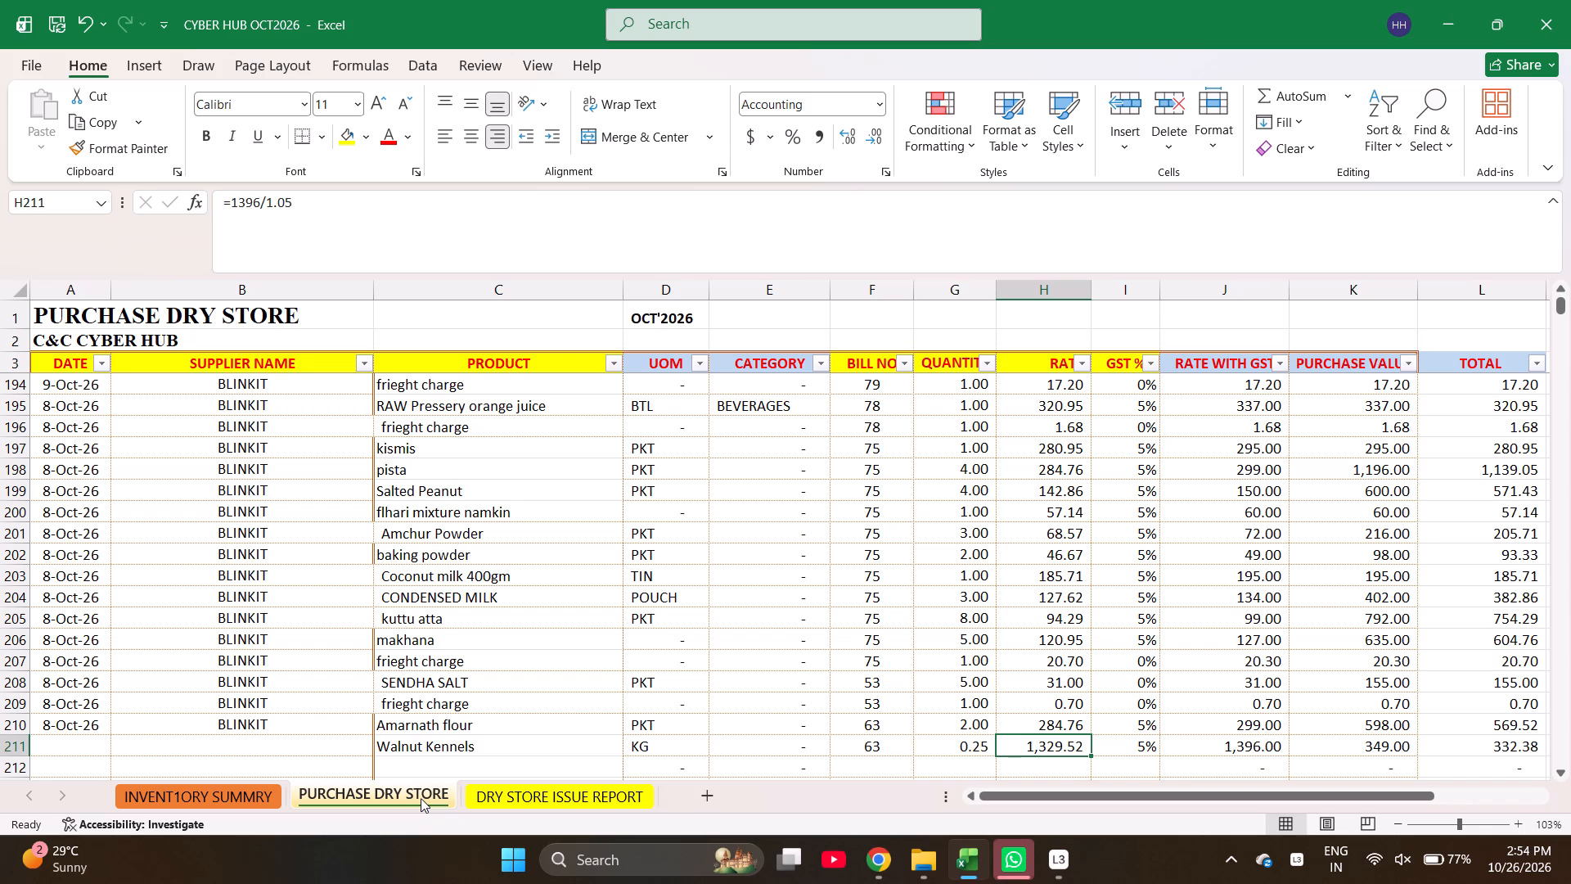
Set the Walnut Kennels quantity to 0.5.
click(961, 752)
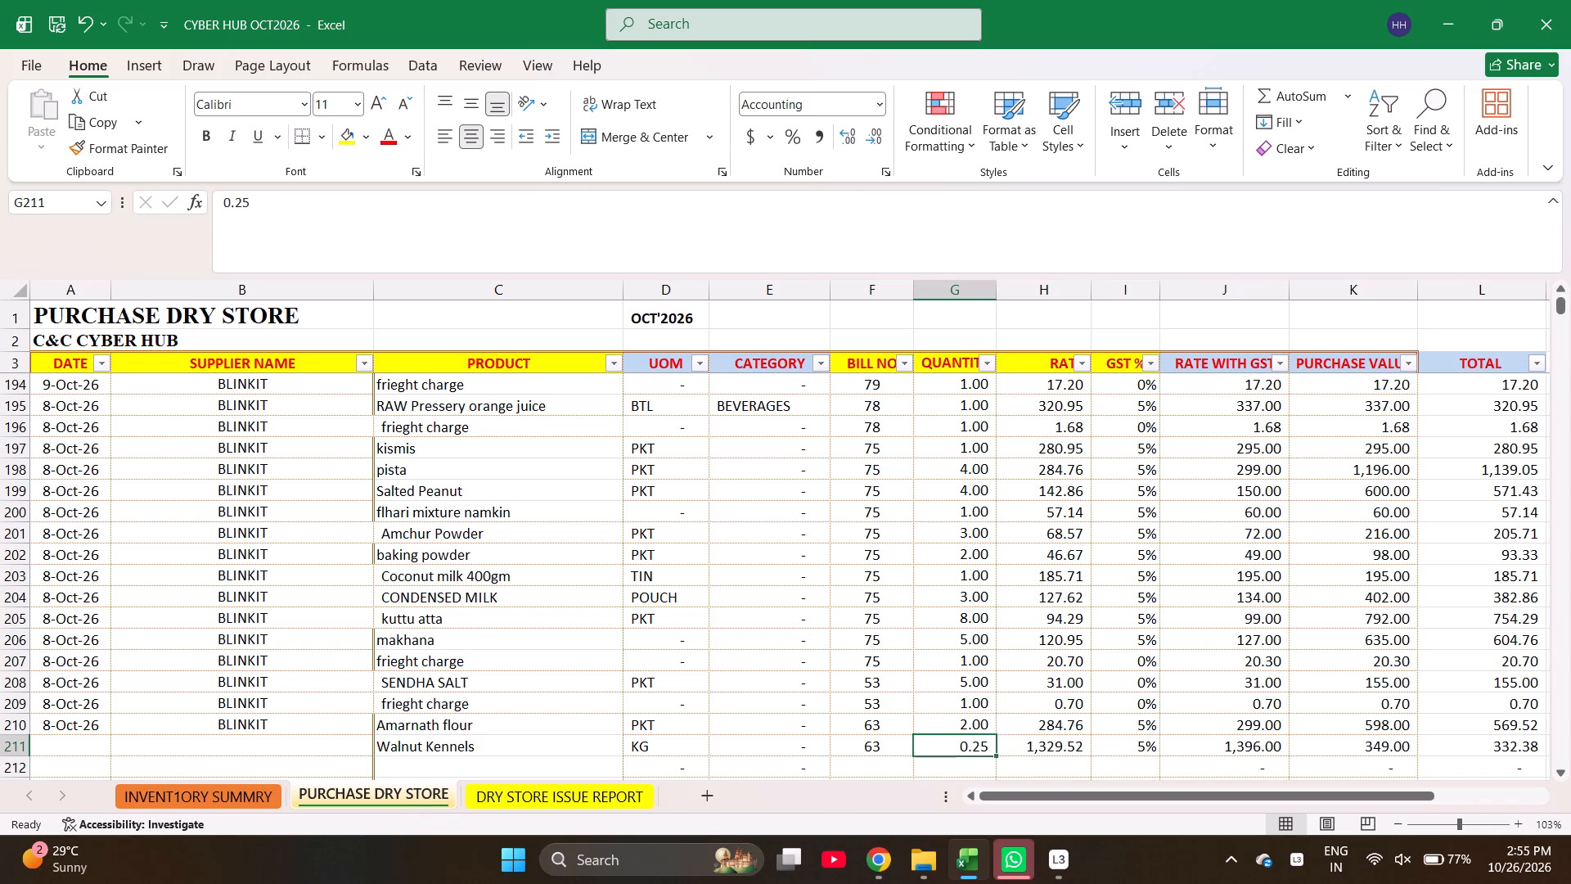
text(0.5)
key(Return)
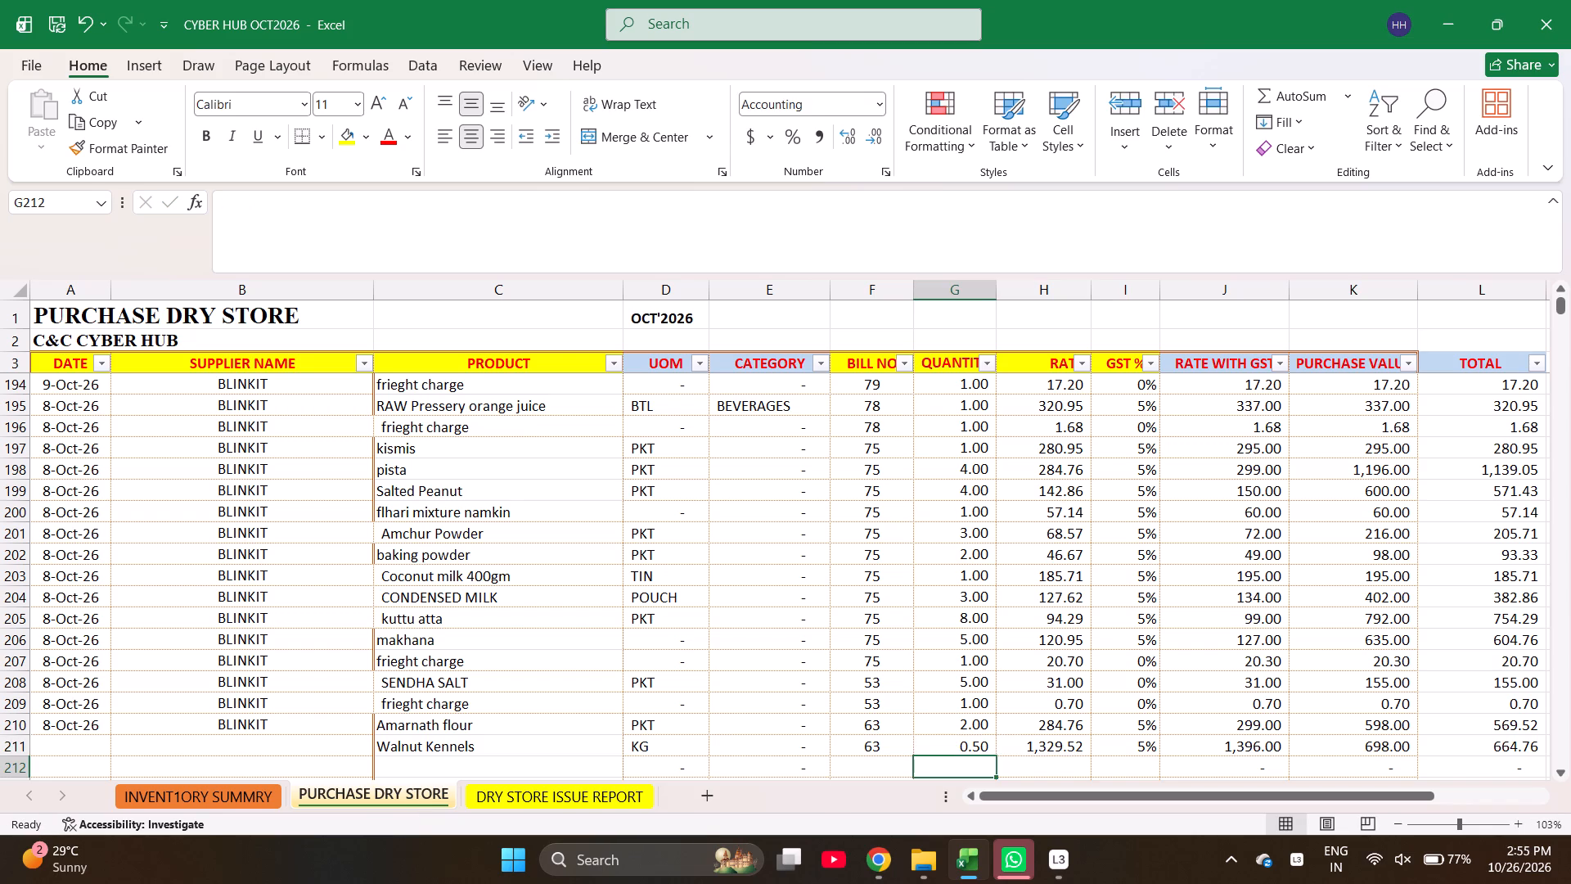
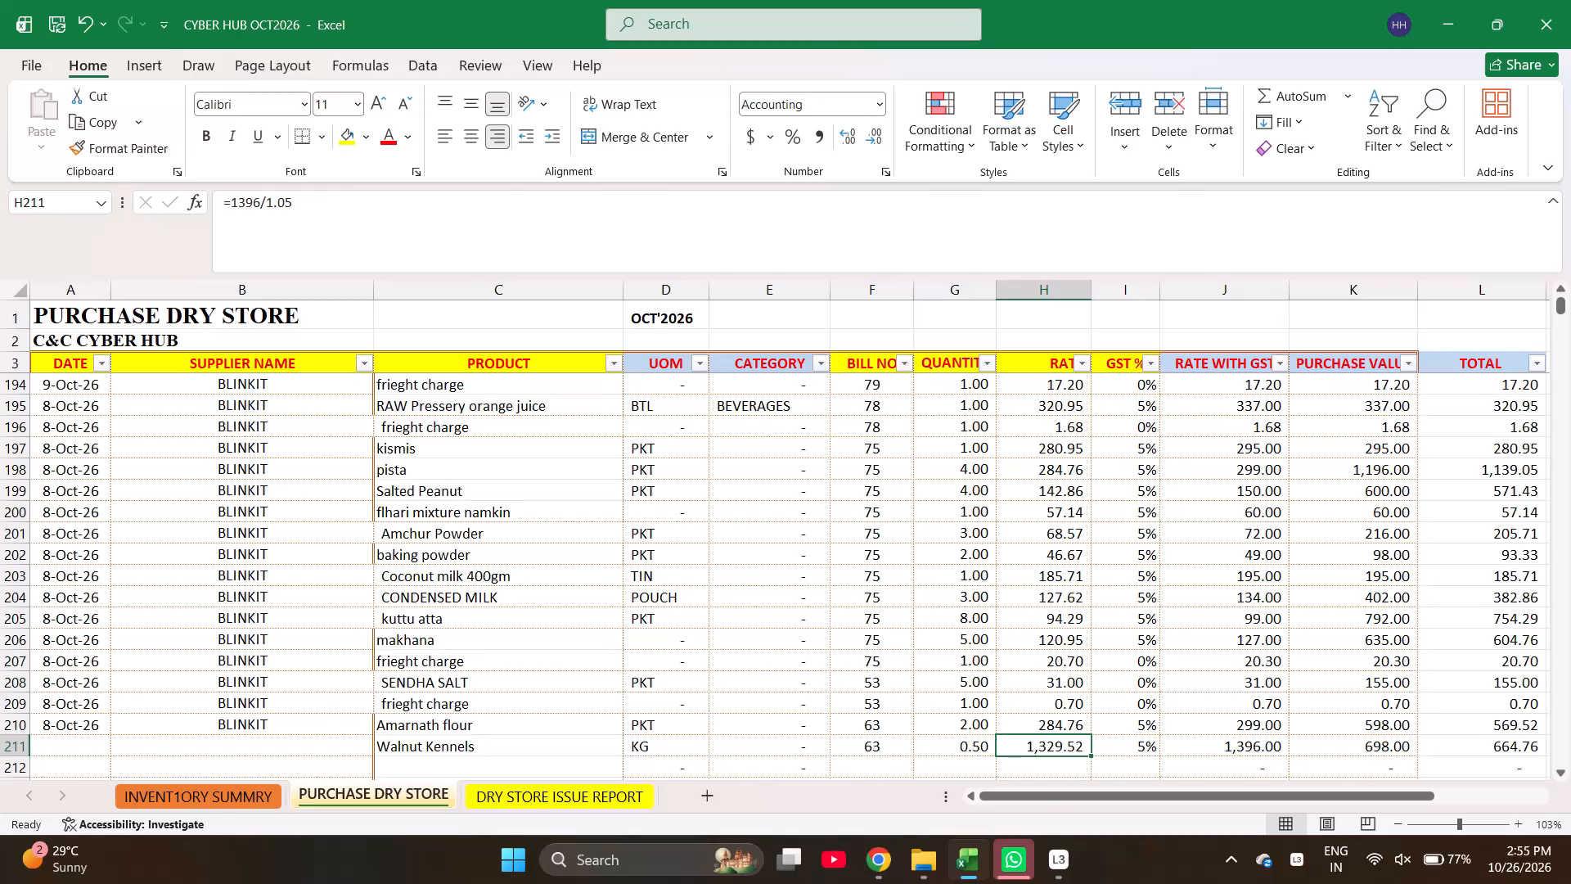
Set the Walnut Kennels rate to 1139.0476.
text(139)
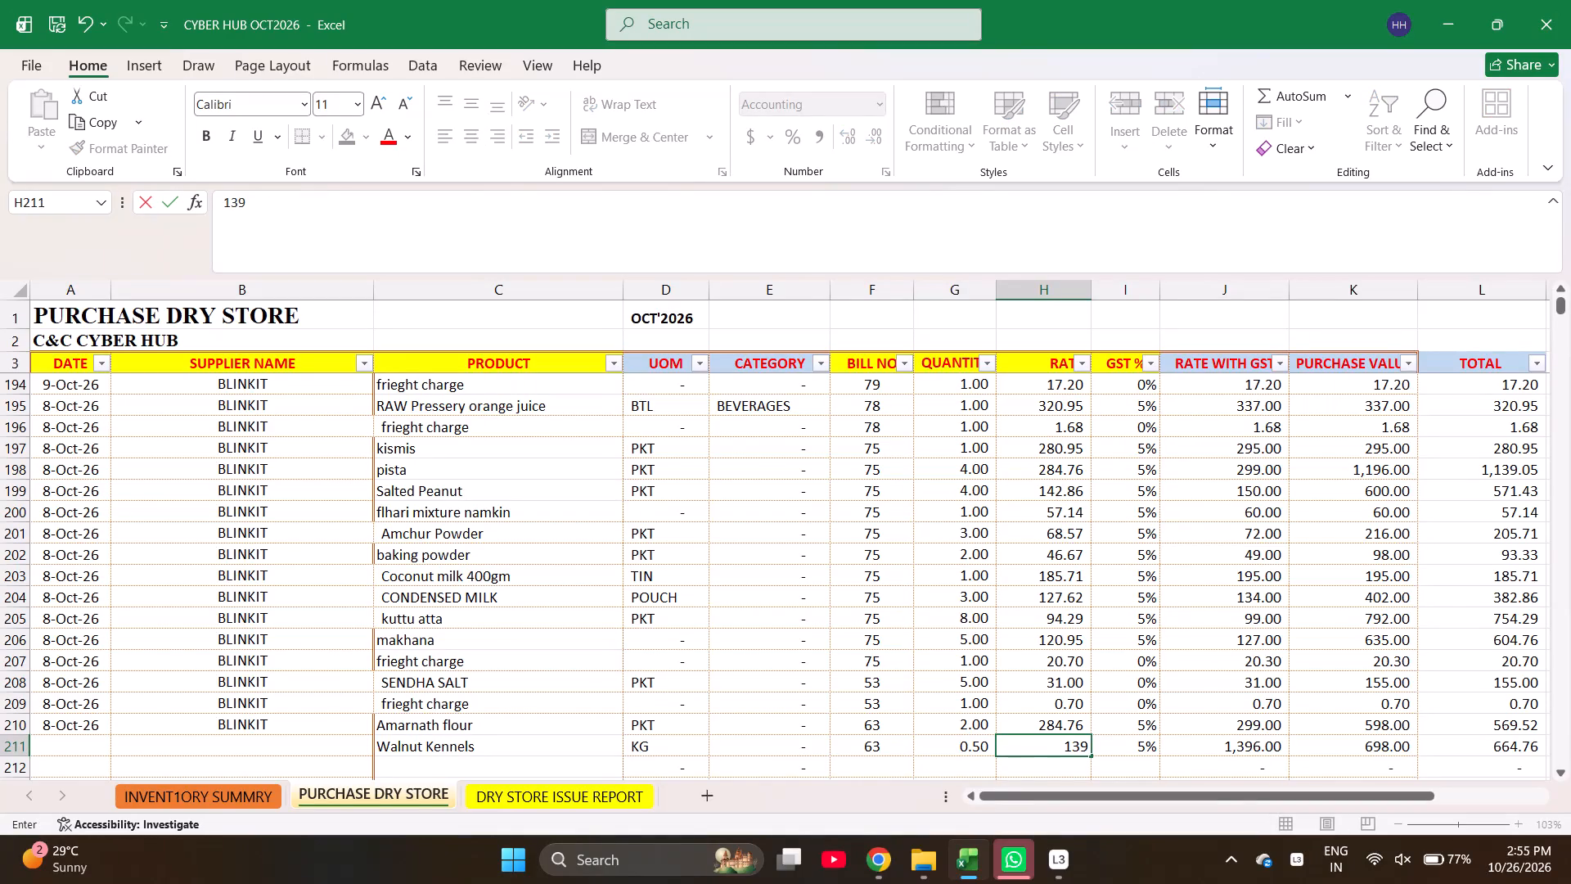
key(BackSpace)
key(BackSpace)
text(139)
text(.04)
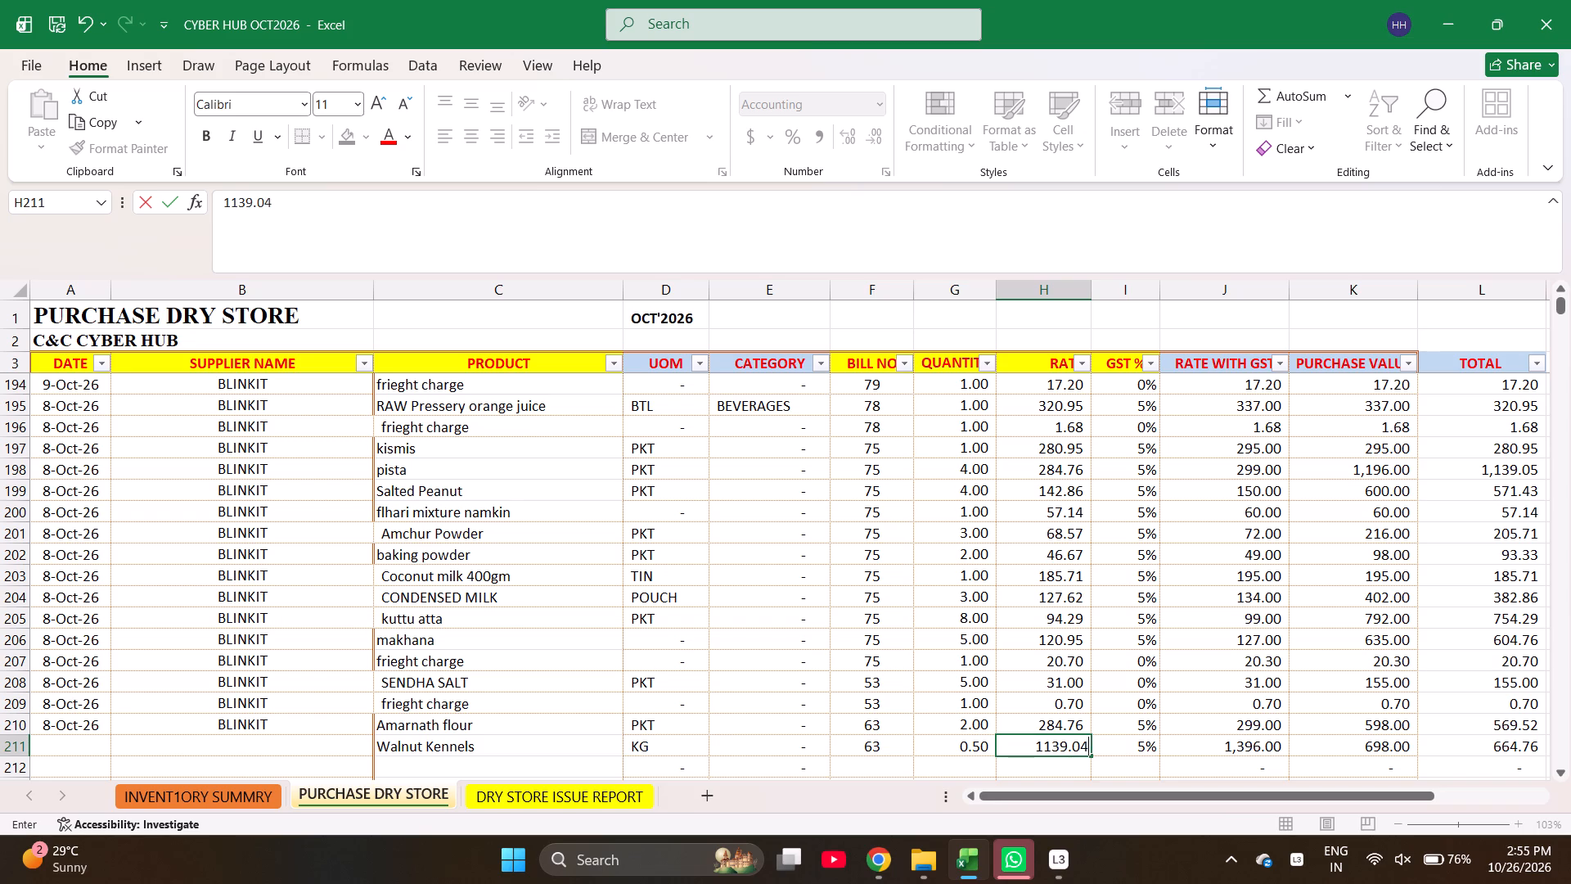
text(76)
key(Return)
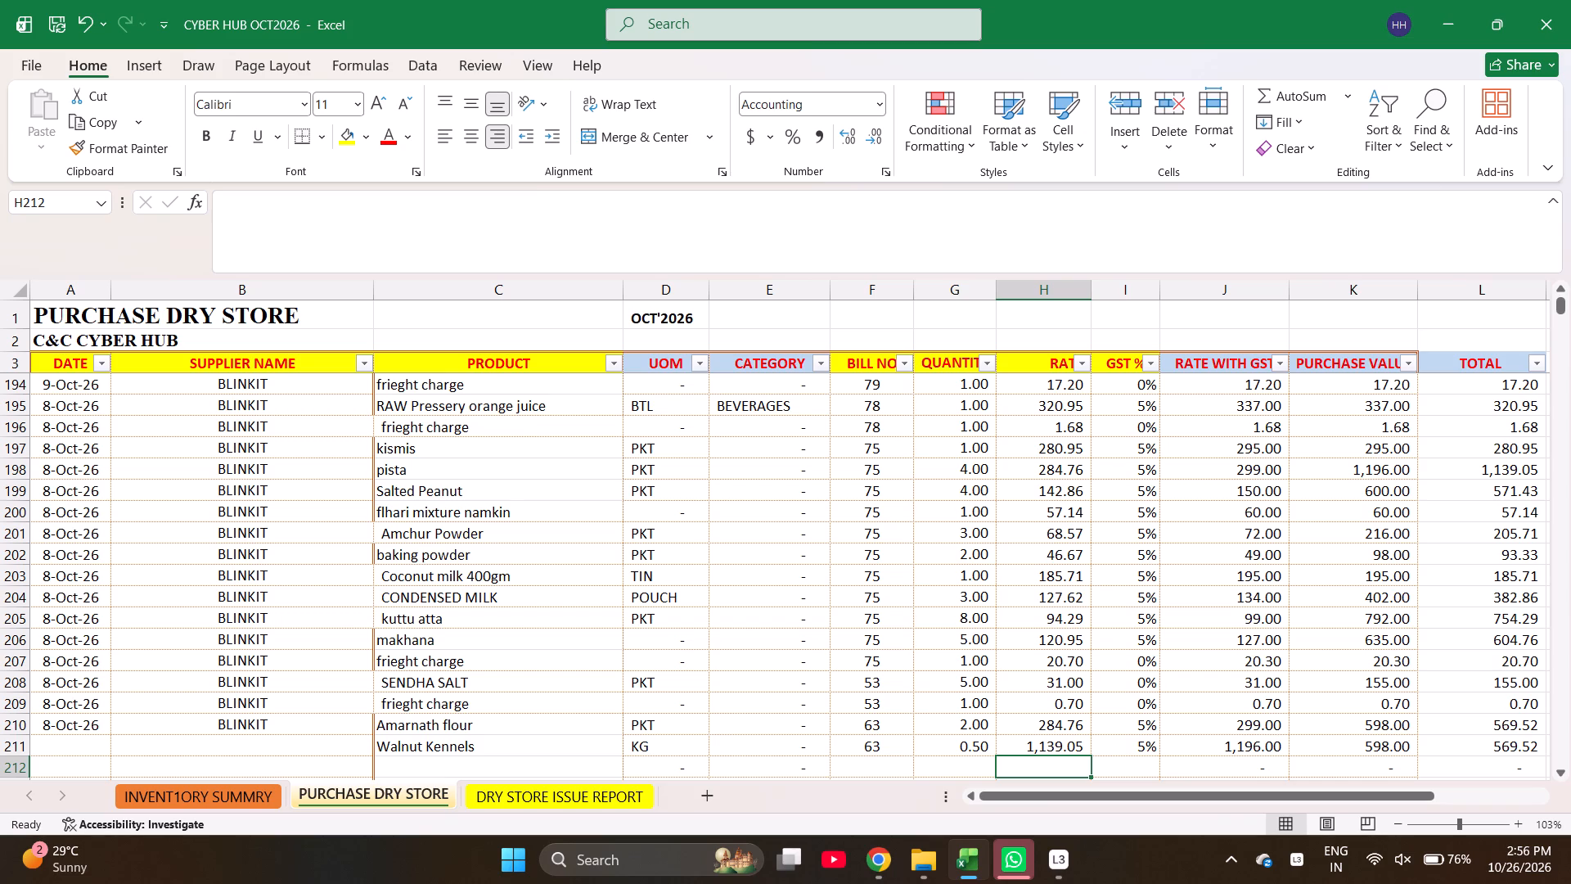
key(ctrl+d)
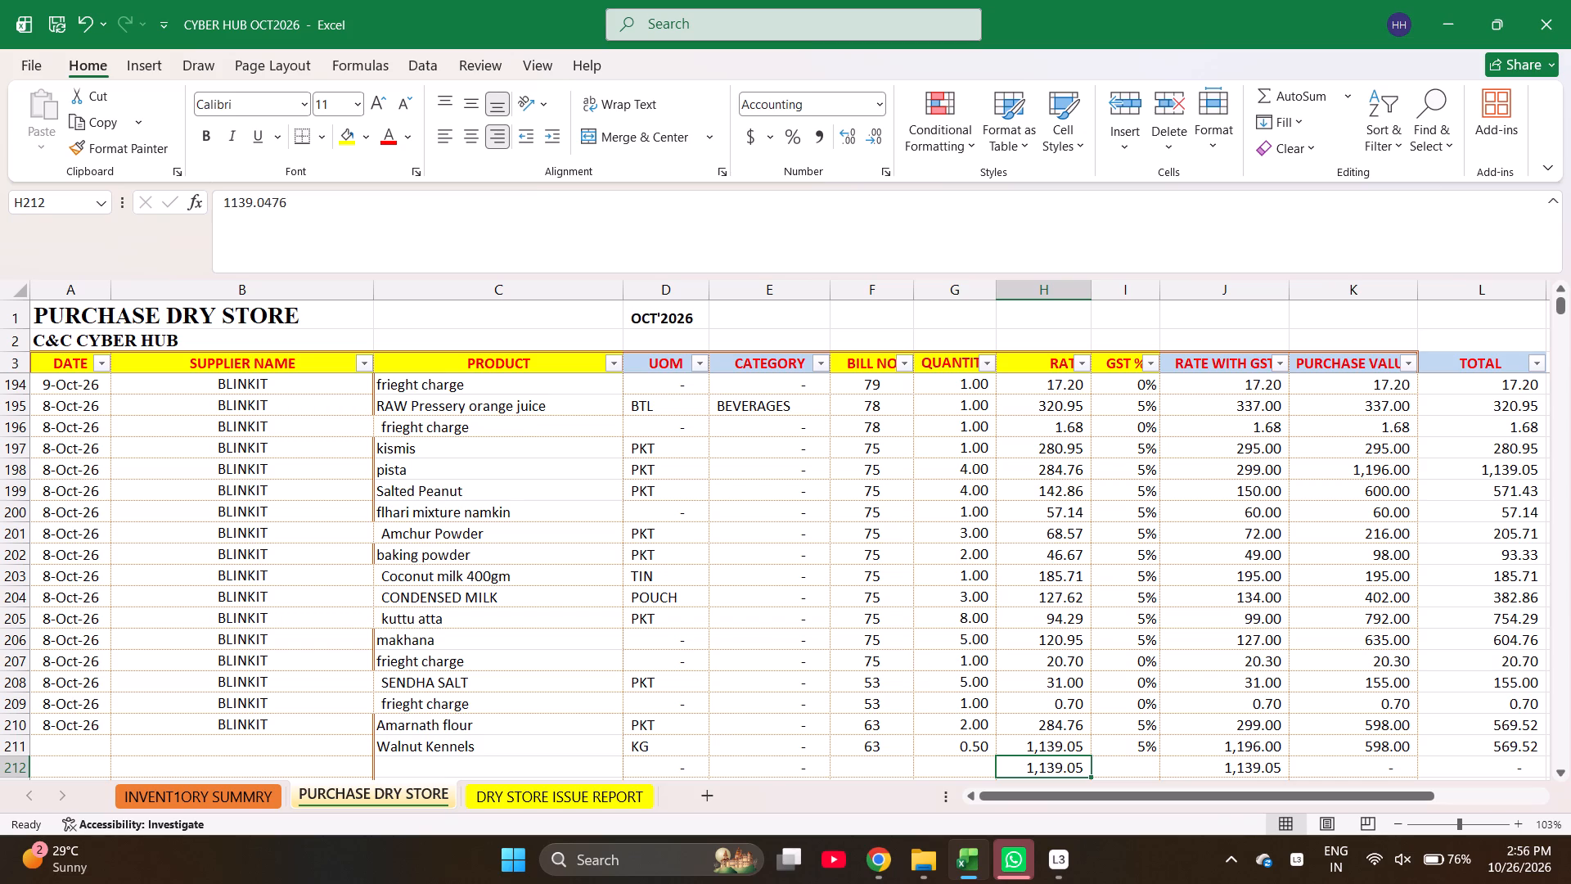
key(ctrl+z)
Search the PURCHASE DRY STORE sheet for "oys".
key(ctrl+f)
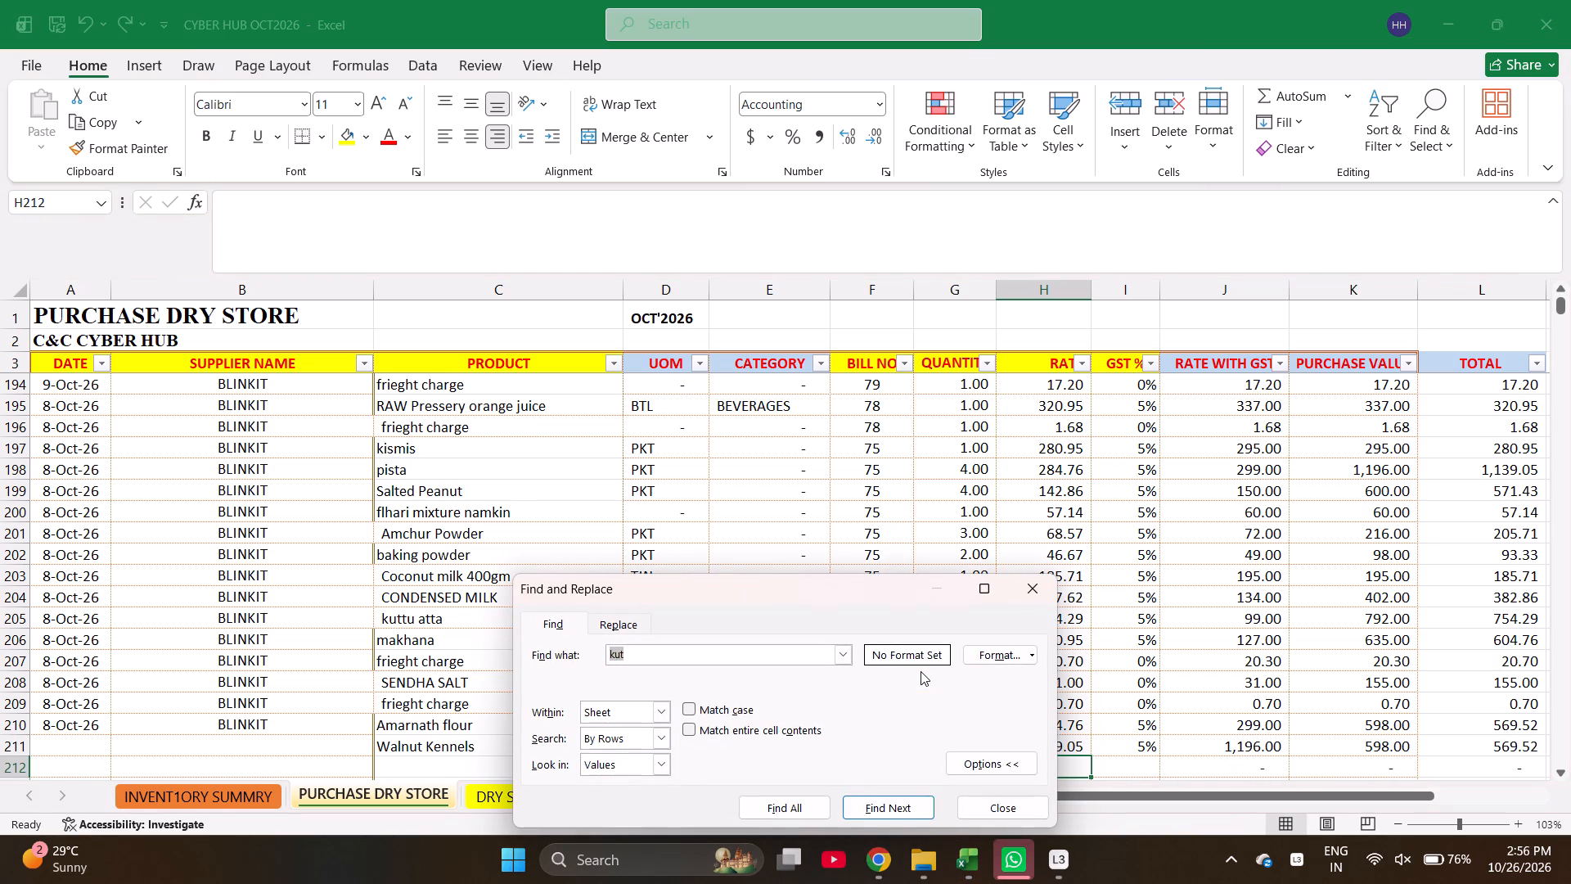
text(oys)
key(Return)
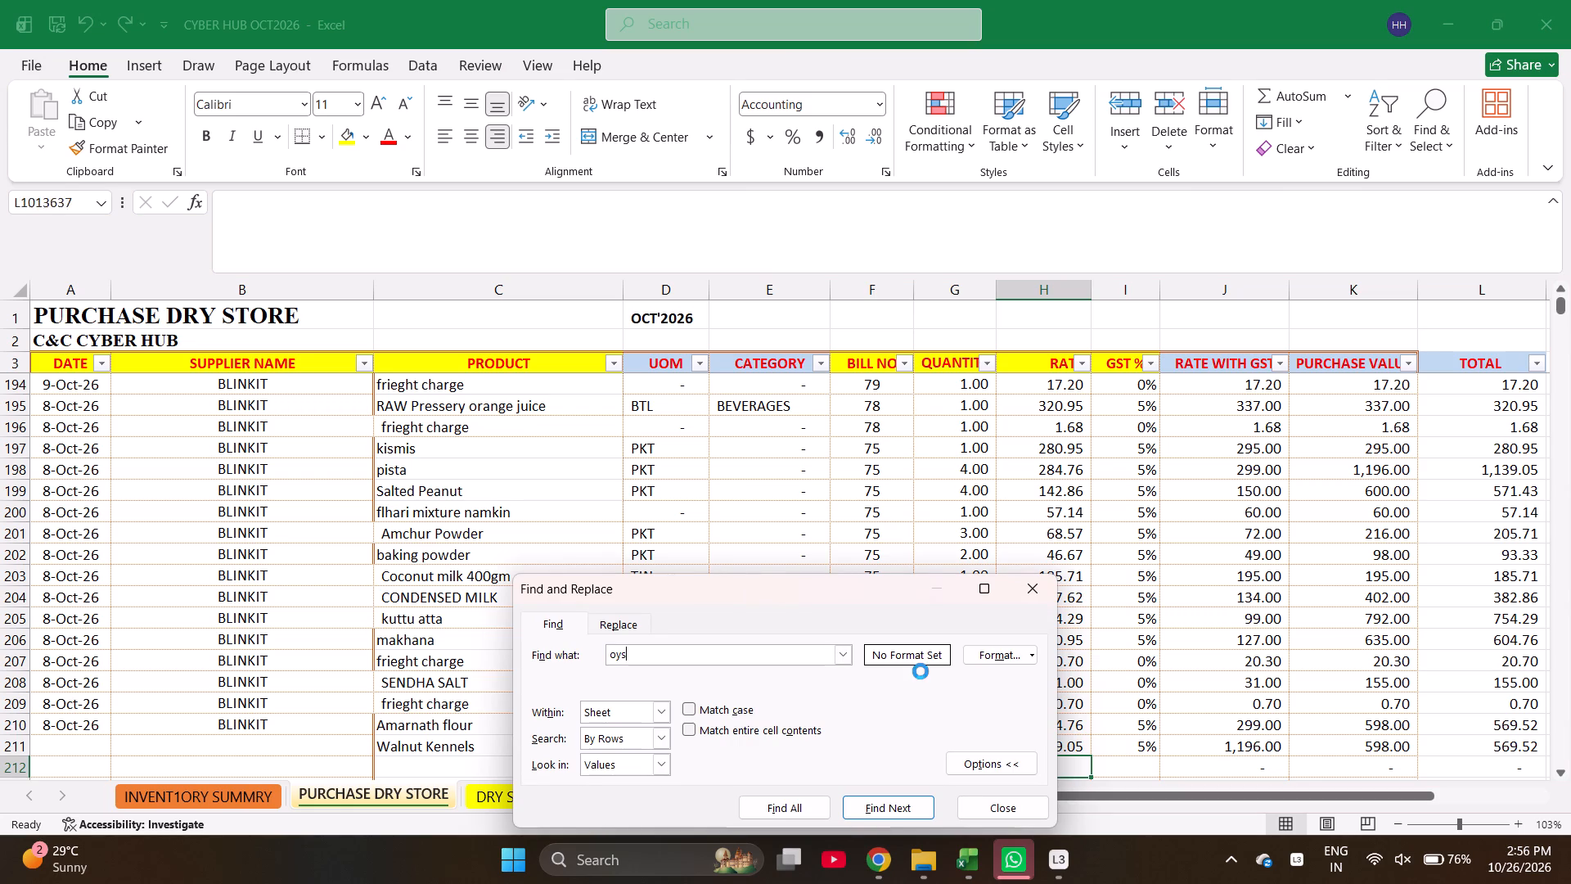
key(Return)
key(Escape)
key(Escape)
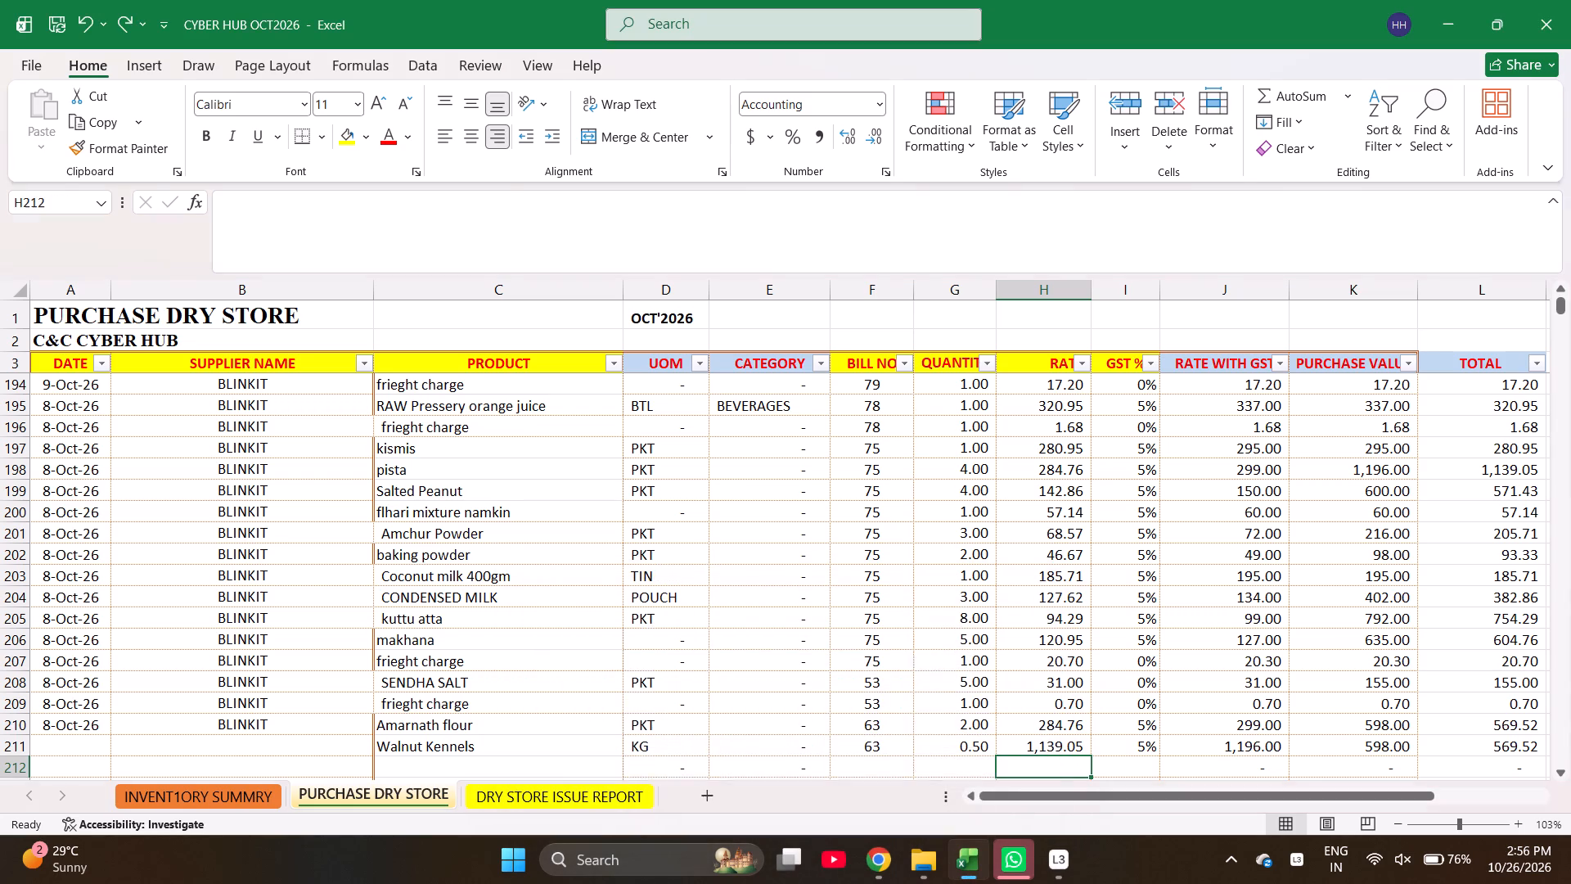
Set the Walnut Kennels rate with the formula =569.52*2 and check the row's purchase value and quantity.
key(Up)
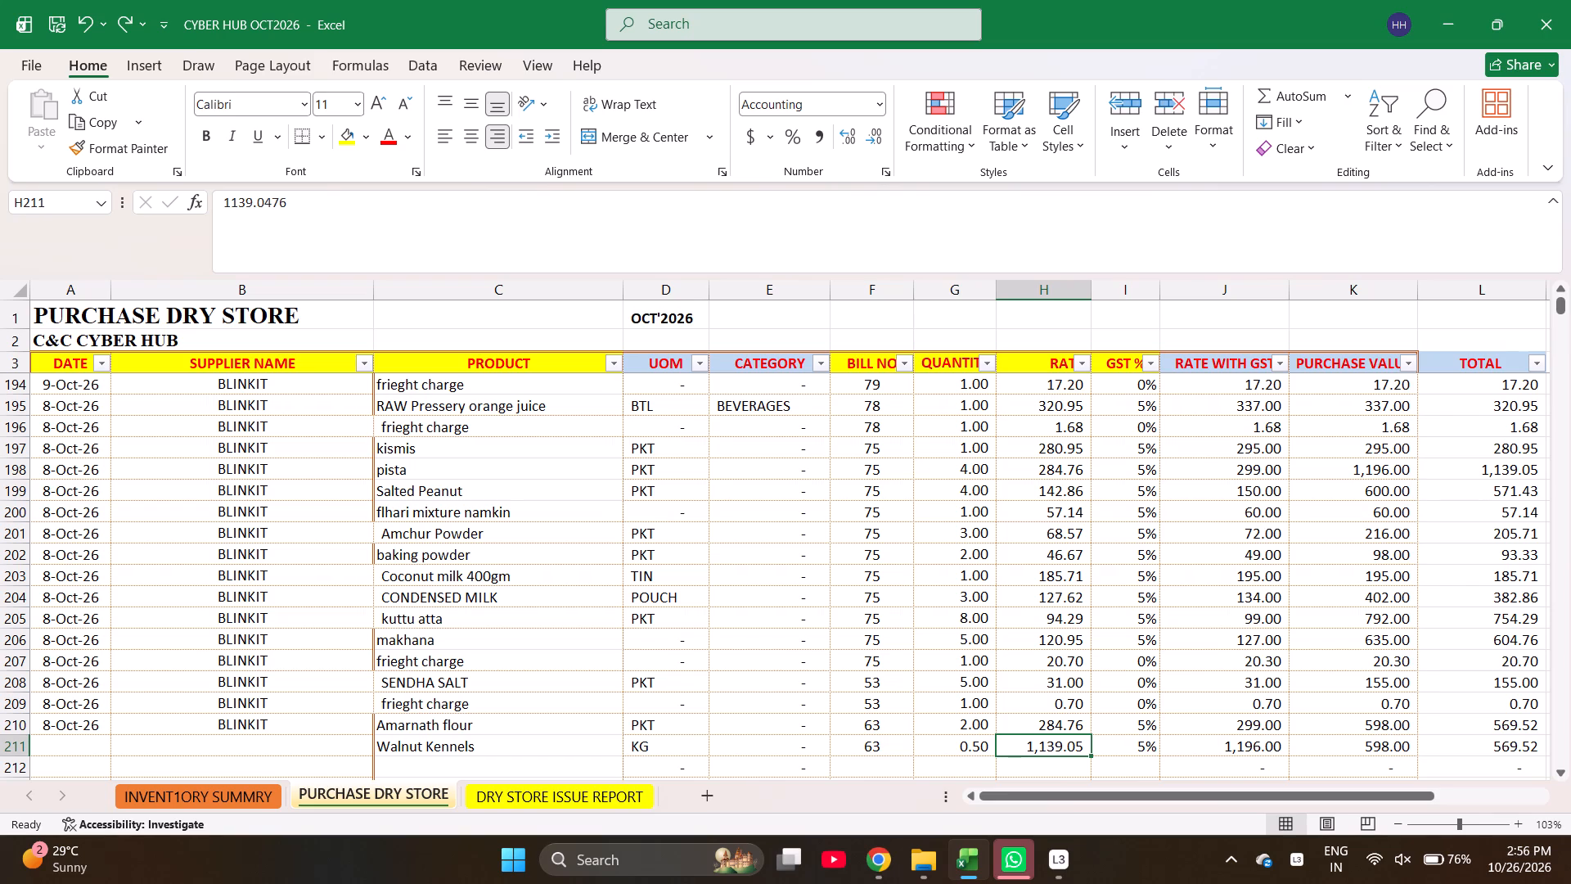
text(===)
key(BackSpace)
key(BackSpace)
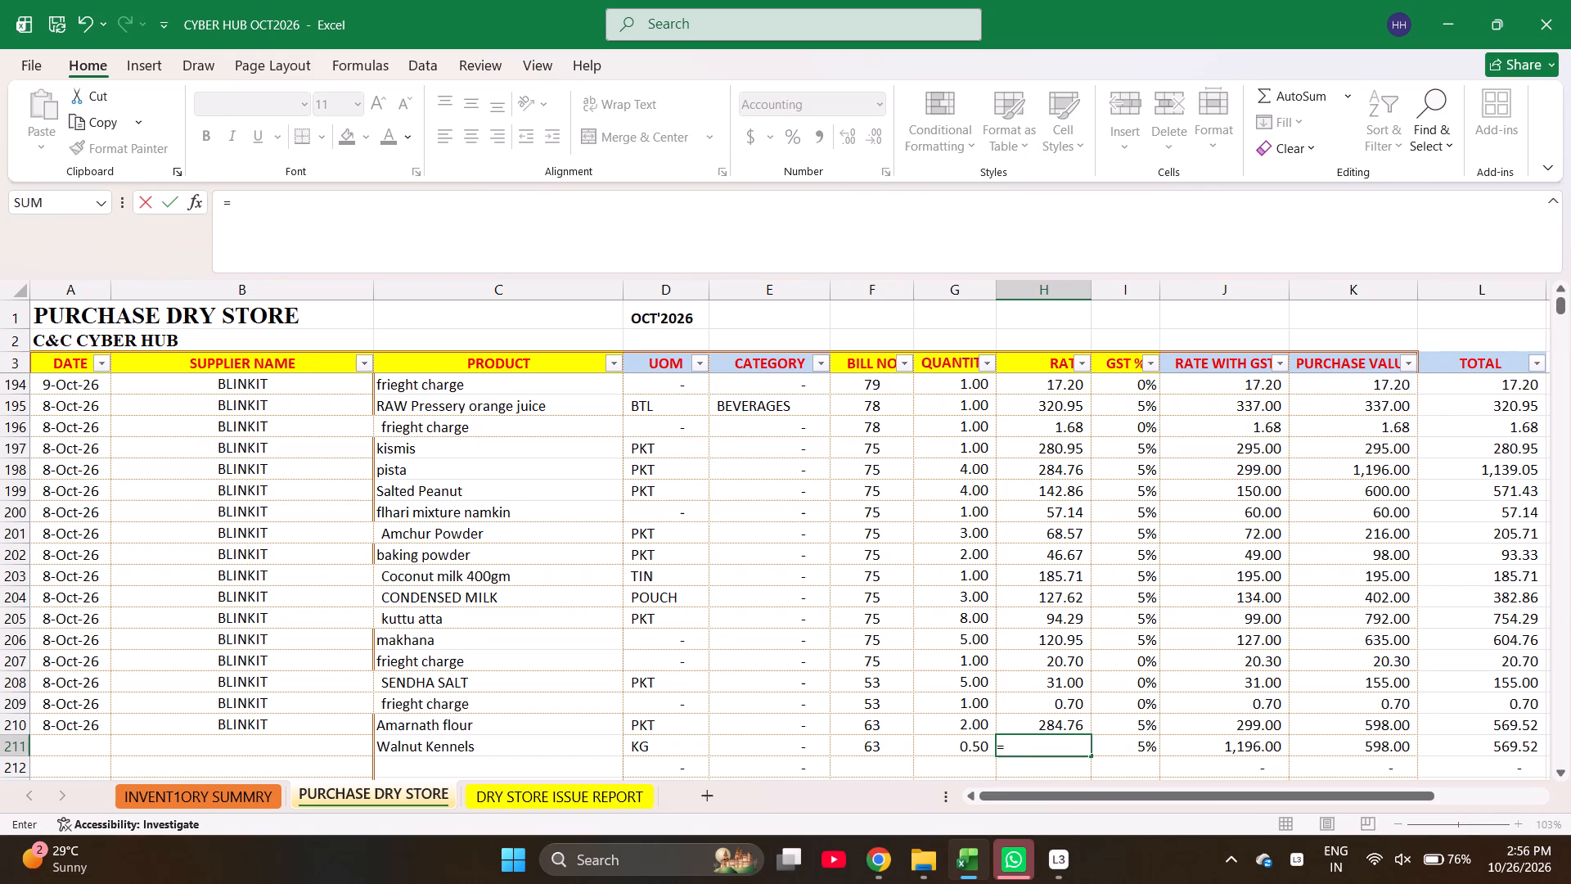
key(BackSpace)
key(BackSpace)
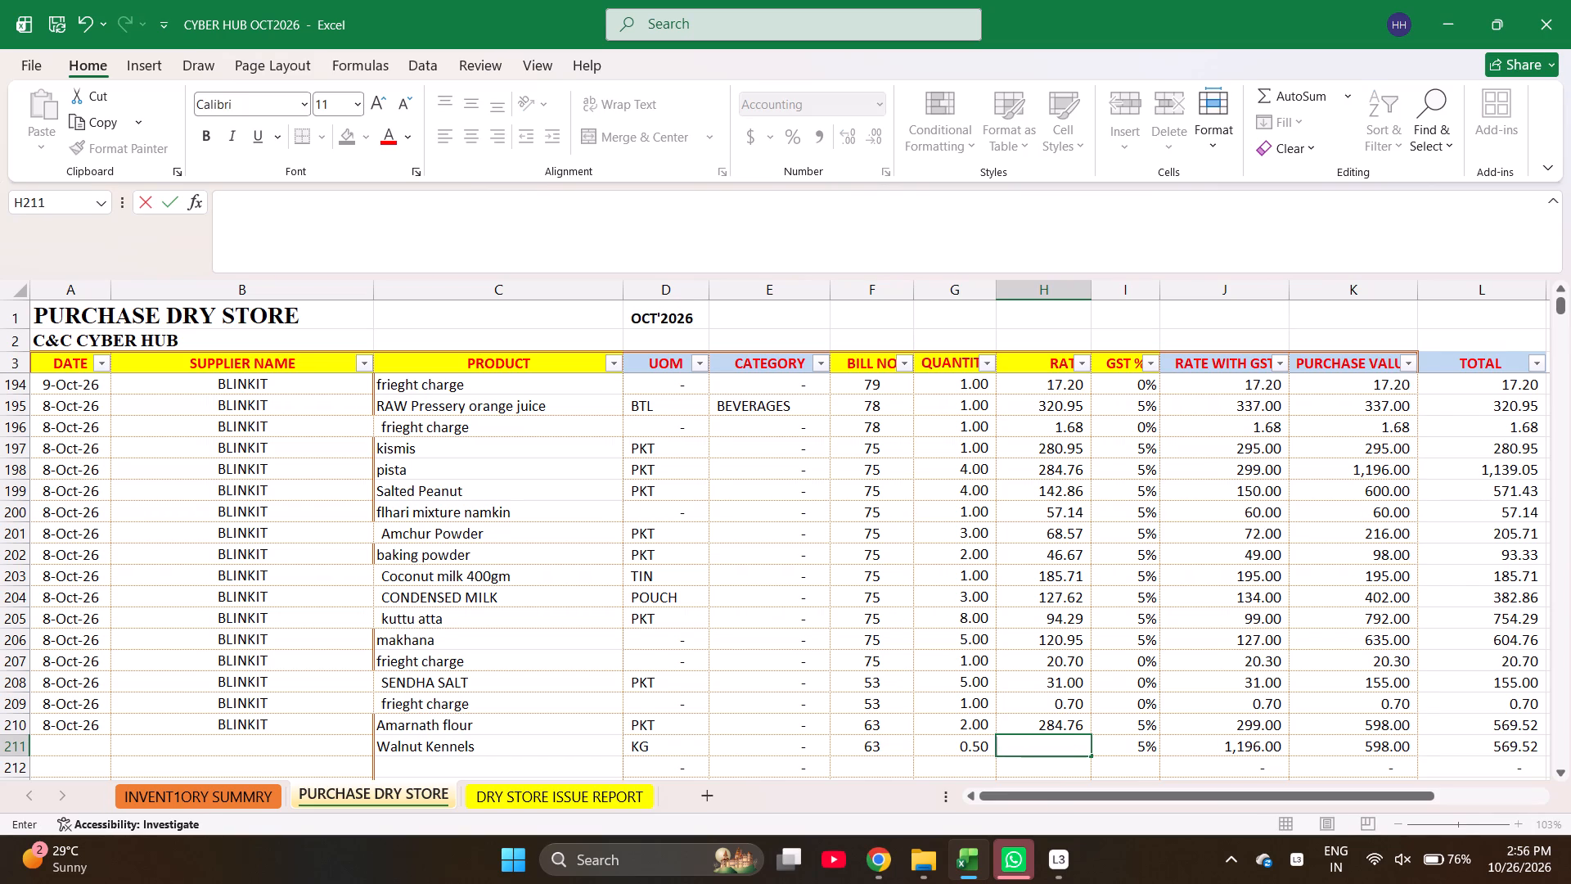
text(569.)
key(BackSpace)
key(BackSpace)
key(BackSpace)
key(BackSpace)
key(BackSpace)
key(BackSpace)
key(BackSpace)
key(BackSpace)
key(BackSpace)
key(BackSpace)
key(BackSpace)
text(=569.)
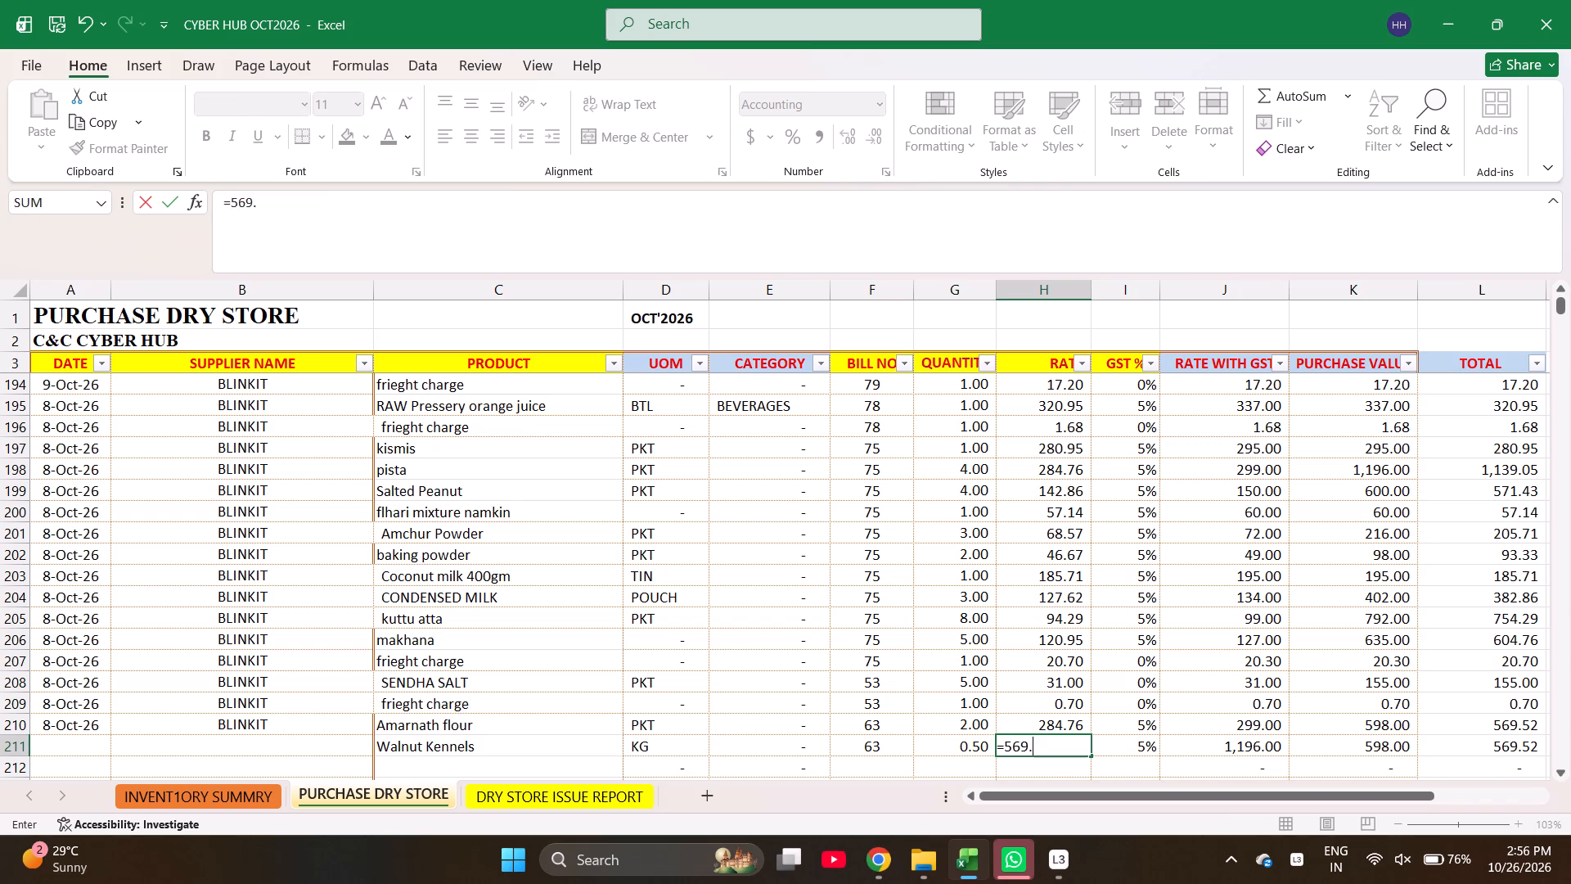
text(52)
text(*2)
key(Return)
key(Up)
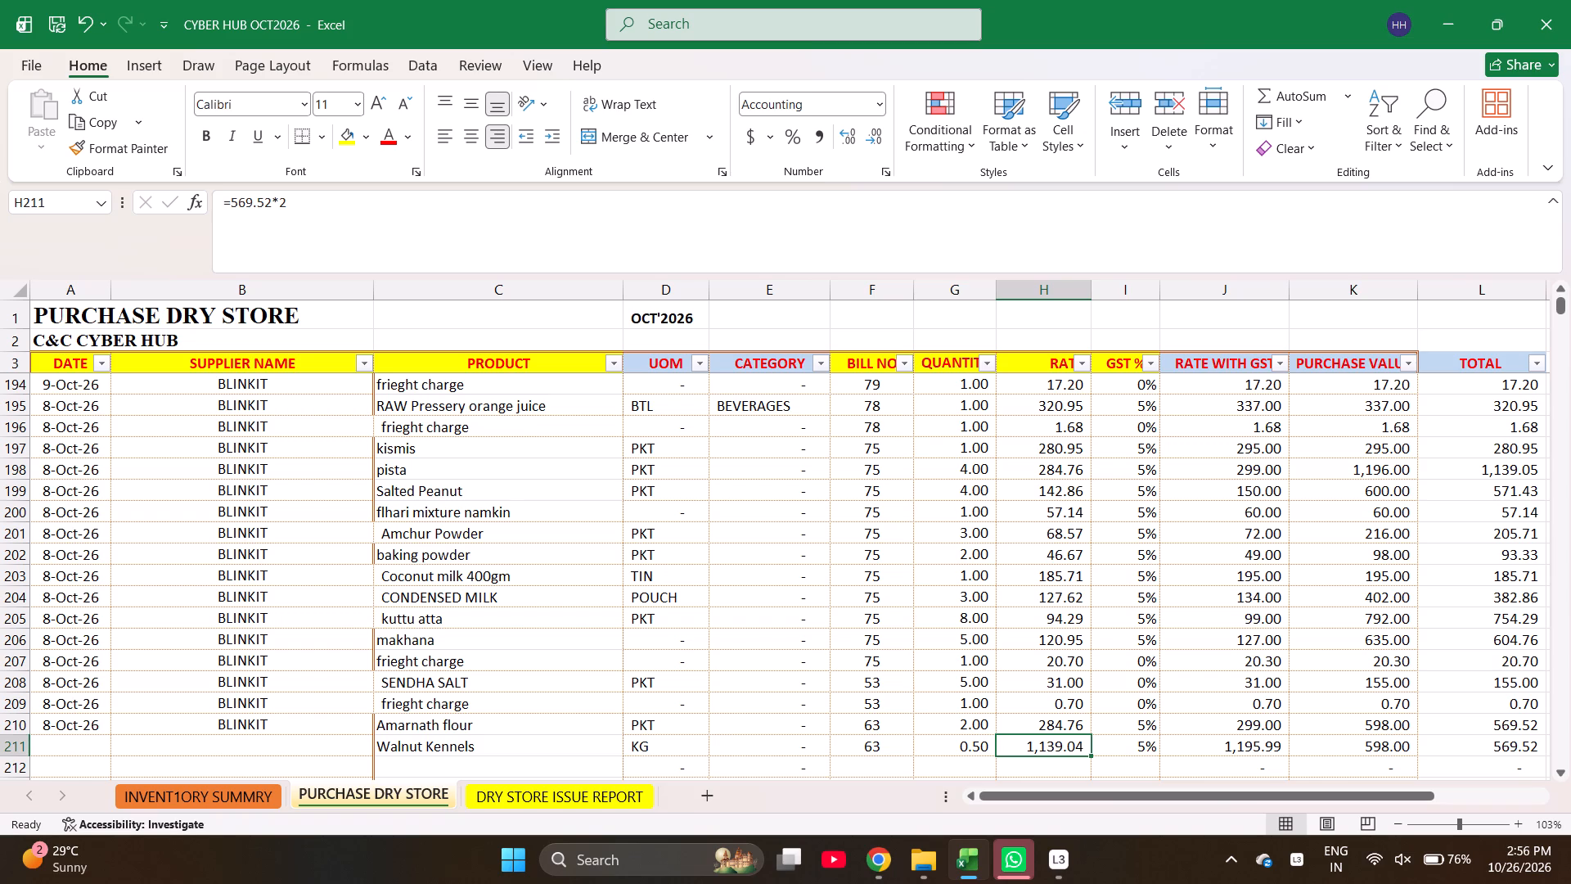
key(Right)
key(Right)
key(Right)
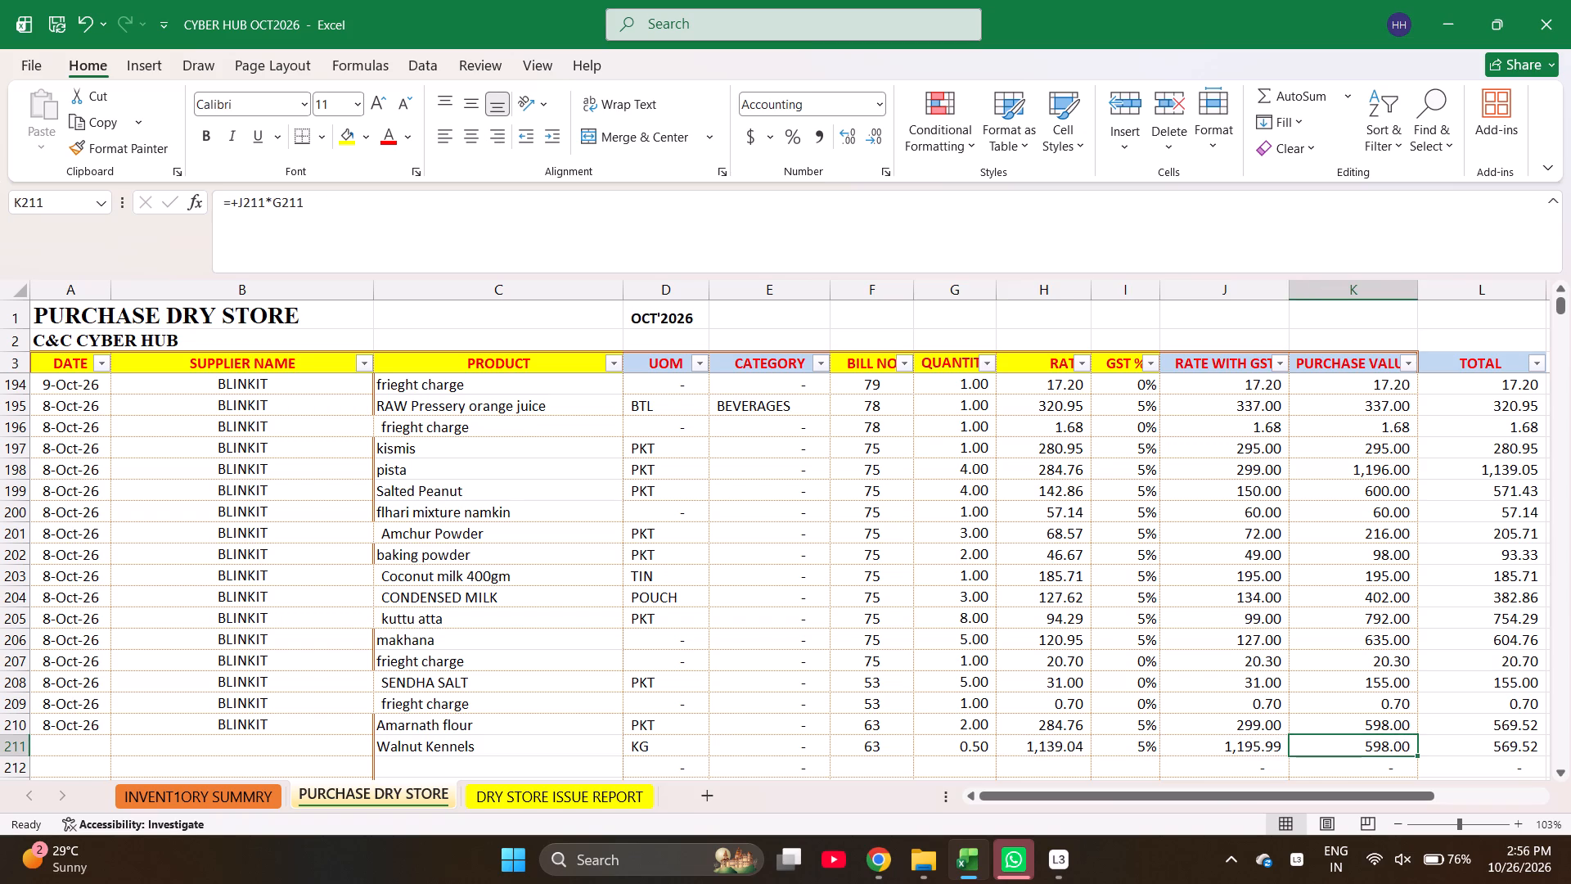
key(Left)
key(Left)
key(Left)
key(Left)
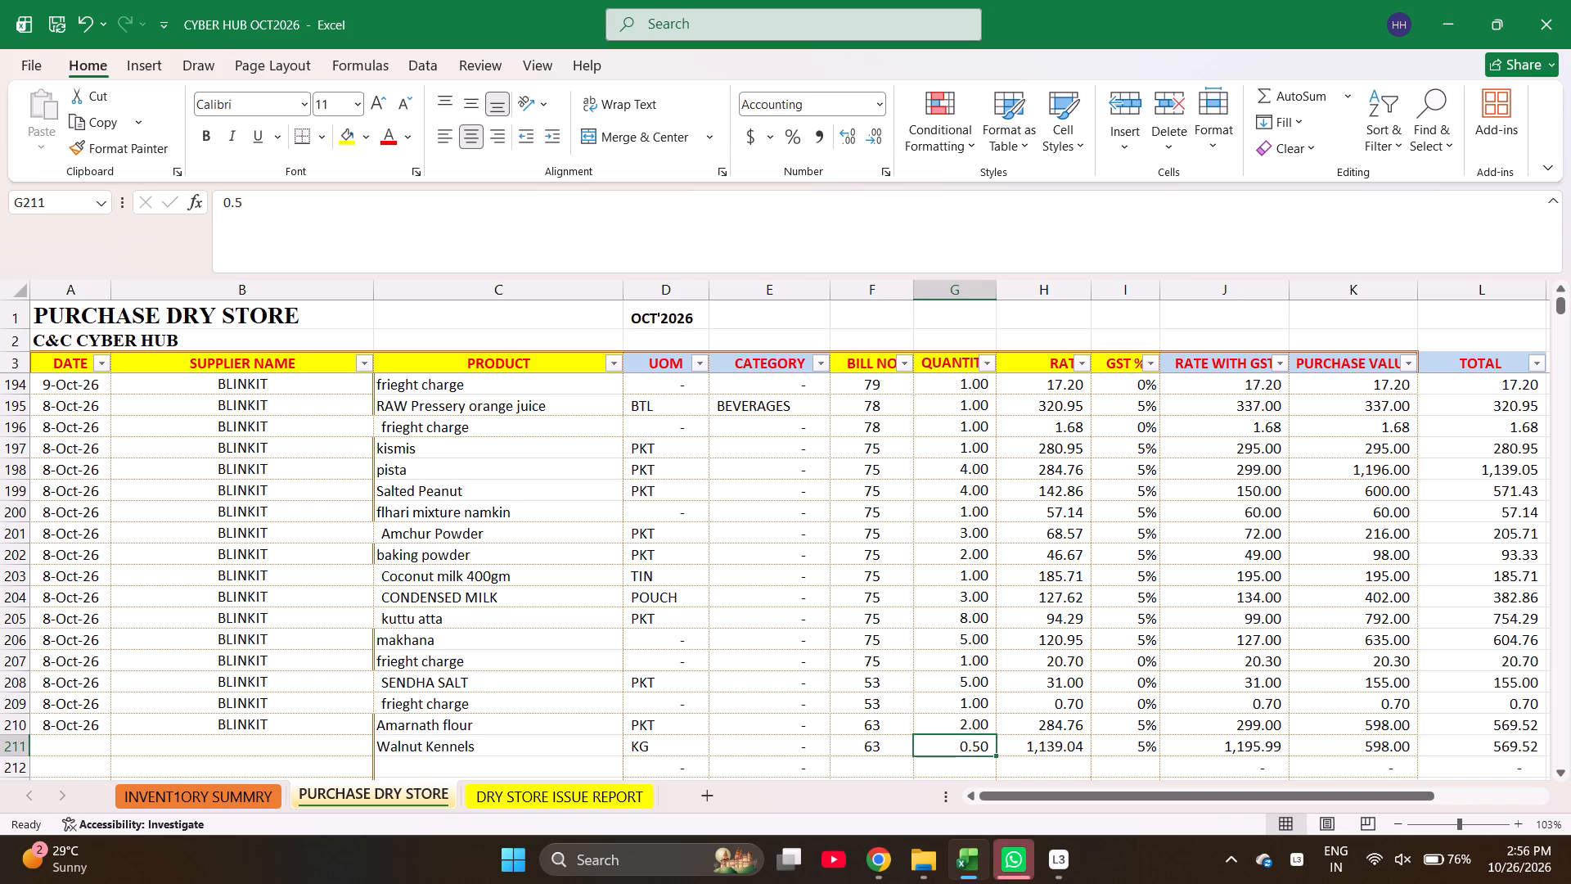
Fill the 8-Oct-26 date and BLINKIT supplier down from the Amarnath flour row to the Walnut Kennels row.
key(Left)
key(Left)
key(Left)
key(Left)
key(Left)
key(Left)
key(Left)
key(Left)
key(Left)
key(Left)
key(Left)
key(Left)
key(Left)
key(Left)
key(Left)
key(Left)
key(Left)
key(Left)
key(Left)
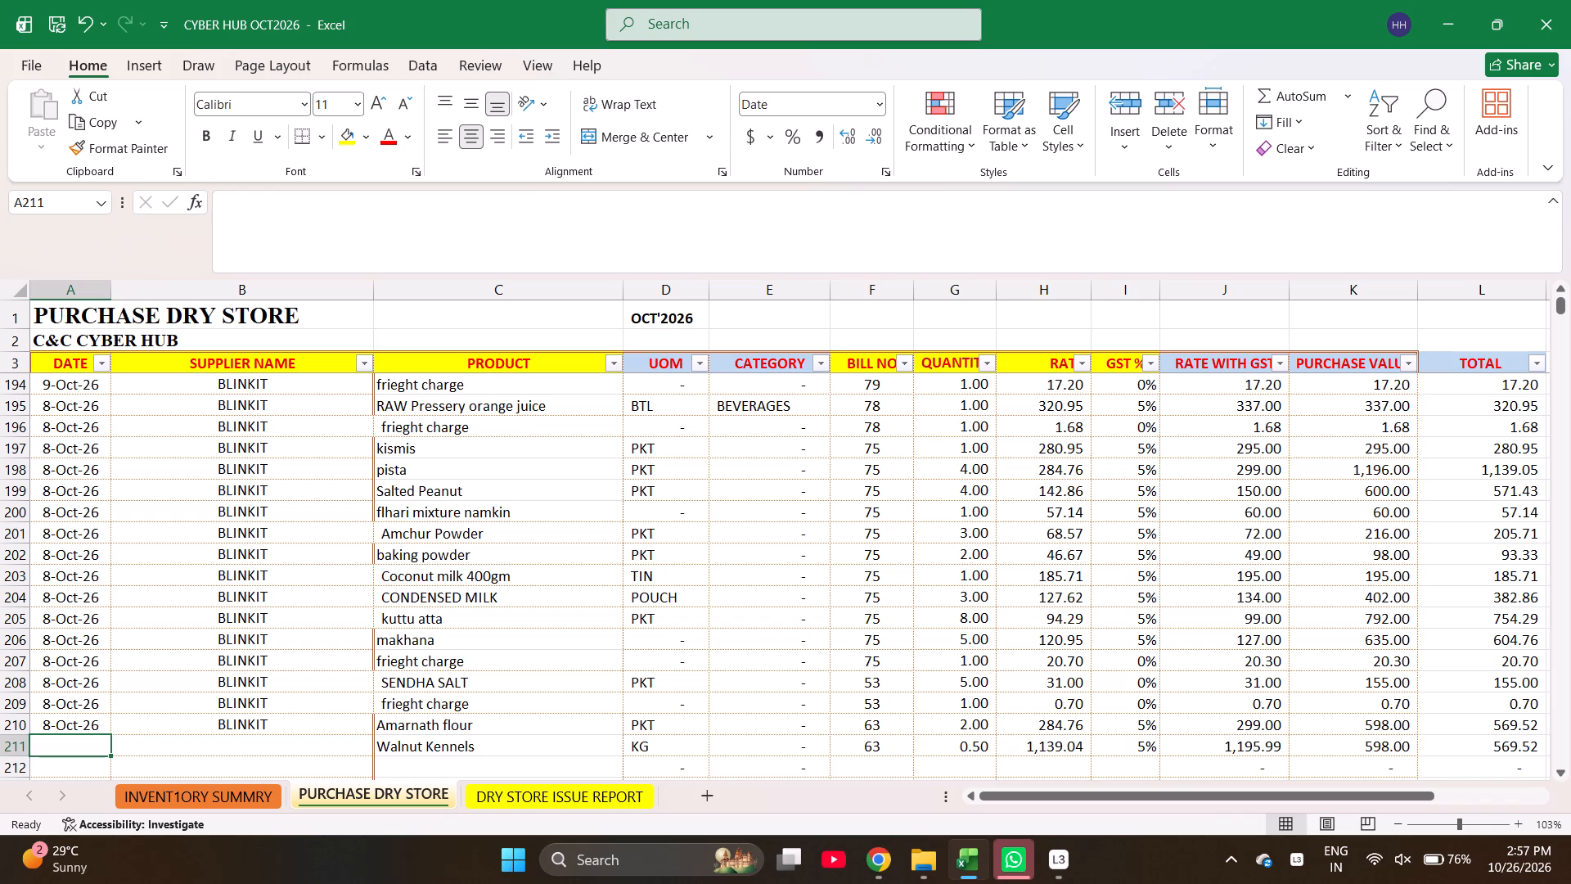
key(shift+Right)
key(ctrl+d)
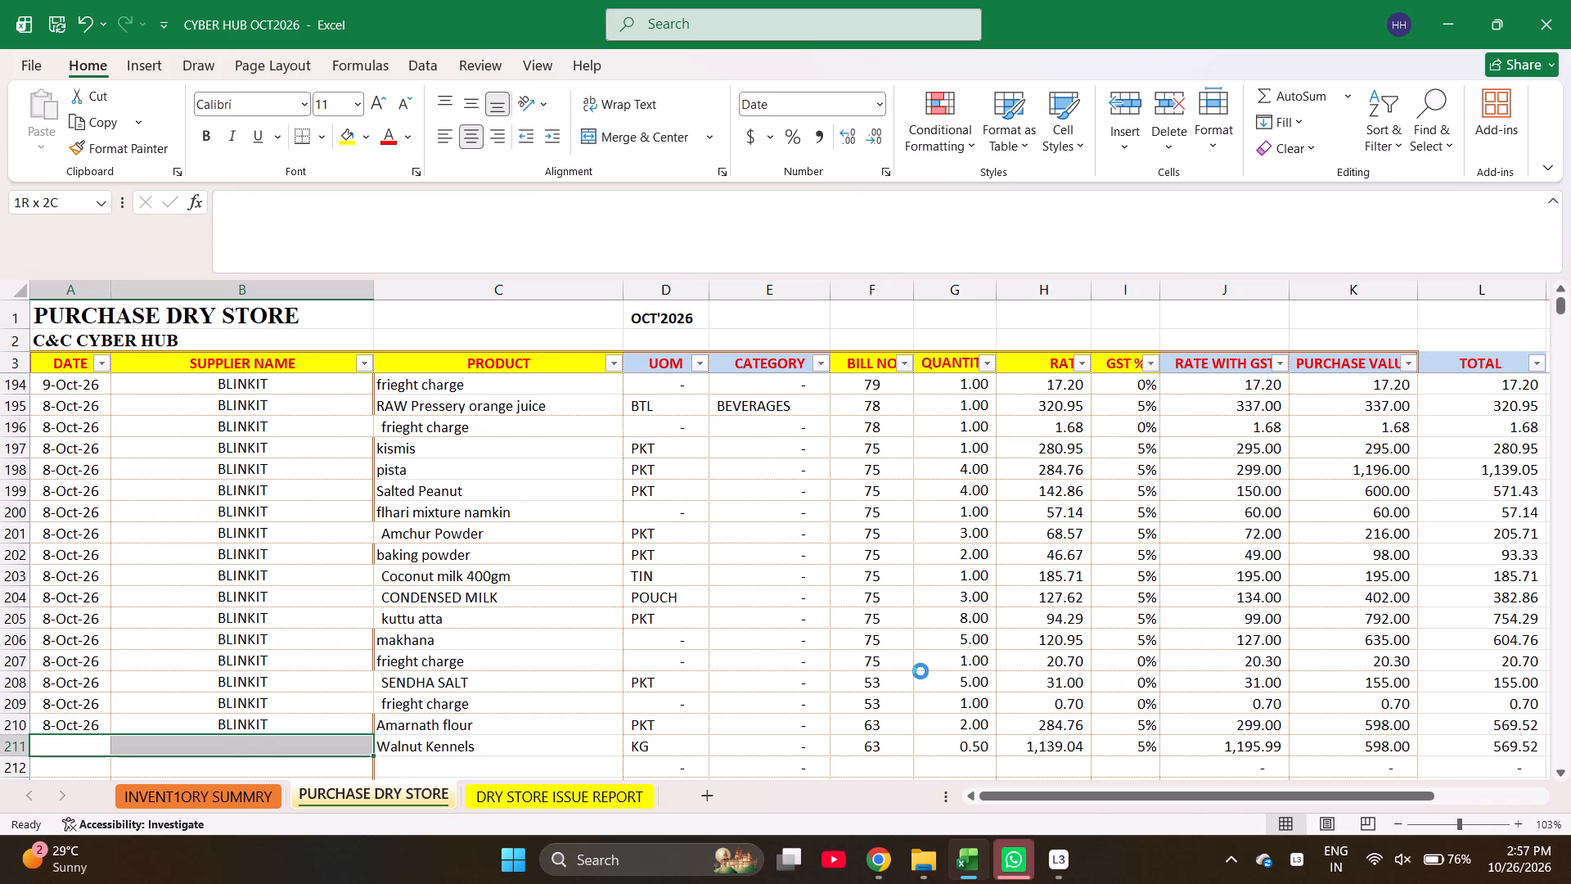
key(Down)
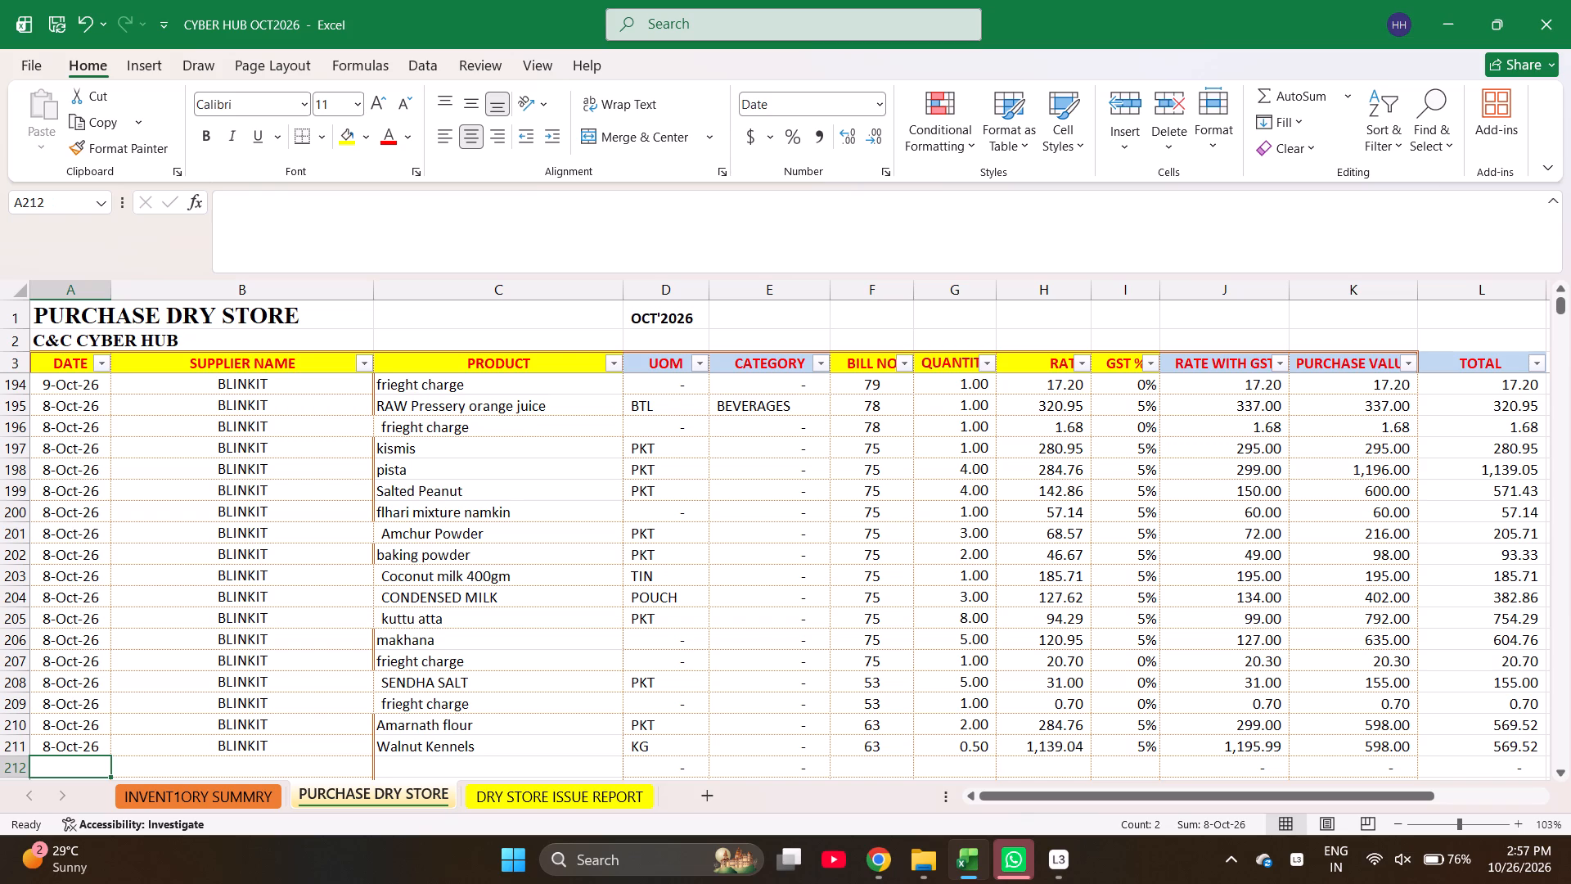
In the DRY STORE ISSUE REPORT, enter a day 8 kitchen issue of 2 for Amarnath flour.
key(ctrl+Page_Down)
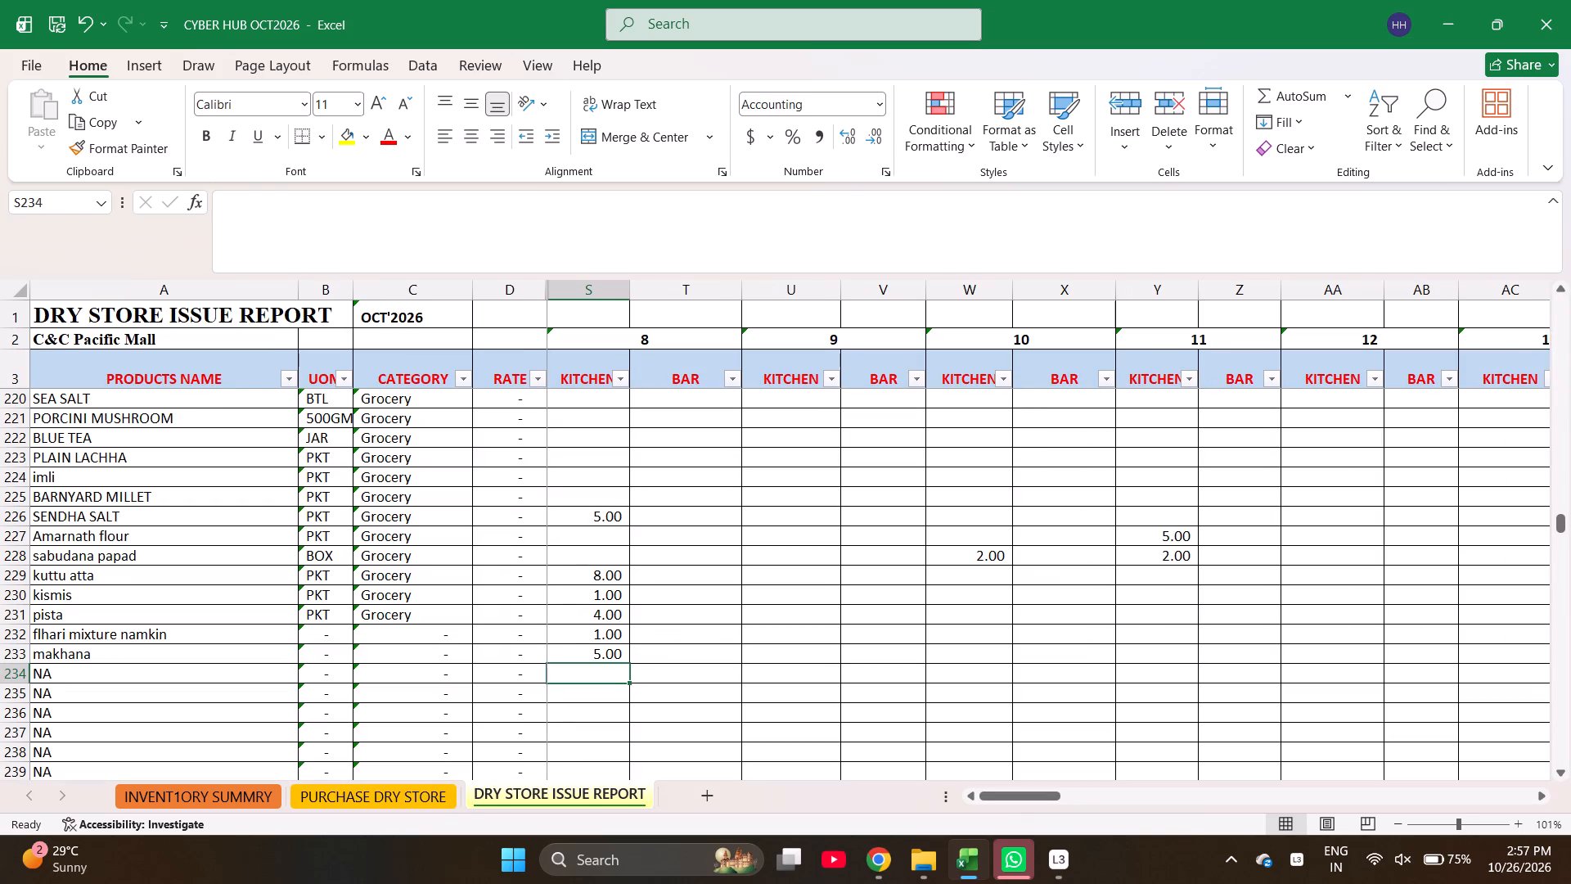
key(Up)
key(Up)
key(Up)
key(Up)
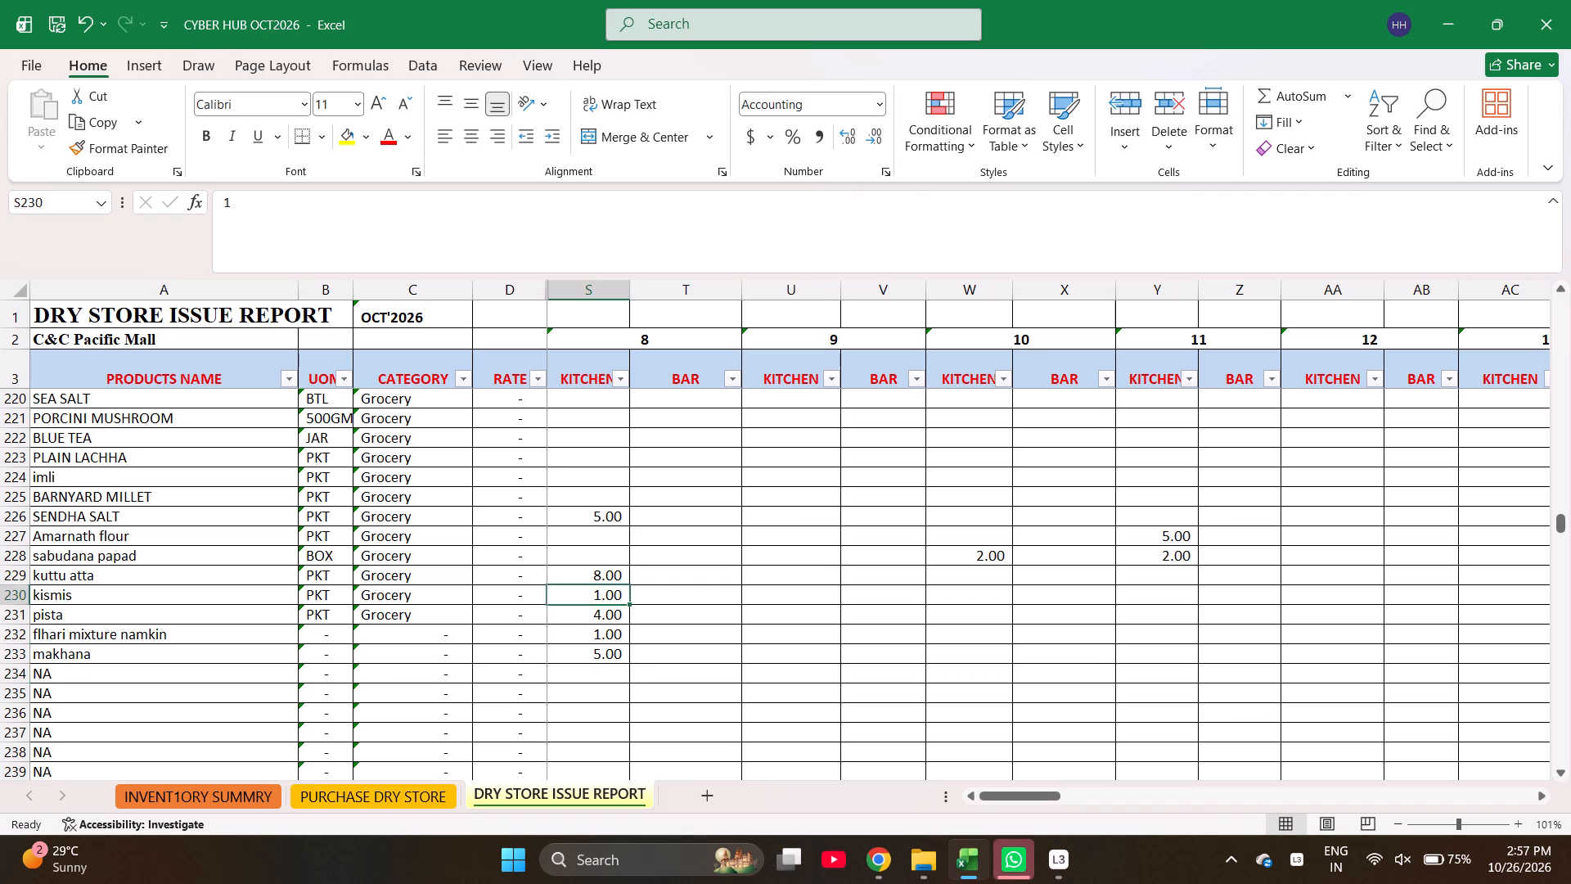
key(Up)
key(Up)
key(Up)
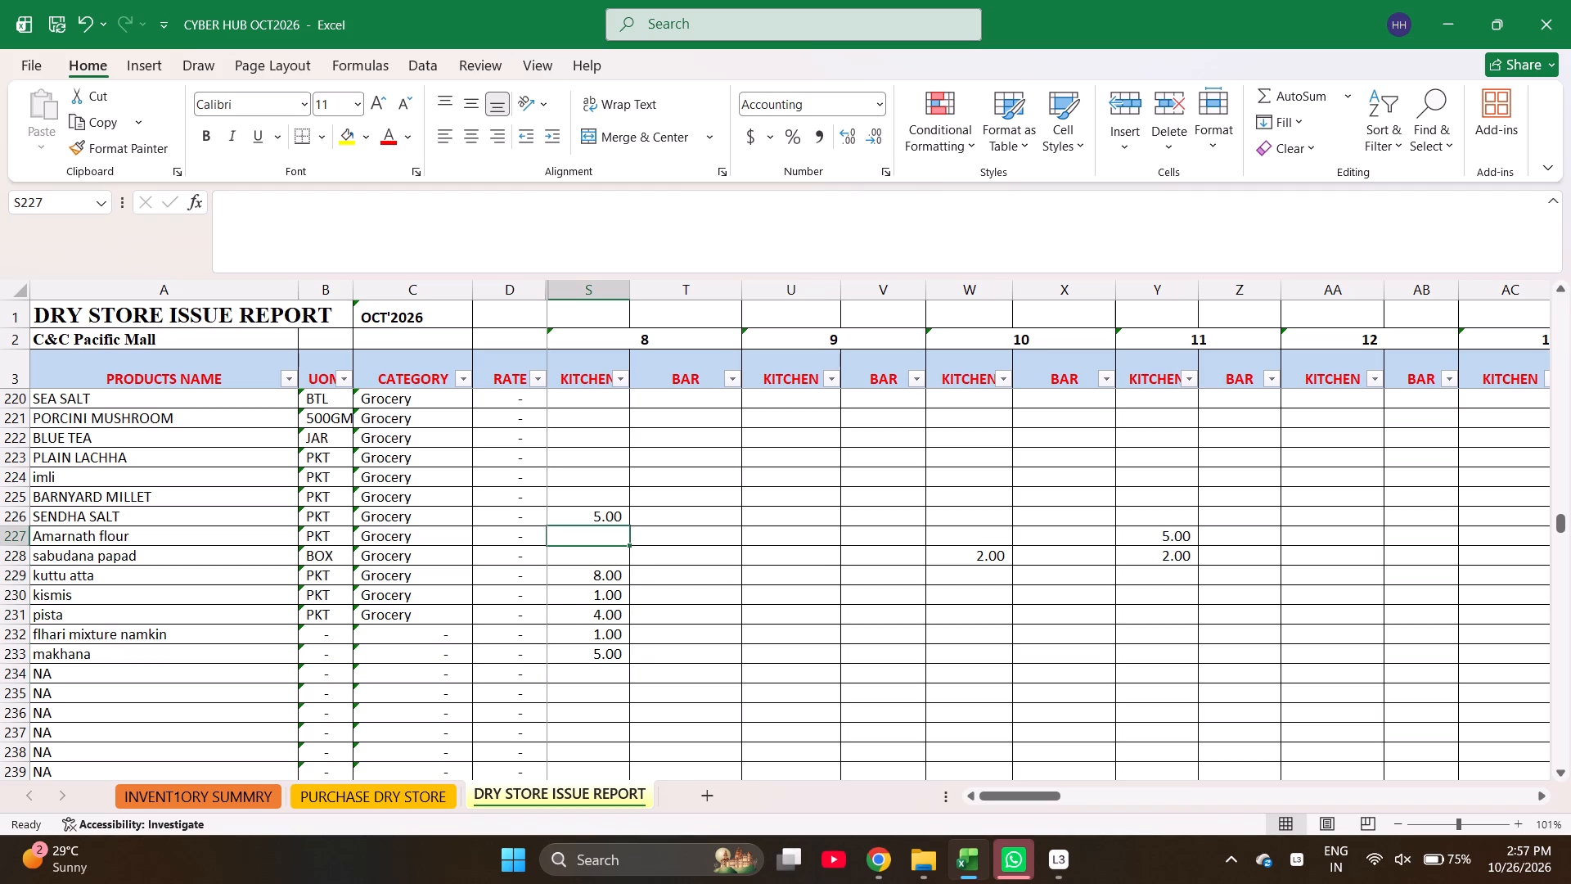
key(2)
key(Return)
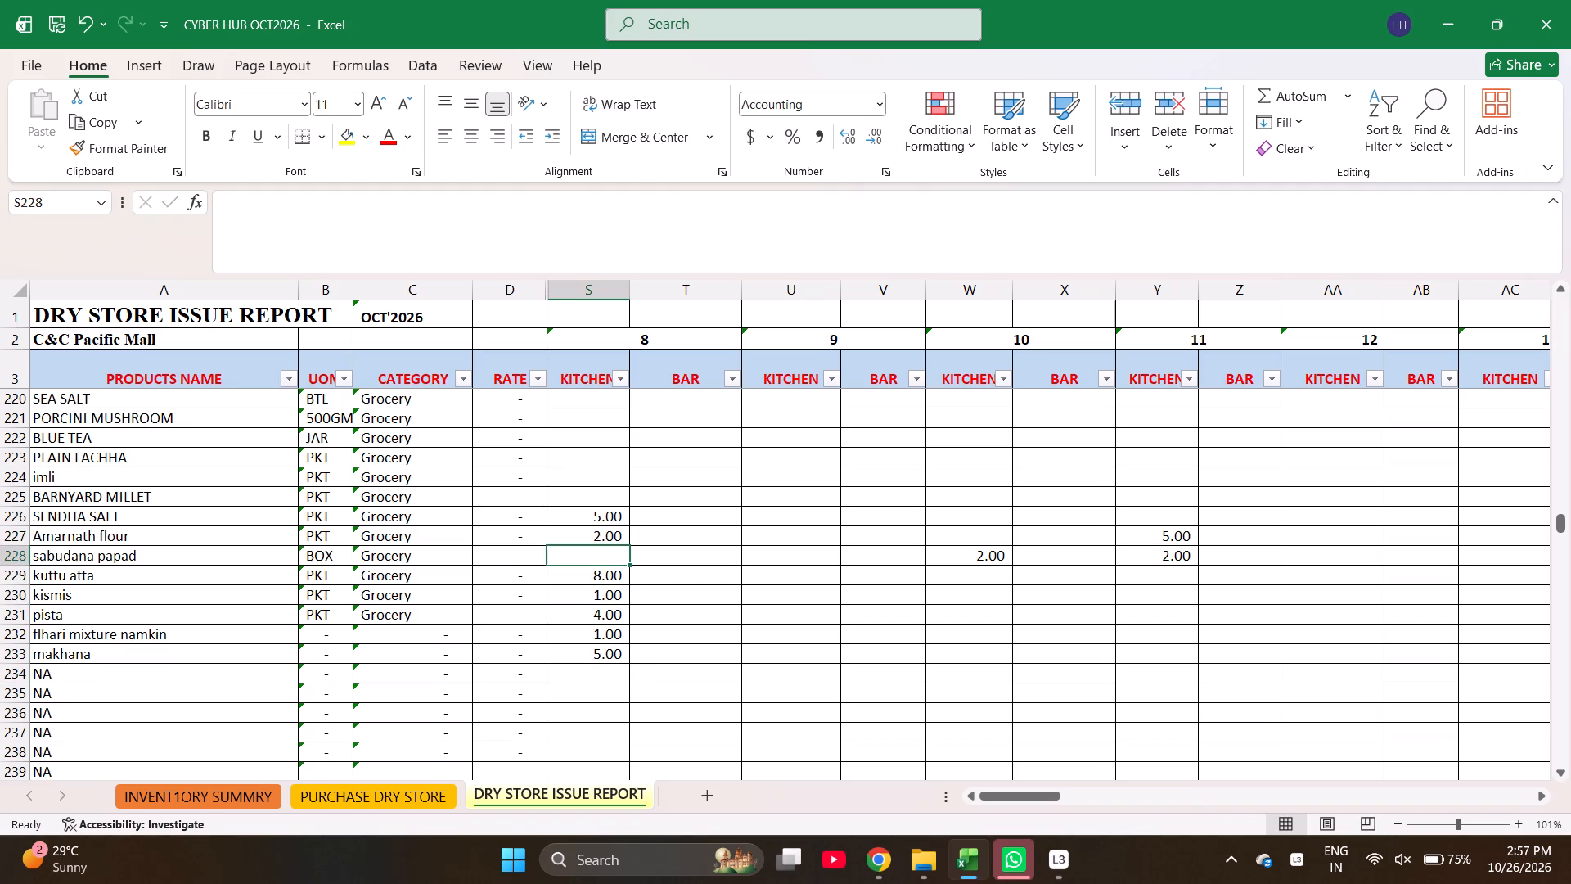
Find Walnut Kennels in the issue report by searching for "wal" and enter a day 8 kitchen issue of 0.5.
key(ctrl+f)
text(wal)
key(Return)
key(Escape)
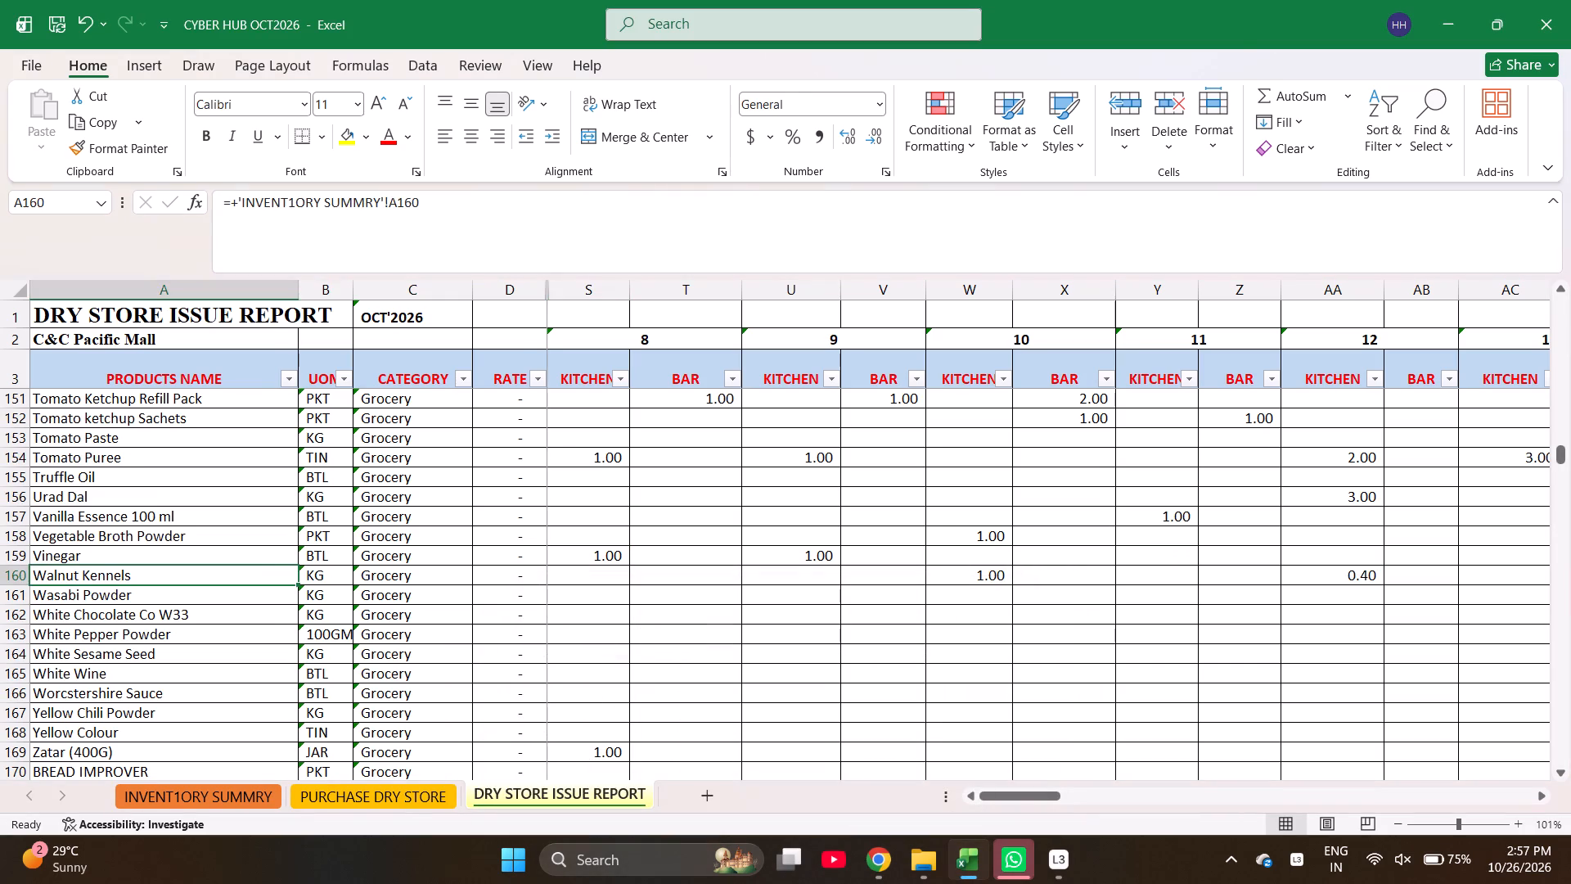
key(Right)
key(Right)
key(Right)
key(Right)
text(0.5)
key(Return)
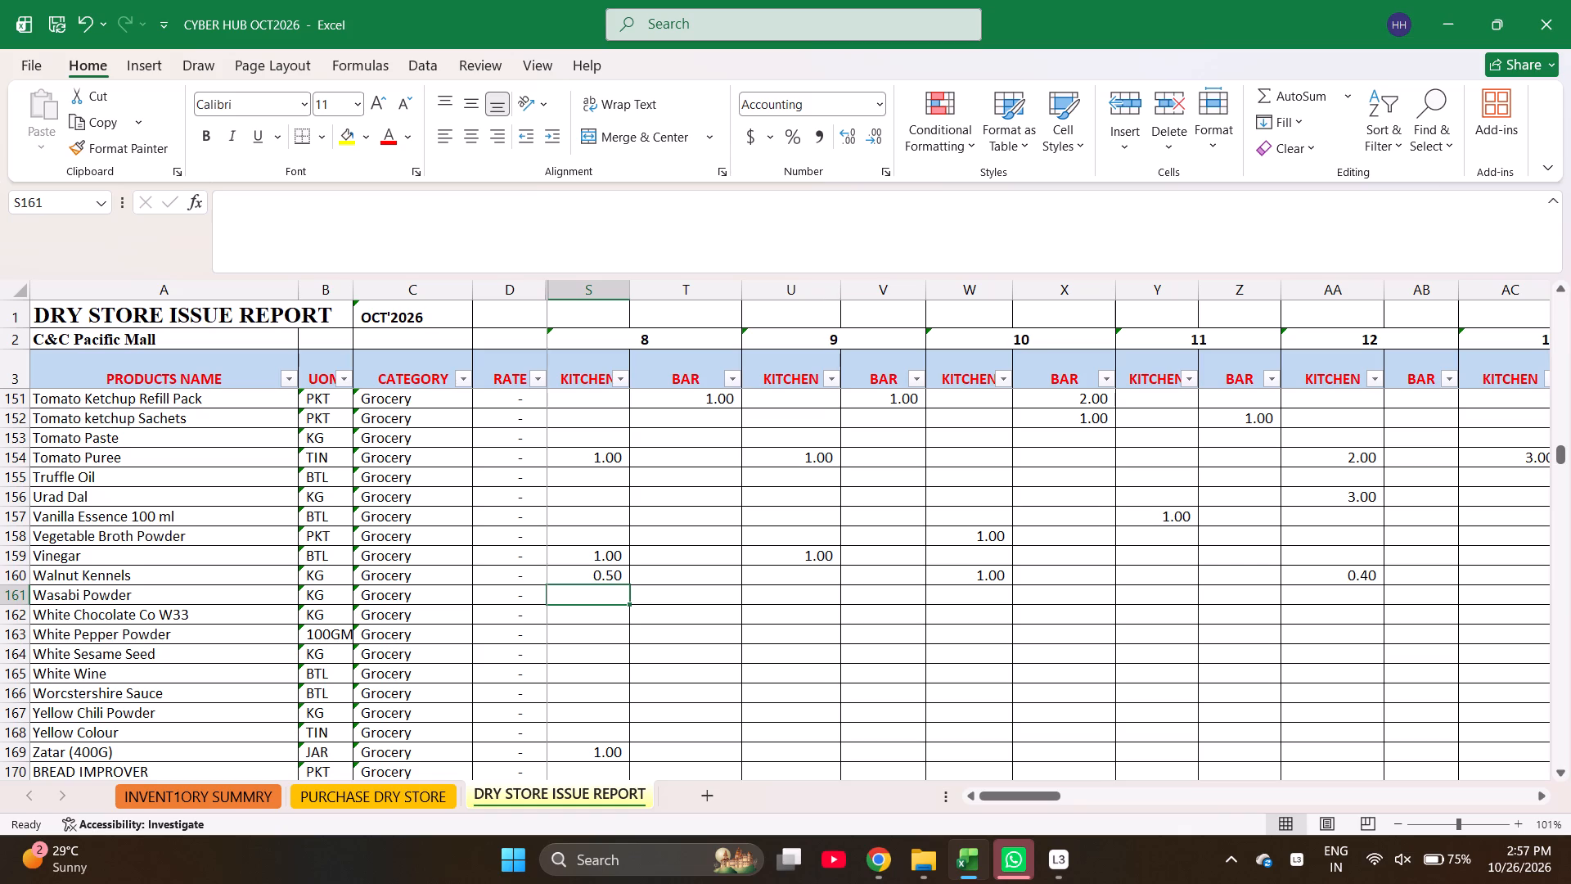
In PURCHASE DRY STORE, start the row below Walnut Kennels with 8-Oct-26, BLINKIT and the product Room Freshener.
key(ctrl+Page_Up)
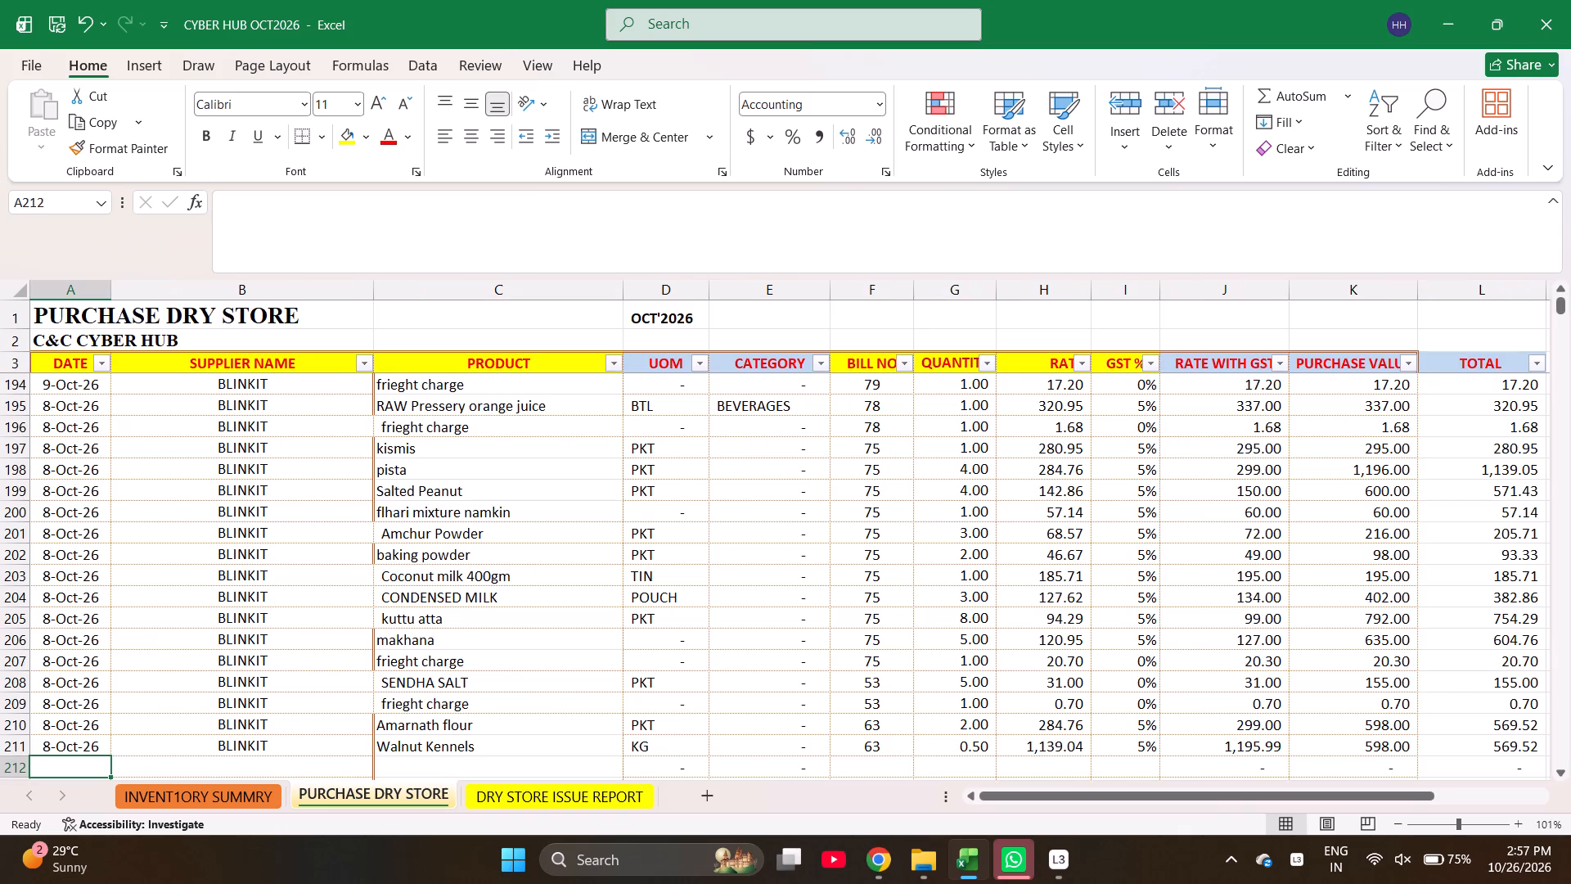
key(ctrl+d)
key(Right)
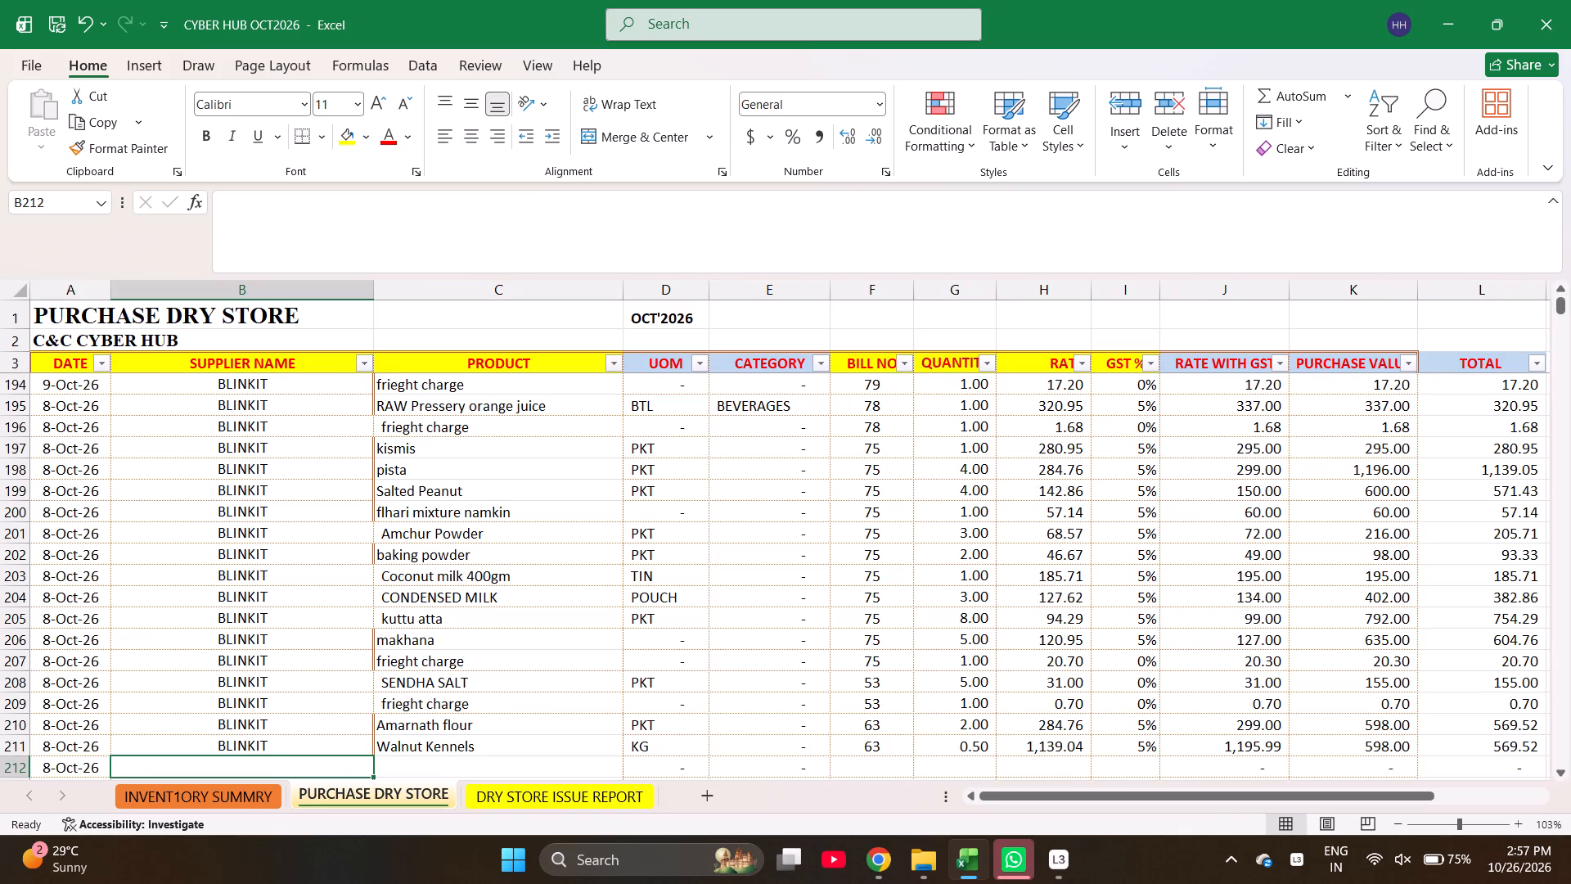
key(ctrl+d)
key(Right)
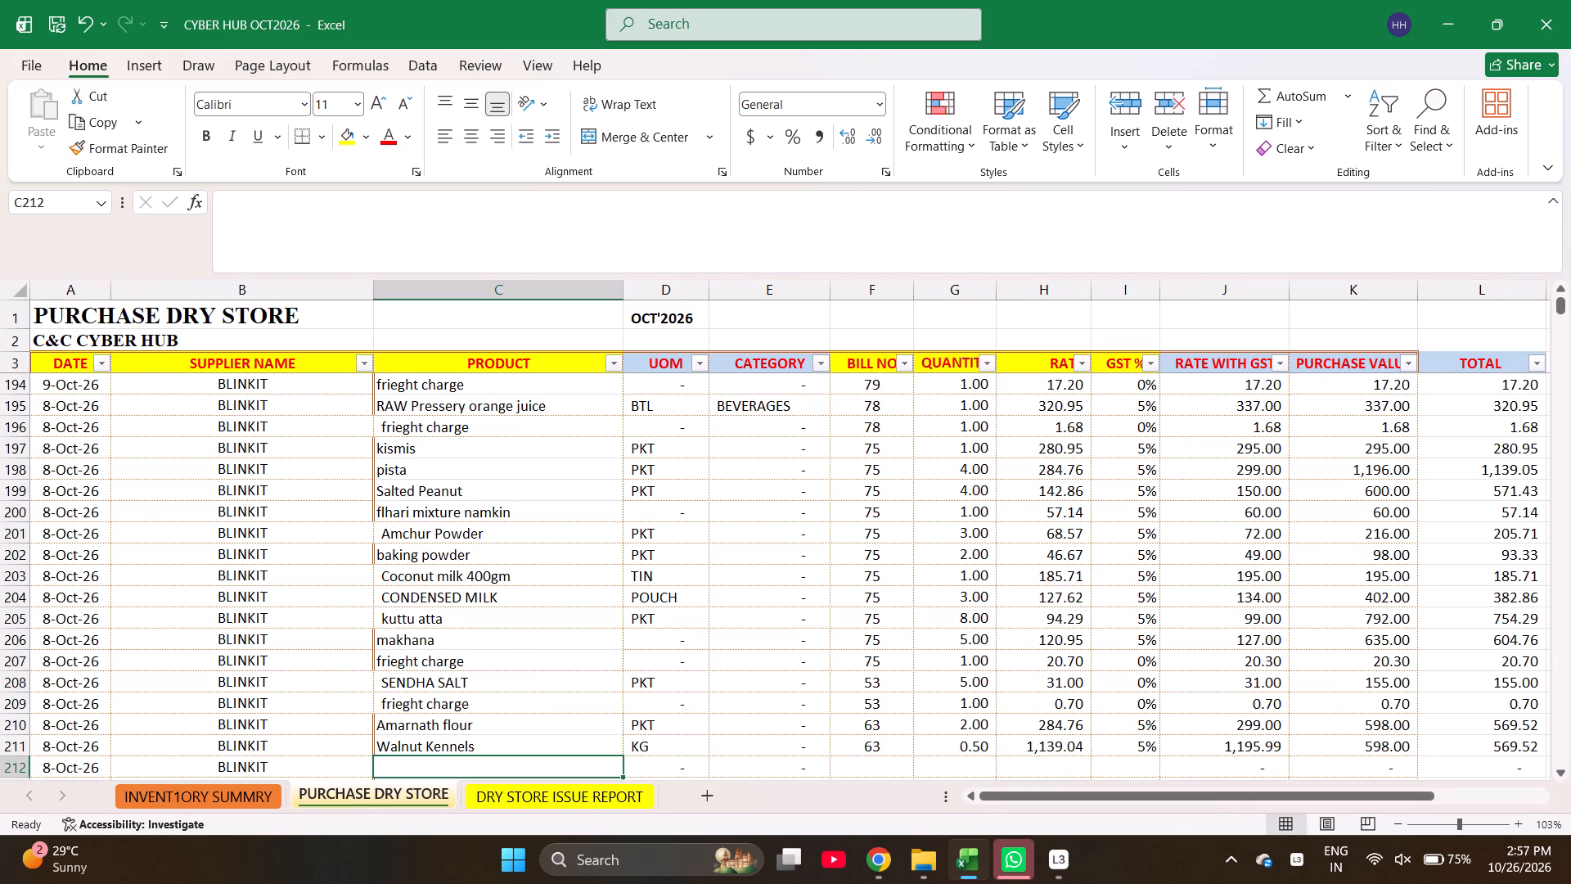
text(roo)
key(Return)
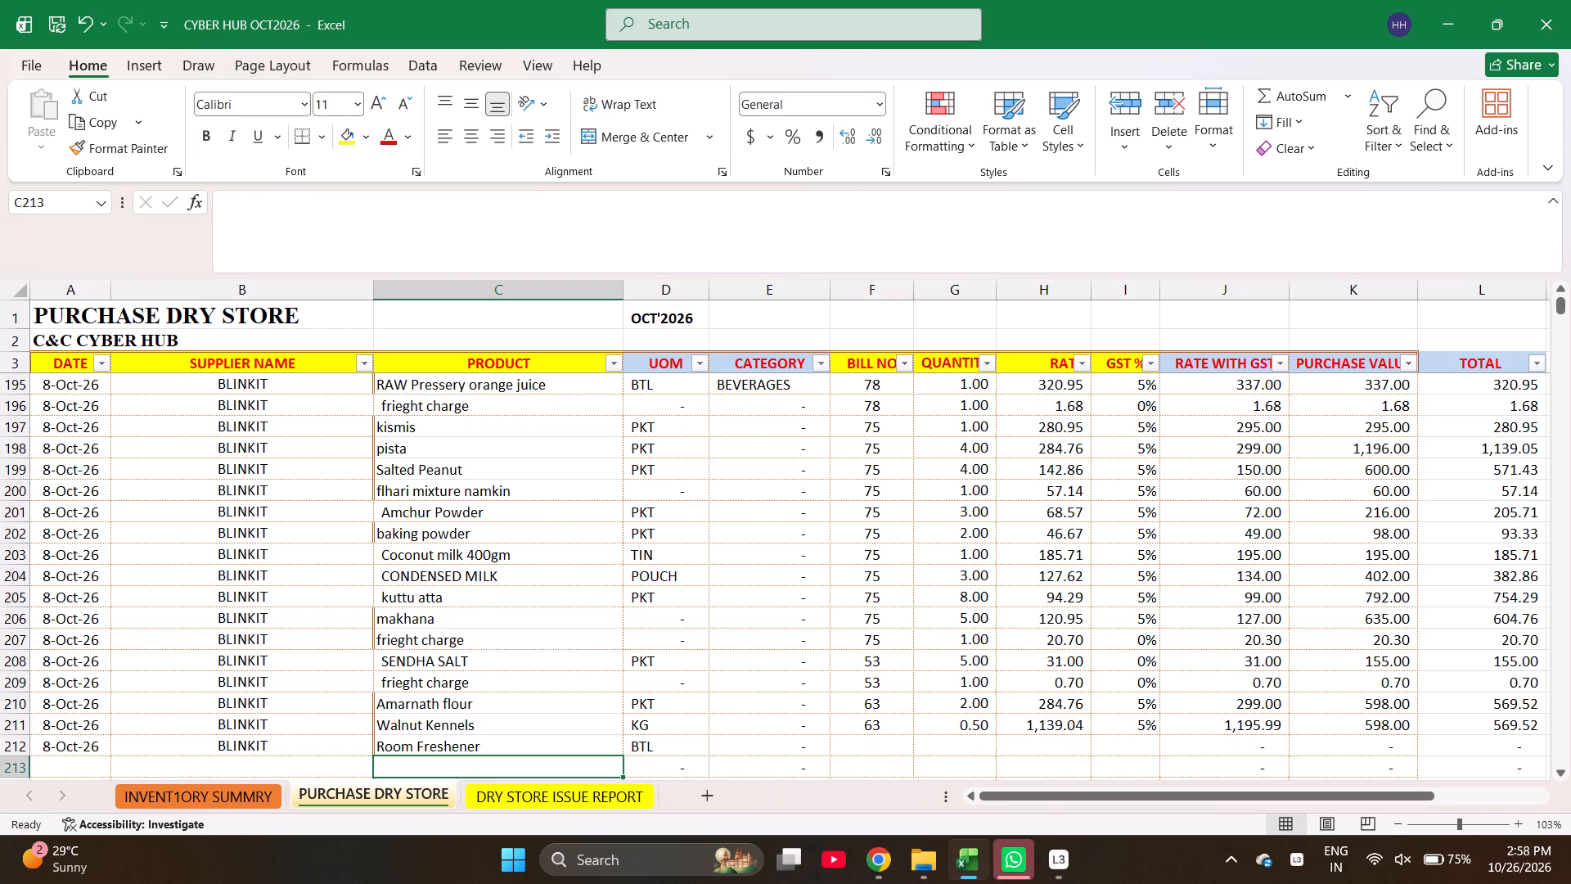
Enter COFFEE COOKIEE 120 as the product in the row below Room Freshener.
text(coff)
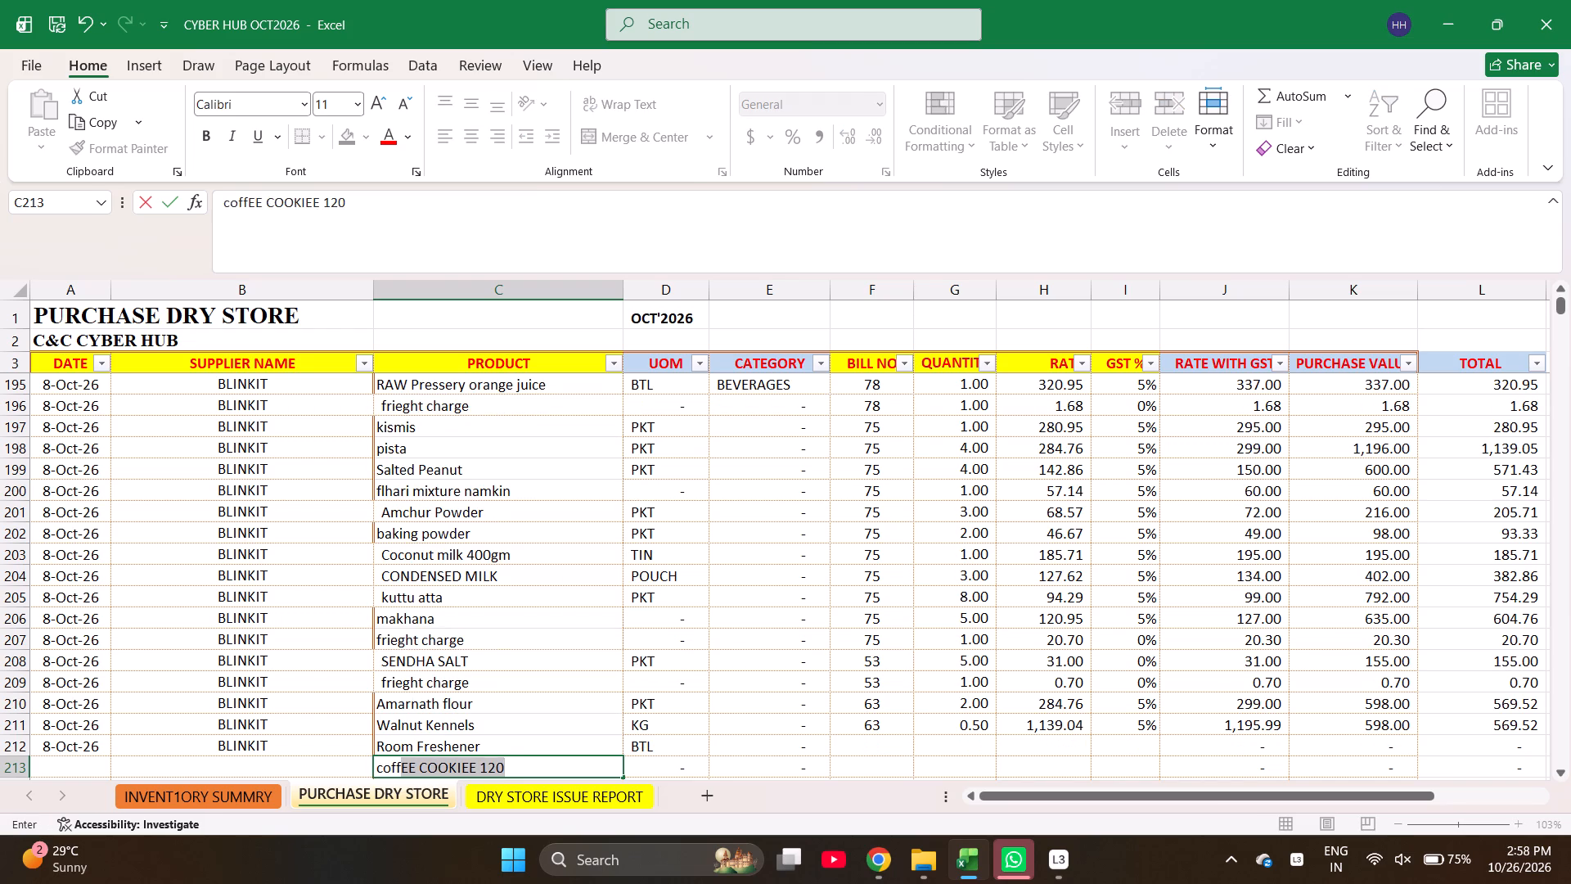
key(Return)
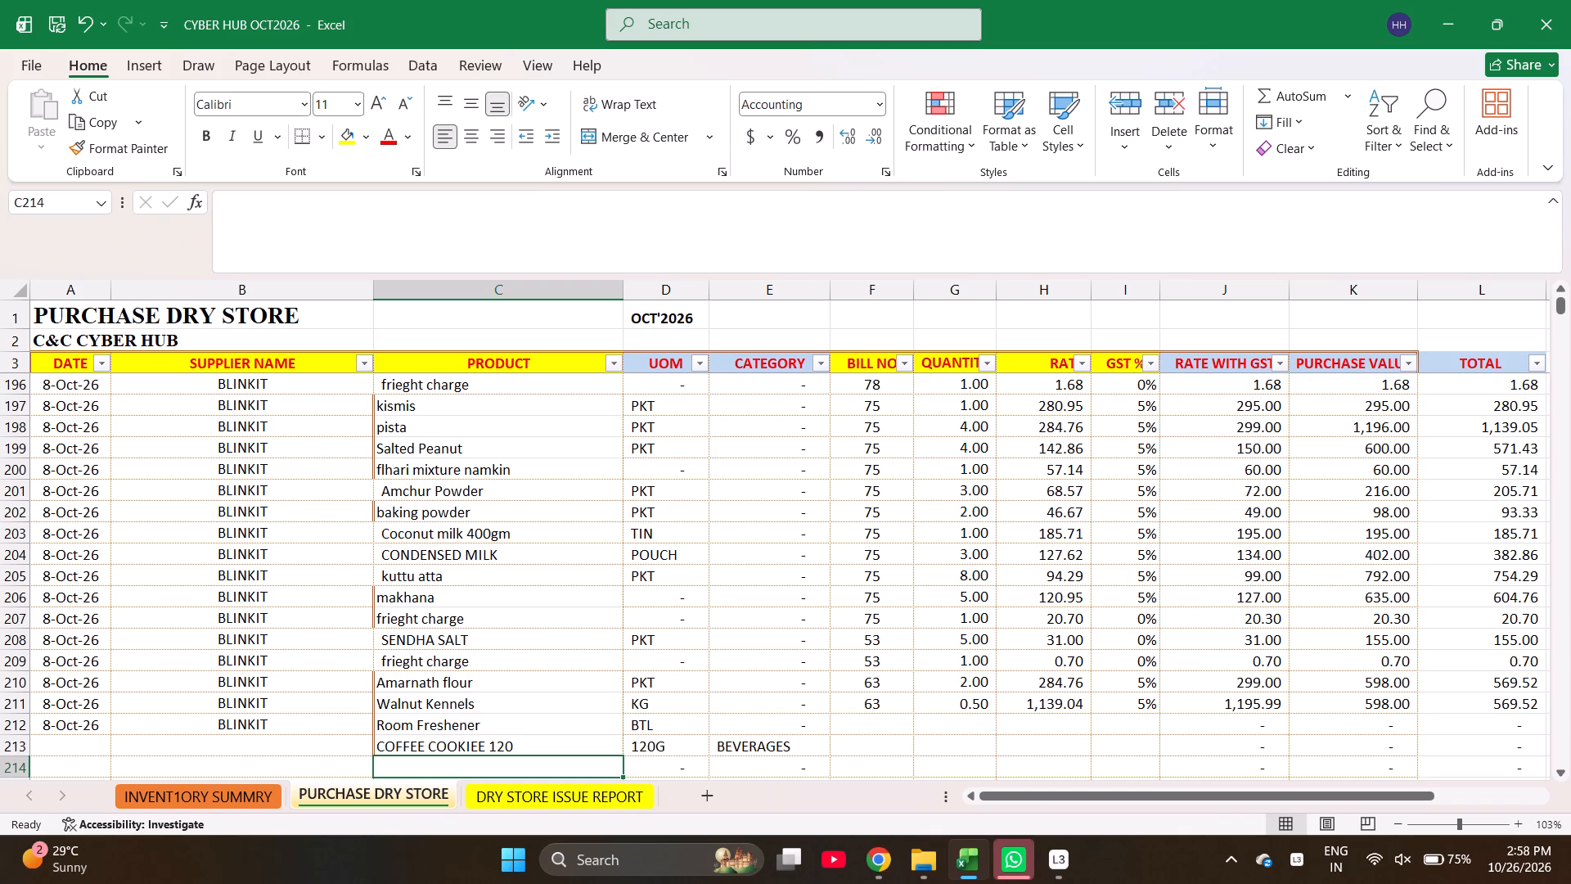
Look up Kewra Water 250ml in the INVENT1ORY SUMMRY sheet by searching for "kew".
text(kew)
key(ctrl+Page_Up)
key(ctrl+f)
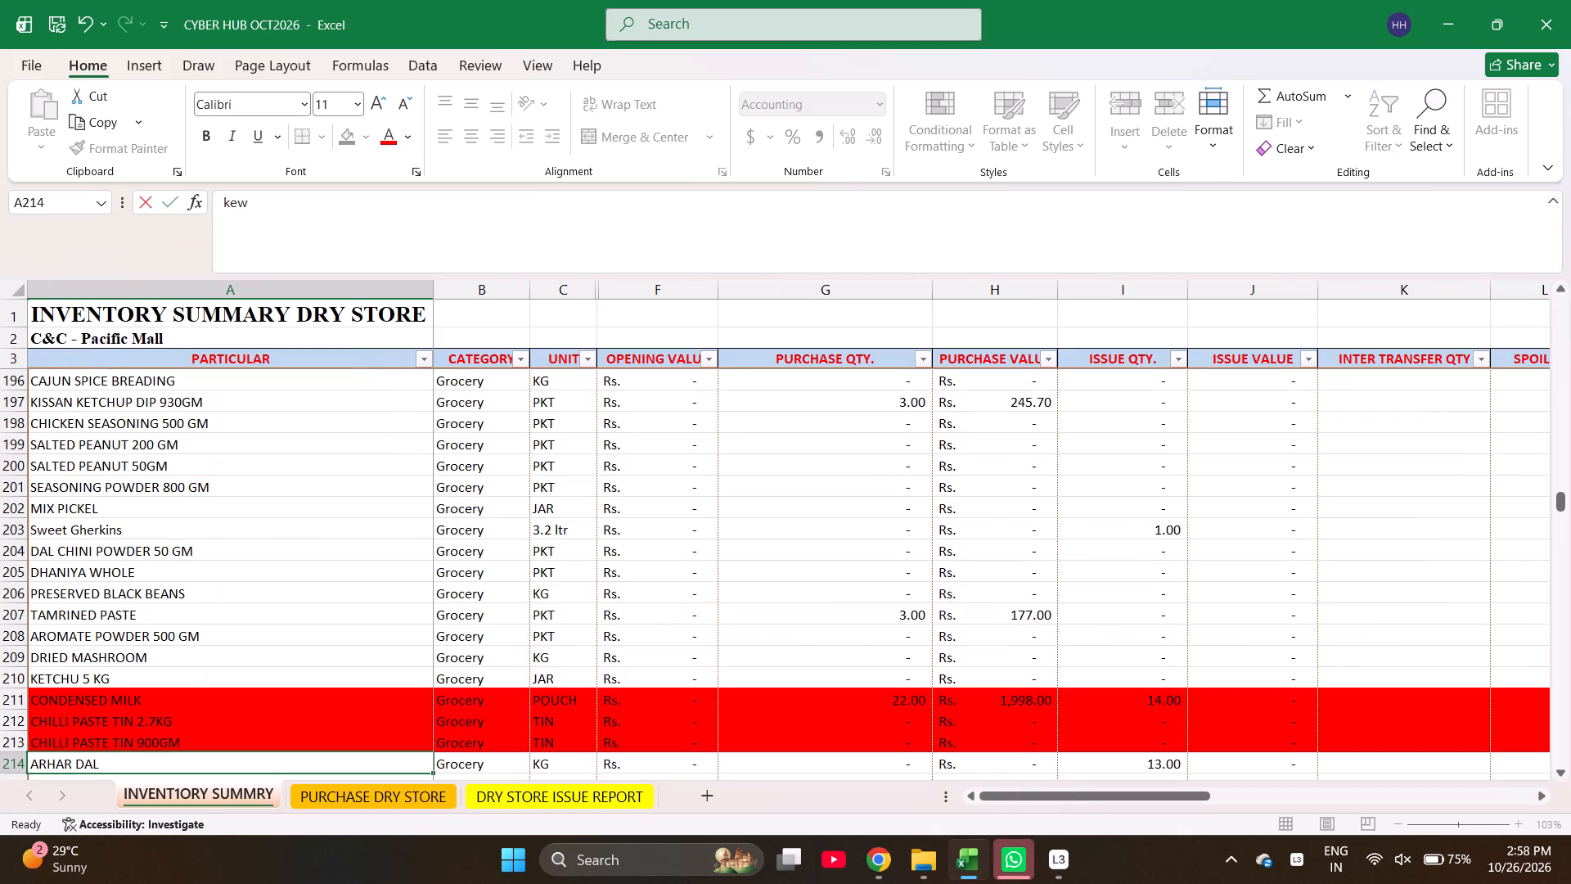
text(kew)
key(Return)
key(Escape)
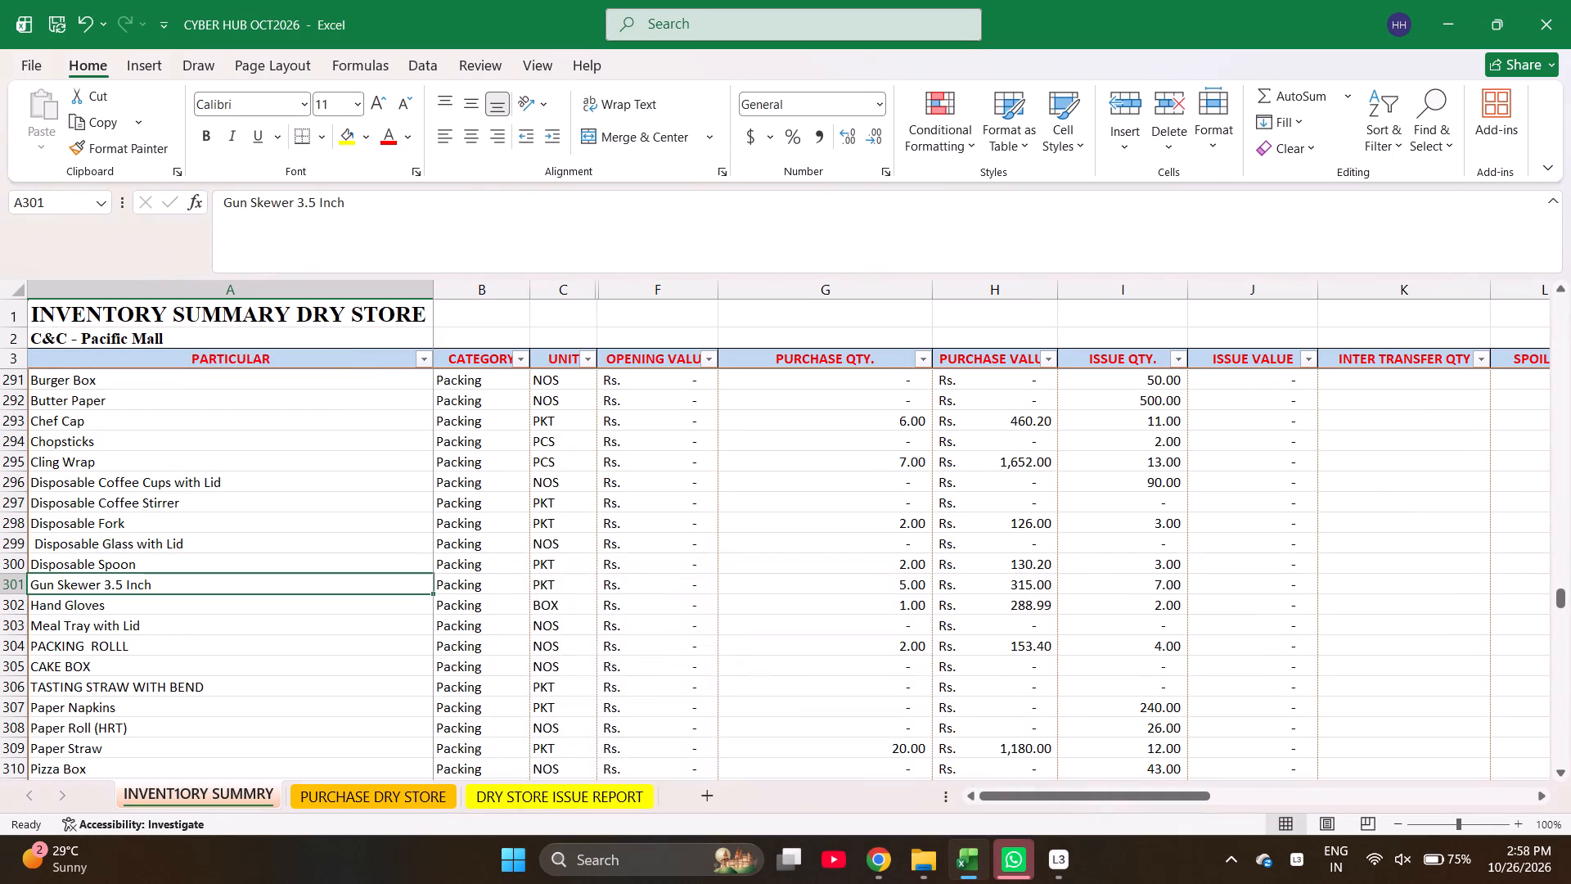
key(ctrl+f)
key(Return)
key(Escape)
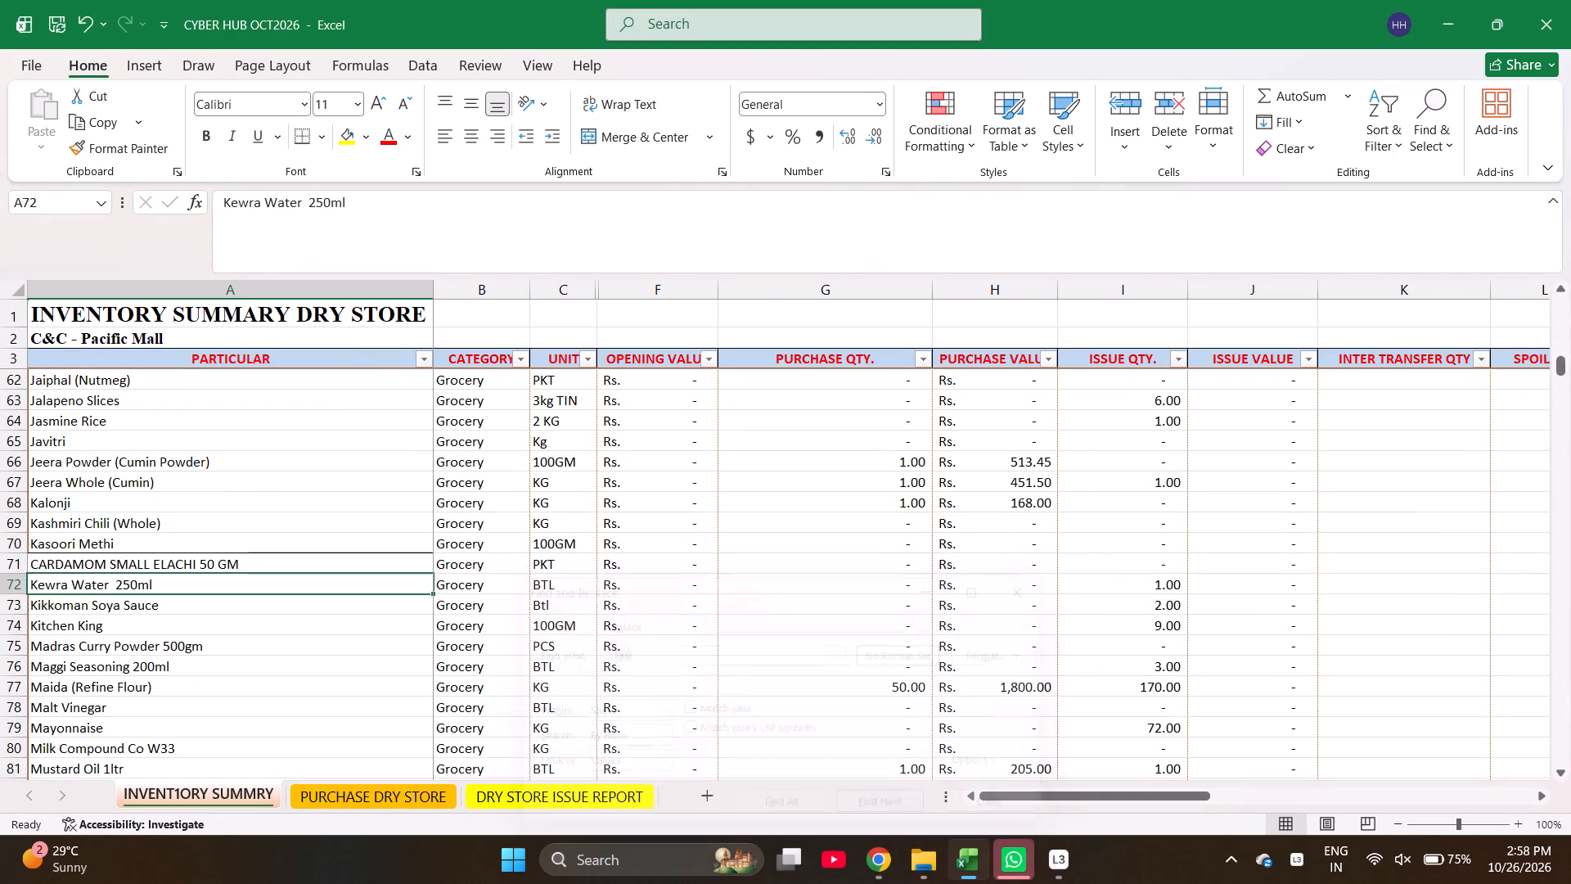
Copy Kewra Water 250ml from the inventory summary into the PURCHASE DRY STORE product cell below COFFEE COOKIEE 120.
key(ctrl+c)
key(ctrl+Page_Down)
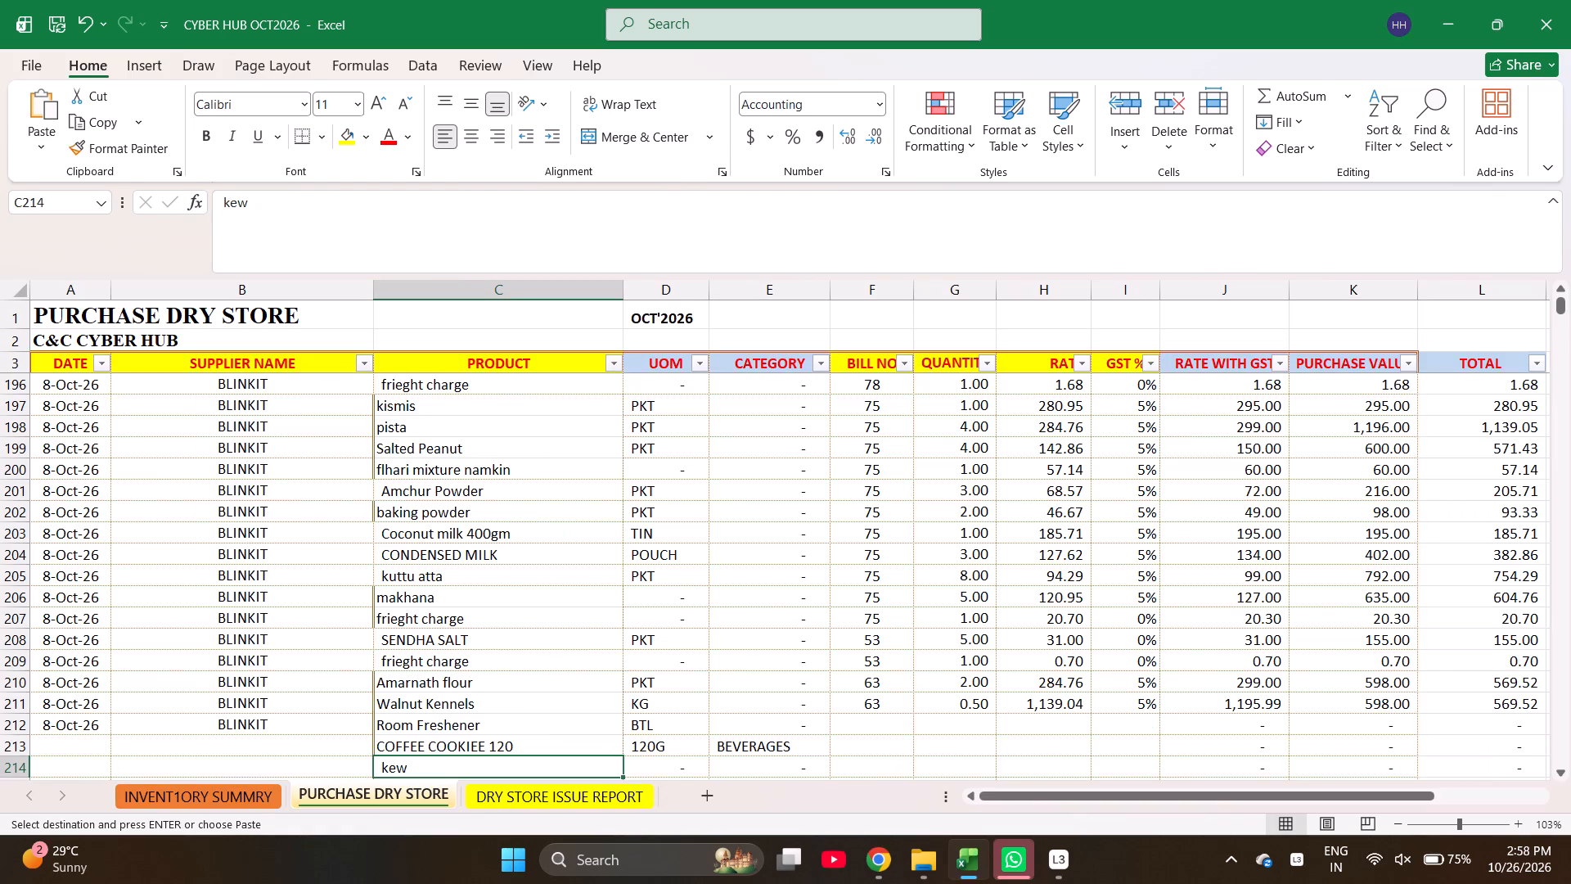
key(Return)
key(Return)
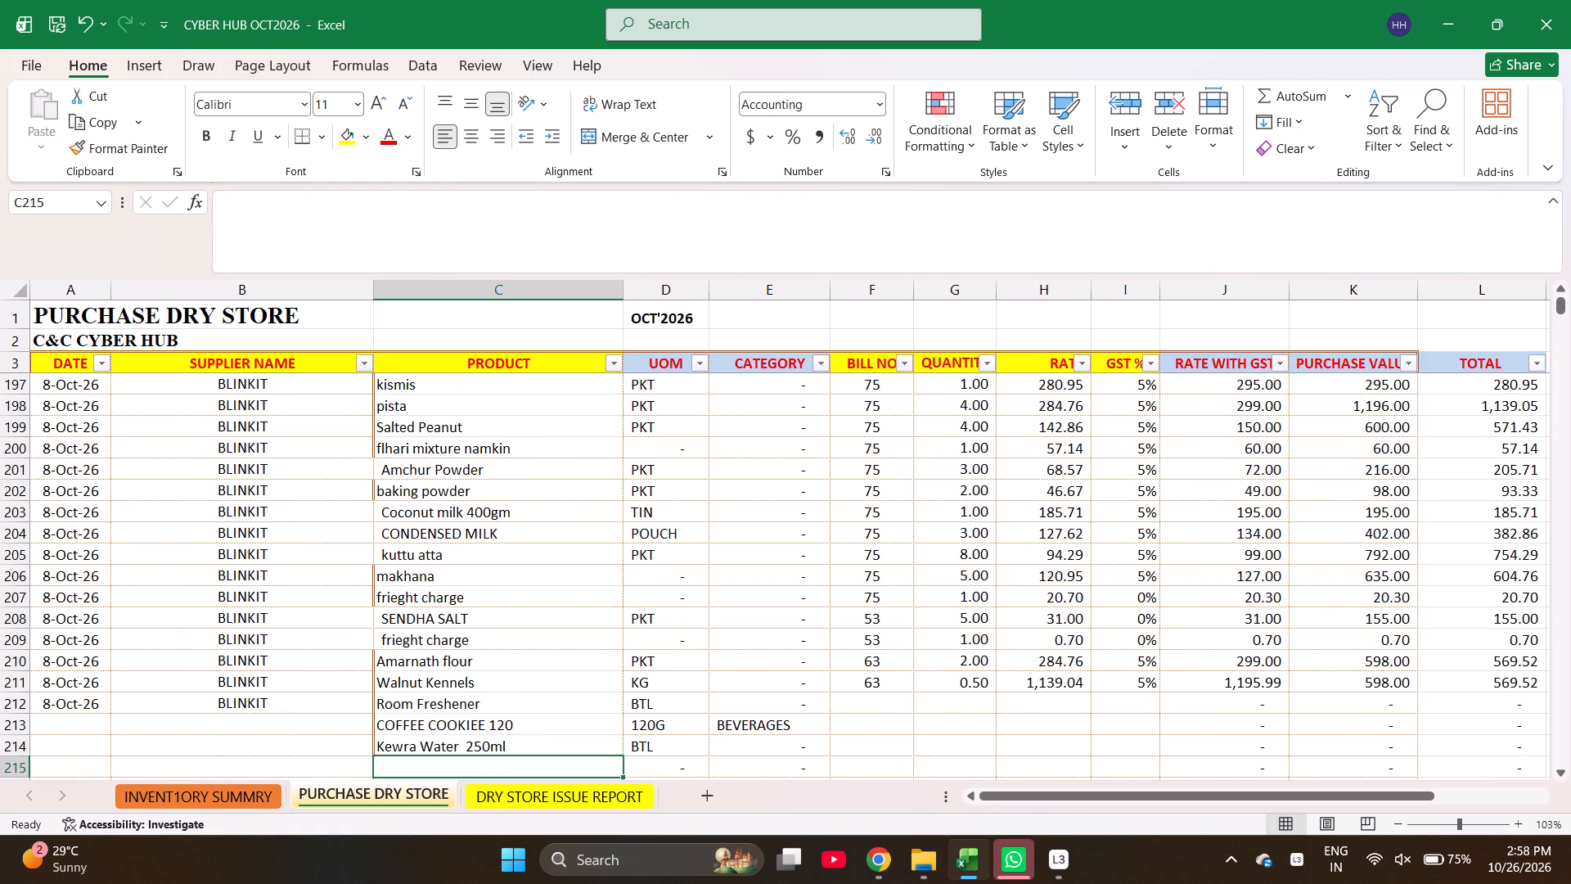
Add VIM DISHWASH GEL, gems and CONDENSED MILK as products in the rows below Kewra Water 250ml.
text(vim)
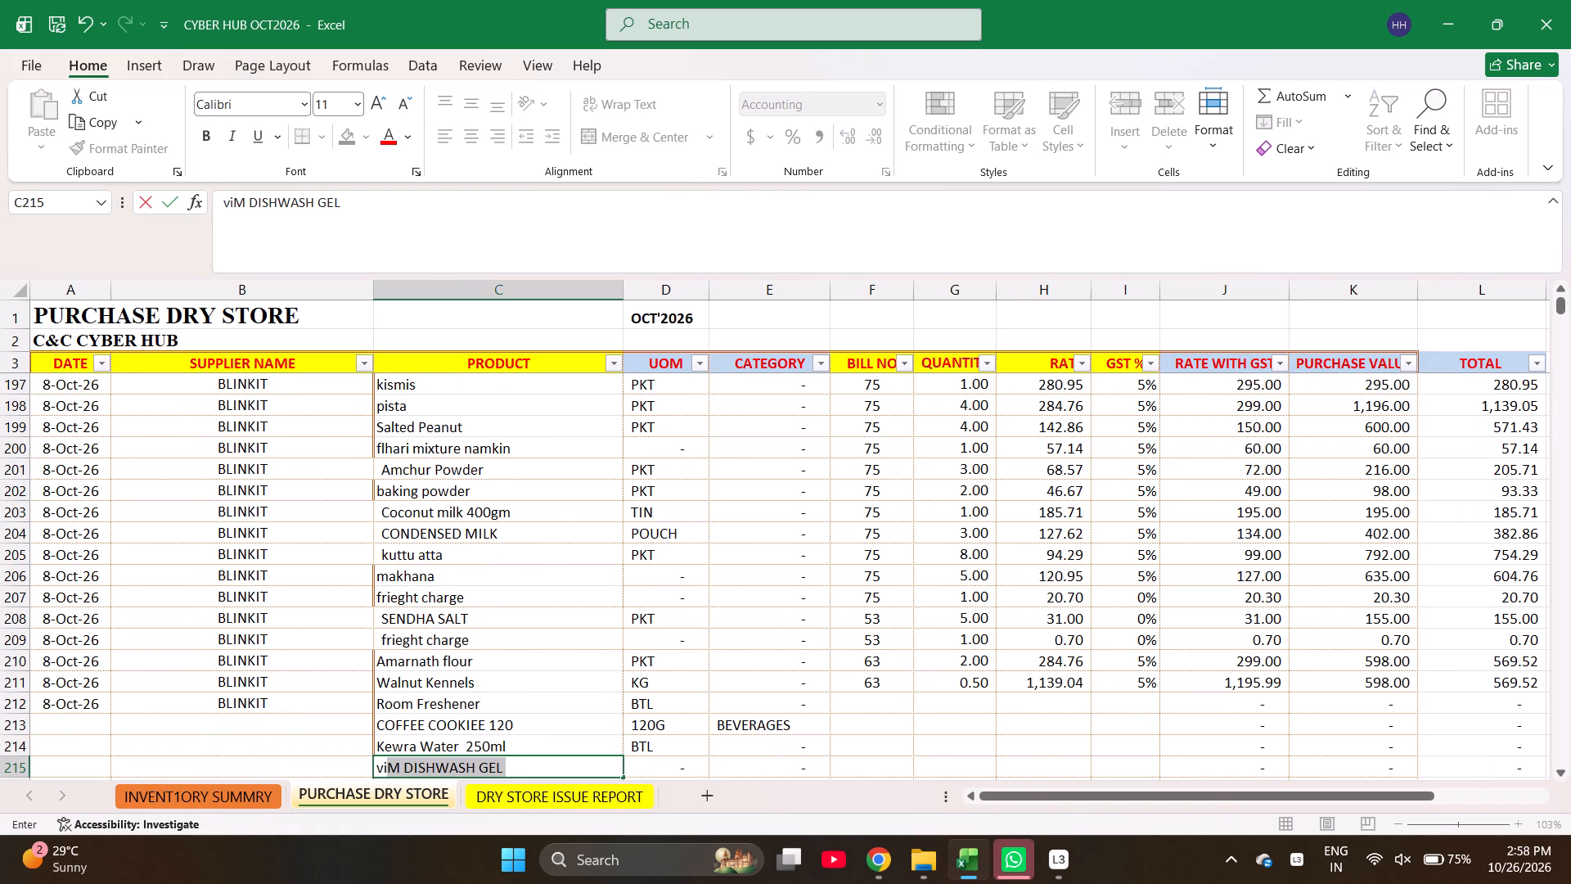
key(Return)
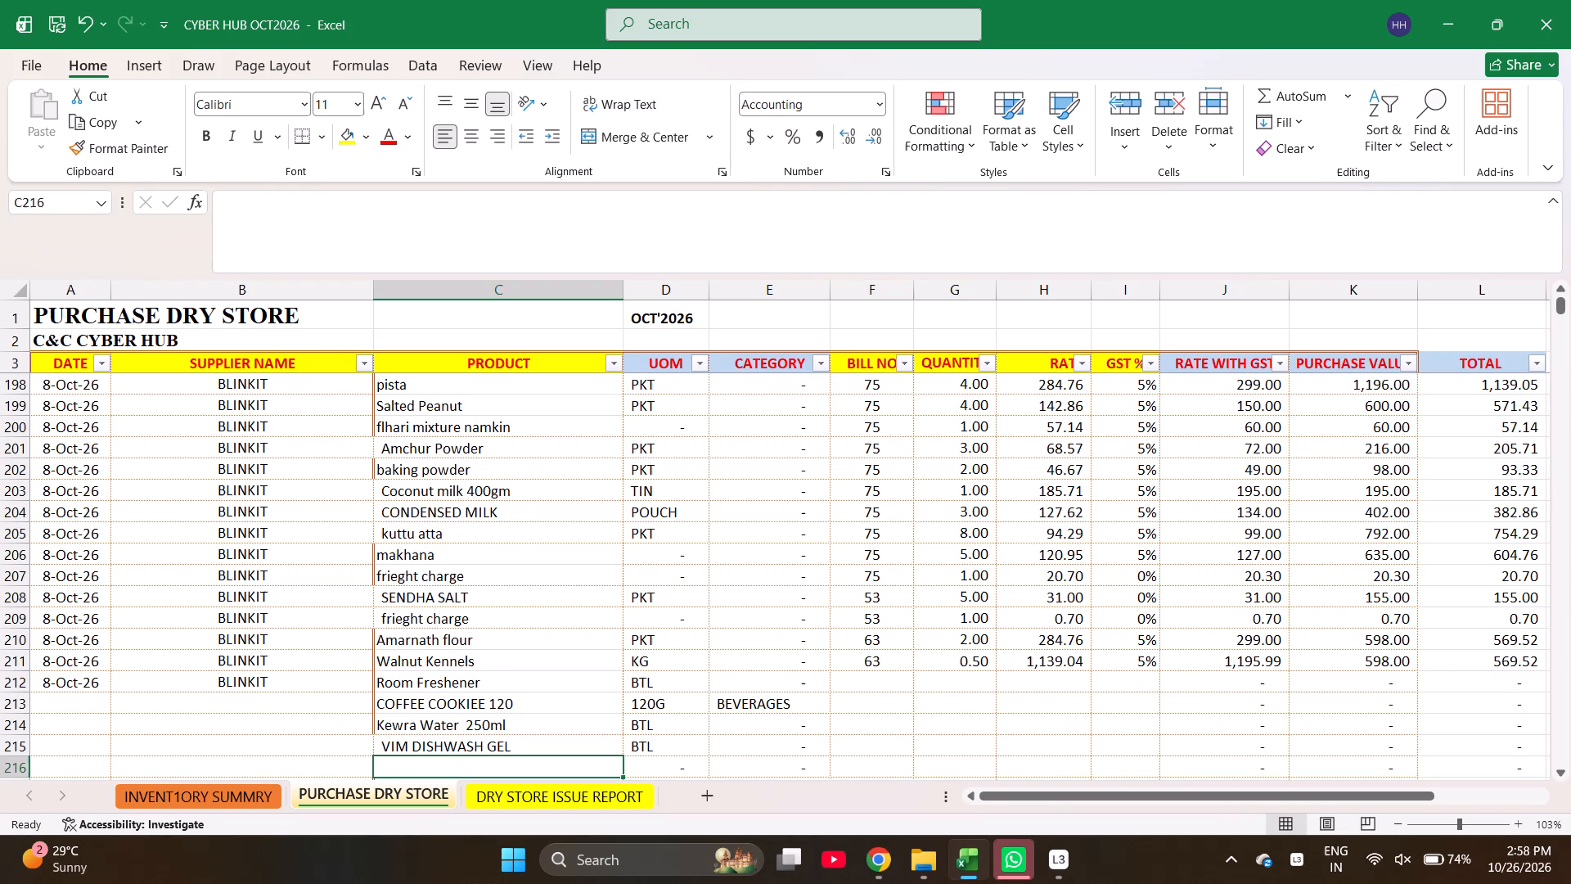
key(g)
text(ems)
key(Return)
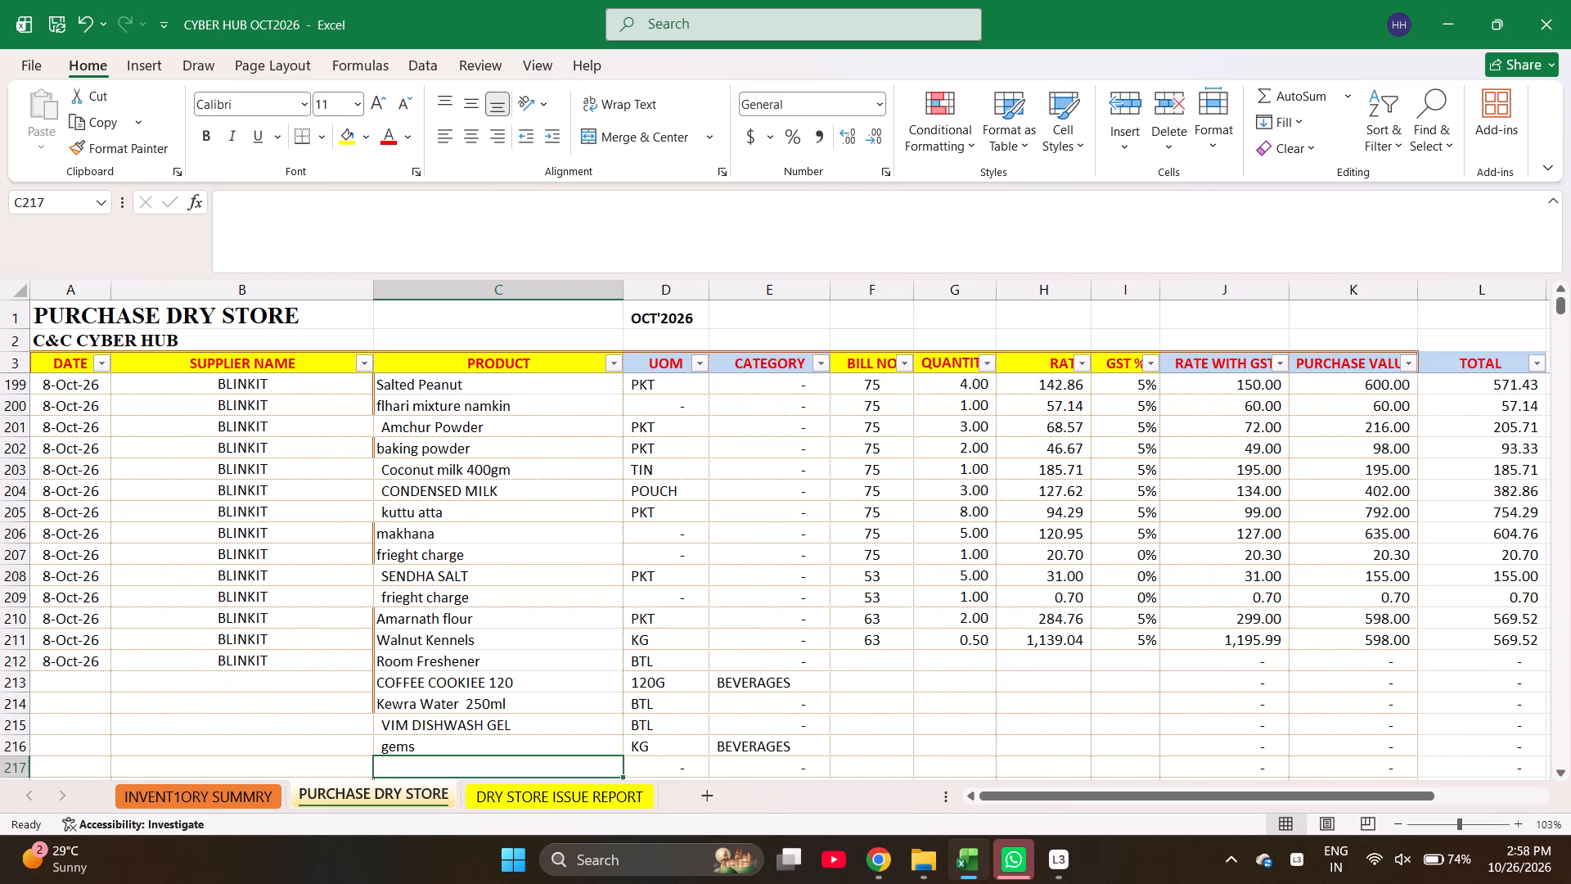
text(cond)
key(Return)
key(shift+Up)
key(shift+Up)
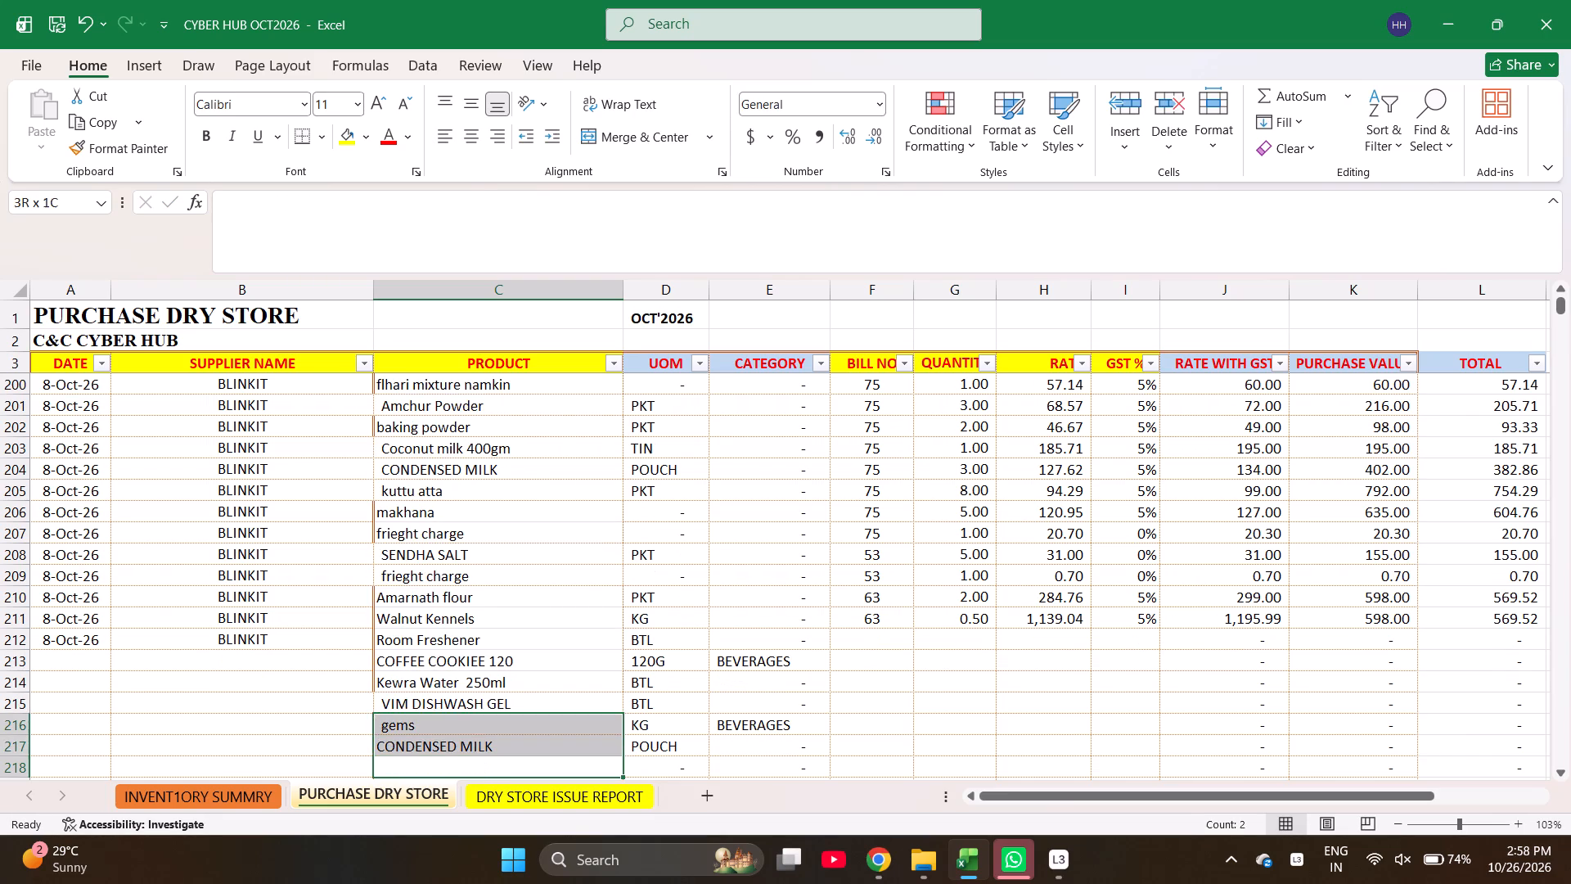
key(shift+Up)
key(shift+Up)
key(shift+Up)
key(shift+Up)
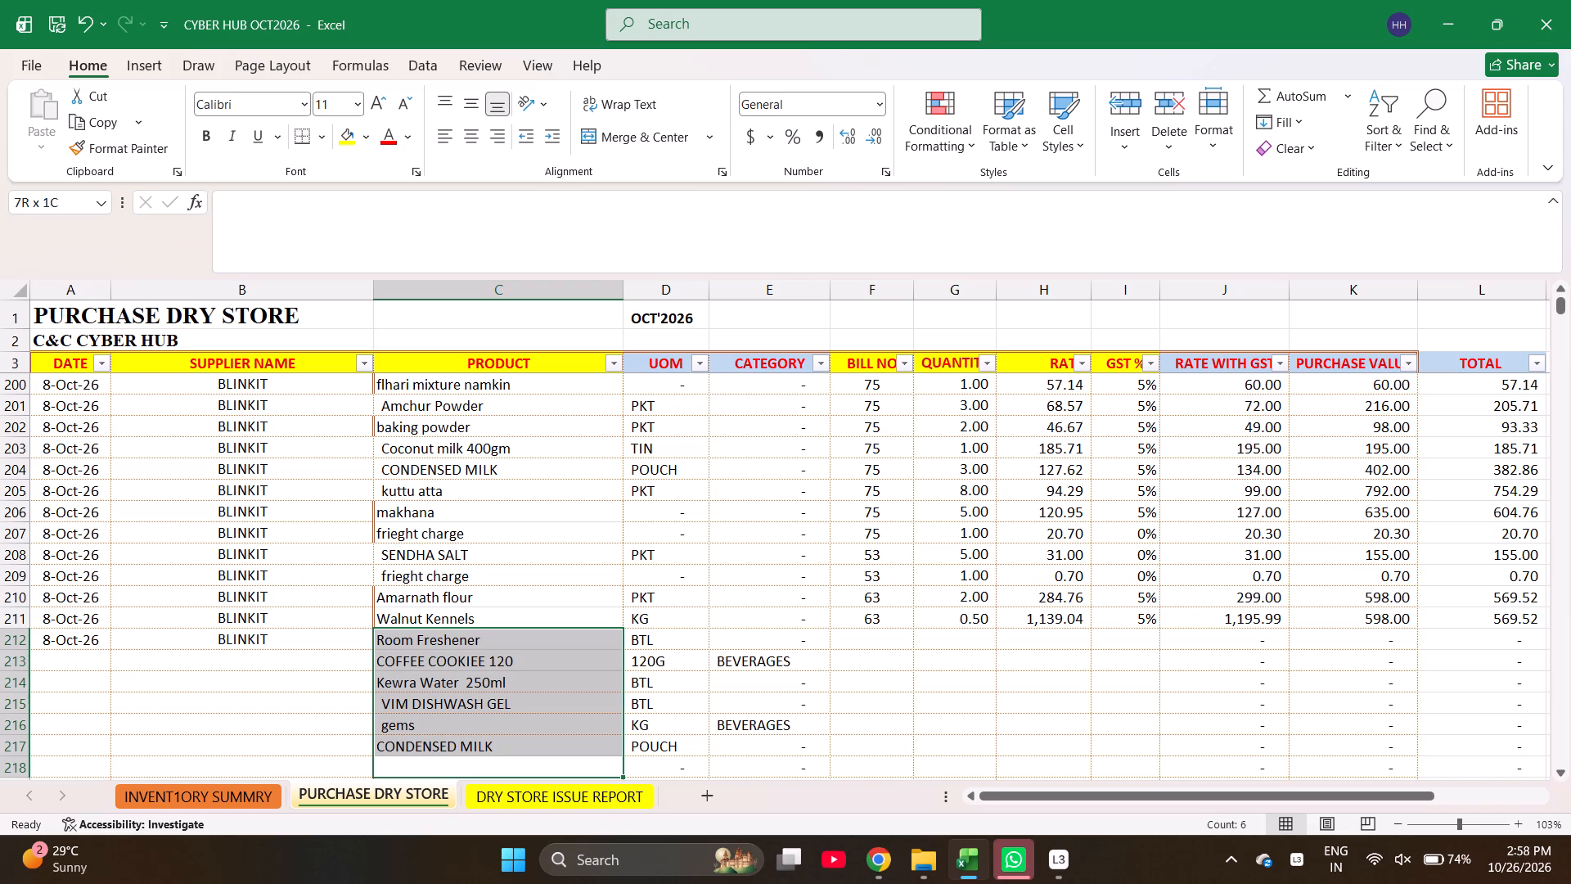
Enter bill number 73 for Room Freshener.
key(Right)
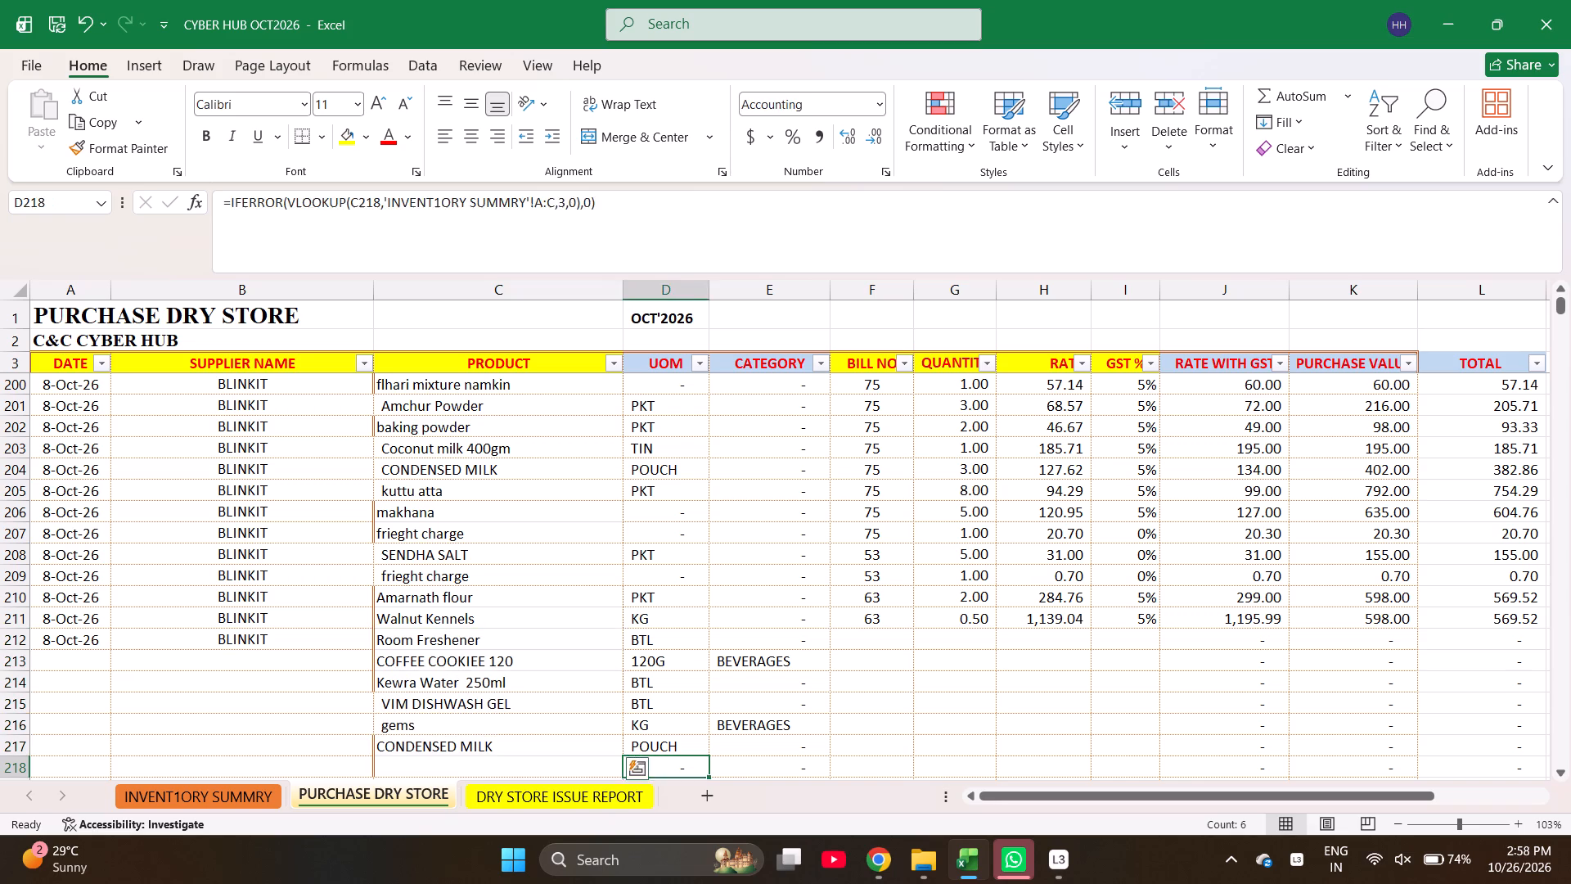
key(Right)
key(Right)
key(ctrl+Up)
key(Down)
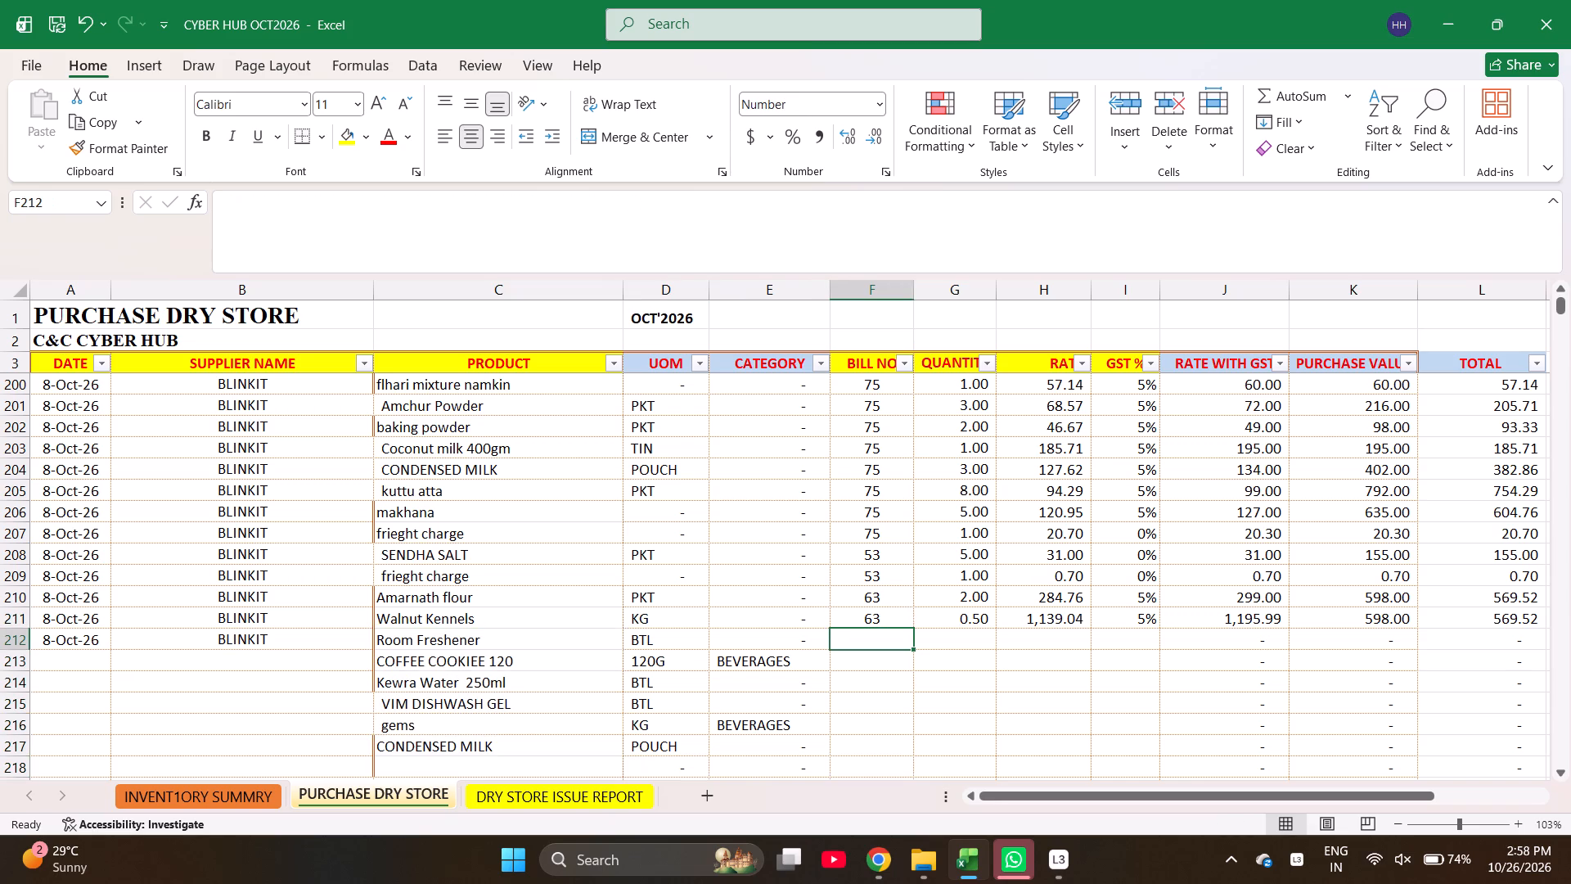
key(7)
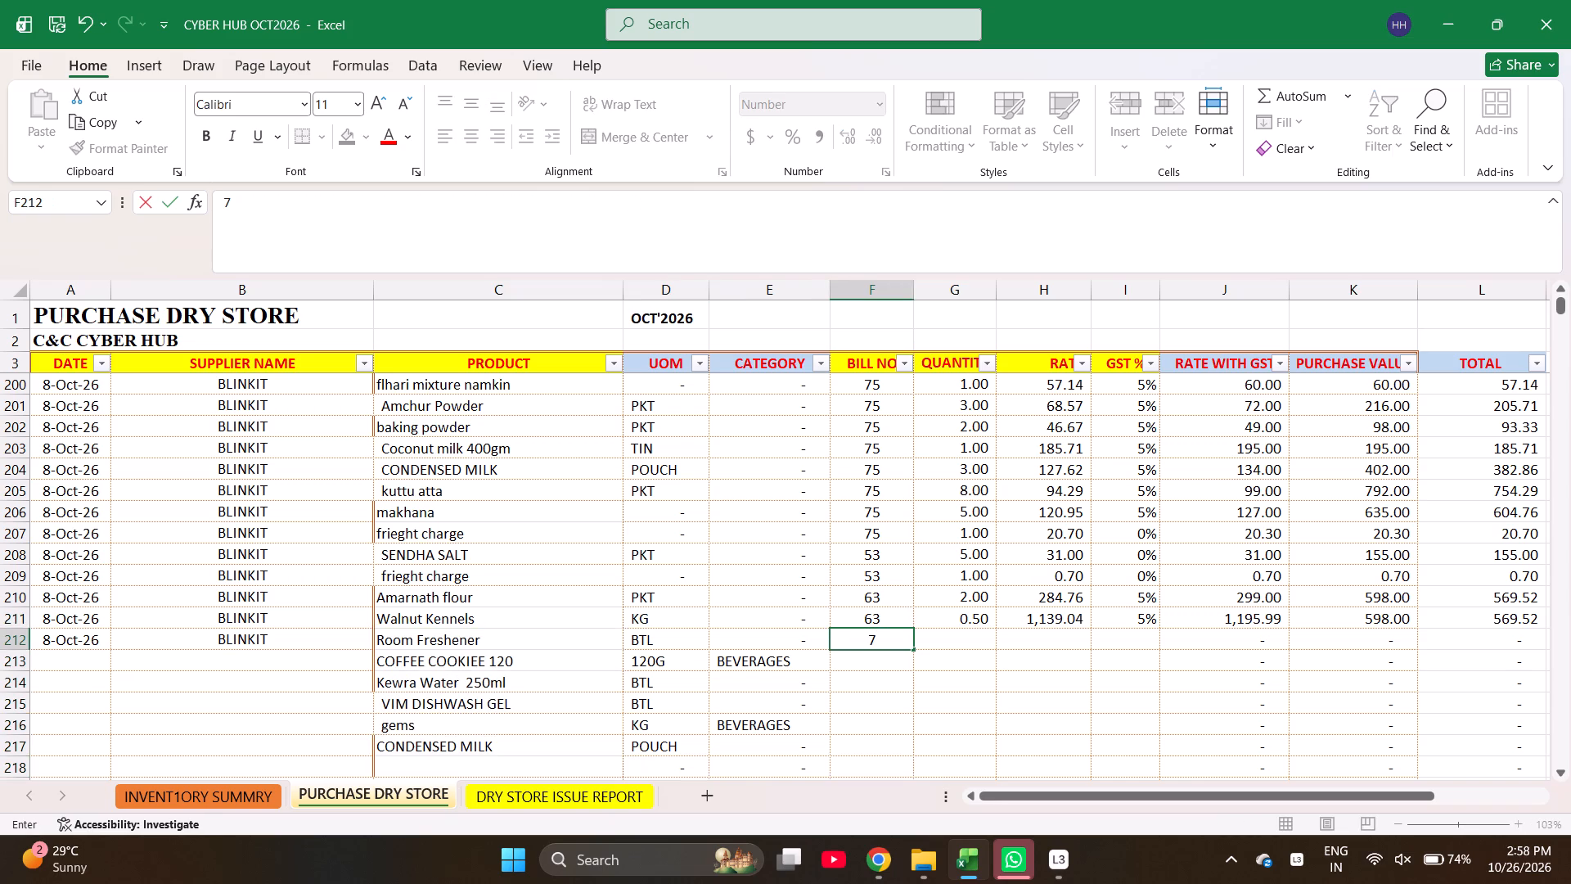
key(3)
key(Right)
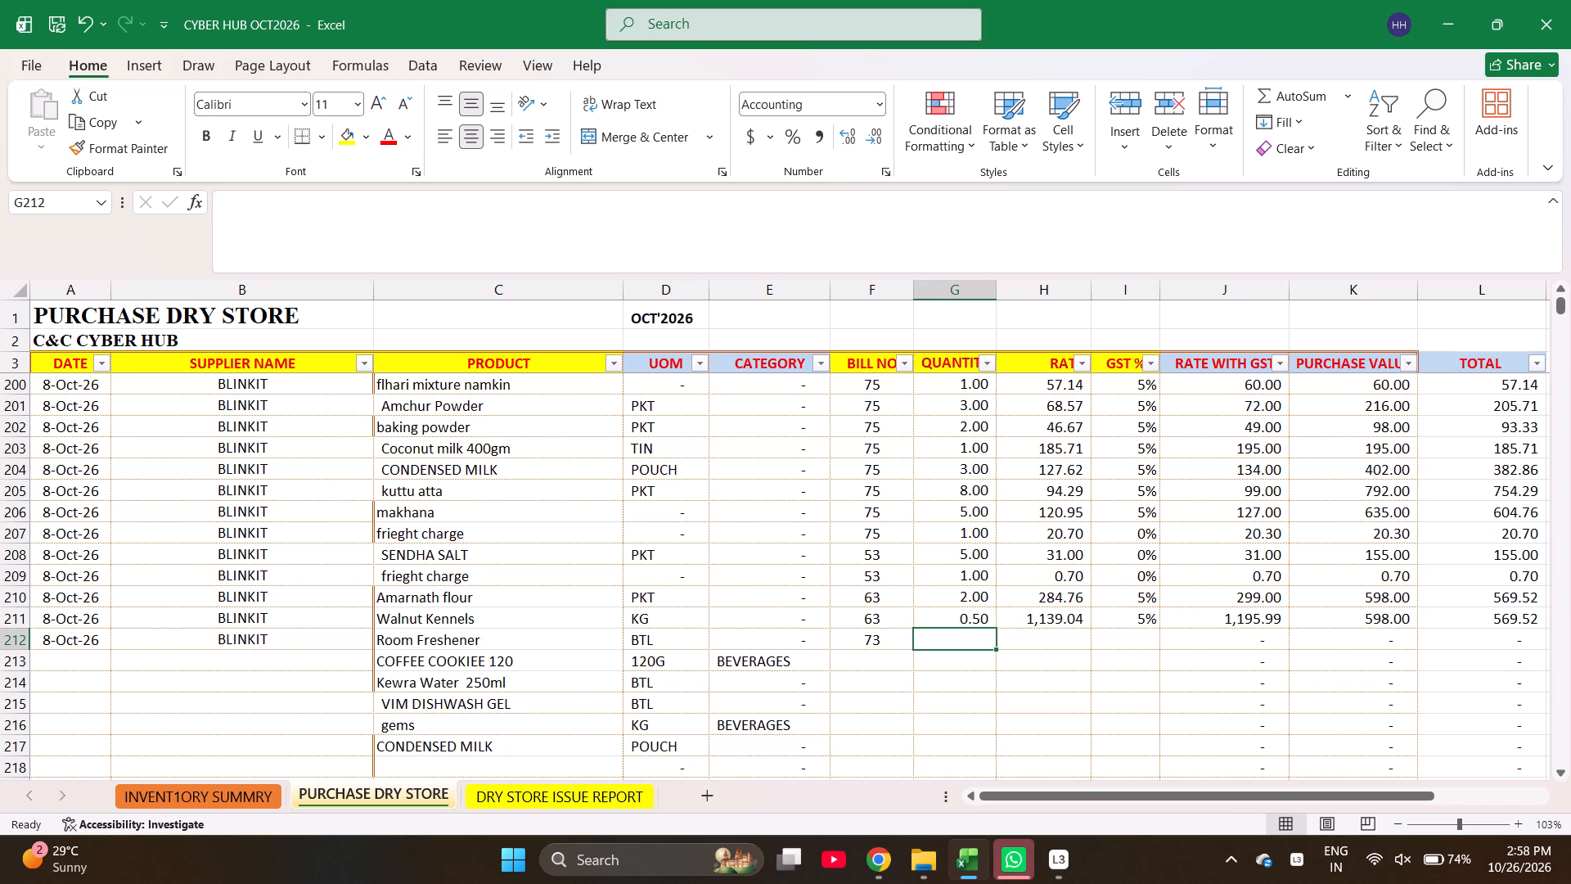
Enter the quantities 1, 3, 1, 1, 5 and 2 for the six products from Room Freshener to CONDENSED MILK.
key(1)
key(Return)
key(3)
key(Return)
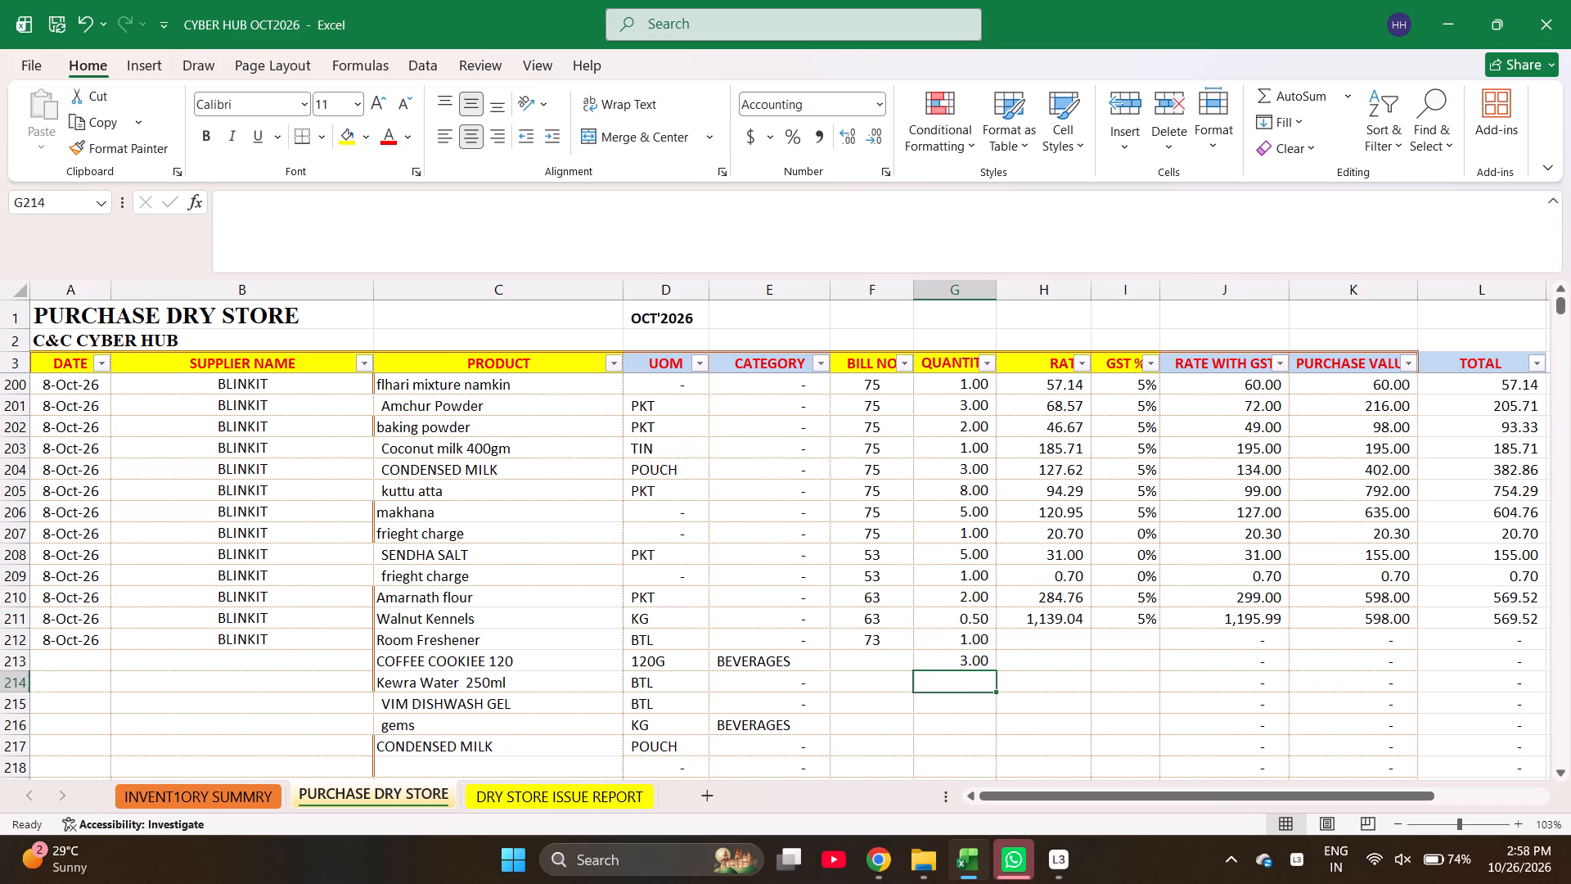
key(1)
key(Return)
key(1)
key(Return)
key(5)
key(Return)
key(2)
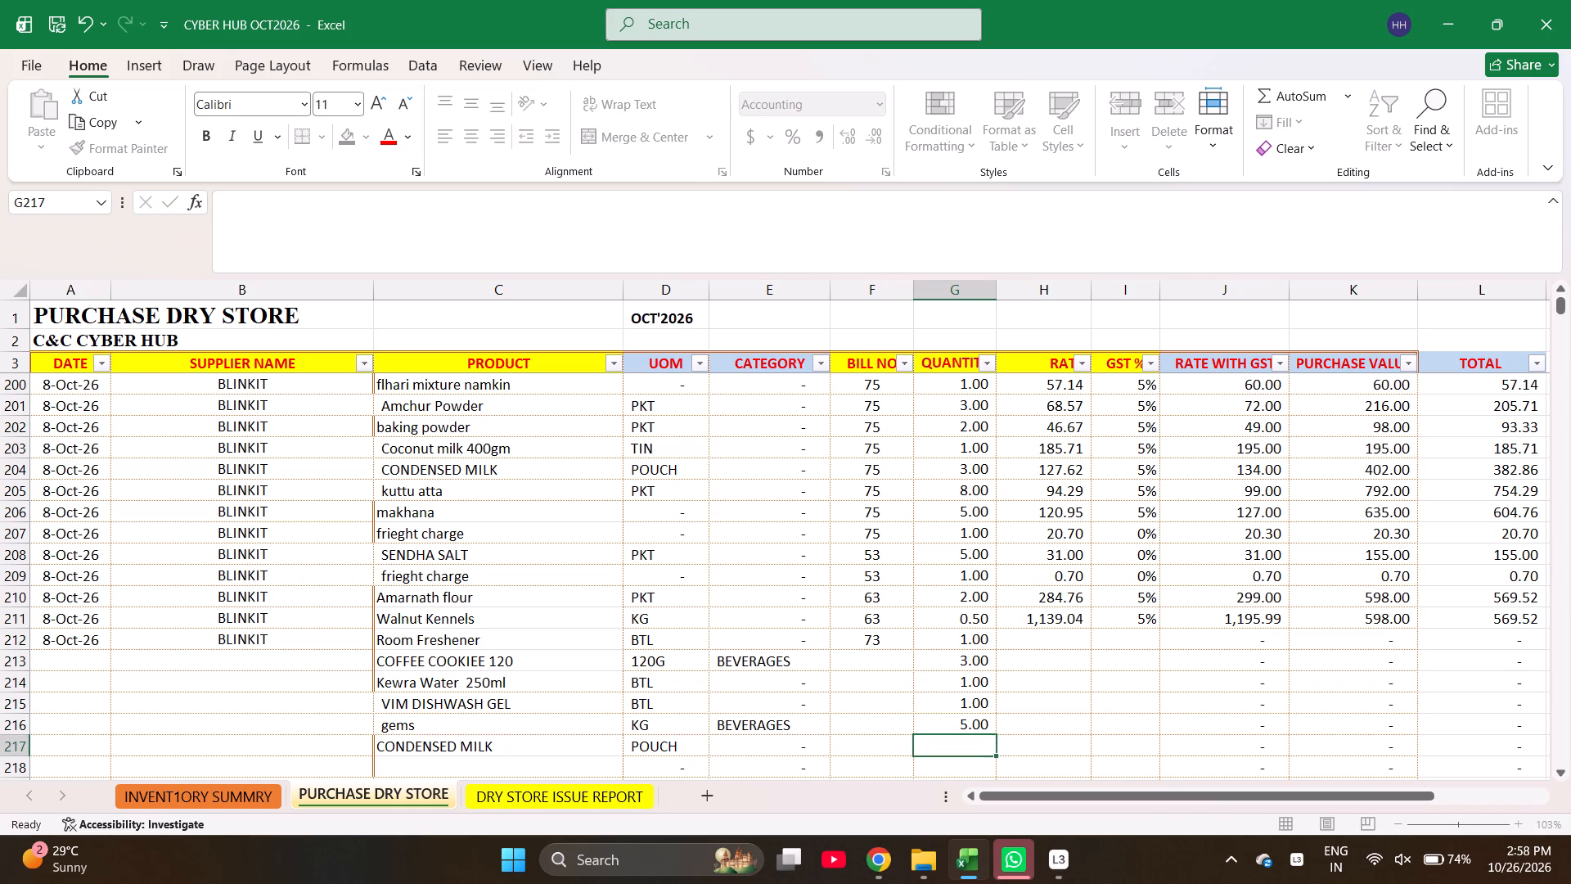
key(Return)
Enter the rates 83.90 for Room Freshener, =180/3 for COFFEE COOKIEE 120 and 64.76 for Kewra Water 250ml.
key(Right)
key(Up)
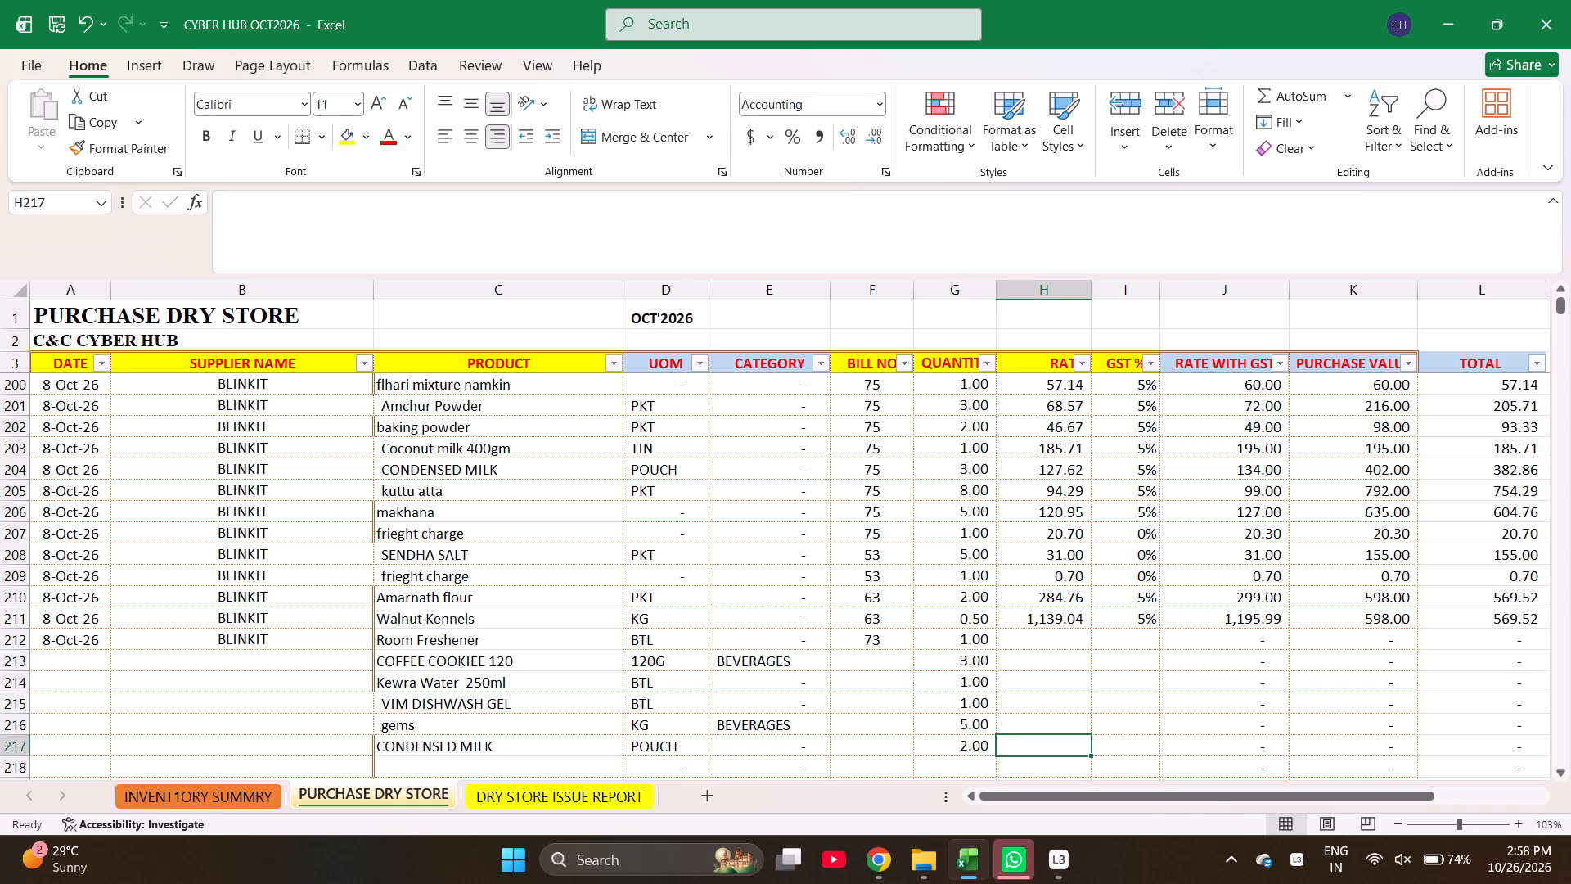
key(ctrl+Up)
key(Down)
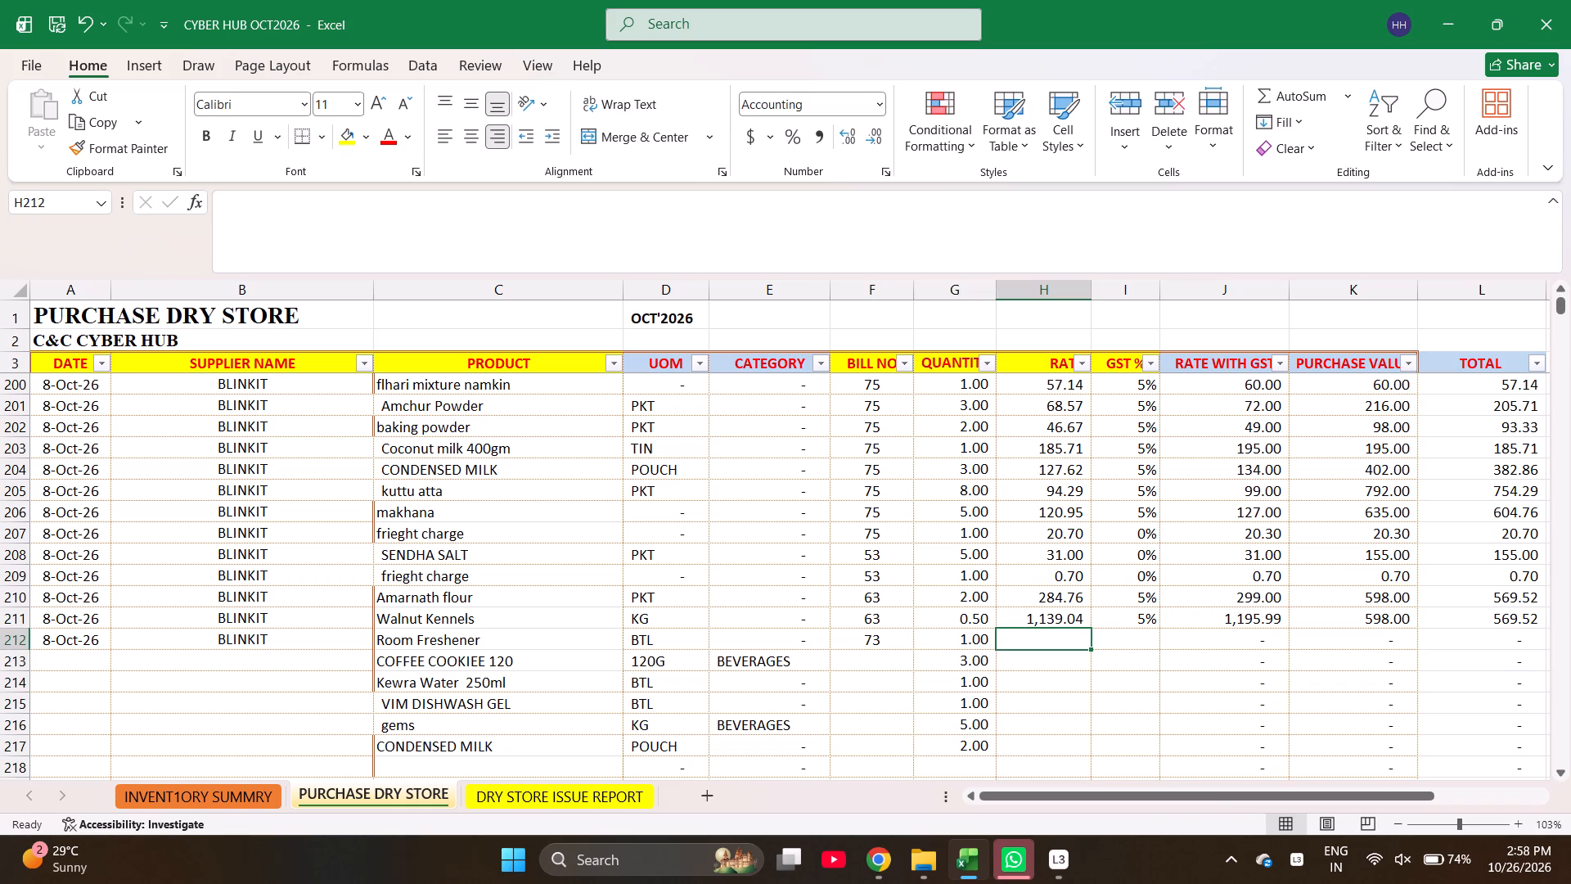
text(83.90)
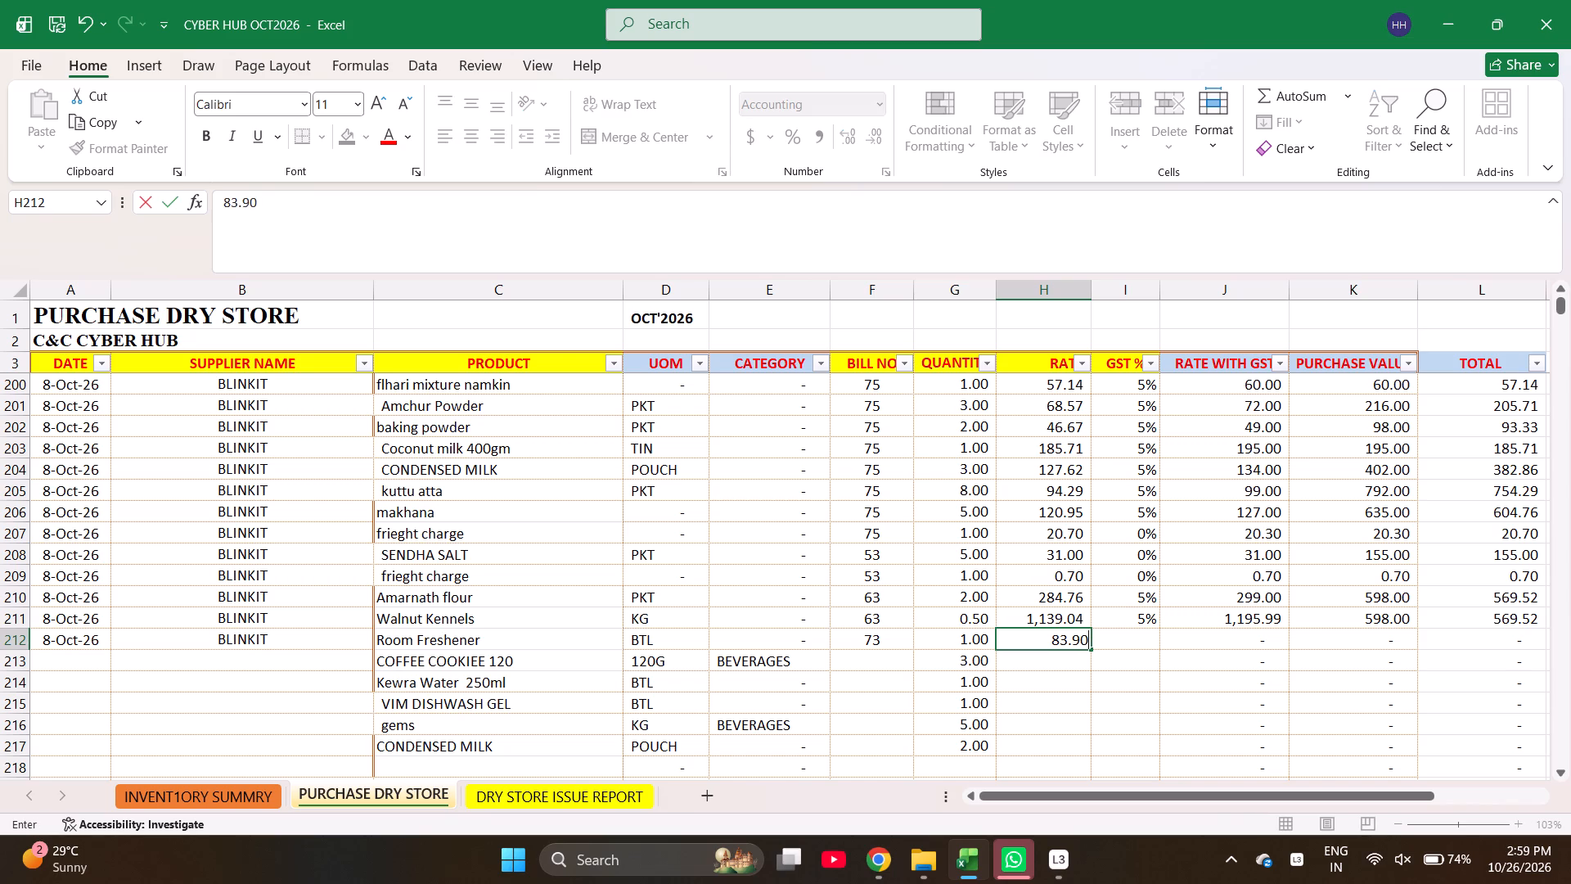
key(Return)
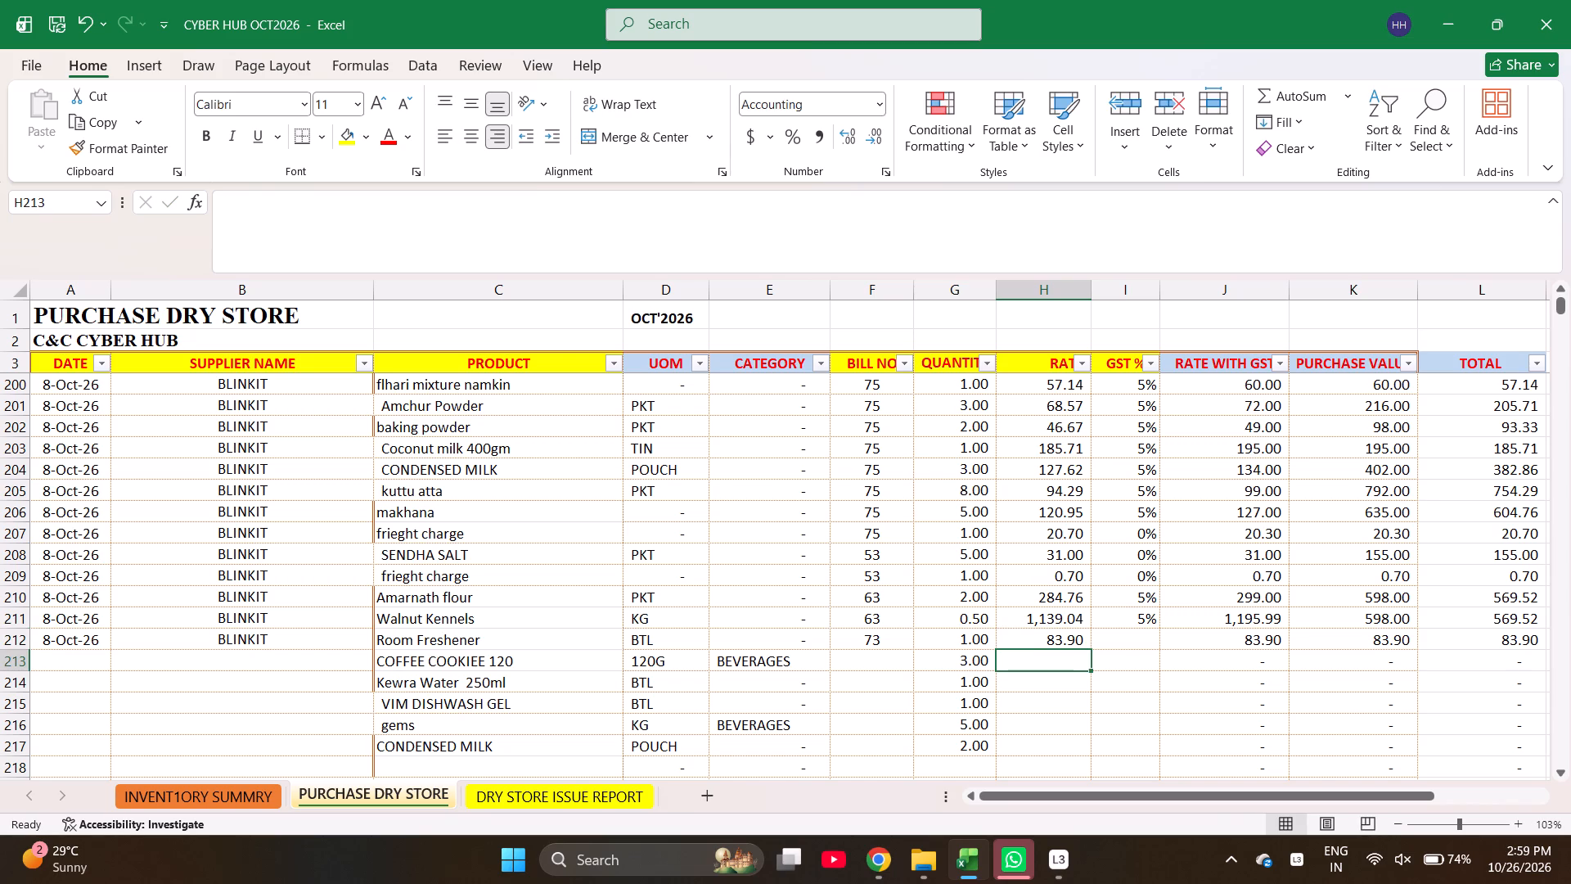
text(=180)
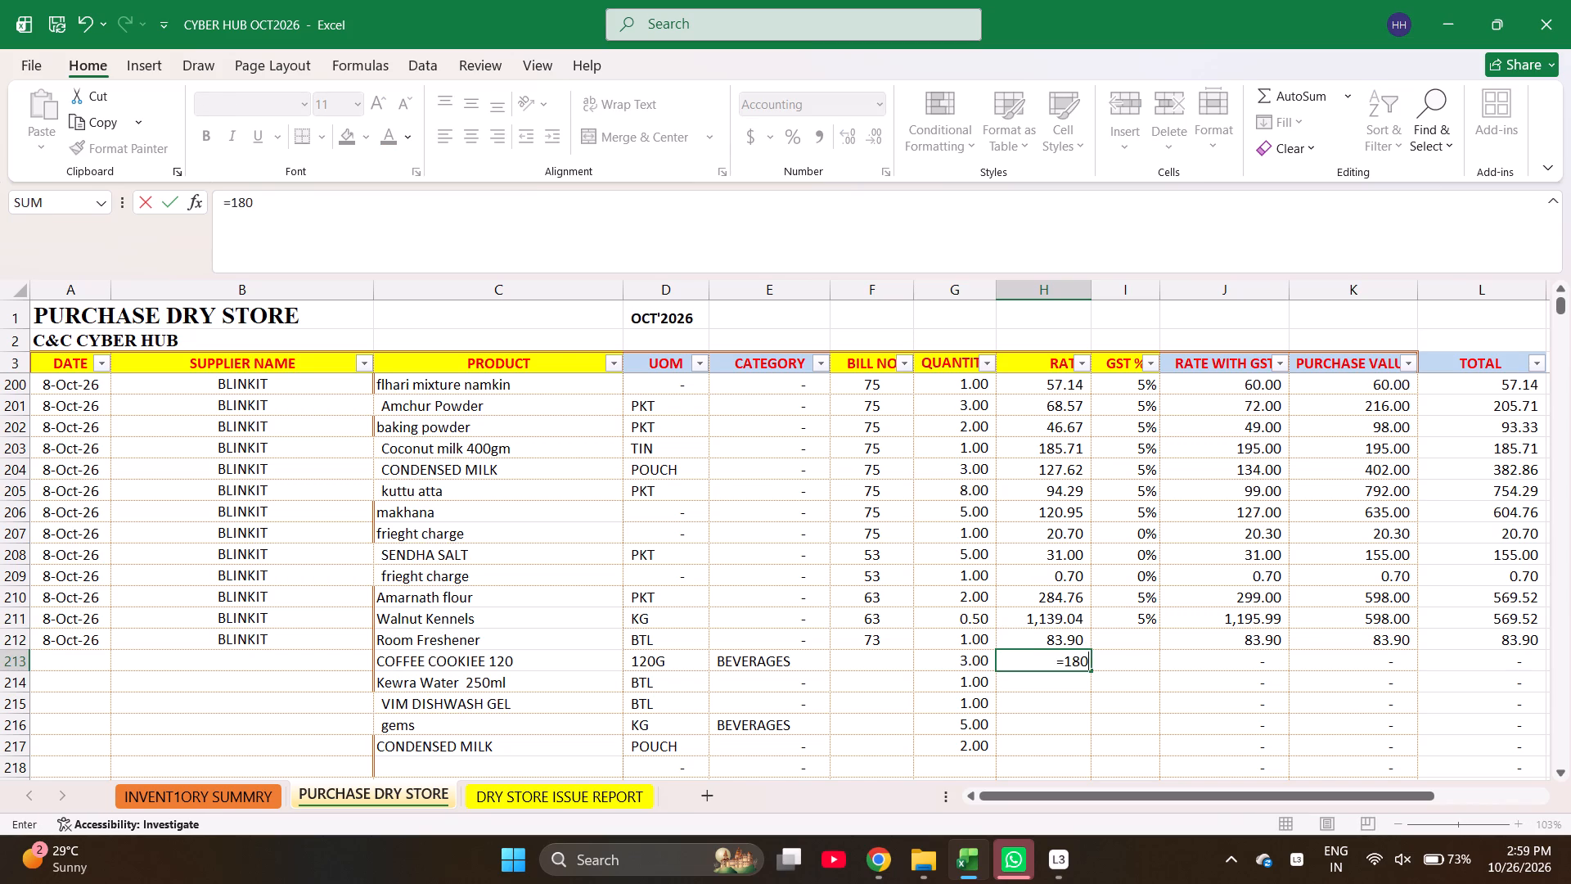
text(/3)
key(Return)
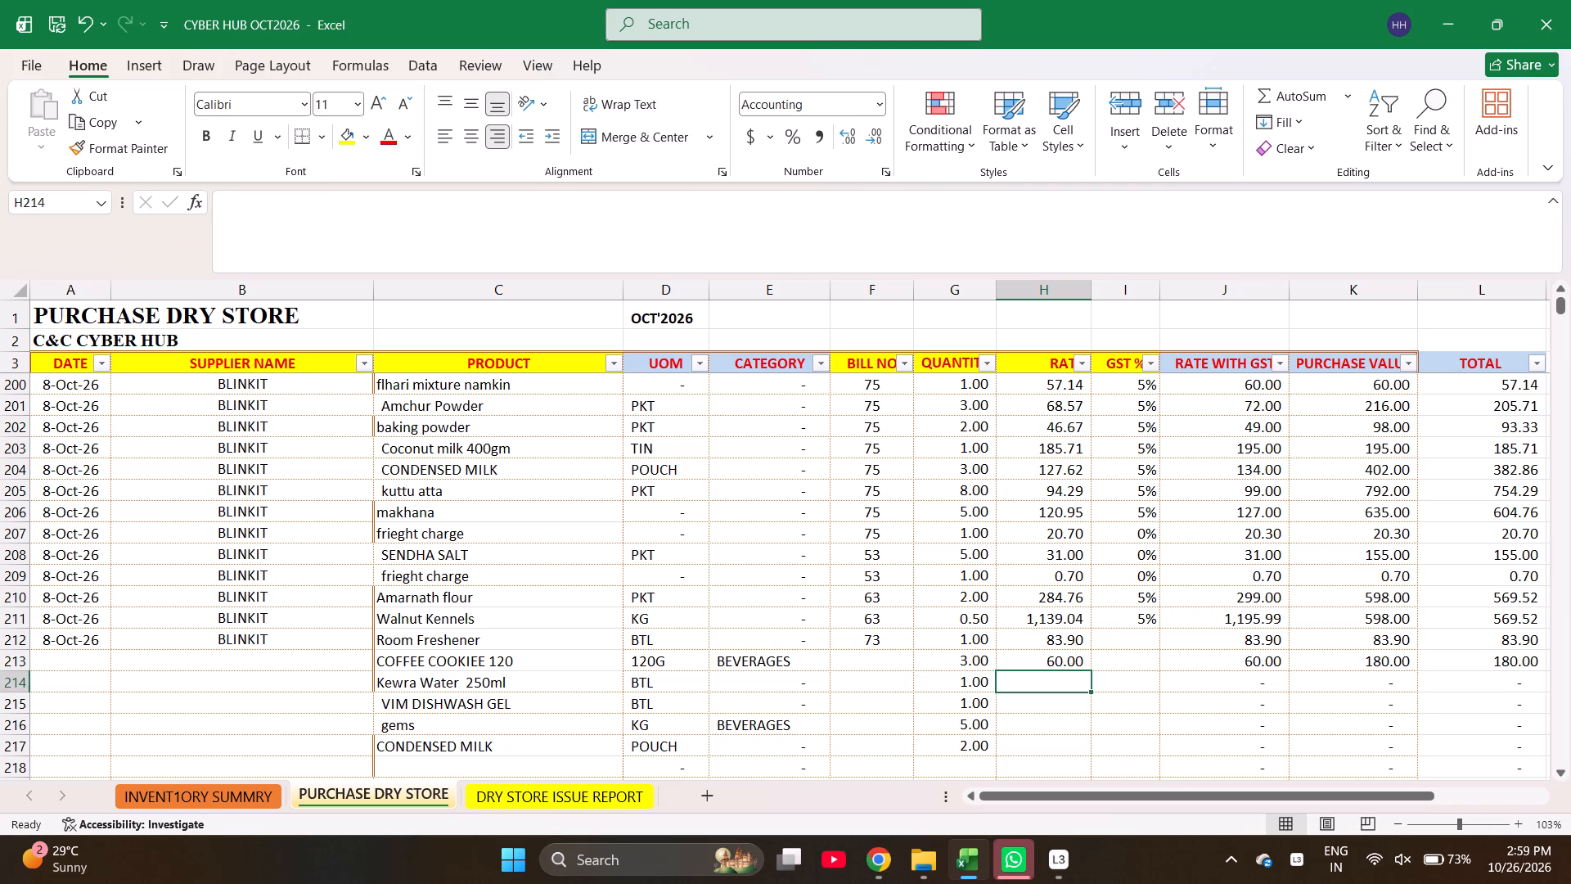
text(64.76)
key(Return)
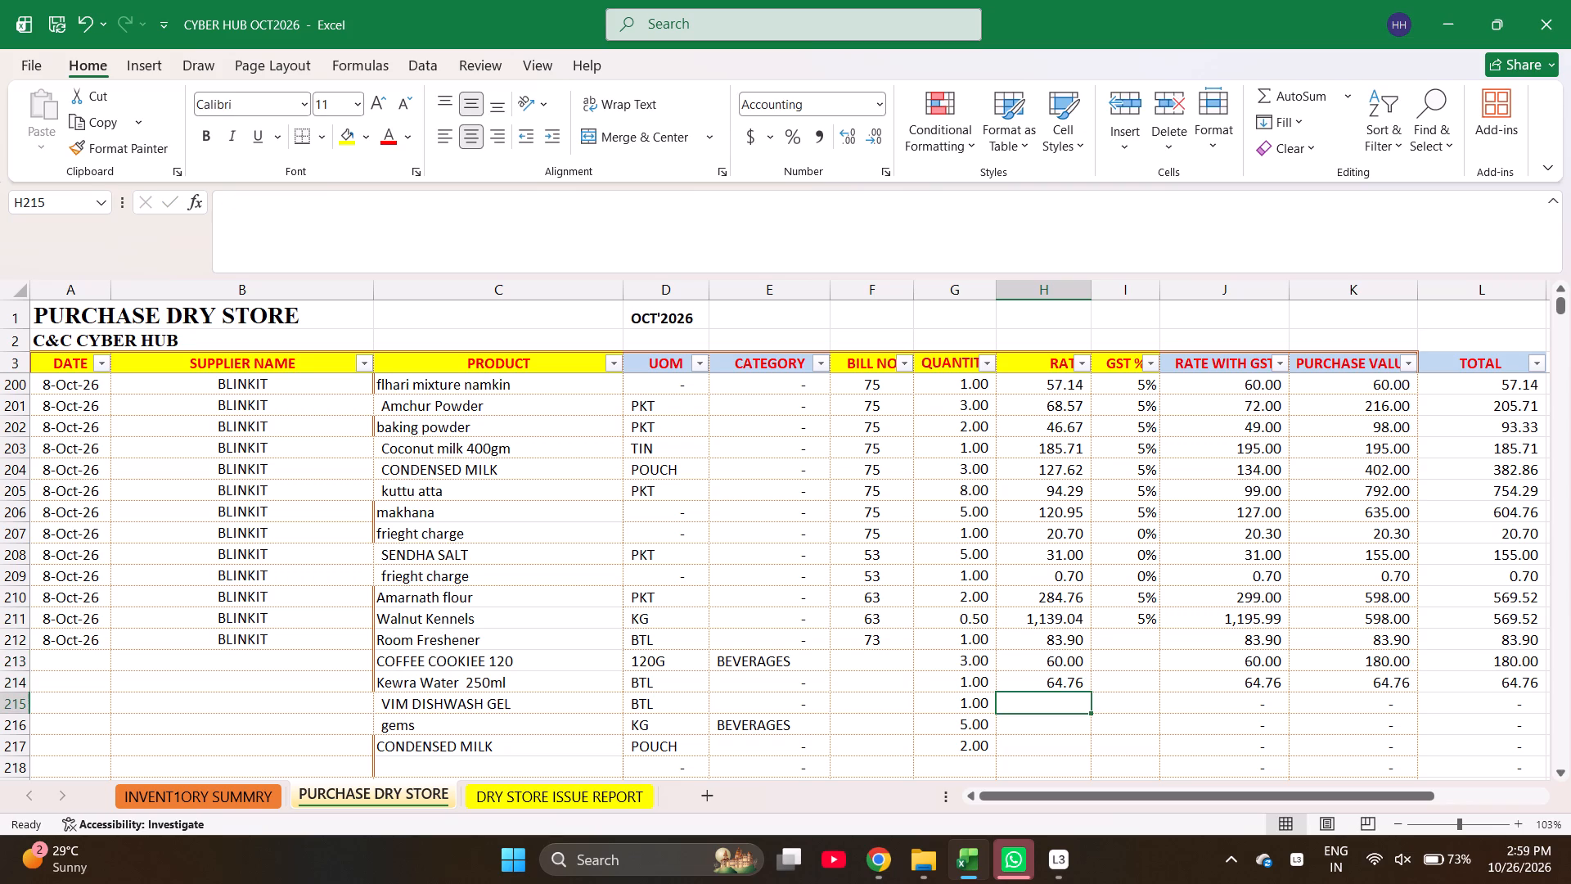
Enter the rates 118.64 for VIM DISHWASH GEL, =95.24/5 for gems and 80 for CONDENSED MILK.
text(118)
text(.64)
key(Return)
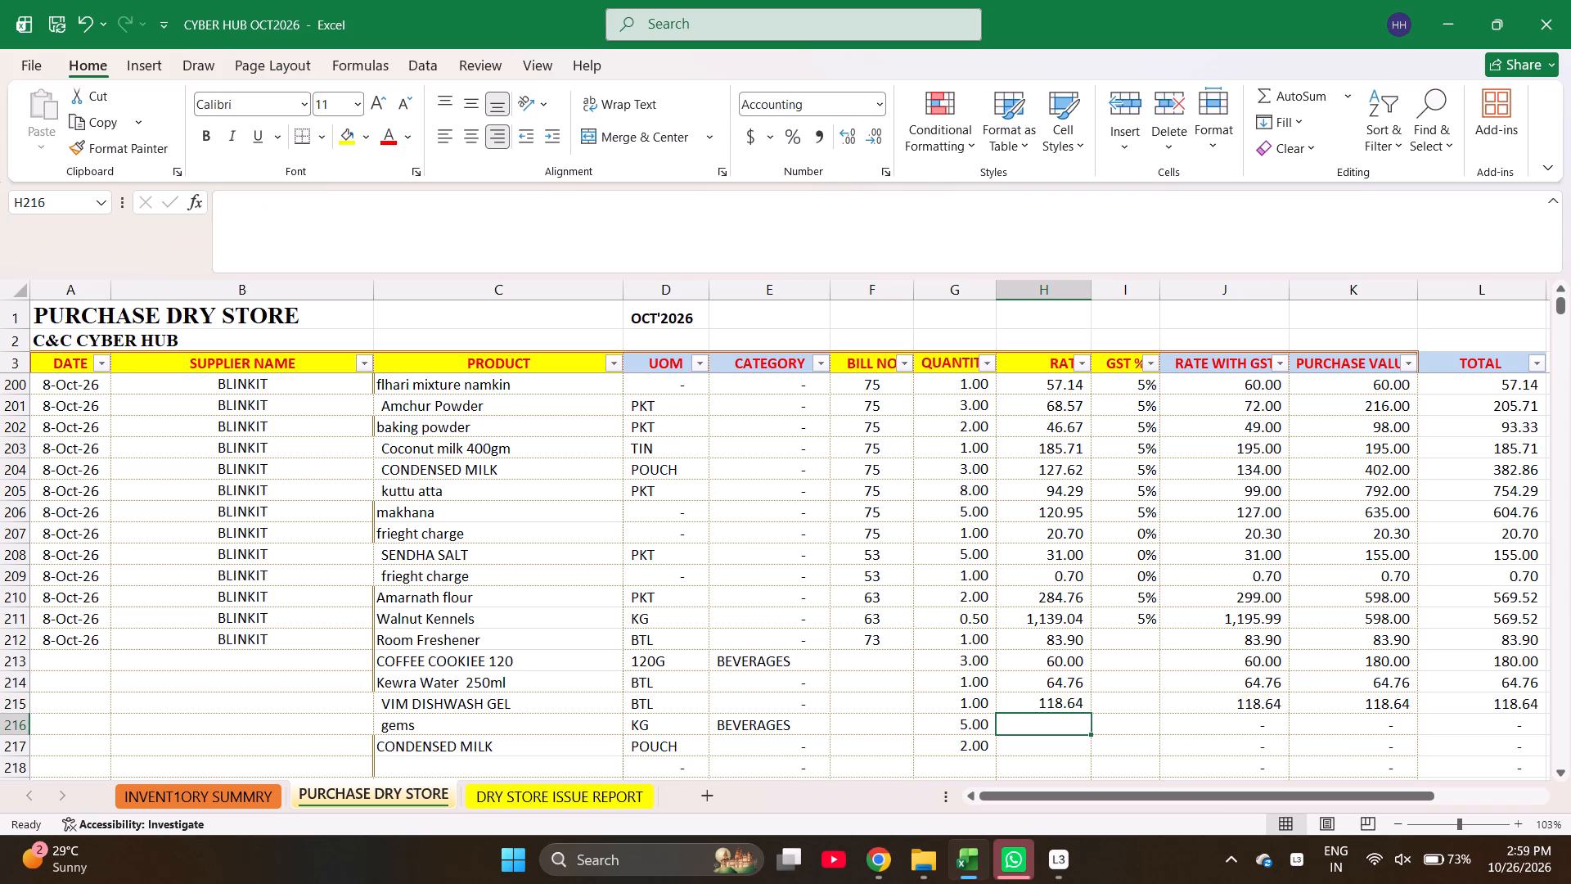
text(=95.24/)
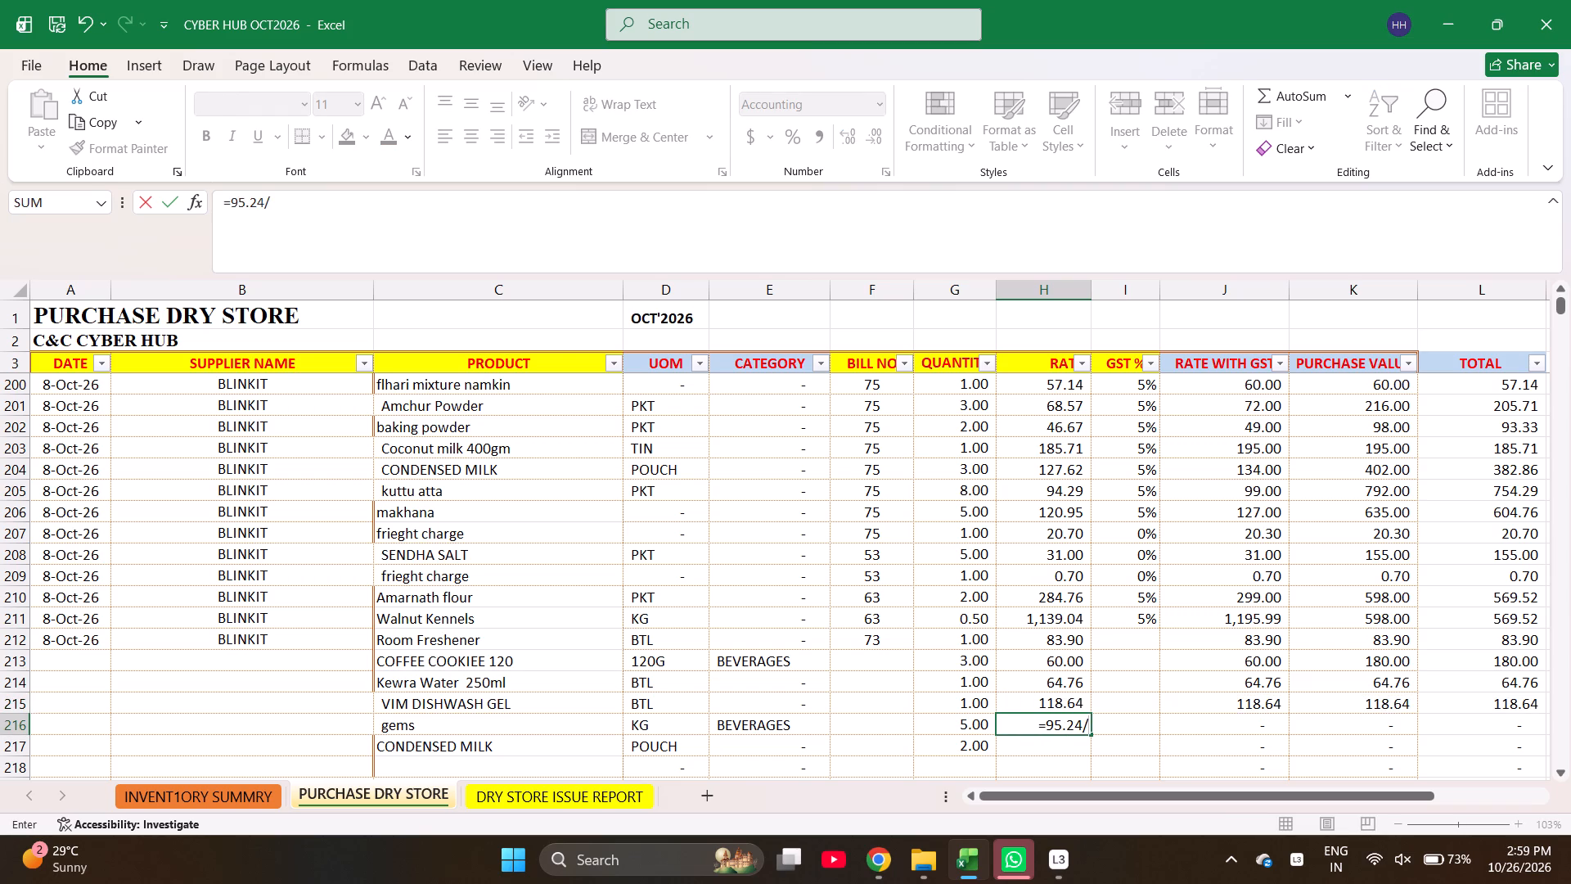
key(5)
key(Return)
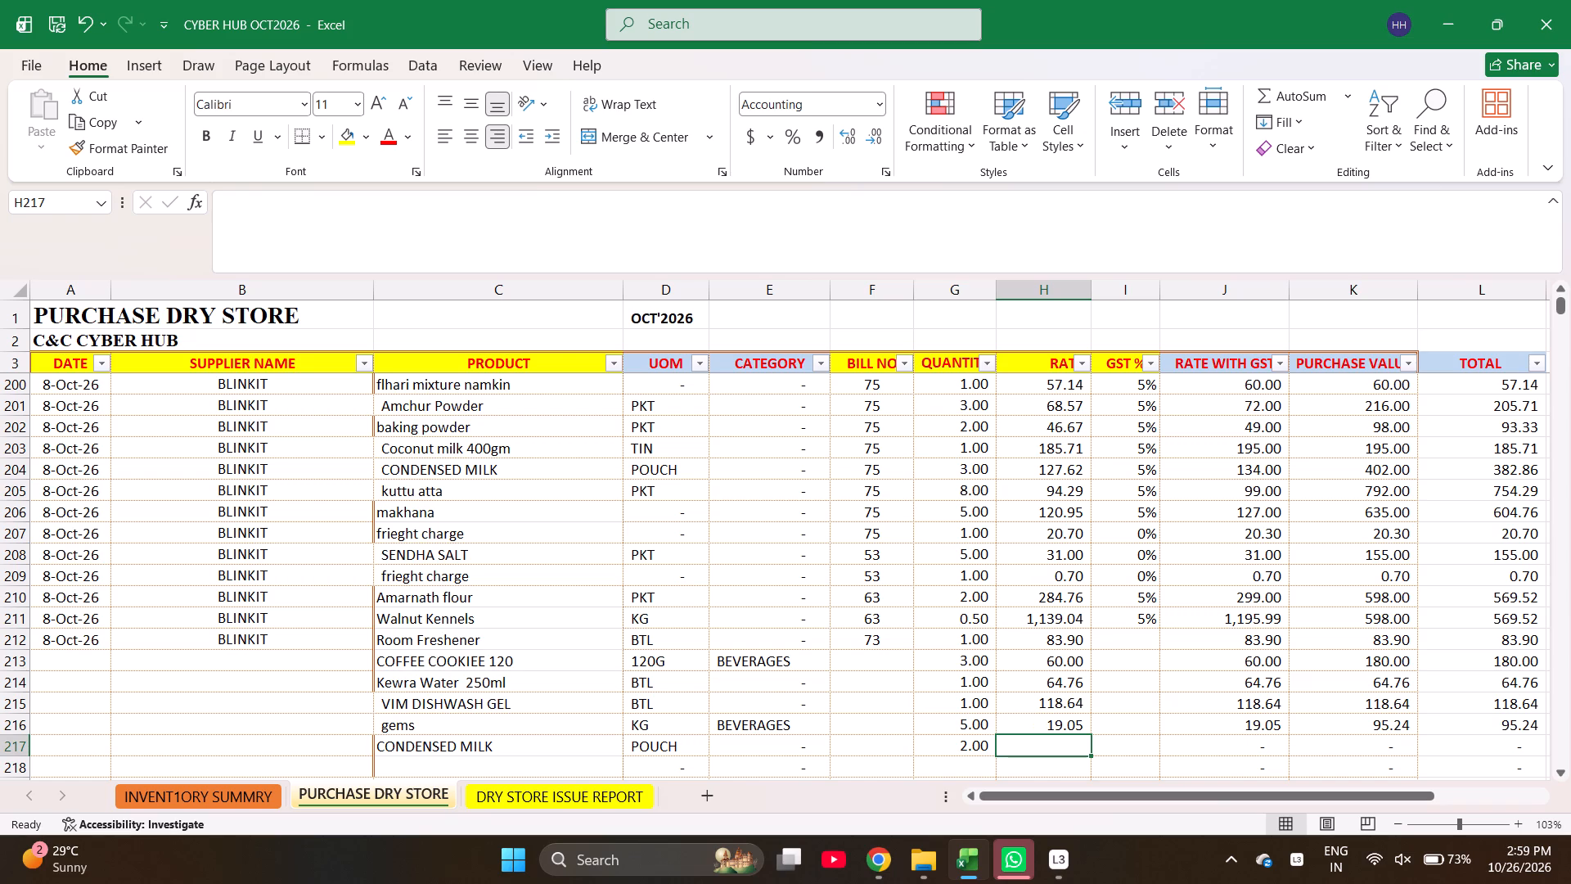
text(80)
key(Right)
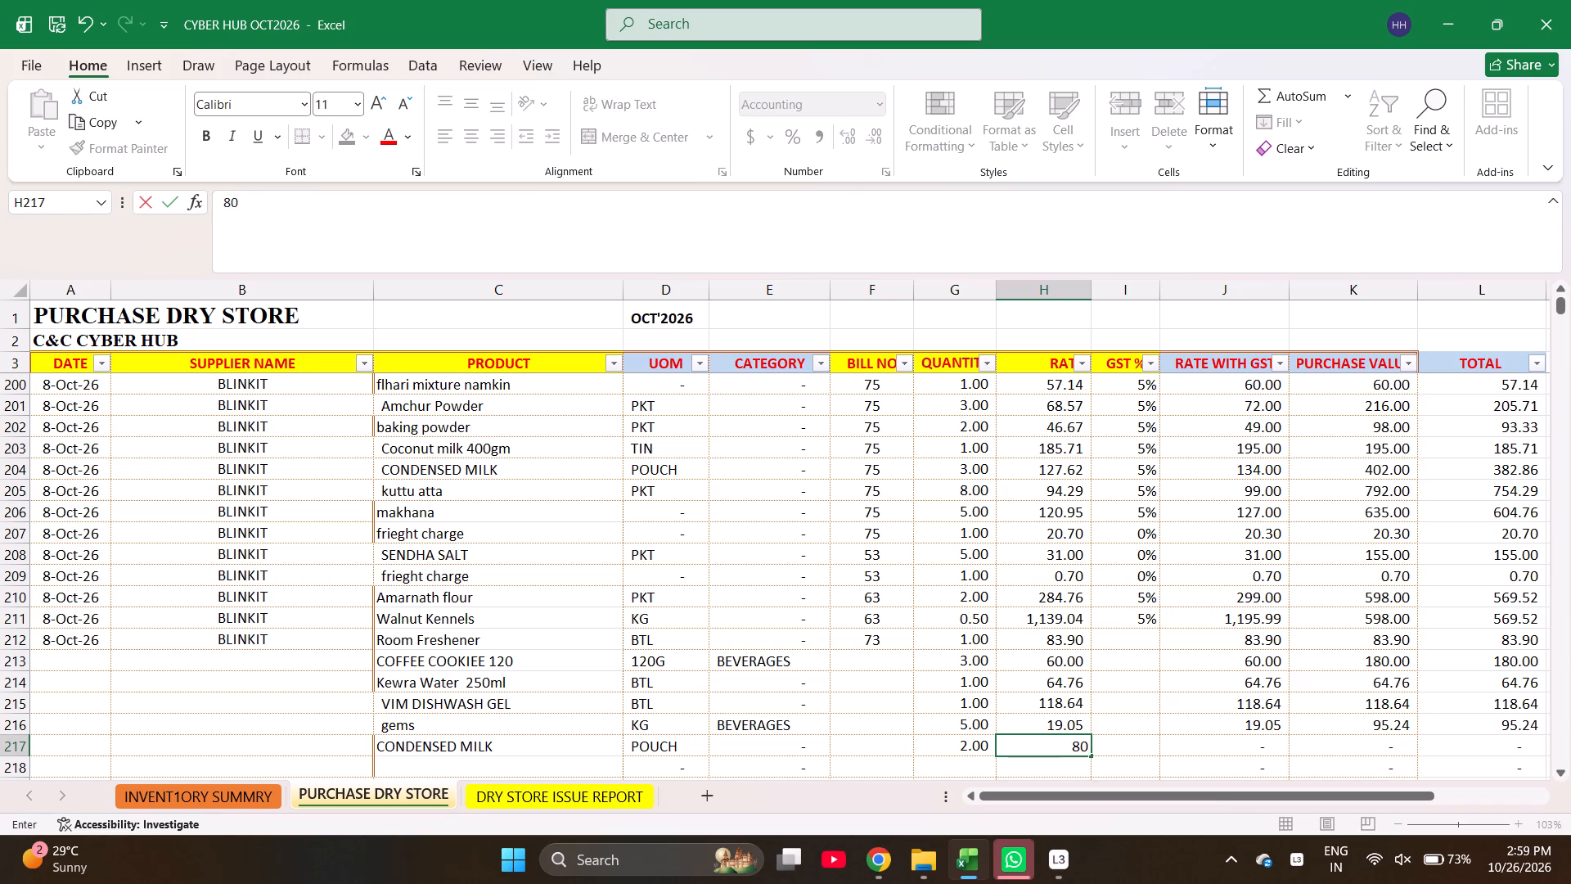
Set GST to 18% for Room Freshener and 5% for each of the five products from COFFEE COOKIEE 120 to CONDENSED MILK.
key(ctrl+Up)
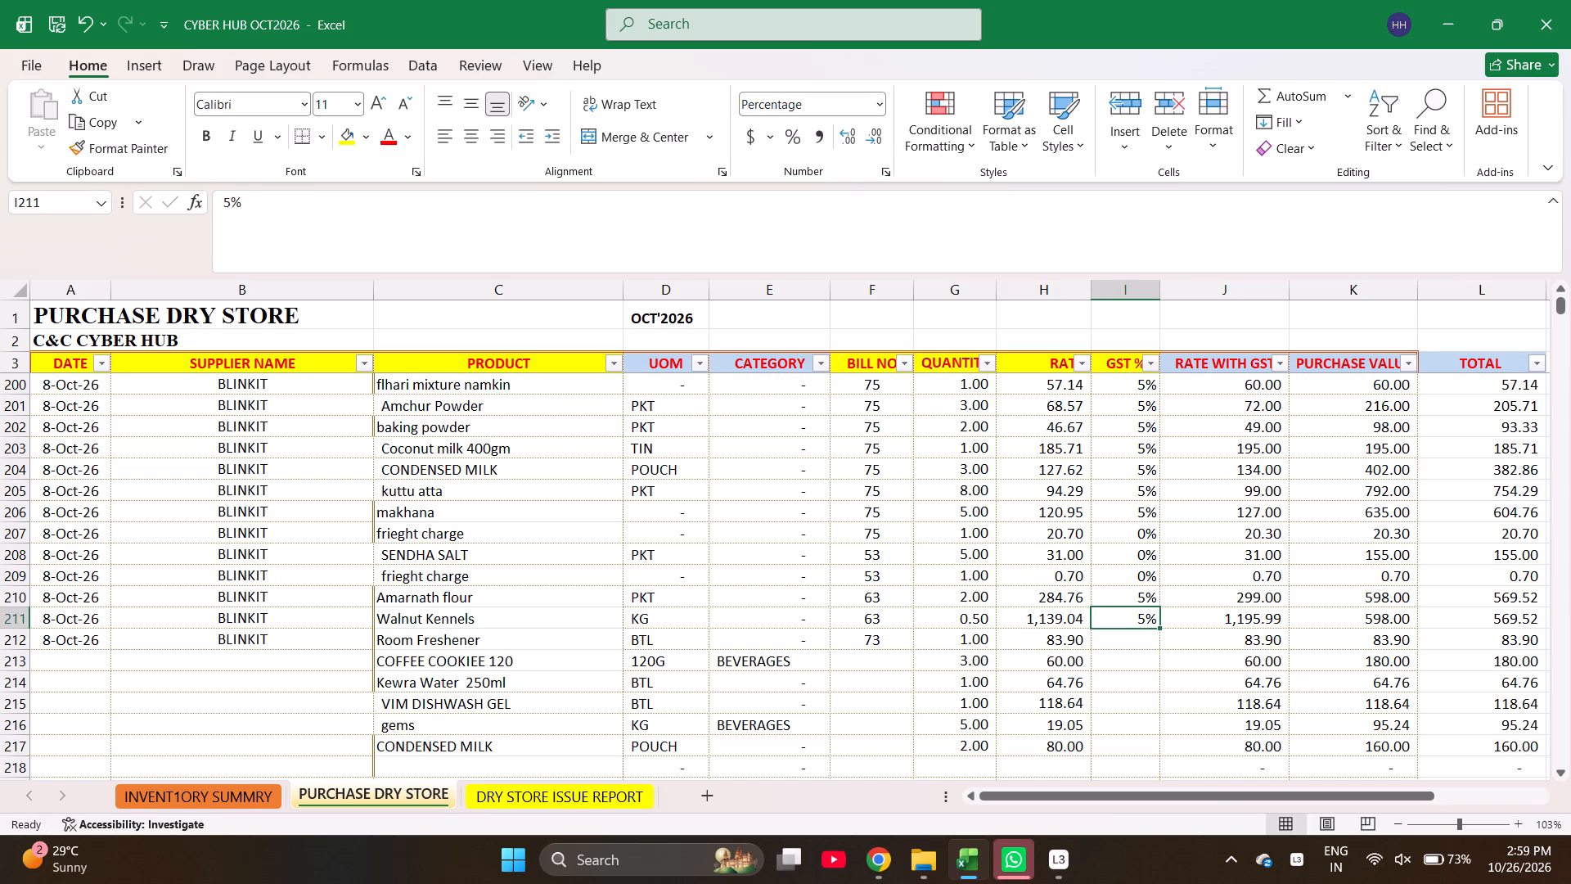
key(Down)
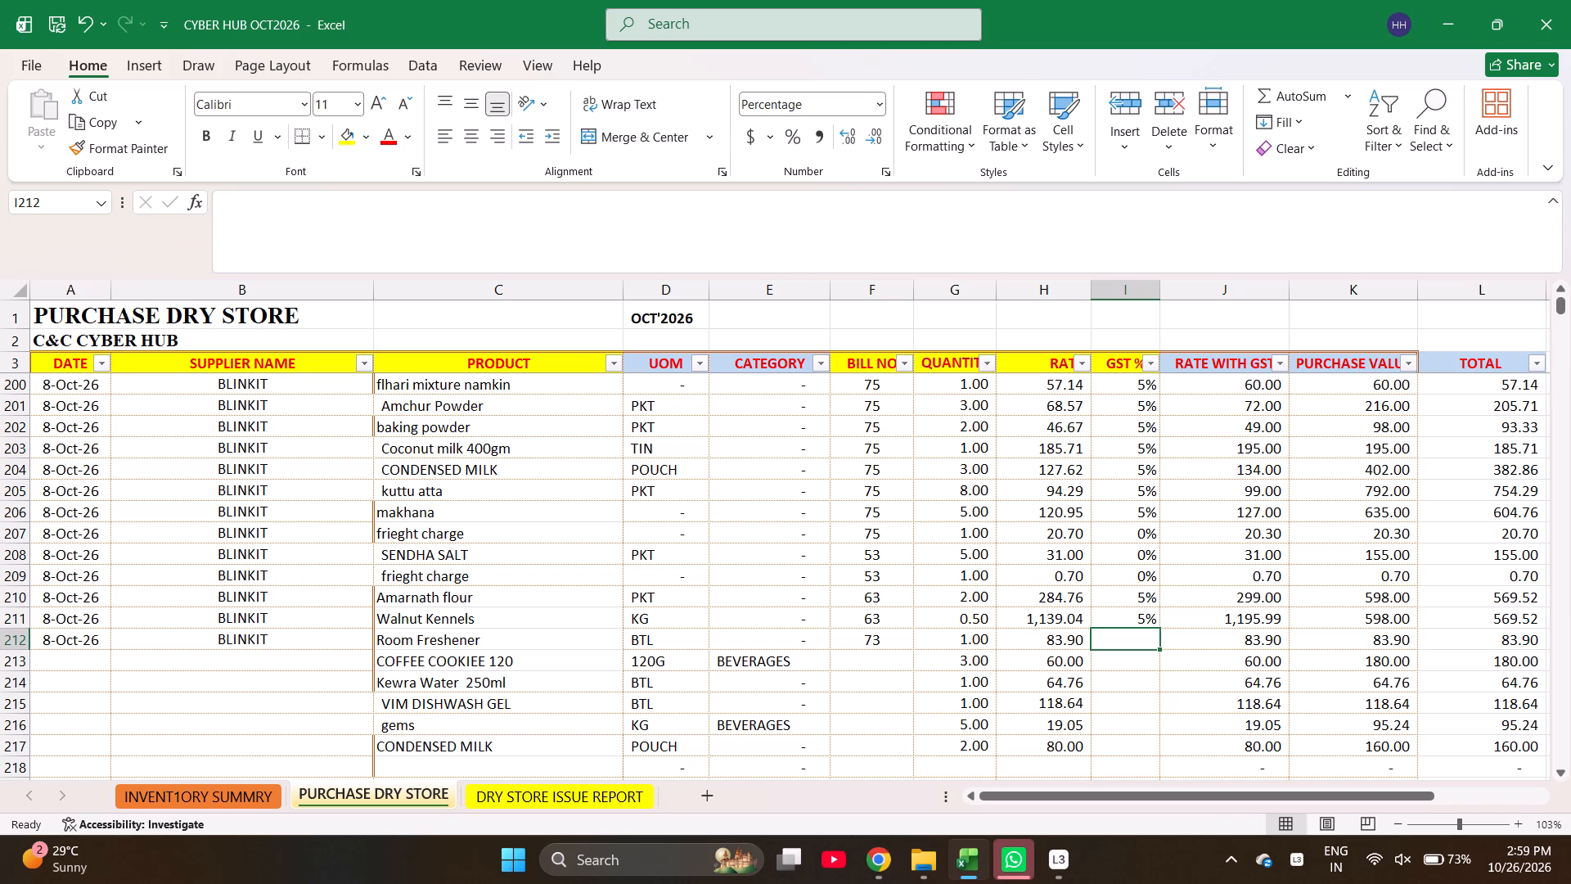
text(18)
key(Return)
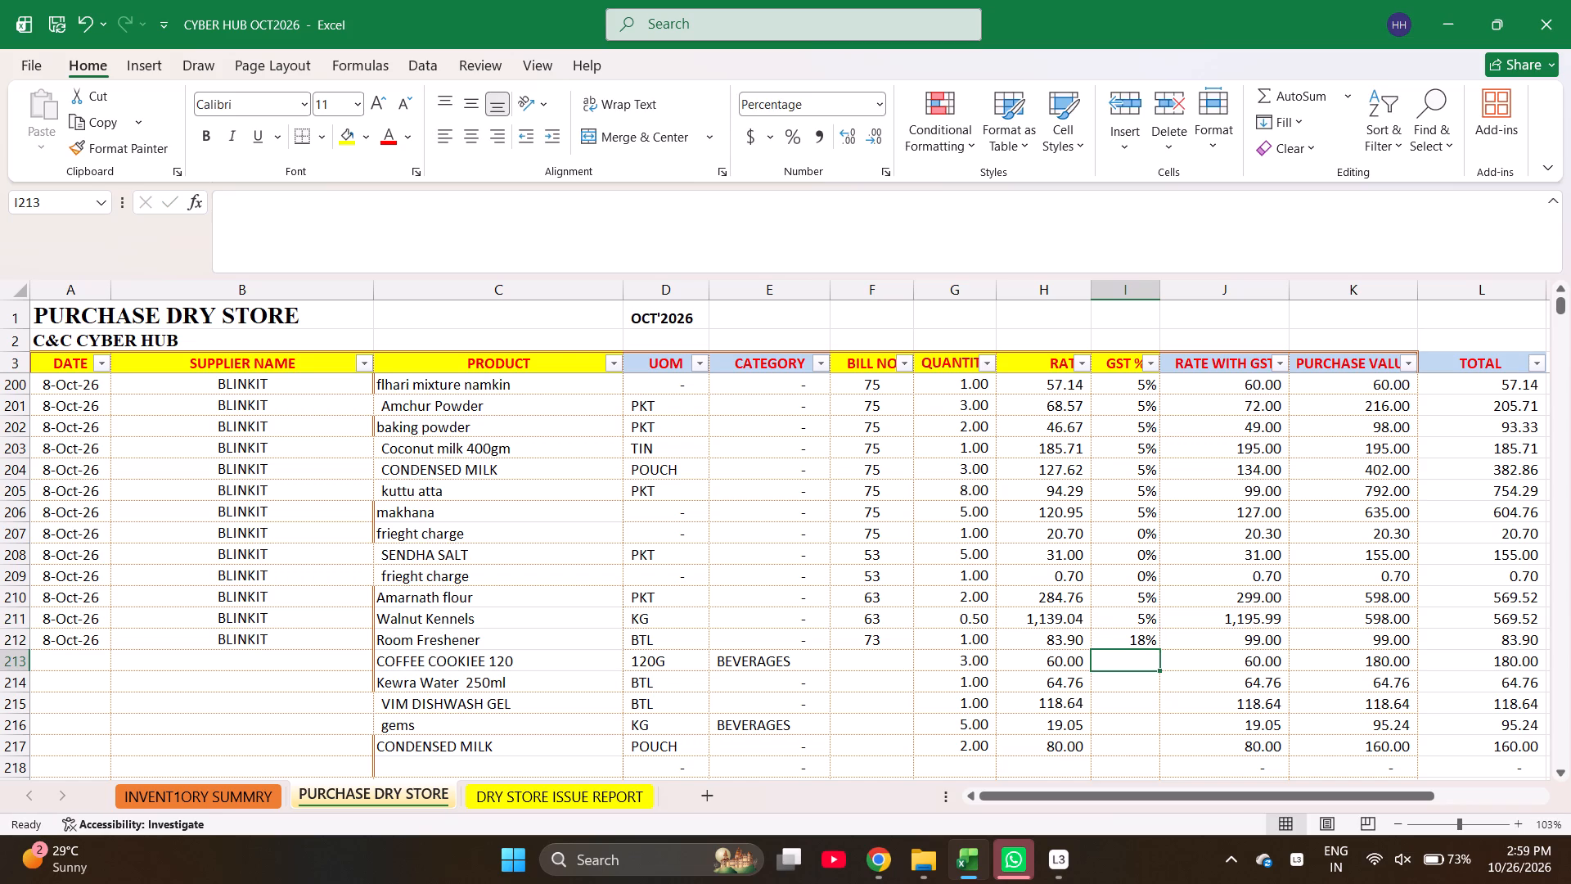
key(5)
key(Return)
key(5)
key(Return)
key(5)
key(Return)
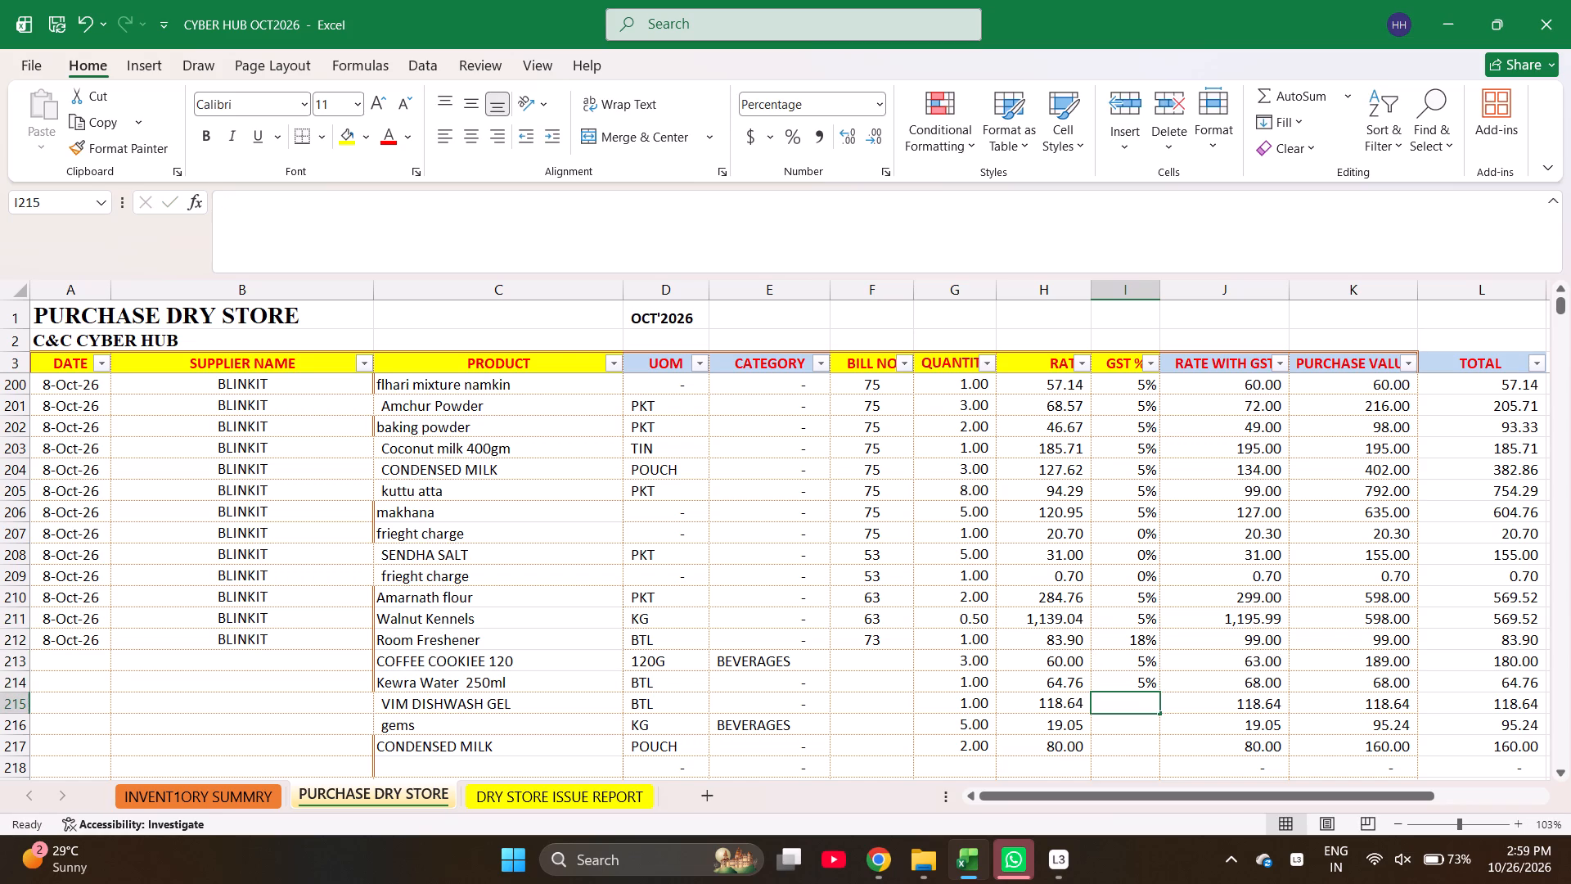
key(5)
key(Return)
key(5)
key(Return)
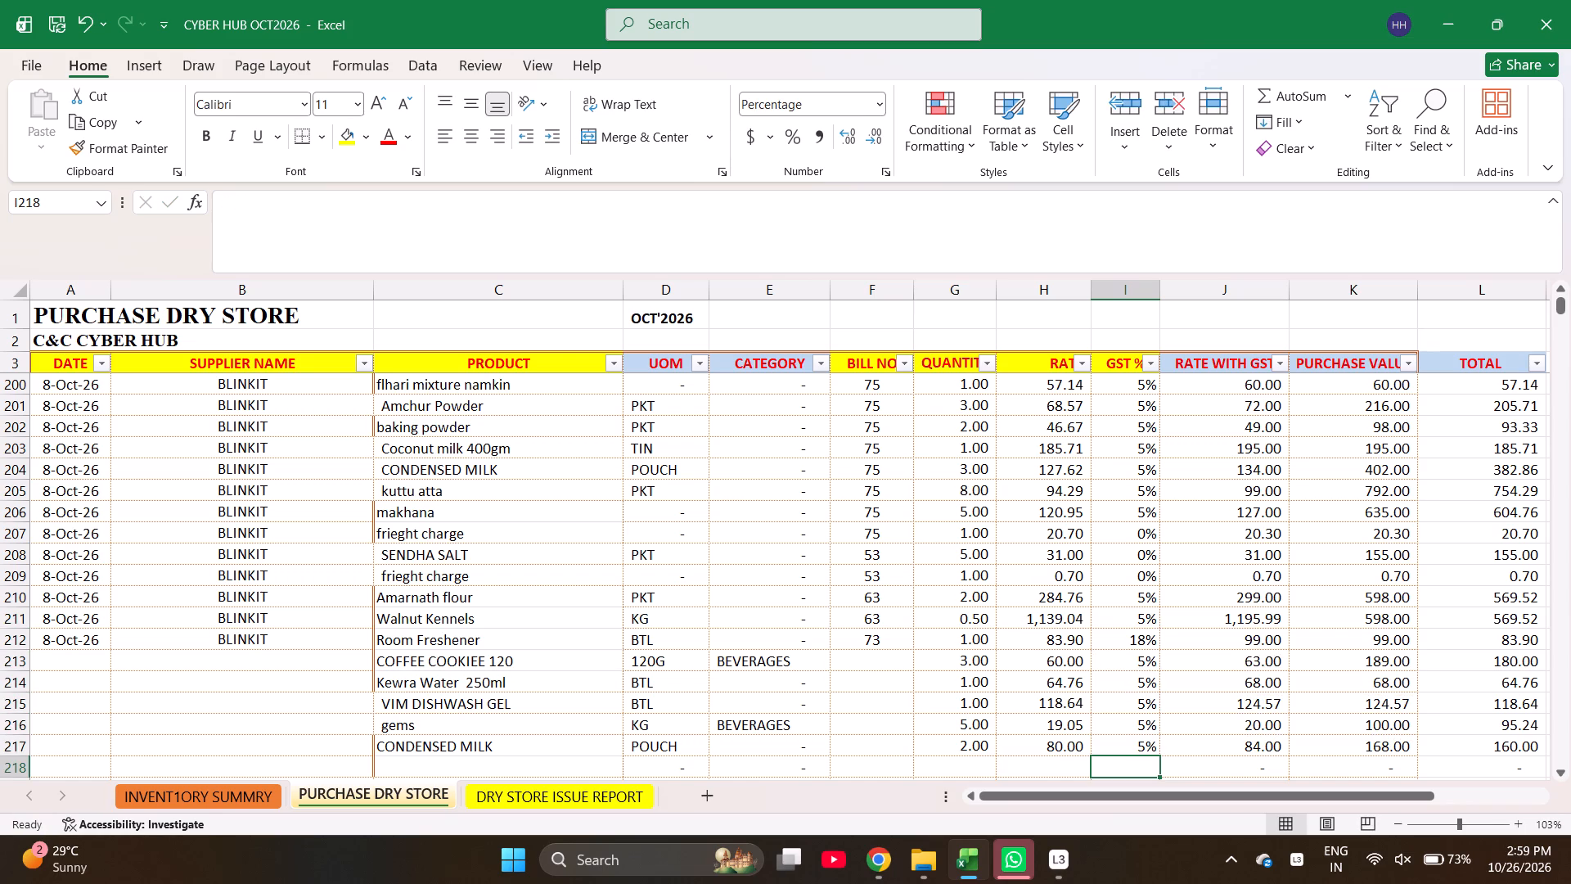
Fill the date 8-Oct-26 and supplier BLINKIT from the Room Freshener row down to the empty row below CONDENSED MILK.
key(ctrl+Left)
key(ctrl+Left)
key(ctrl+Left)
key(ctrl+Left)
key(ctrl+Left)
key(ctrl+Left)
key(ctrl+Left)
key(ctrl+Left)
key(ctrl+Left)
key(ctrl+Left)
key(ctrl+Left)
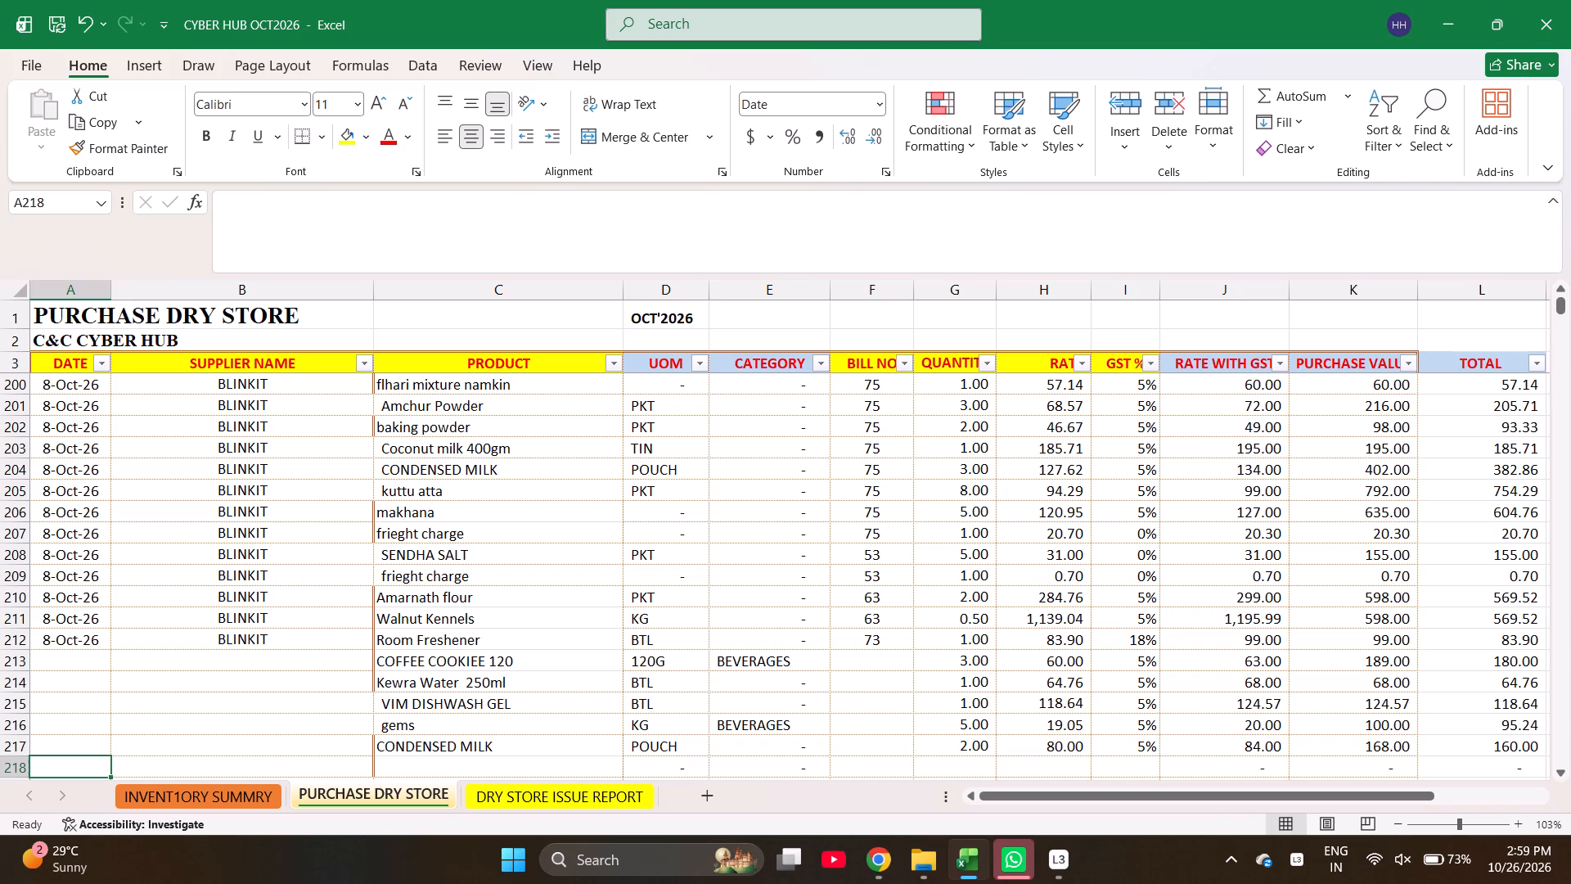
key(ctrl+Up)
key(shift+Right)
key(shift+Down)
key(shift+Down)
key(shift+Down)
key(shift+Down)
key(shift+Down)
key(shift+Down)
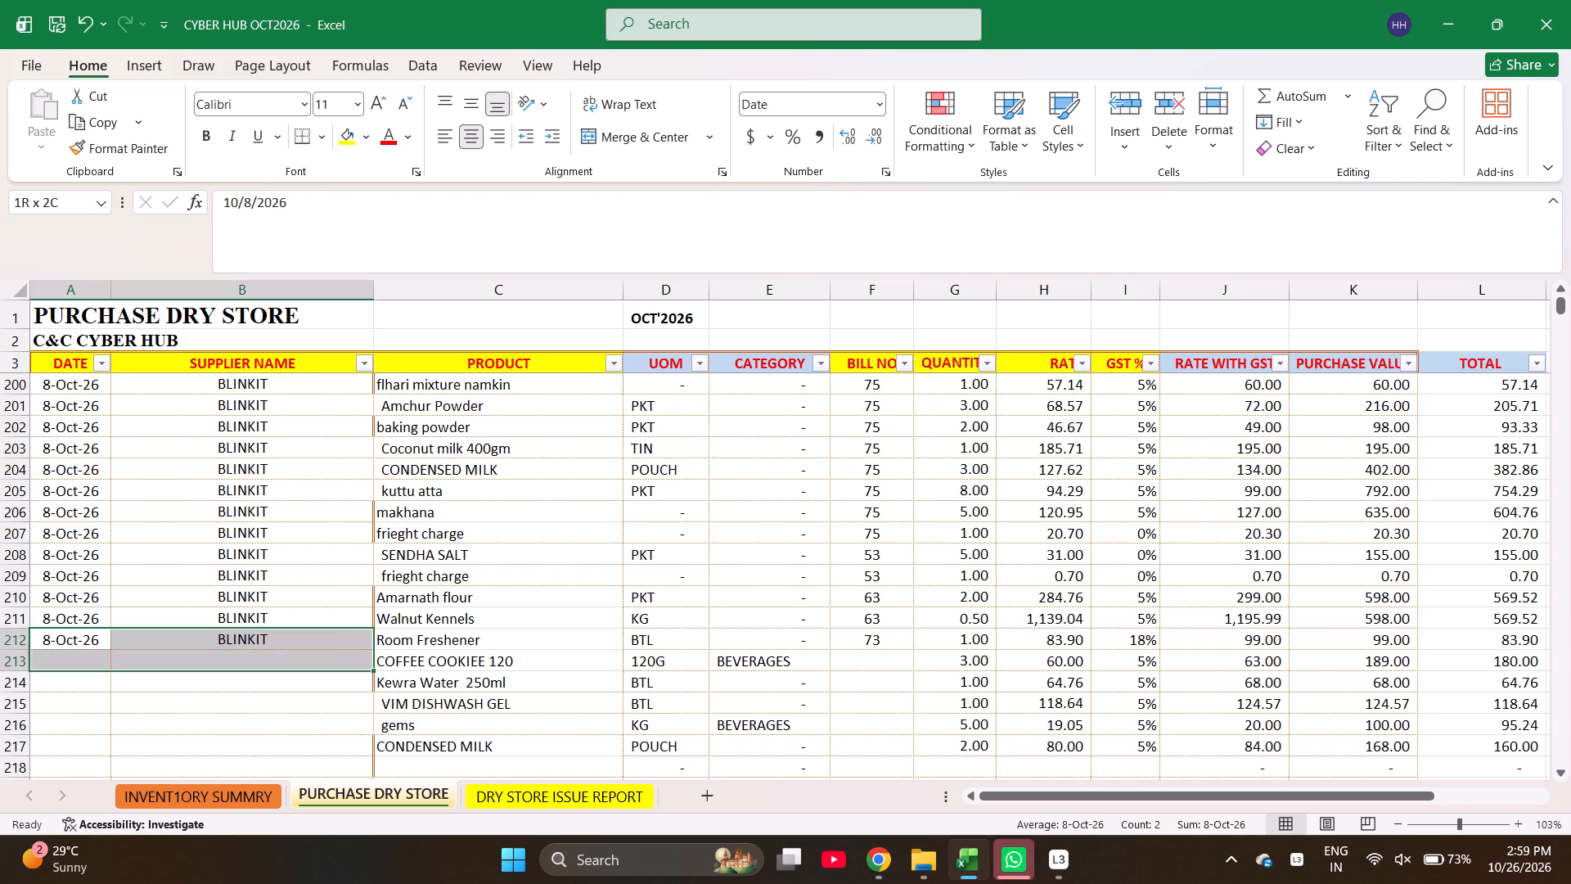
key(shift+Down)
key(ctrl+d)
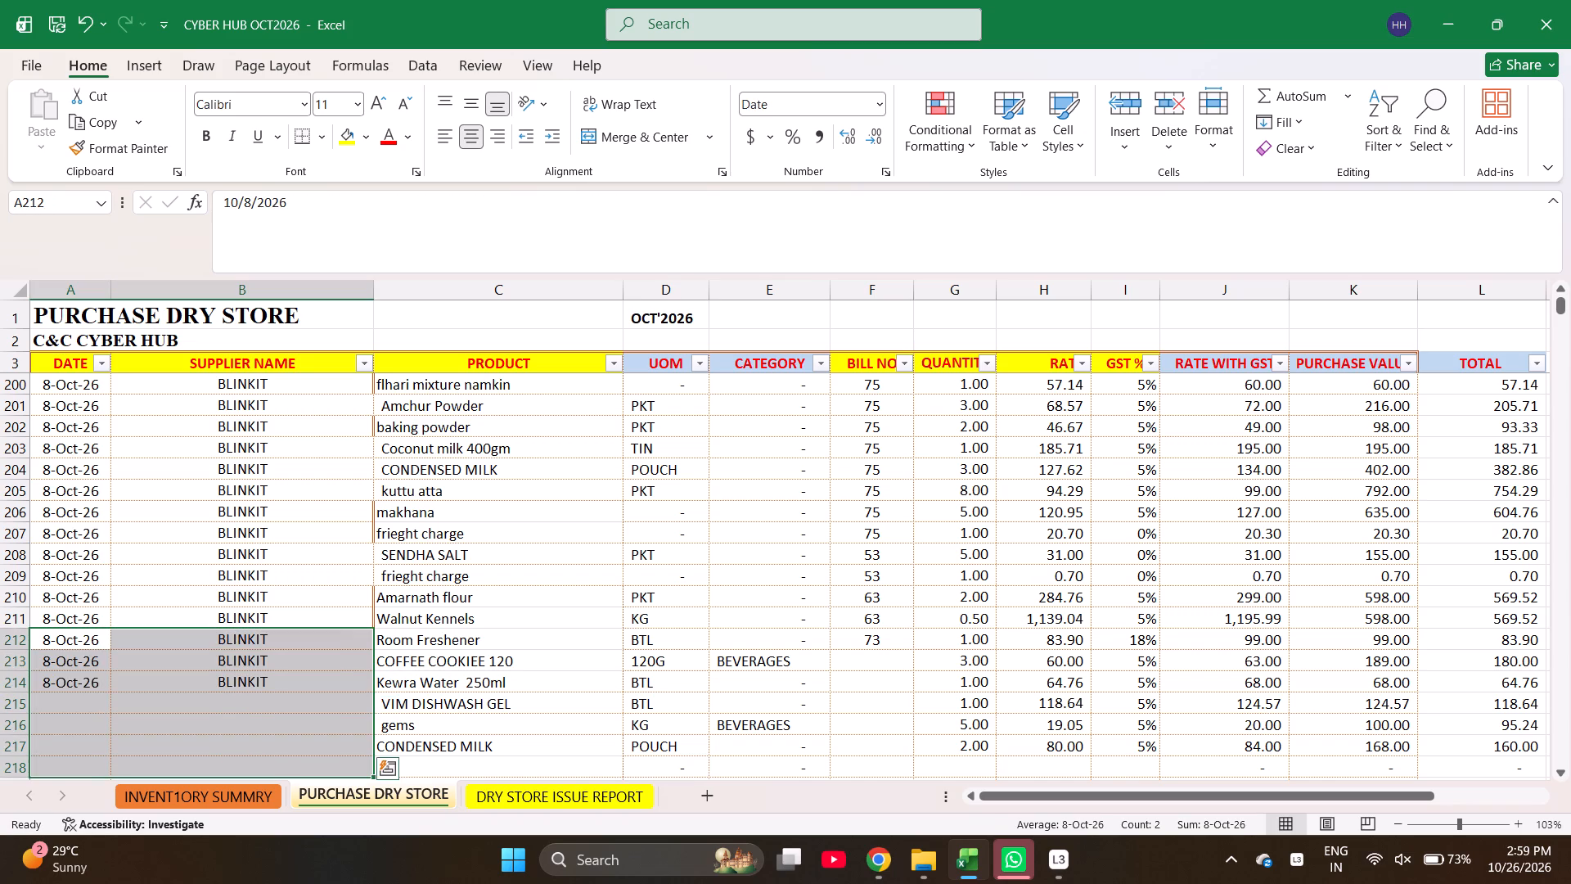
Enter frieght charge as the product in the row below CONDENSED MILK.
key(ctrl+Down)
key(Right)
key(Right)
key(f)
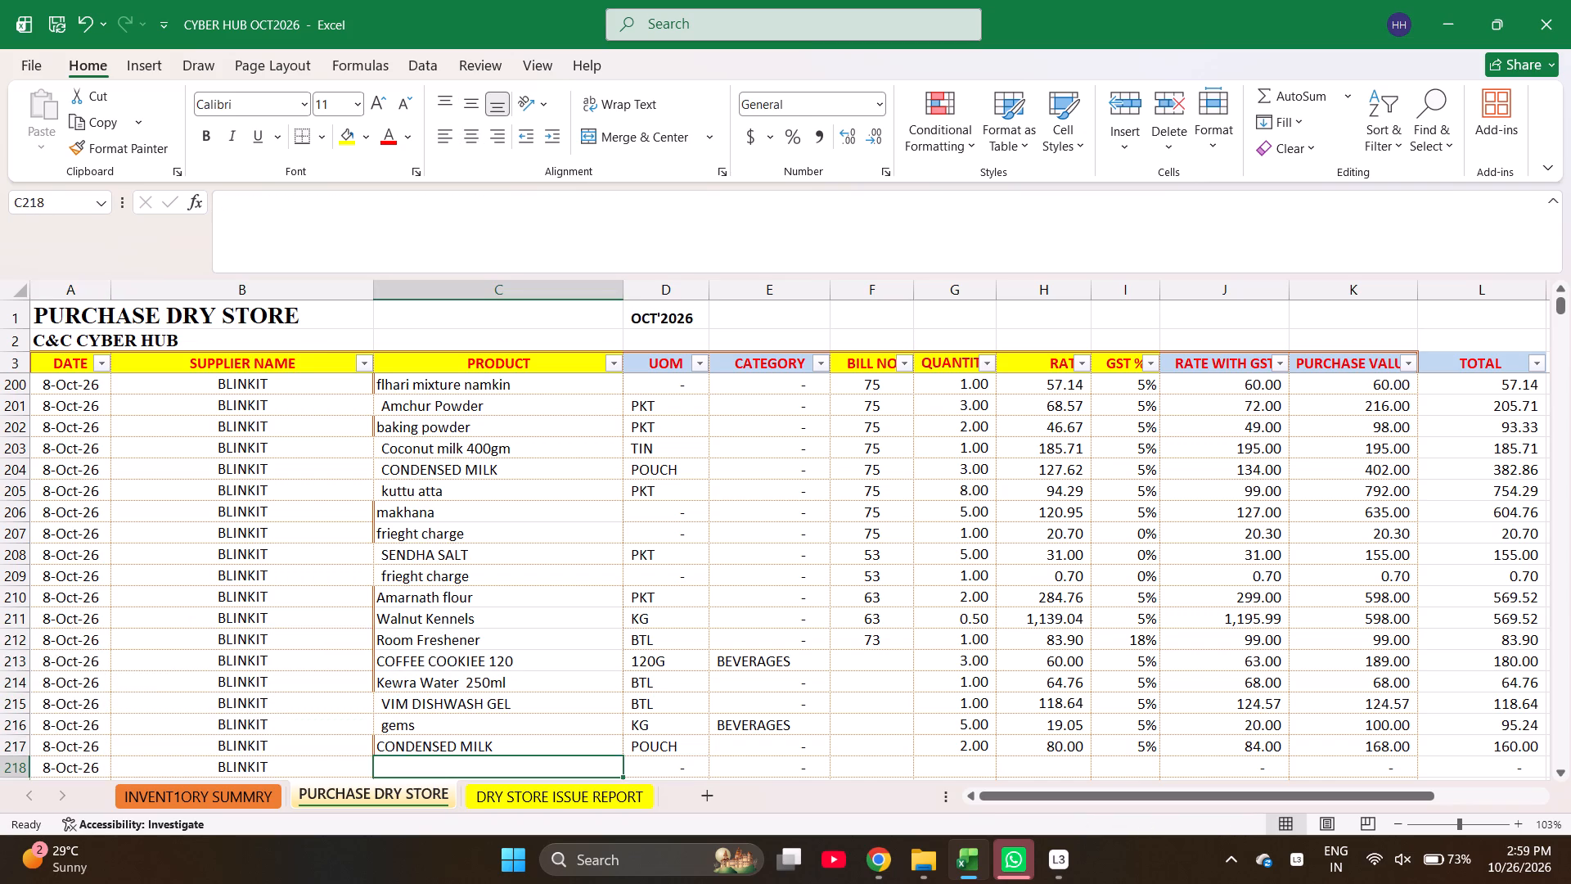
key(Right)
key(Left)
text(fr)
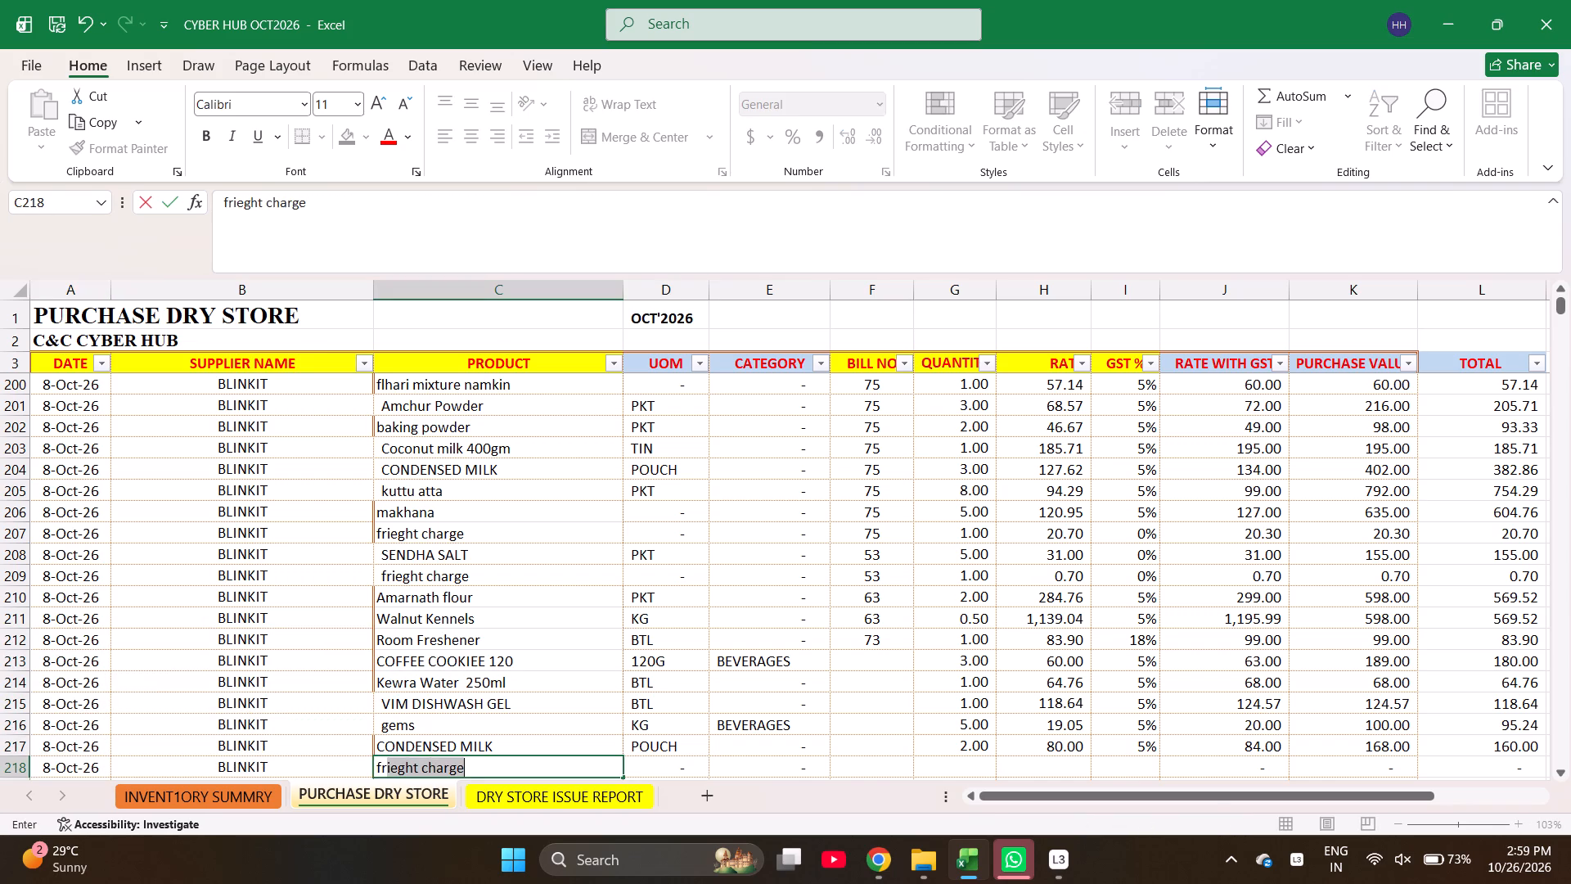
key(Right)
Fill bill number 73 from the Room Freshener row down to the frieght charge row.
key(Right)
key(Right)
key(ctrl+Up)
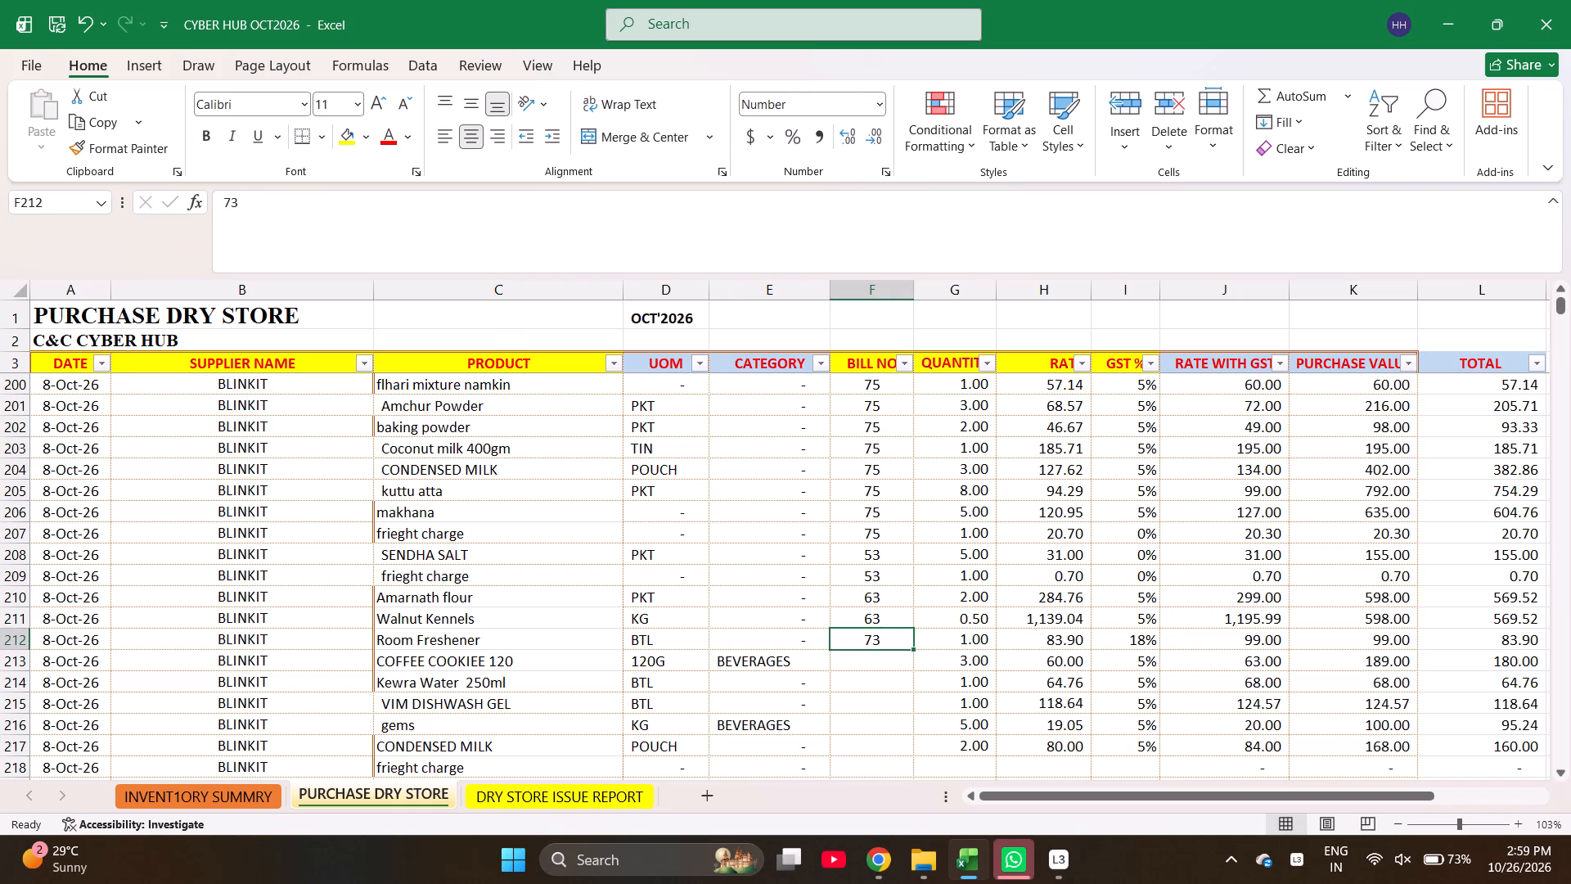
key(shift+Down)
key(shift+Down)
key(shift+Down)
key(shift+Down)
key(shift+Down)
key(shift+Down)
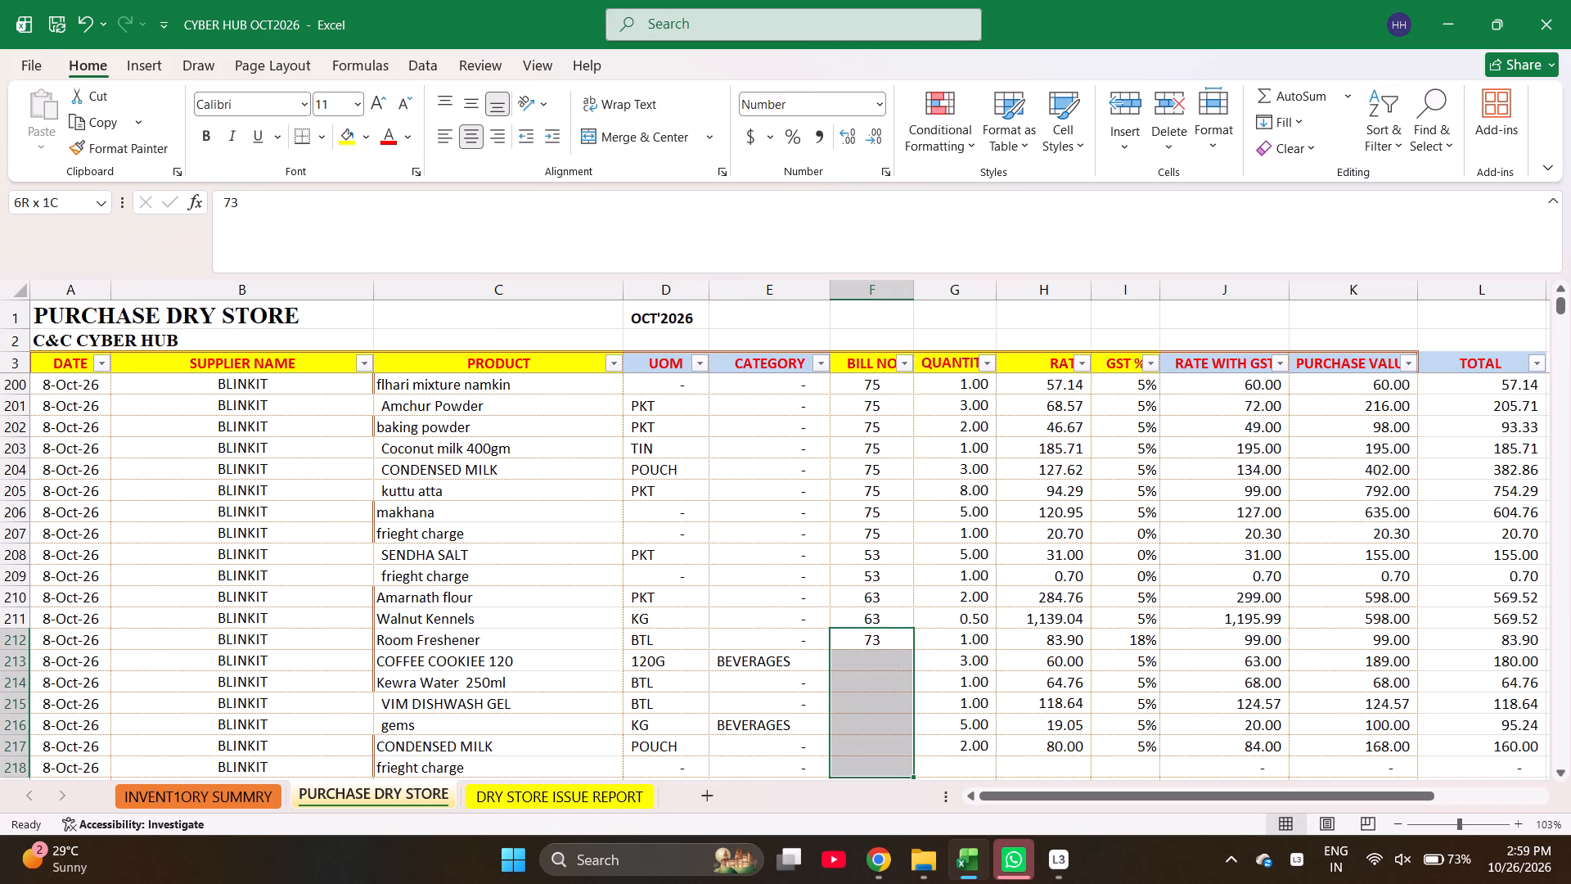
key(ctrl+d)
Enter quantity 1, rate 21 and GST 0% for the frieght charge row of bill 73.
key(Right)
key(Down)
key(ctrl+Down)
key(Down)
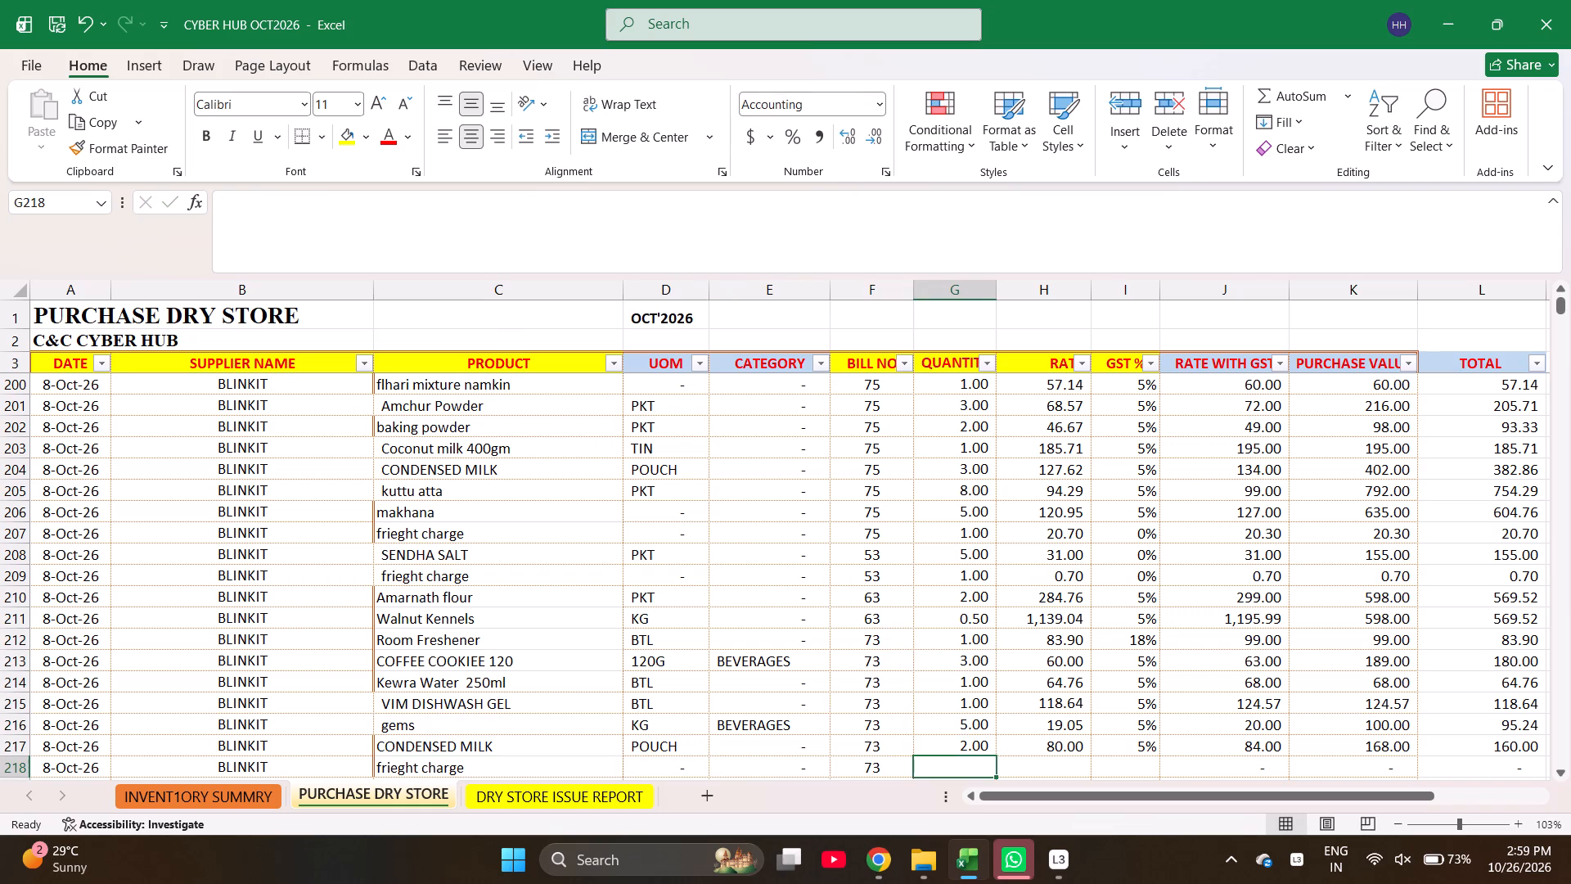
key(1)
key(Right)
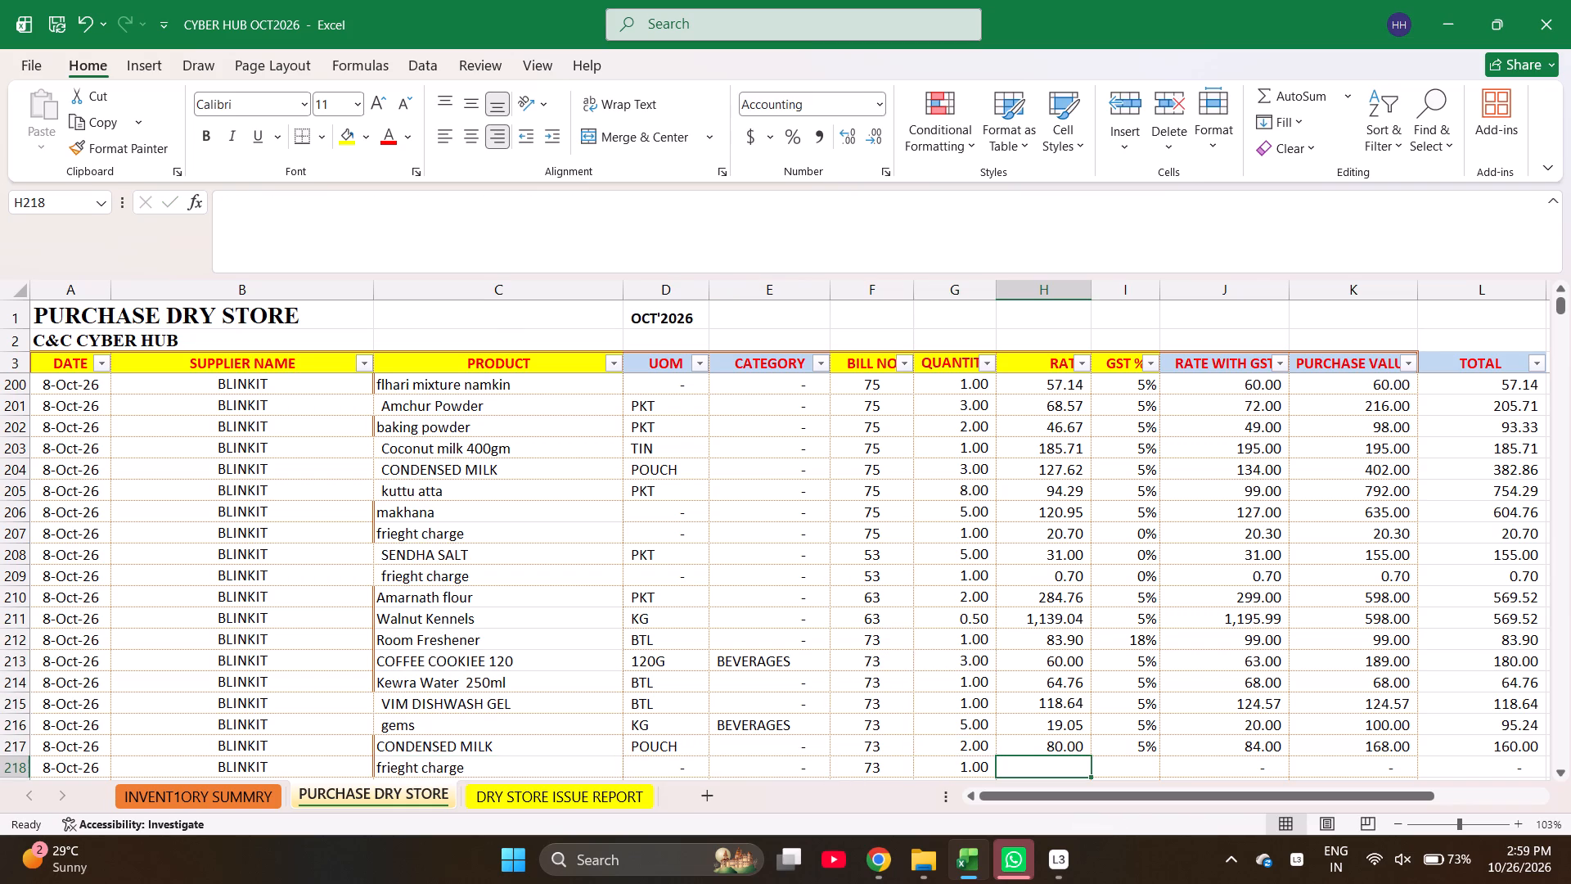
text(21)
key(Right)
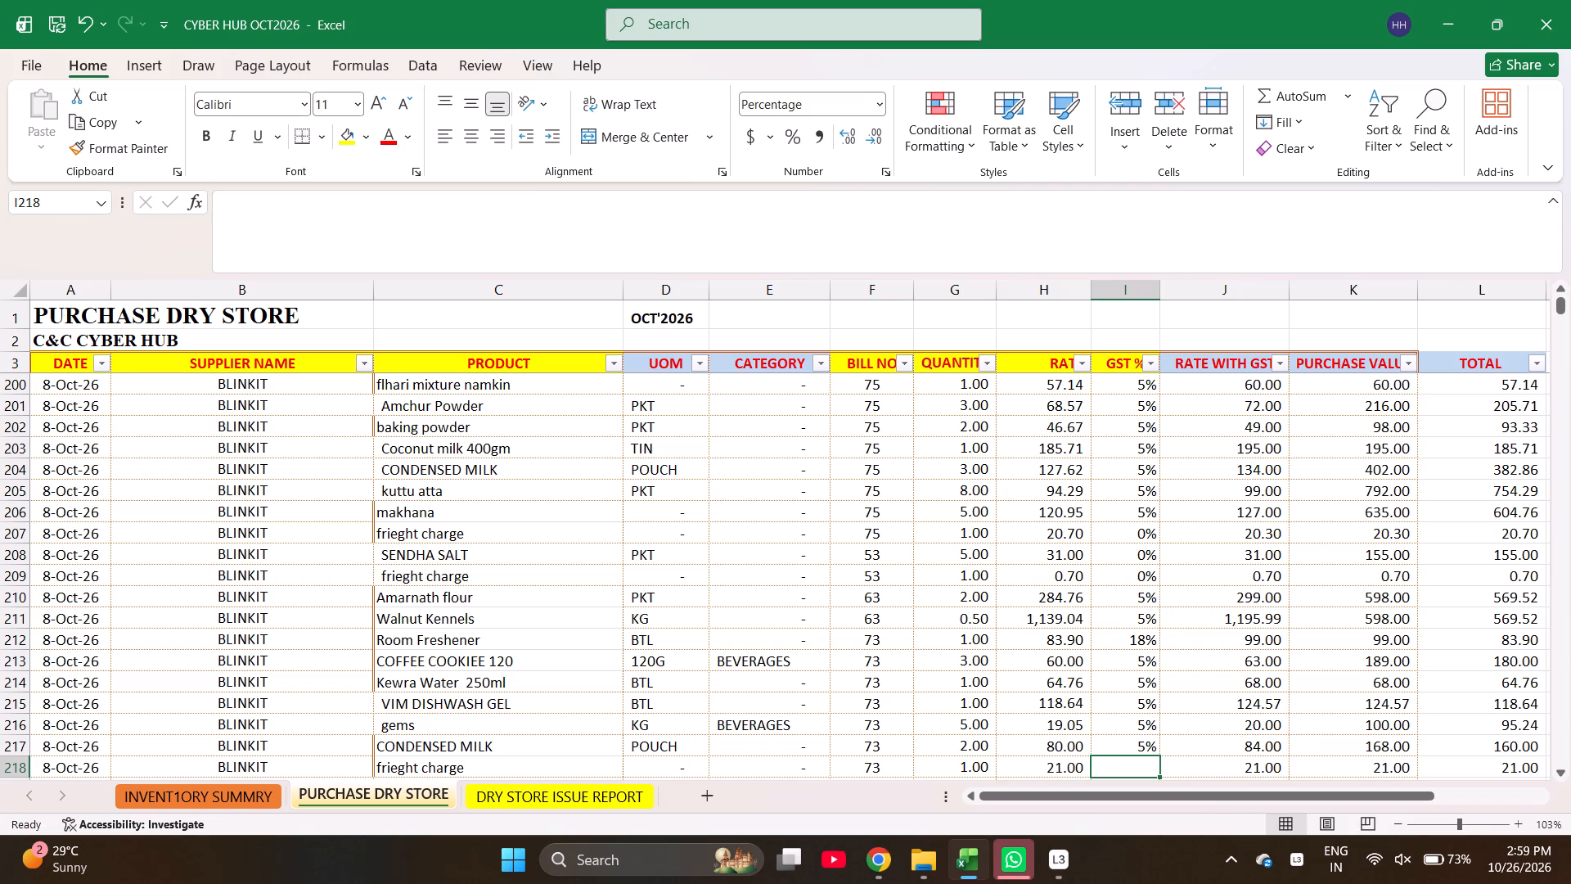
key(0)
key(Right)
Check the total of bill 73's purchase values from frieght charge up to Room Freshener.
key(Right)
key(shift+Up)
key(shift+Up)
key(shift+Up)
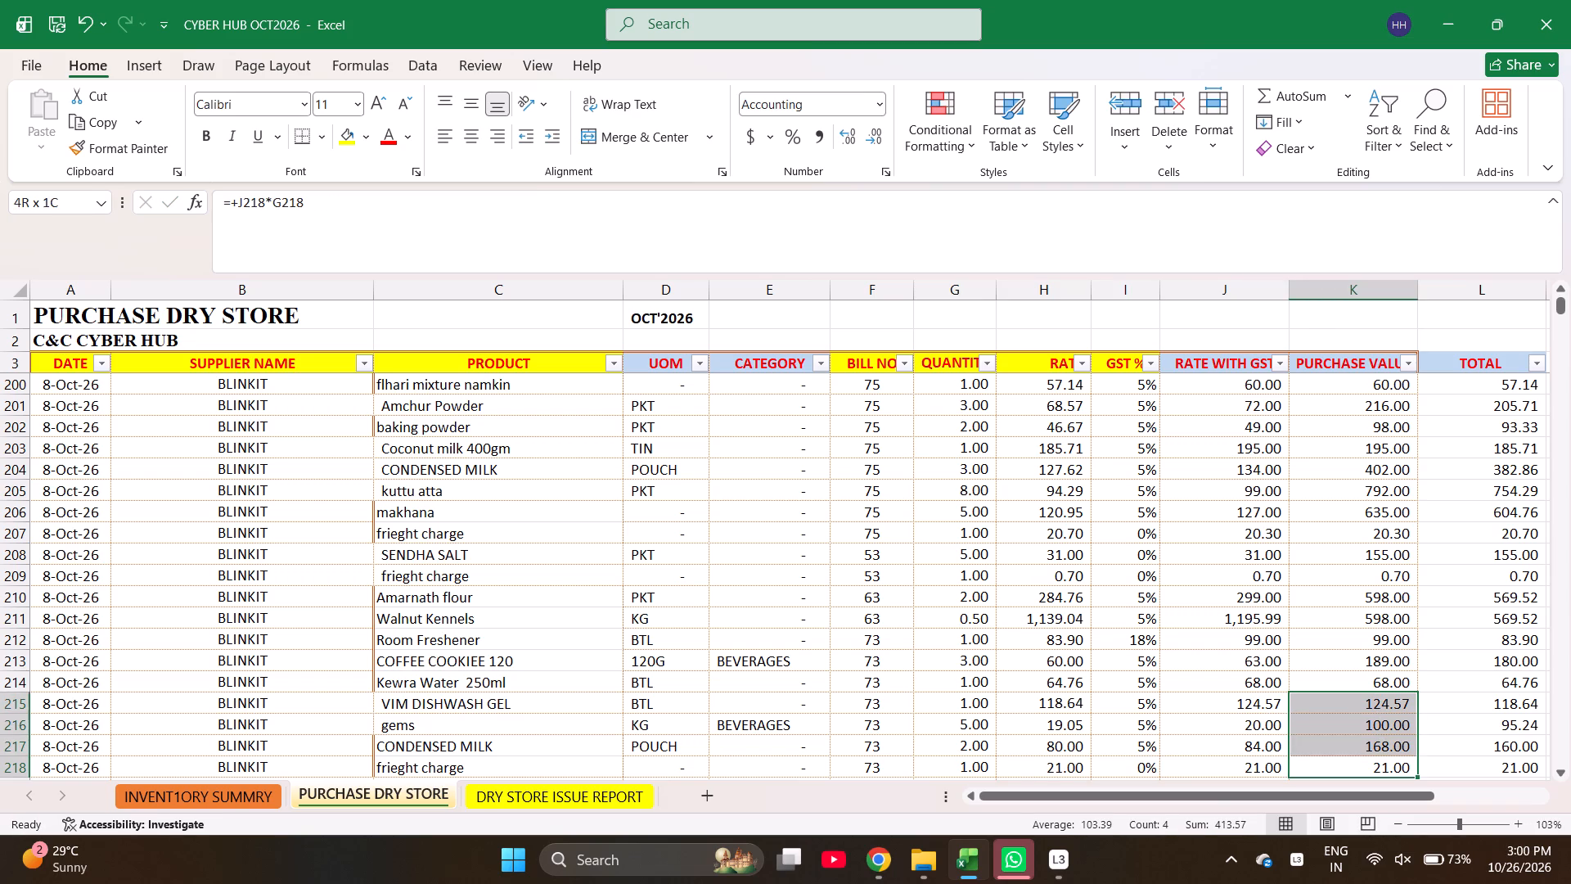
key(shift+Up)
key(shift+Up)
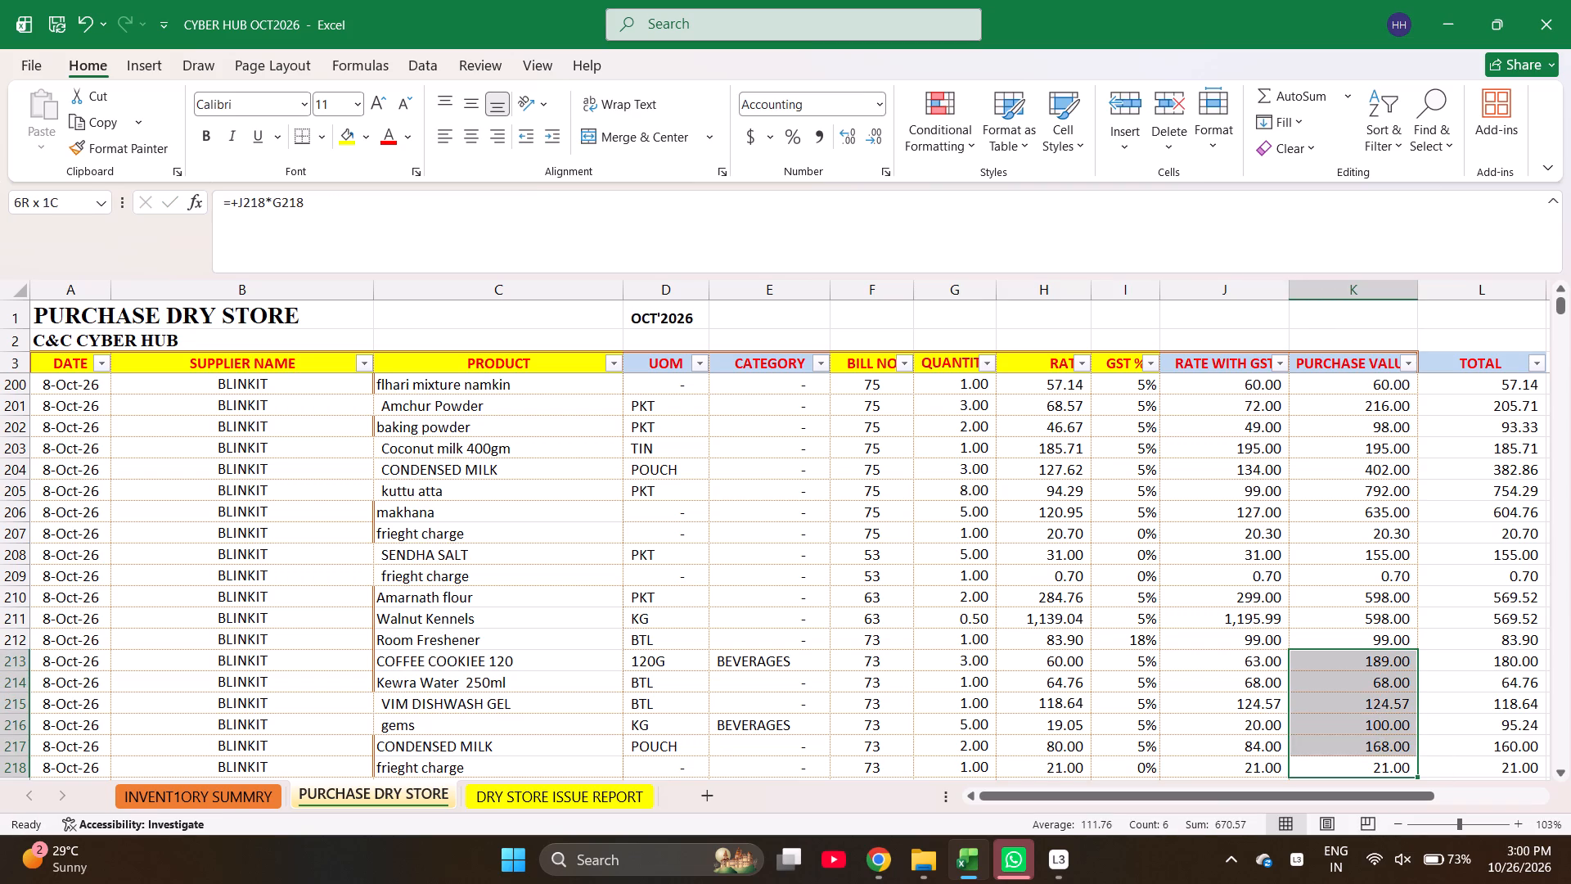
key(shift+Up)
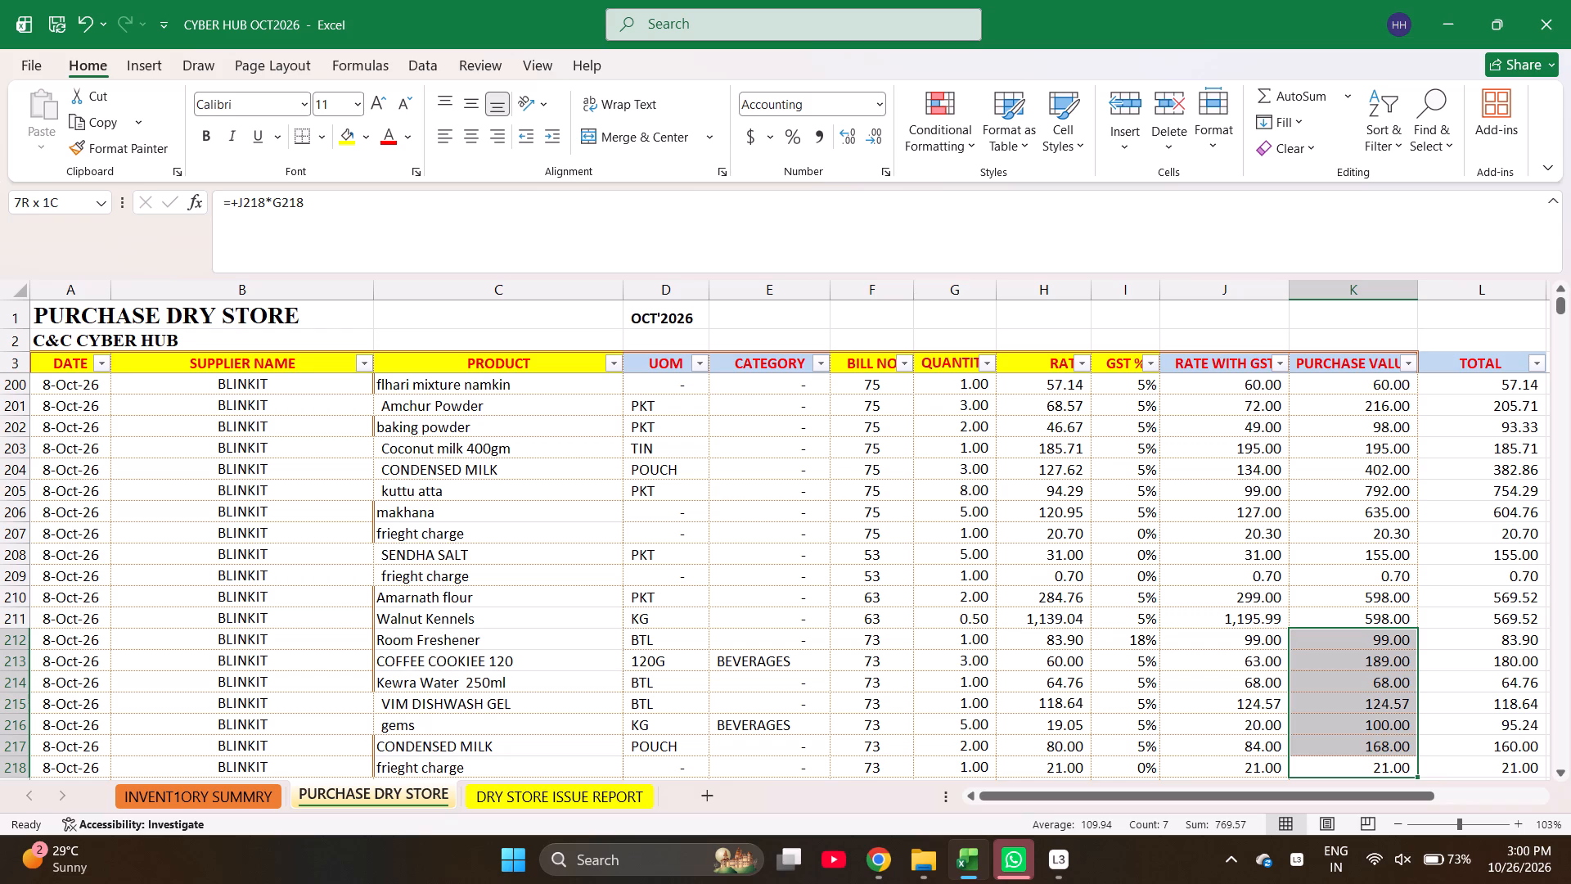
Set the GST for VIM DISHWASH GEL to 18%.
key(Down)
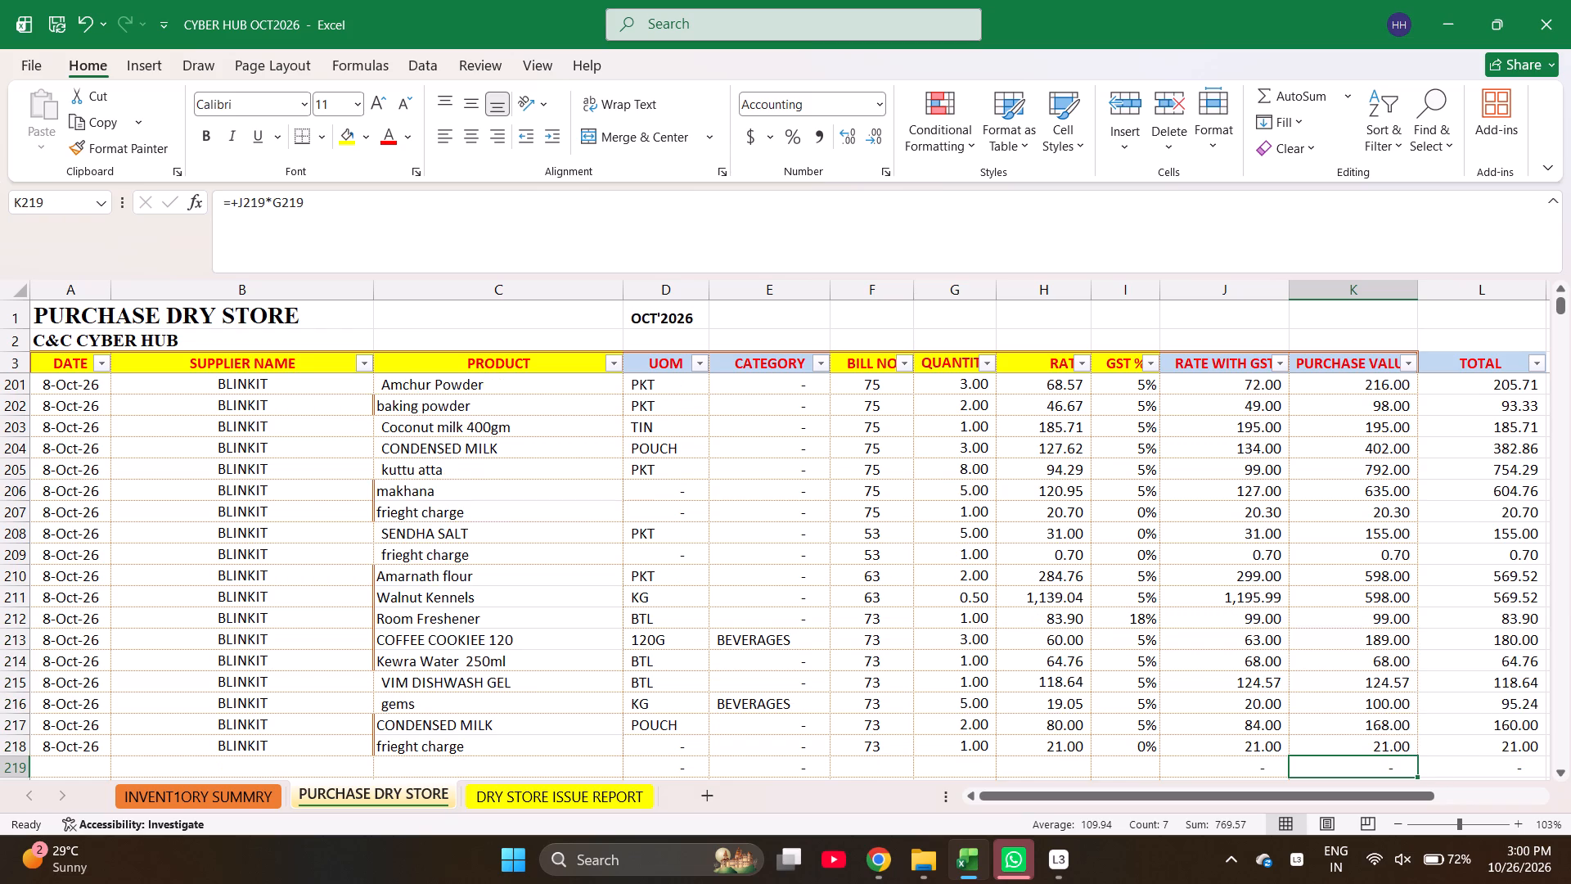
key(Up)
key(Up)
key(Up)
key(Up)
key(Up)
key(Up)
key(Left)
key(Down)
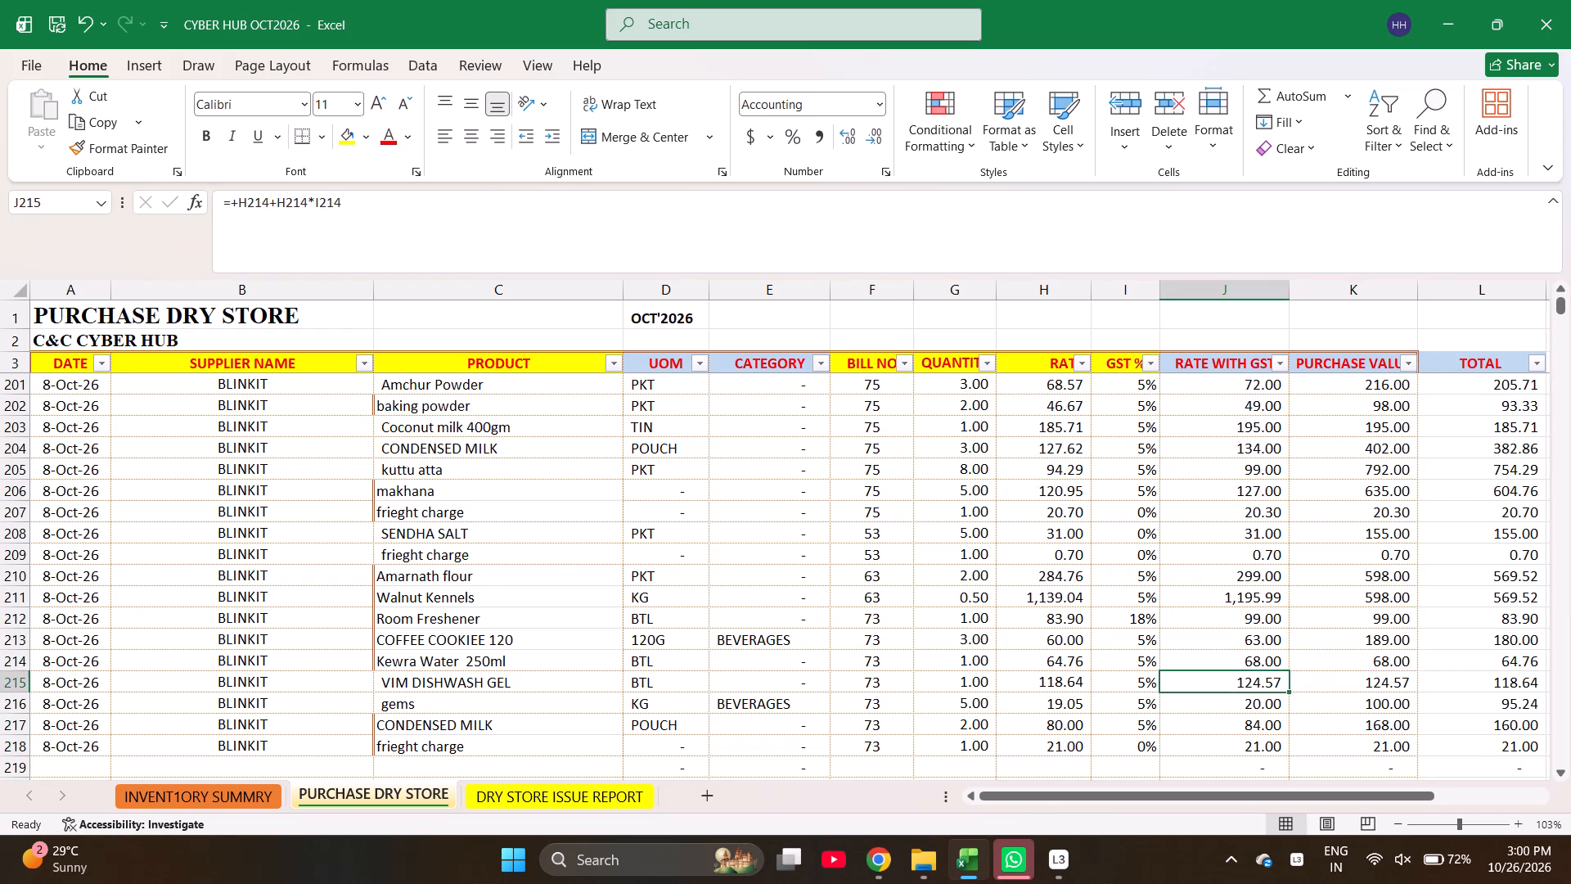
key(Left)
text(18)
key(Right)
Recheck the total of bill 73's purchase values from Room Freshener down to frieght charge.
key(Right)
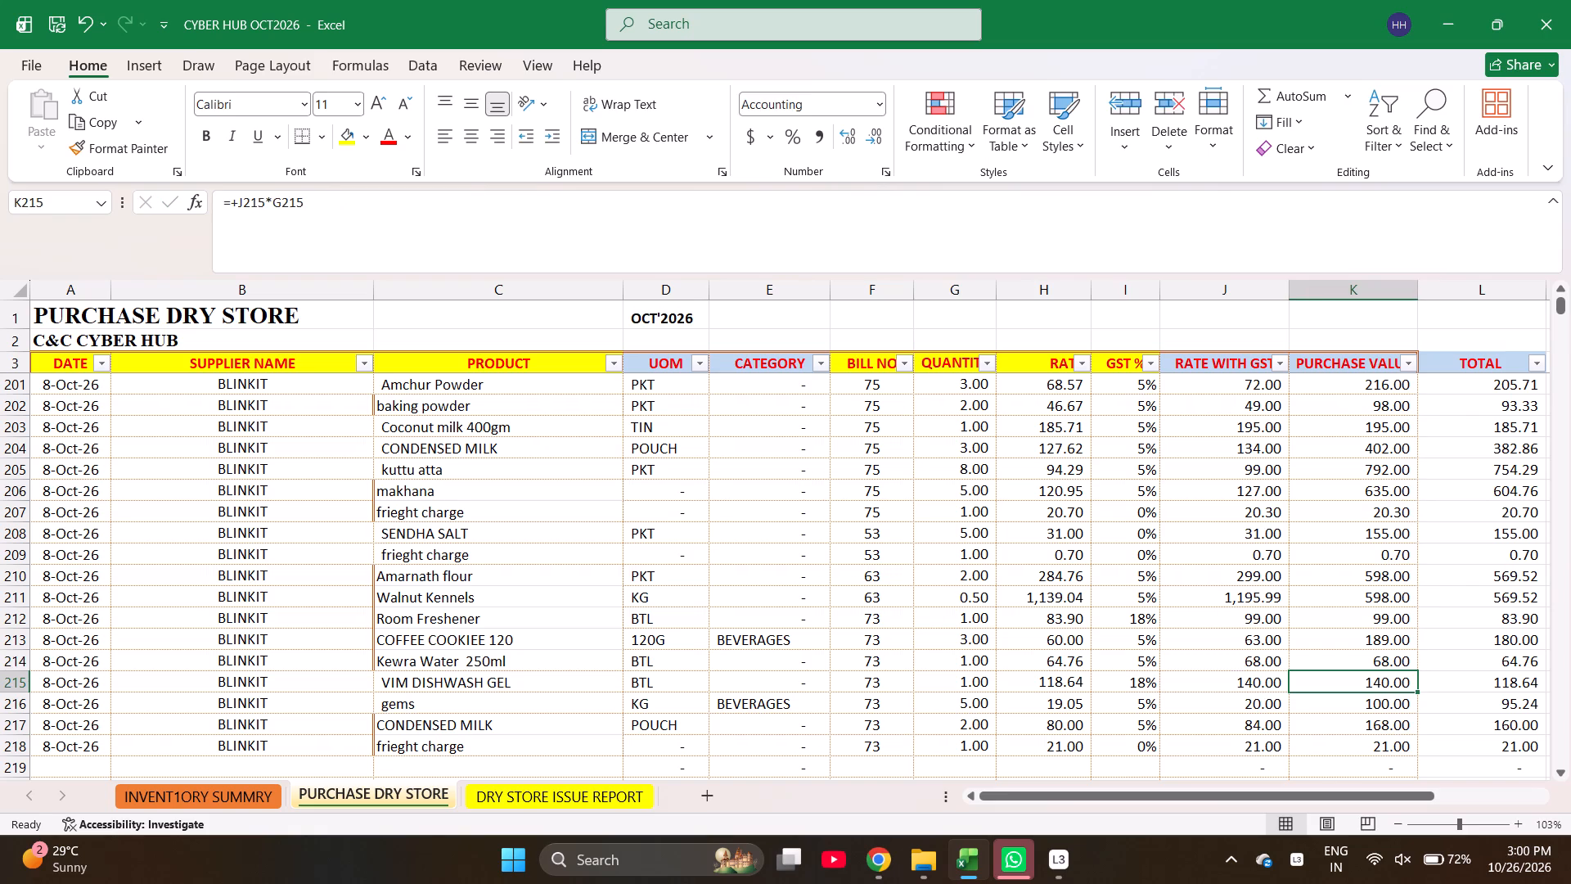
key(Up)
key(Up)
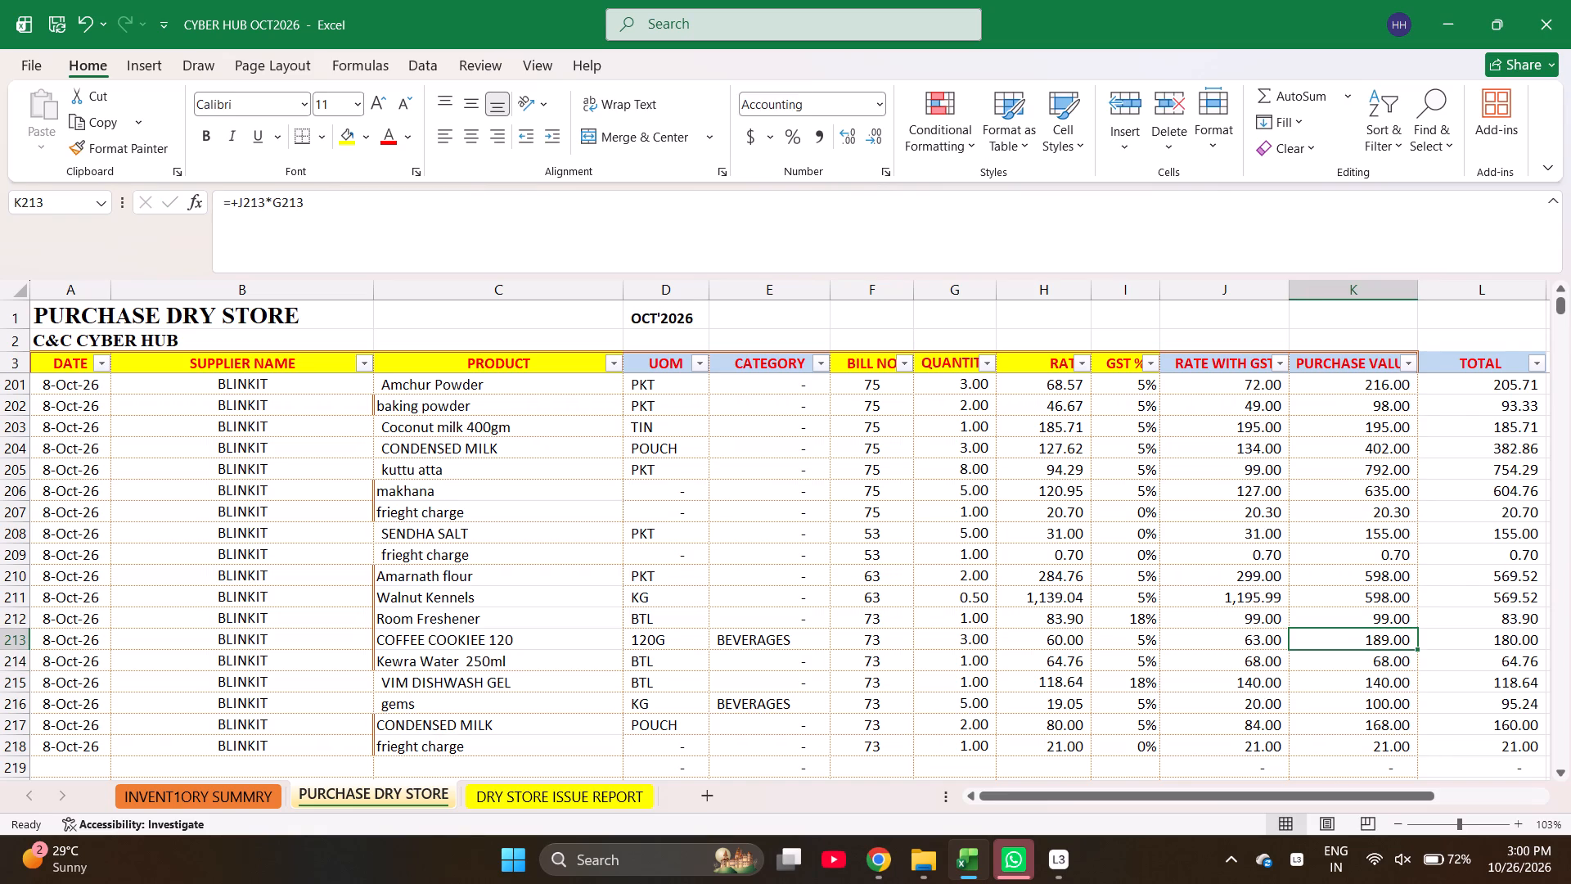
key(Up)
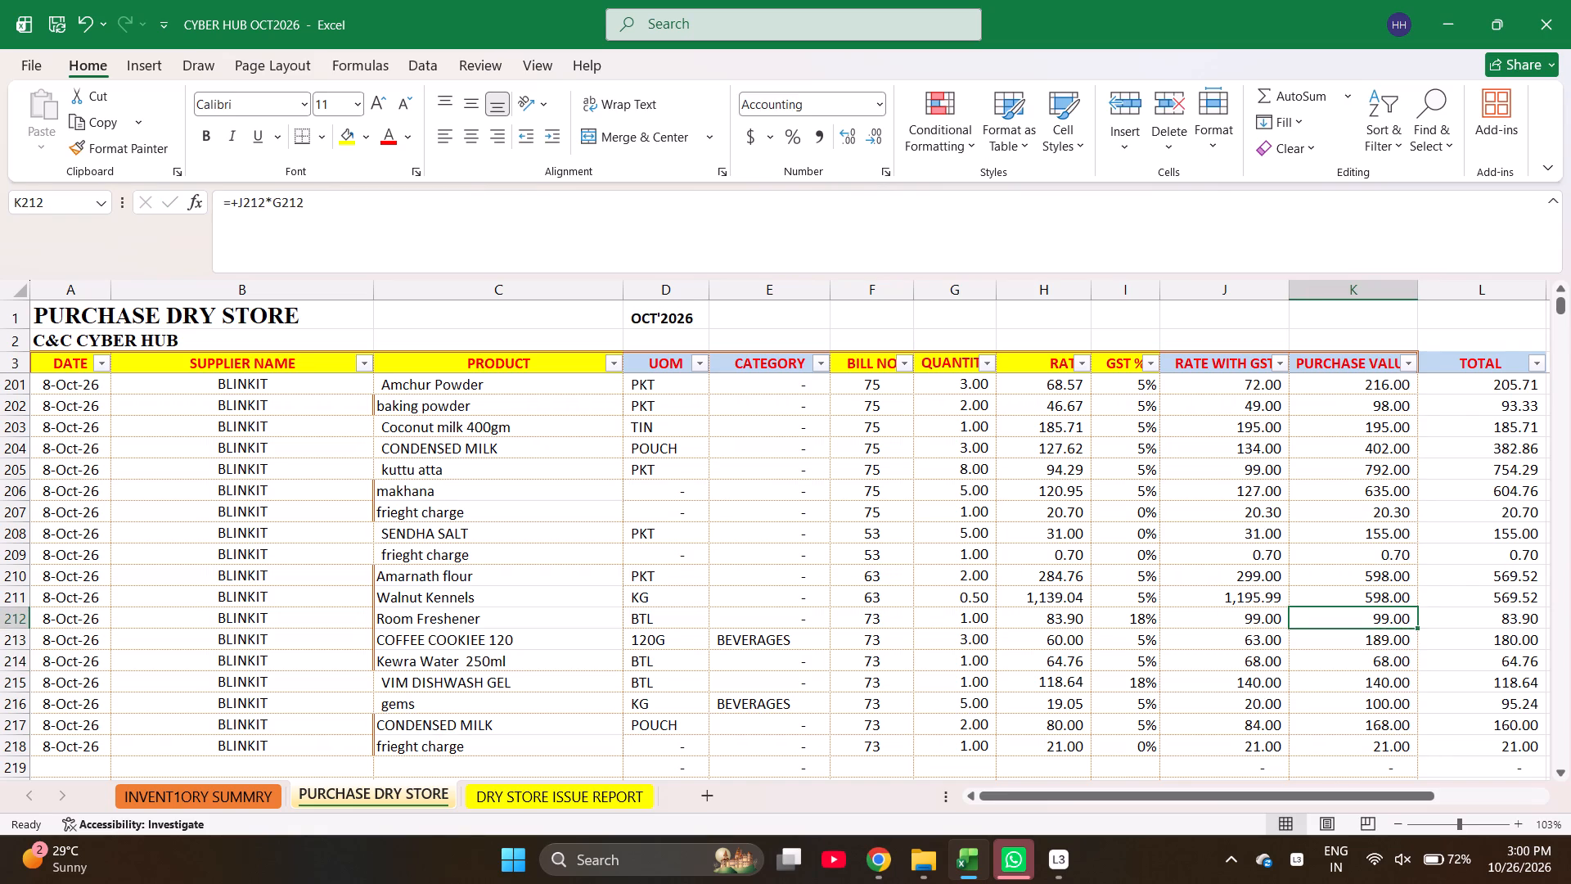
key(shift+Down)
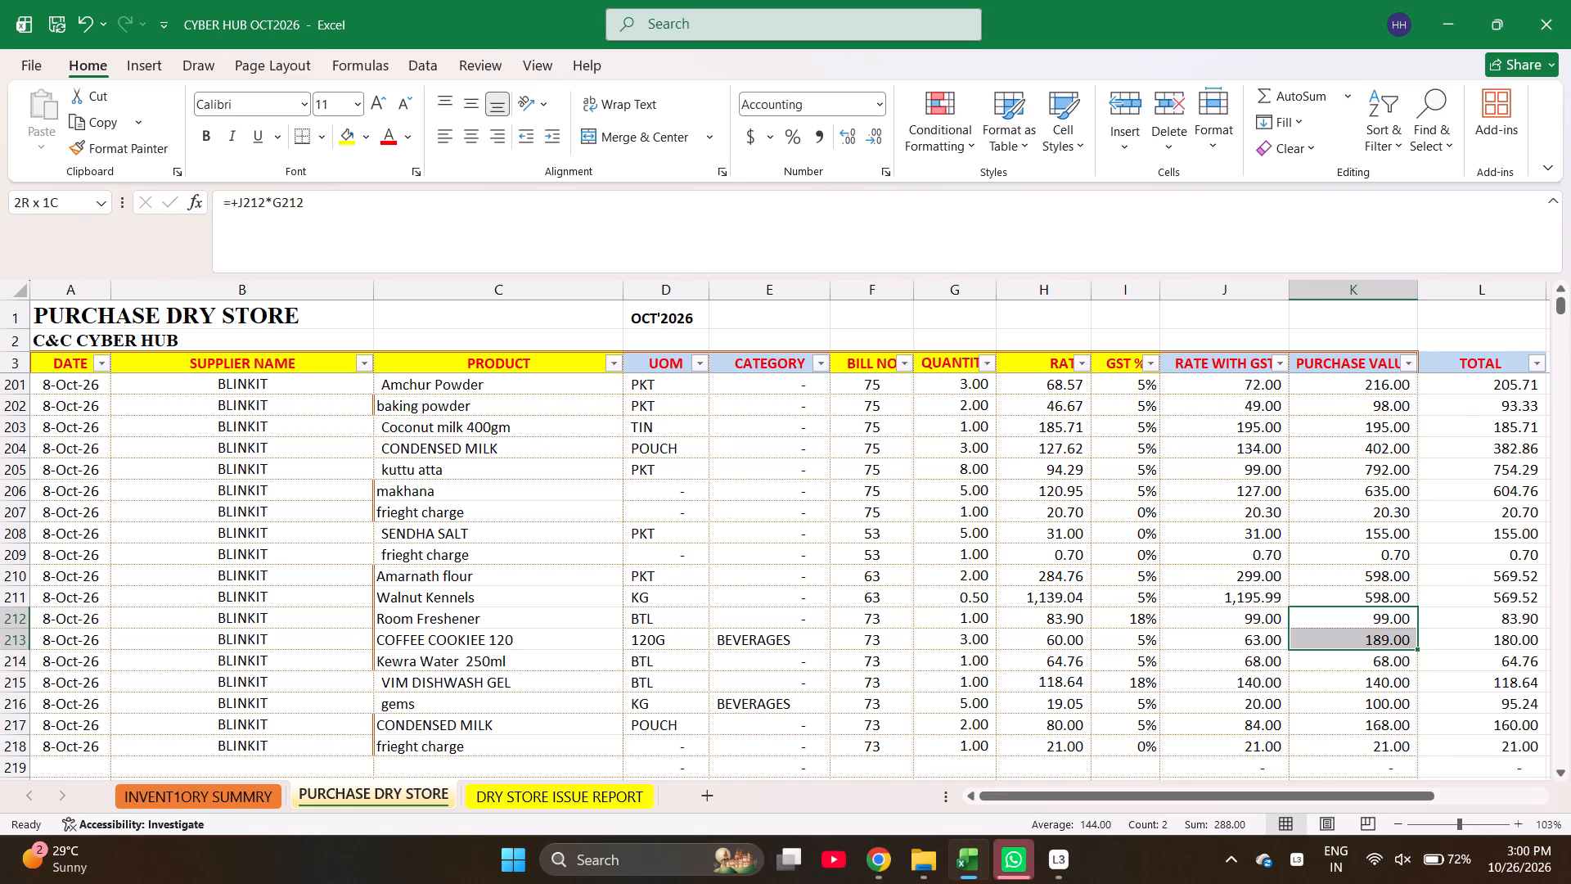
key(shift+Down)
key(shift+Down)
key(shift+Down)
key(shift+Down)
key(shift+Down)
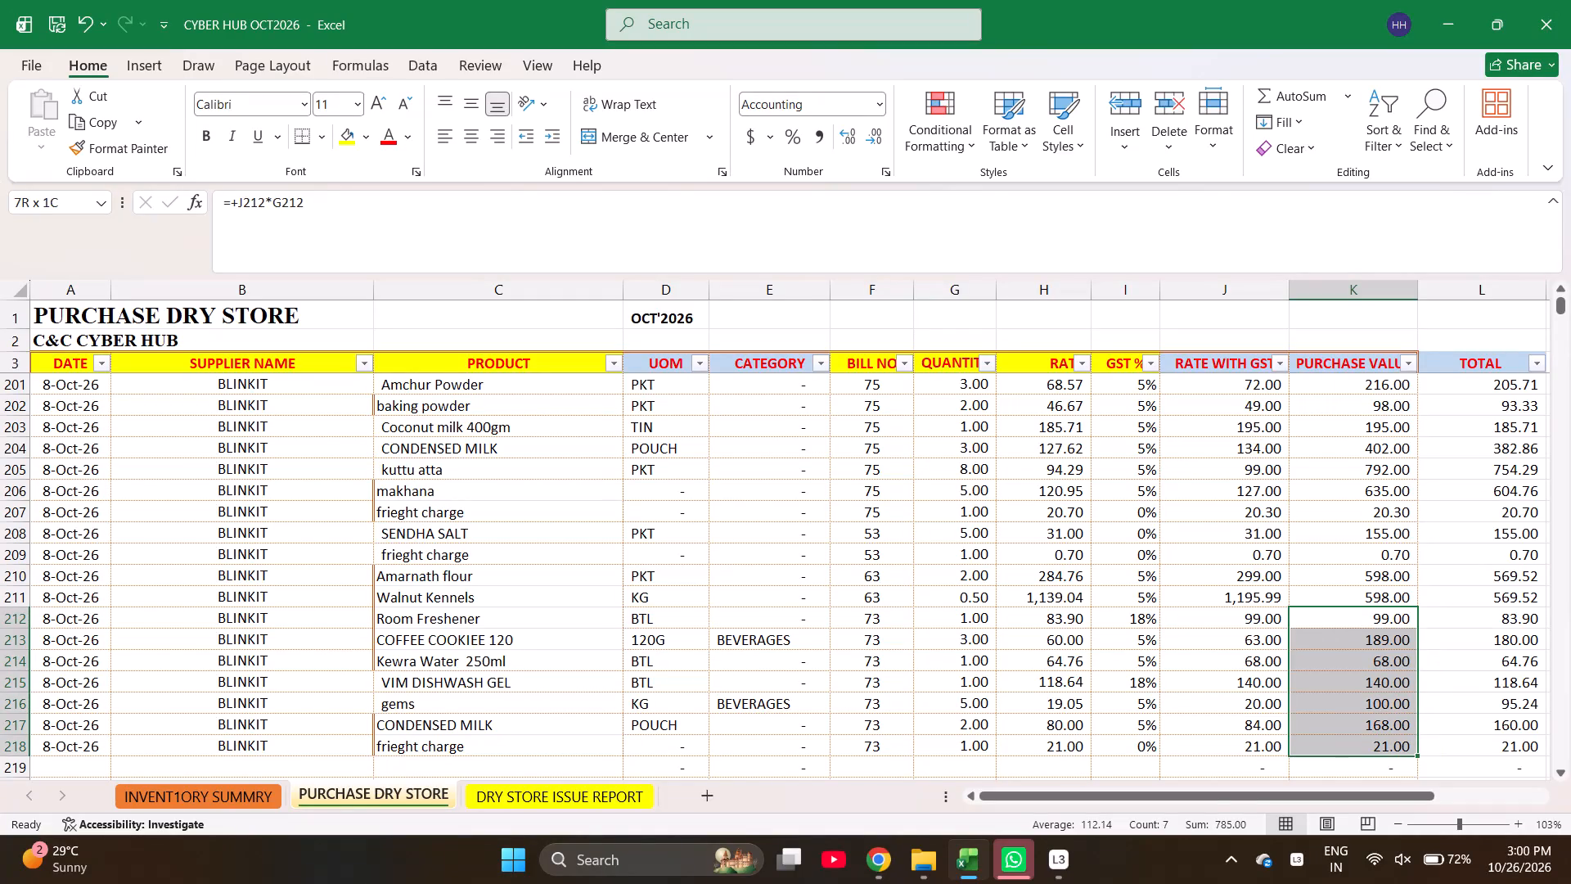
Find Pumpkin Seeds in the inventory summary and copy it as the product in the empty row below bill 73's frieght charge.
key(Left)
key(Left)
key(Left)
key(Left)
key(Left)
key(Left)
key(Left)
key(Left)
key(Left)
key(Left)
key(Left)
key(Left)
key(Left)
key(Left)
key(Left)
key(Left)
key(Left)
key(Left)
key(Left)
key(Left)
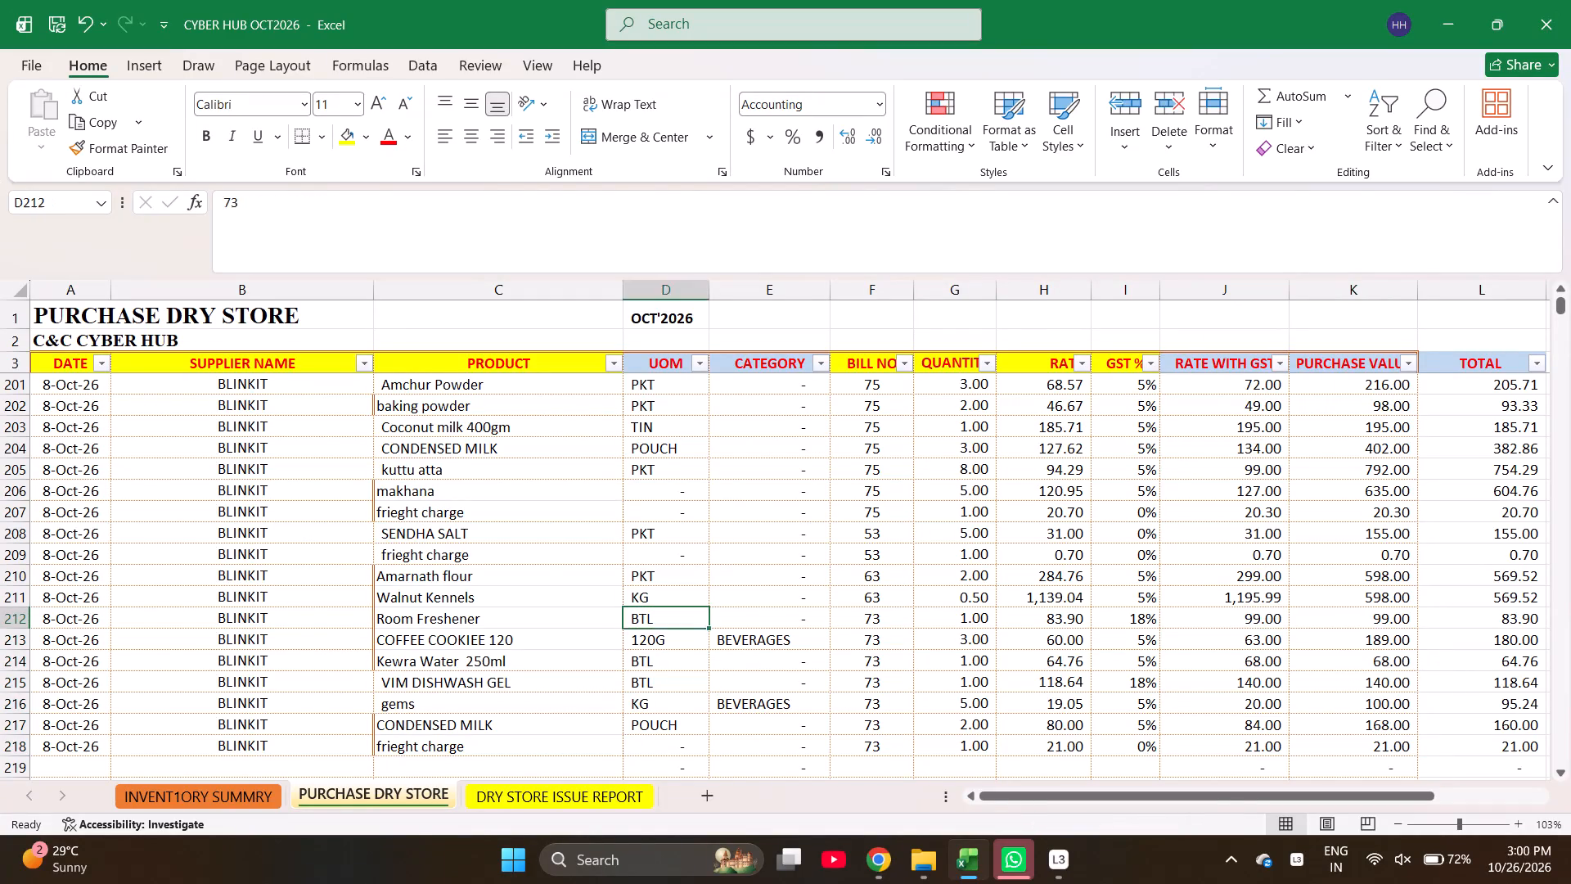
key(ctrl+Down)
key(Down)
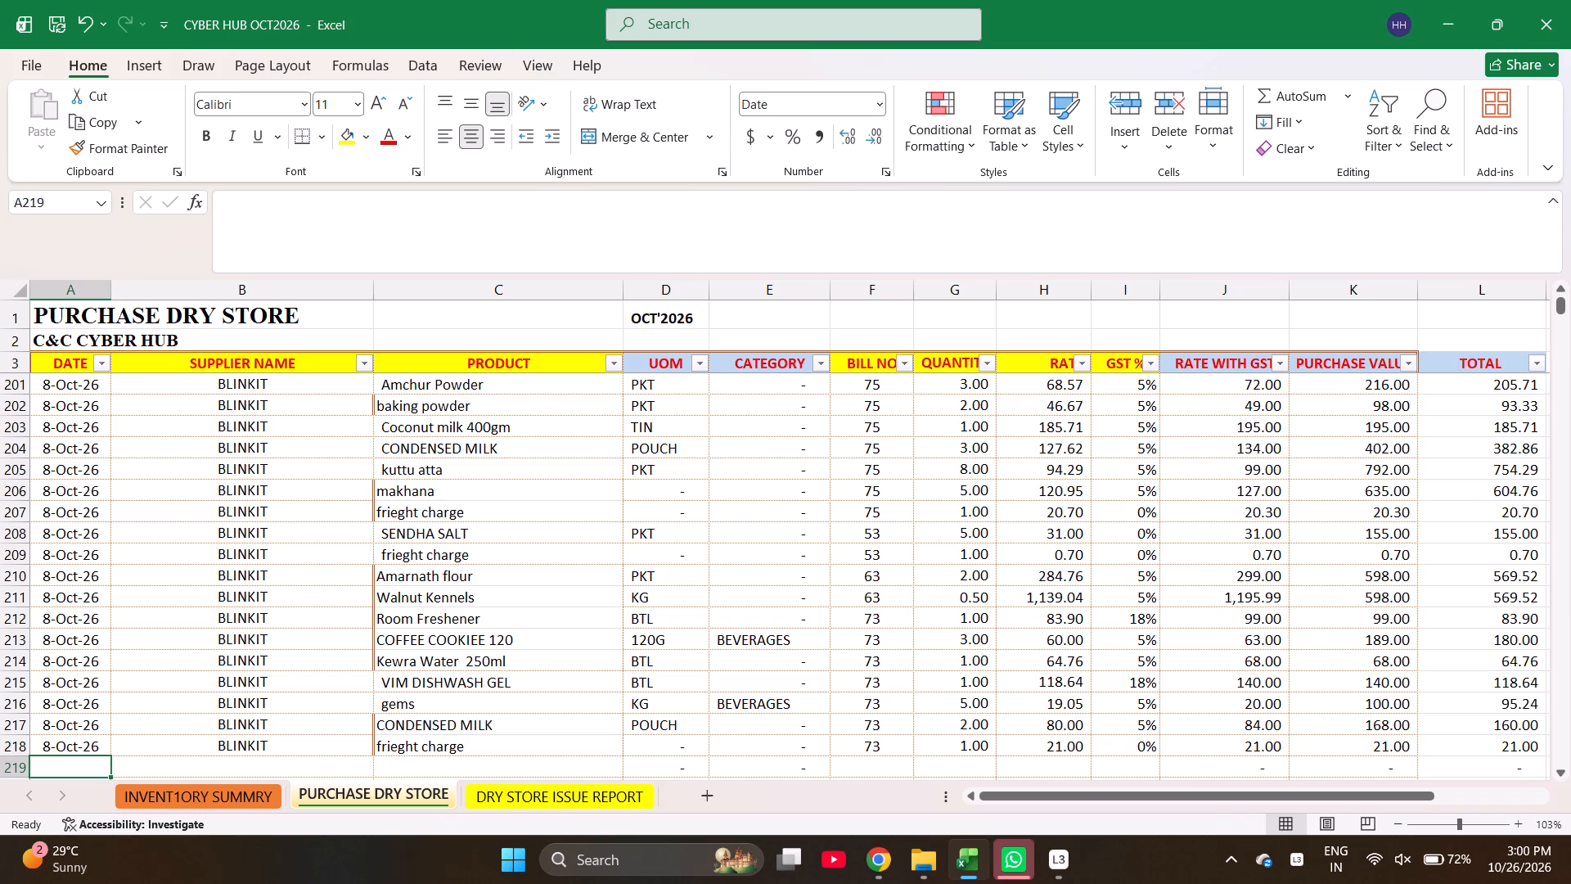
key(ctrl+Page_Up)
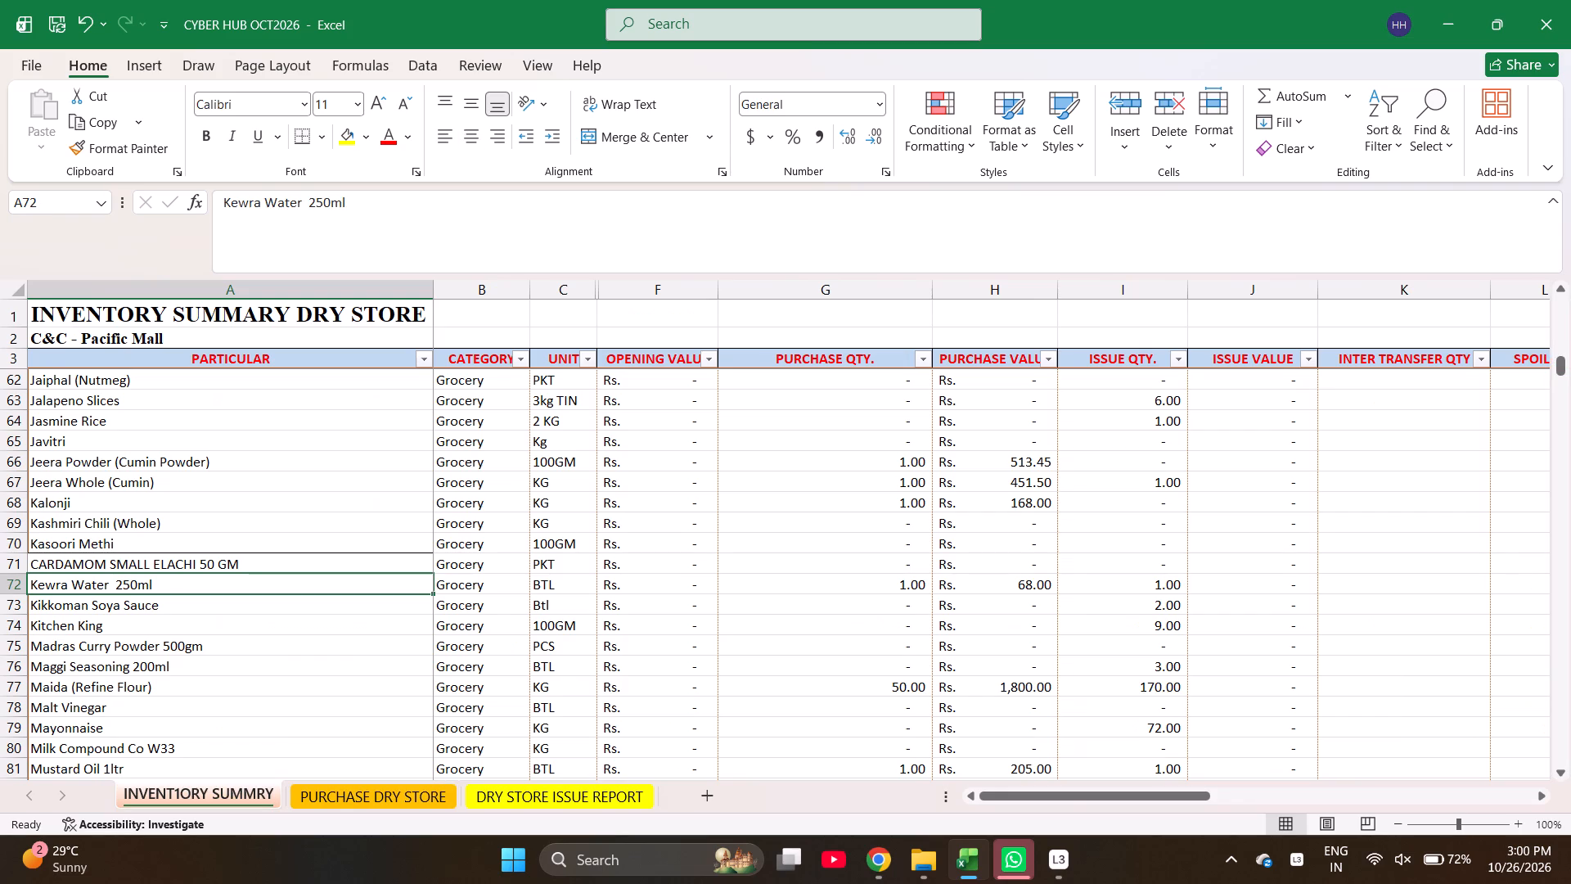
key(ctrl+f)
key(p)
text(ump)
key(Return)
key(Escape)
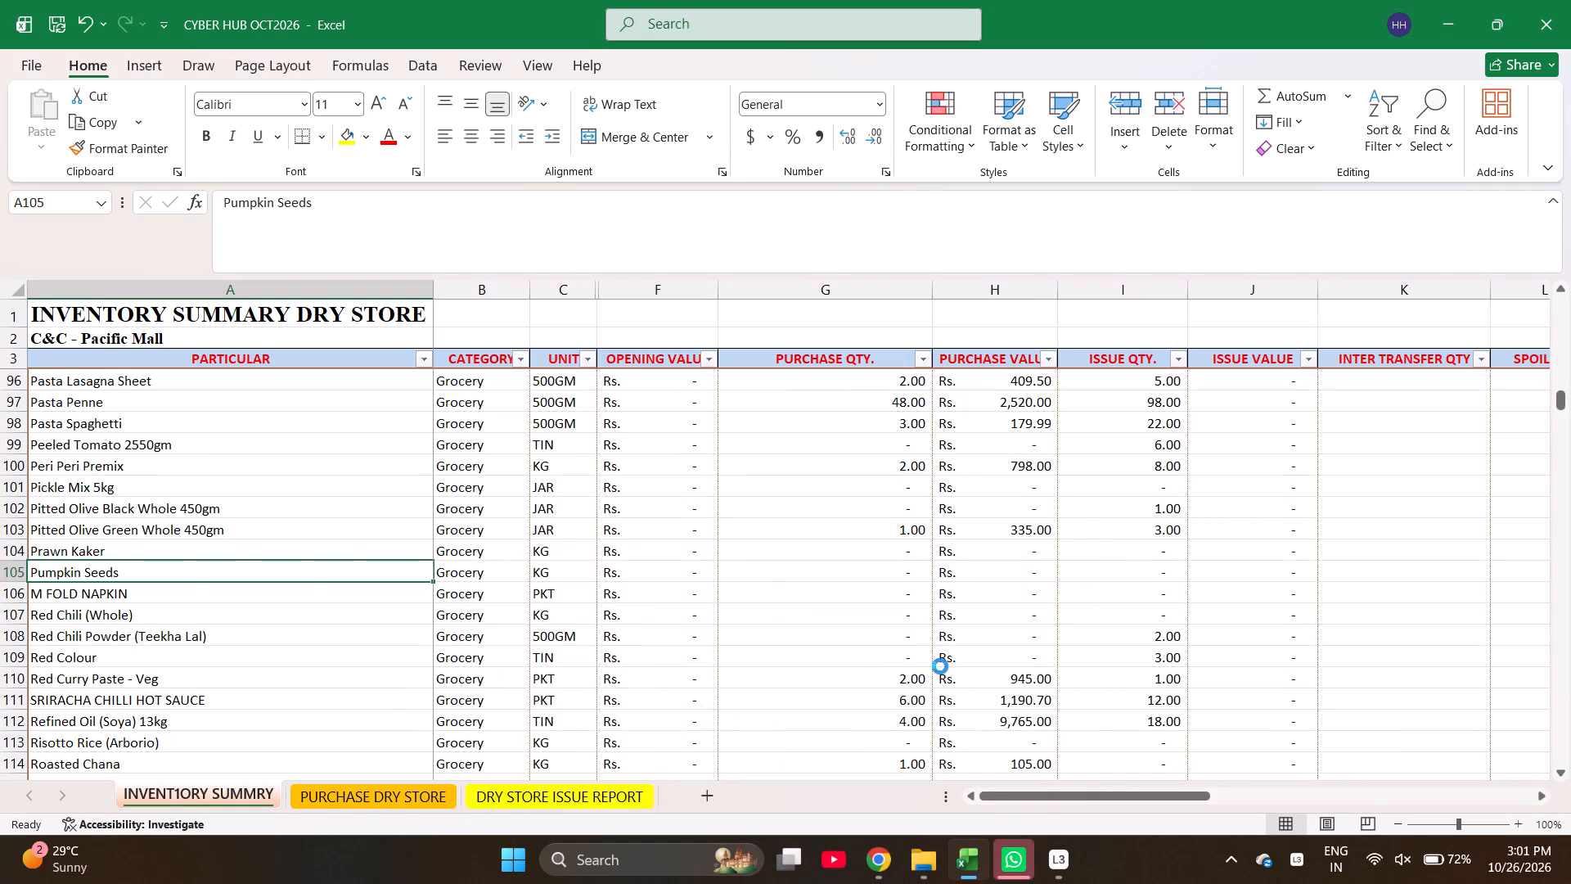
key(ctrl+c)
key(ctrl+Page_Down)
key(Right)
key(Right)
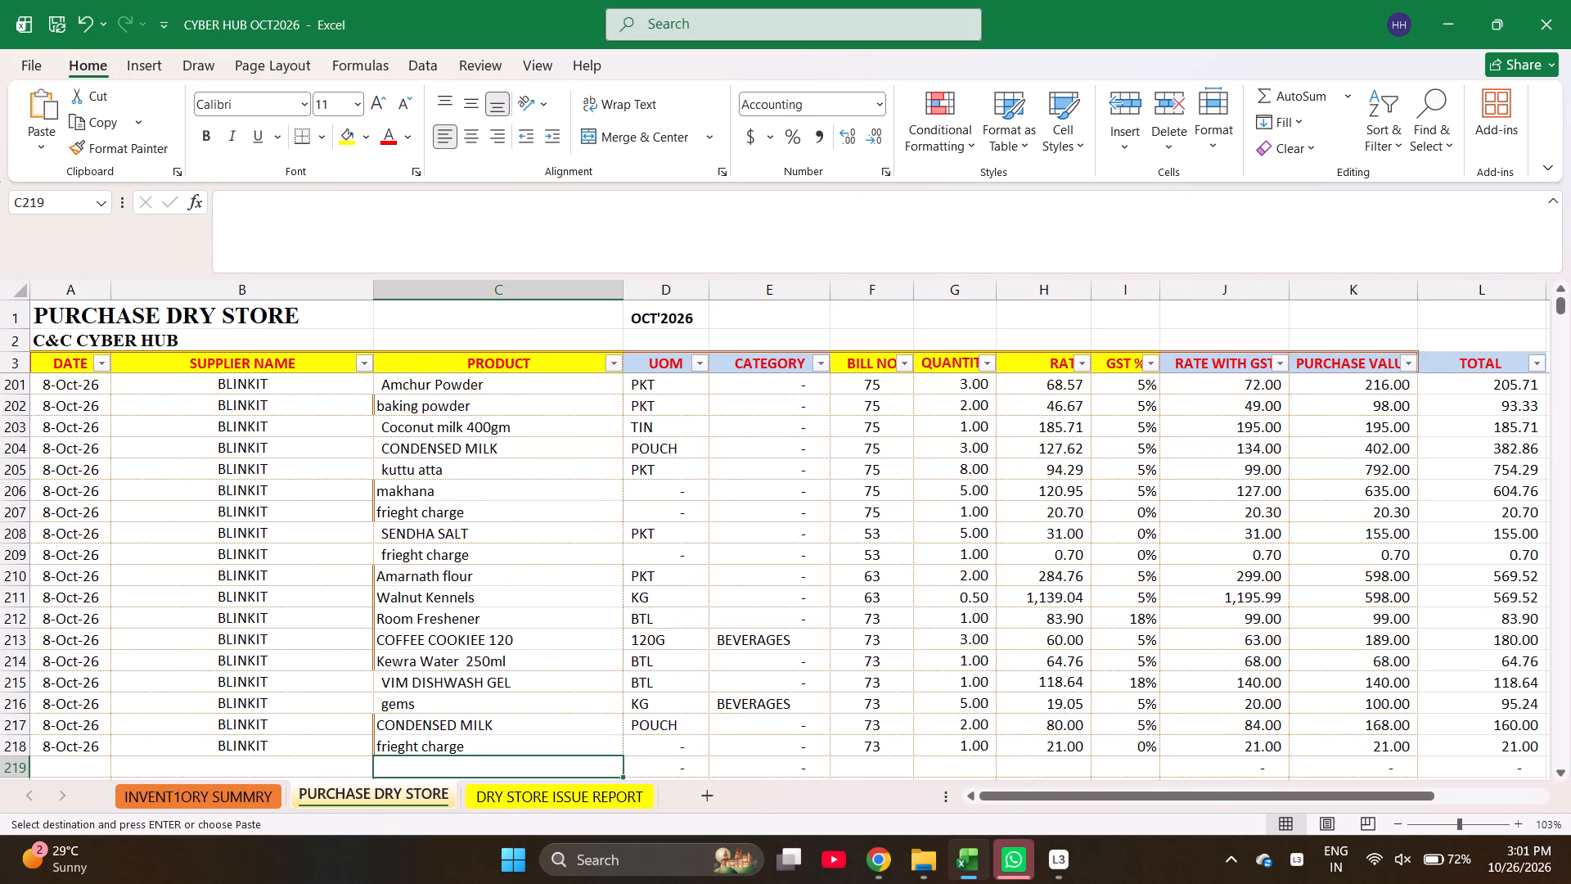
key(Return)
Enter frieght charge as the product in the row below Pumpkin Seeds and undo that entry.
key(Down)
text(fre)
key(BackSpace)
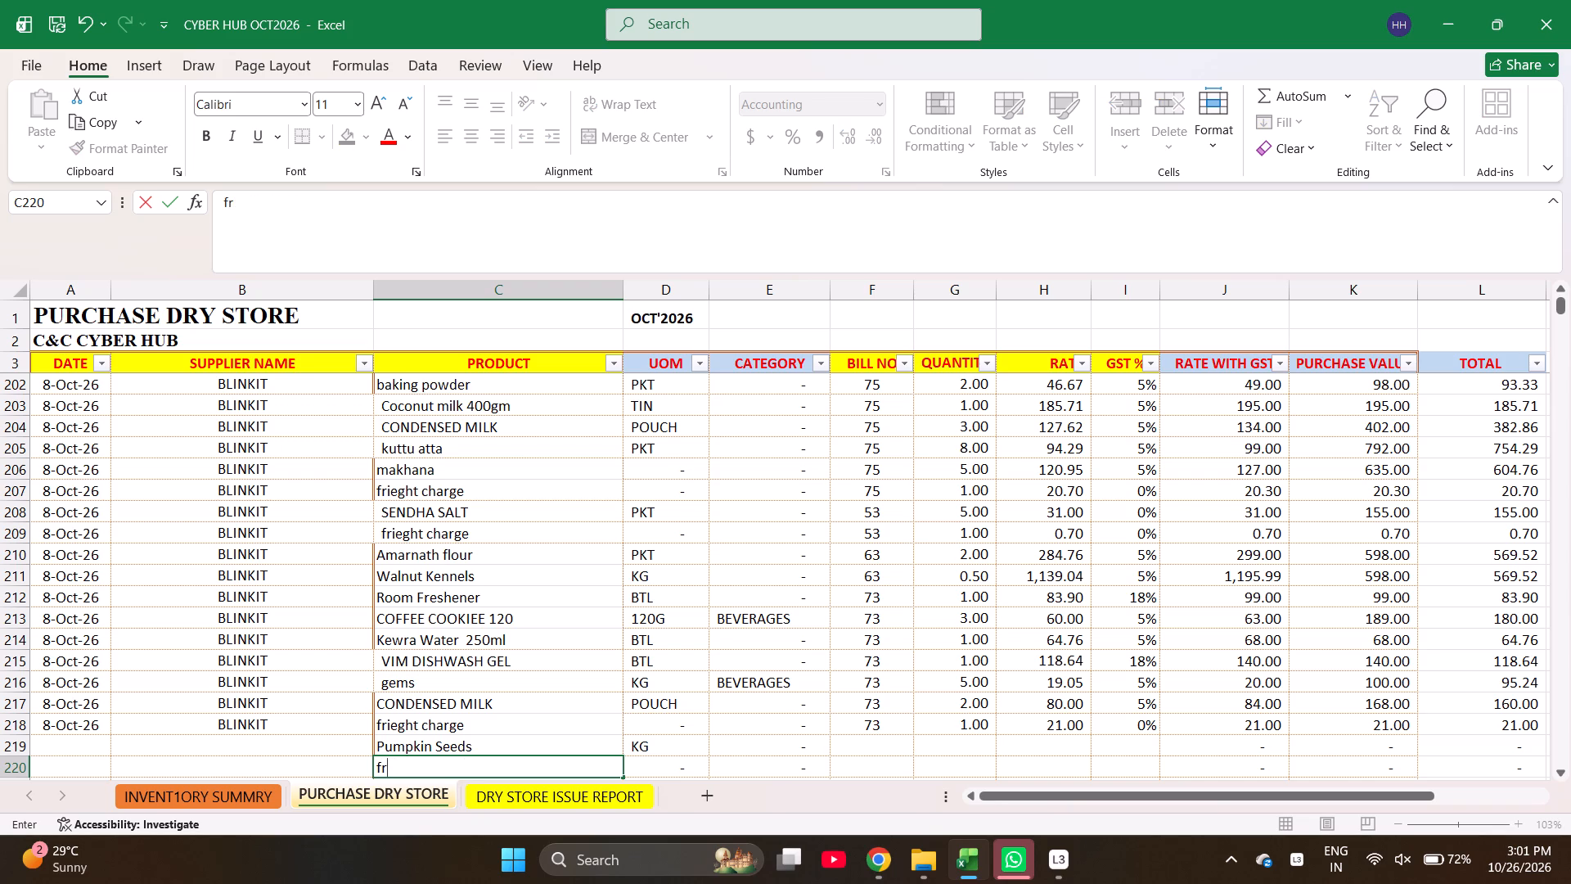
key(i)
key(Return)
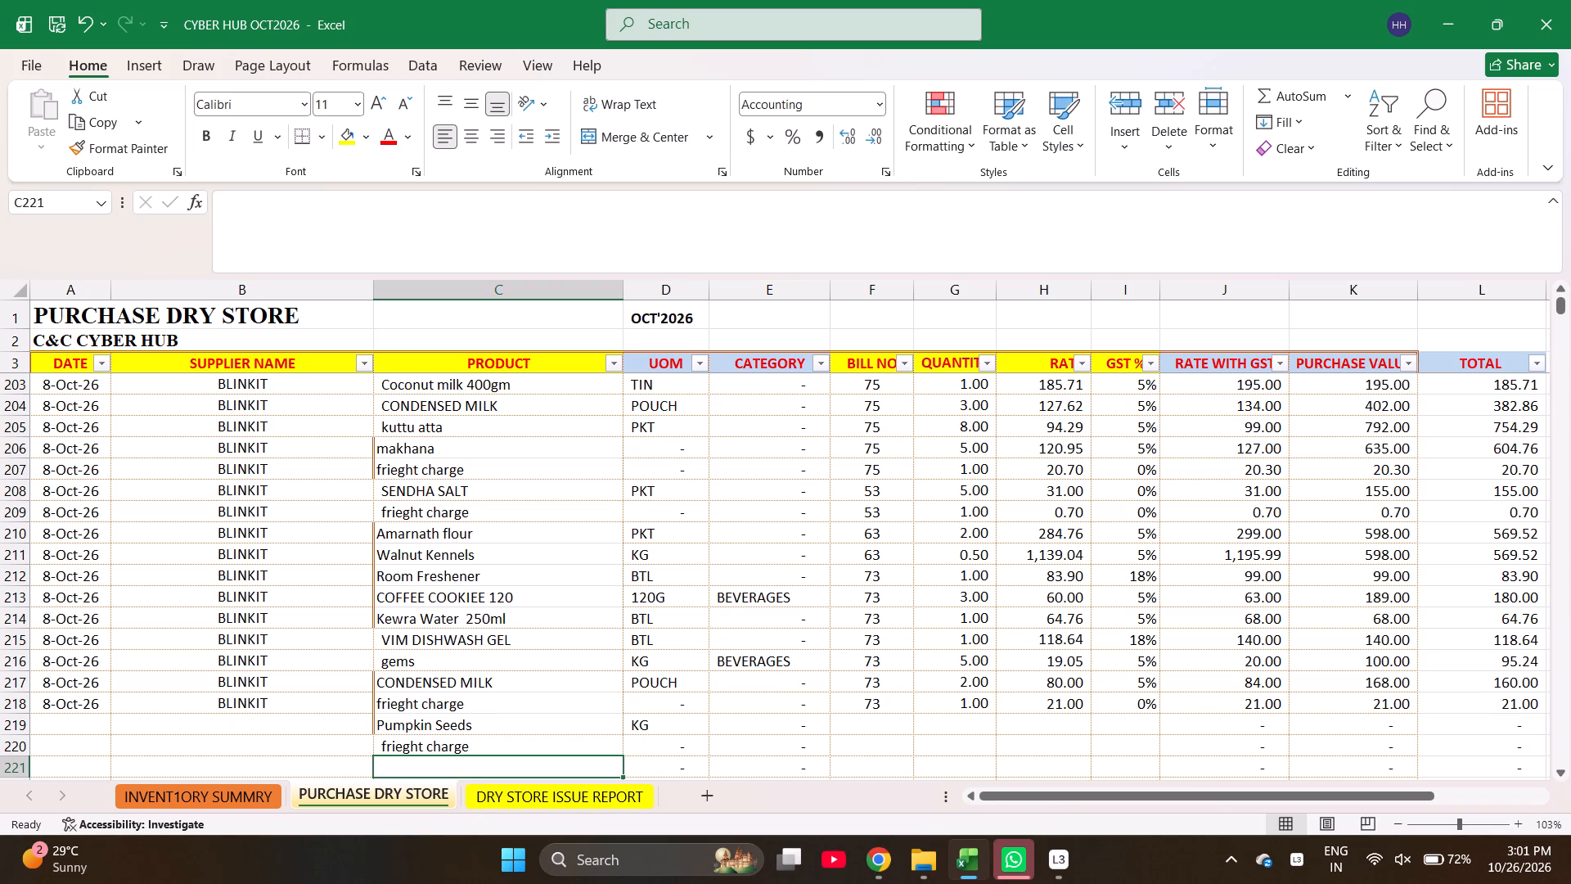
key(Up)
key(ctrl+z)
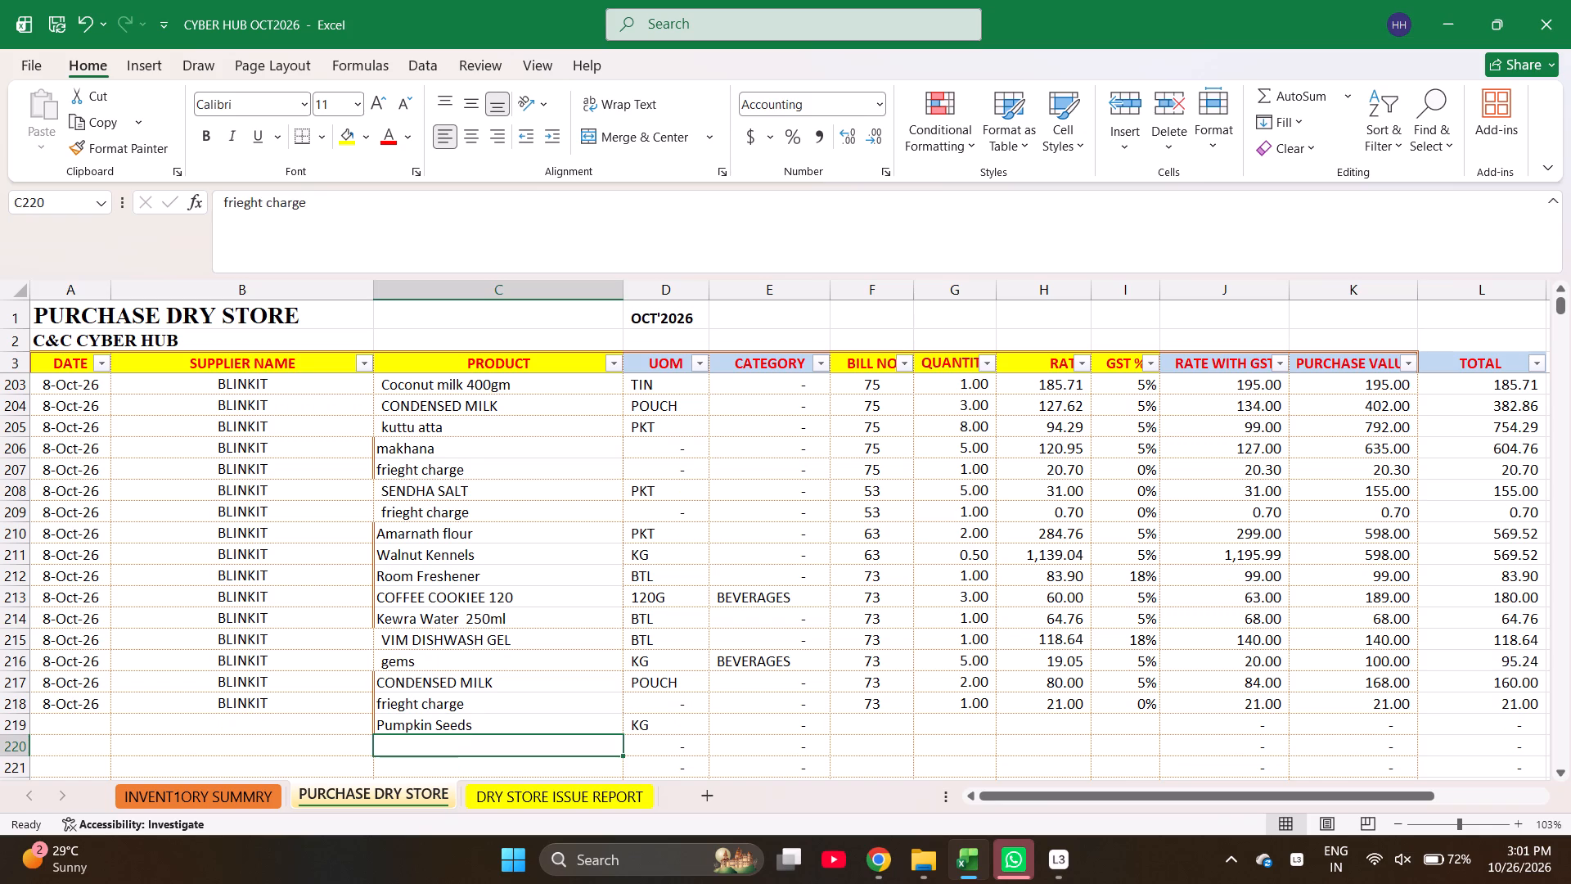
Fill the date 8-Oct-26 and supplier BLINKIT down into the Pumpkin Seeds row.
key(ctrl+Left)
key(Up)
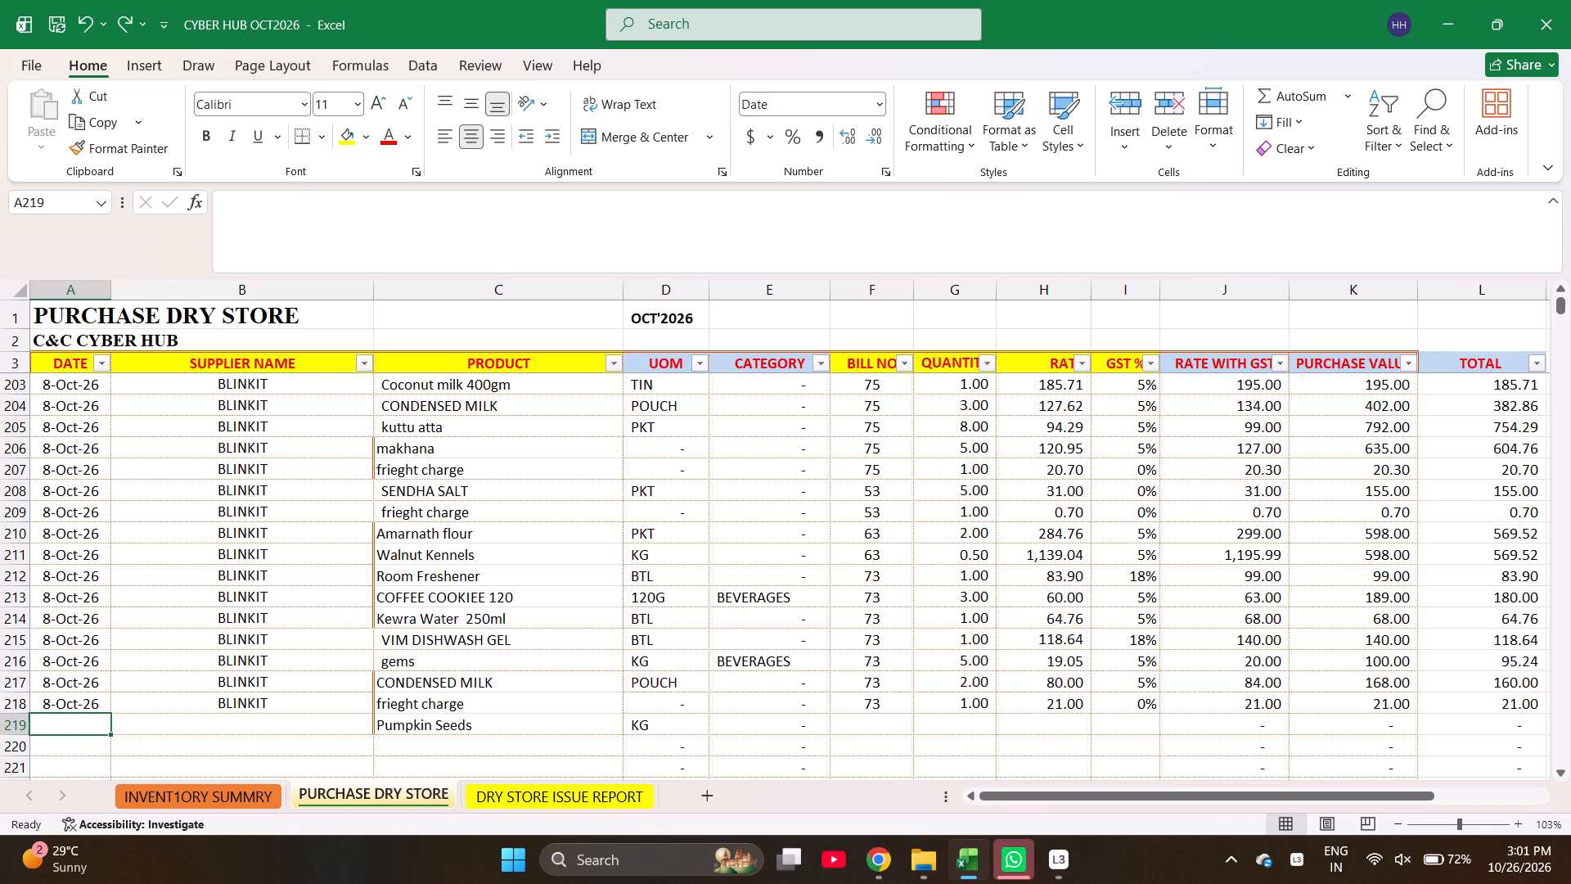
key(shift+Right)
key(ctrl+d)
Enter bill number 67, quantity 1, rate 433.33 and GST 5% for Pumpkin Seeds, and return to the start of the next empty row.
key(Right)
key(Right)
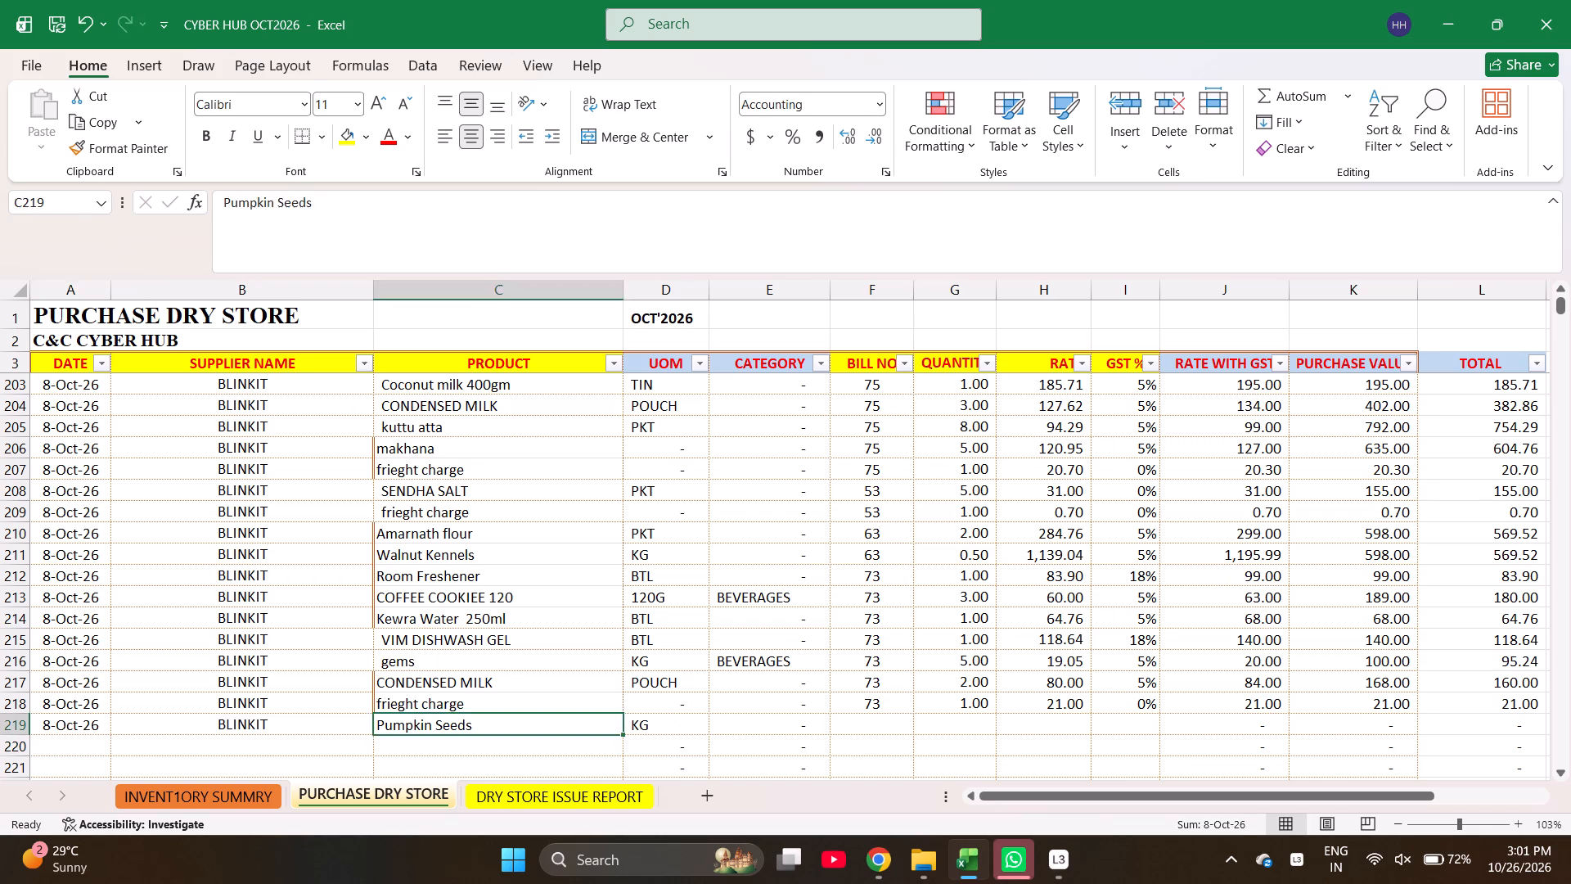
key(Right)
key(Right)
key(Right)
key(Right)
key(Left)
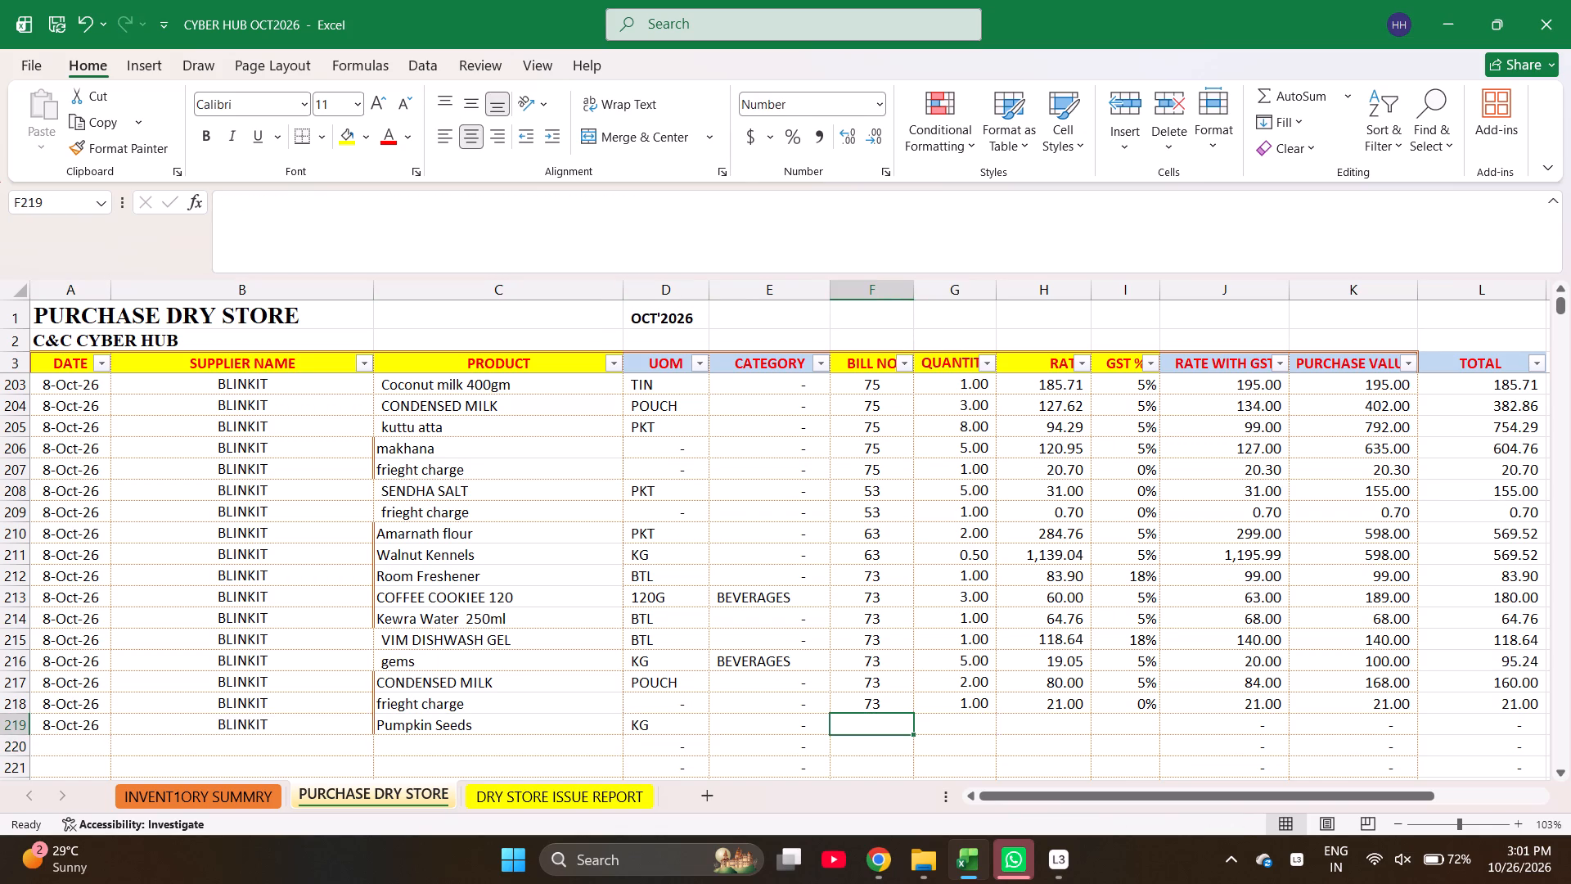
text(67)
key(Right)
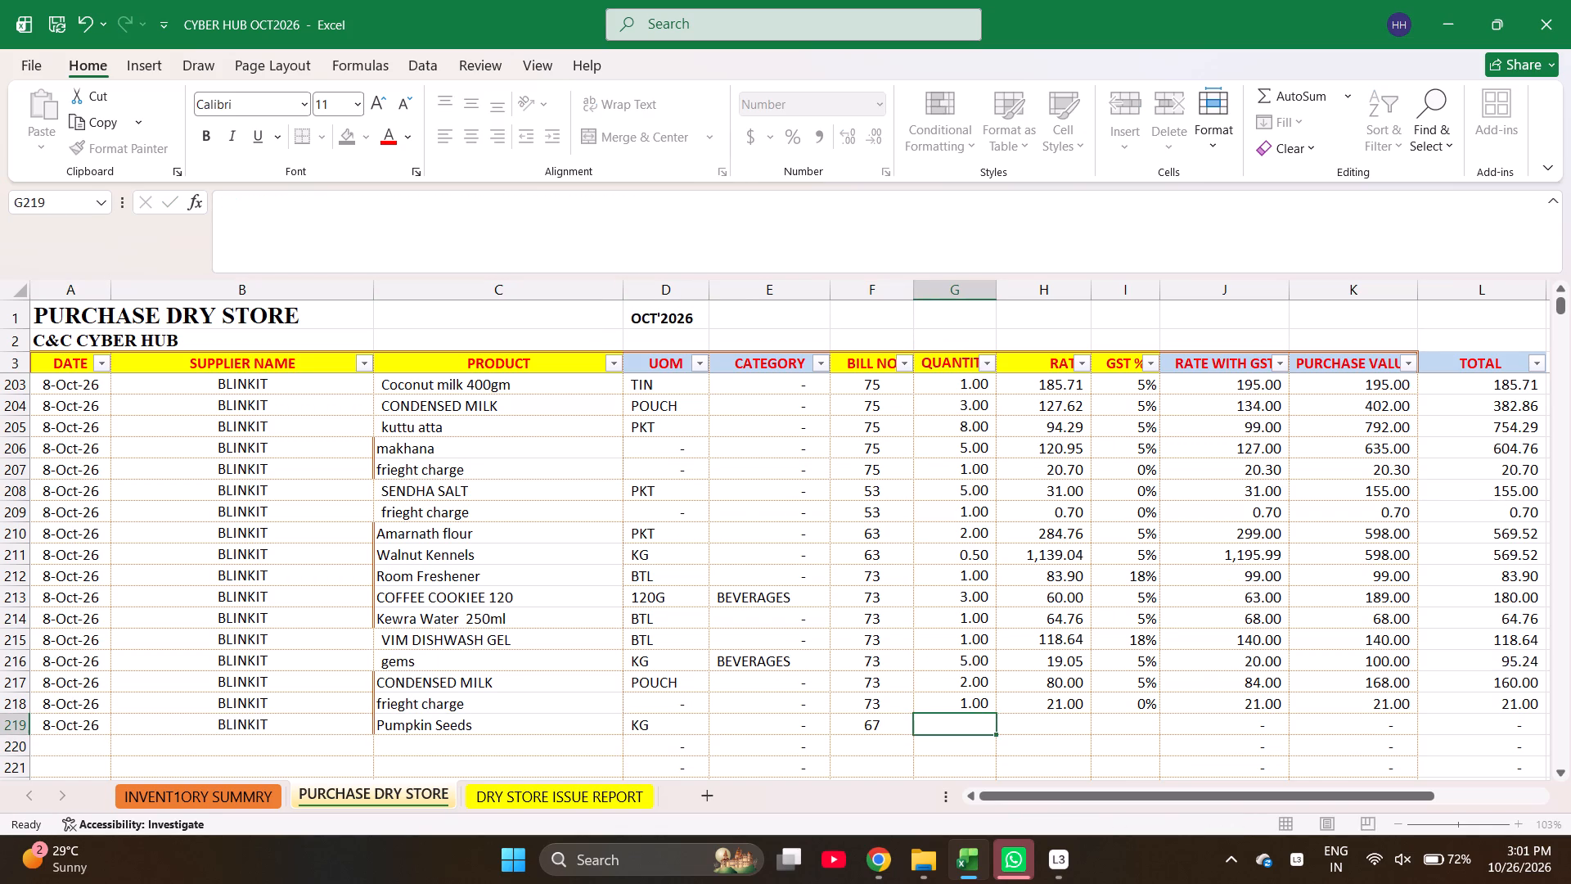
key(1)
key(Right)
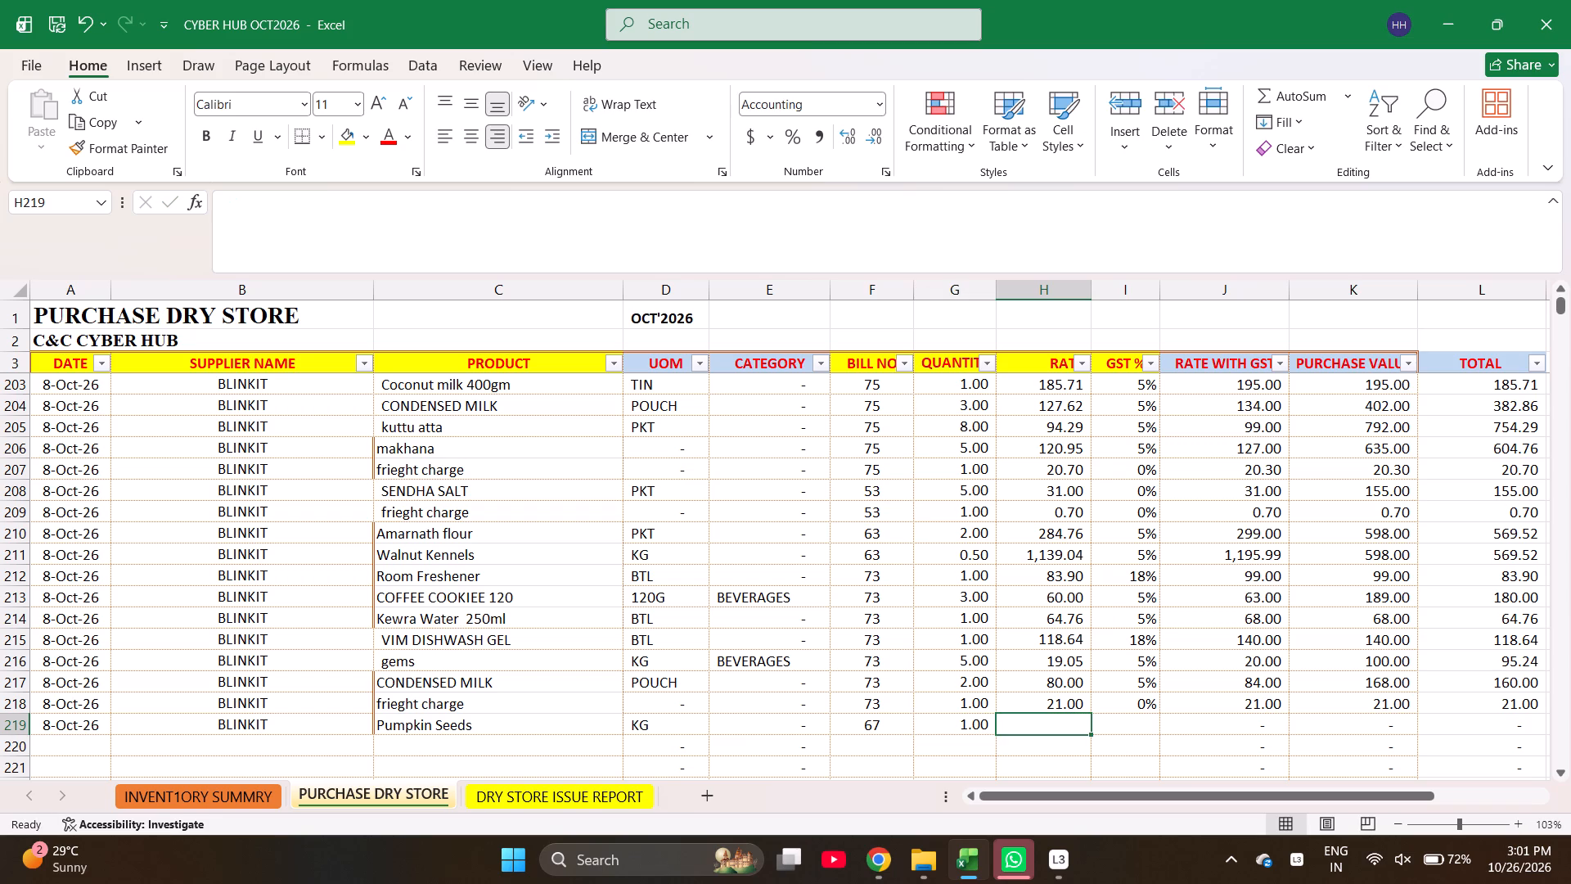
text(433.330)
key(BackSpace)
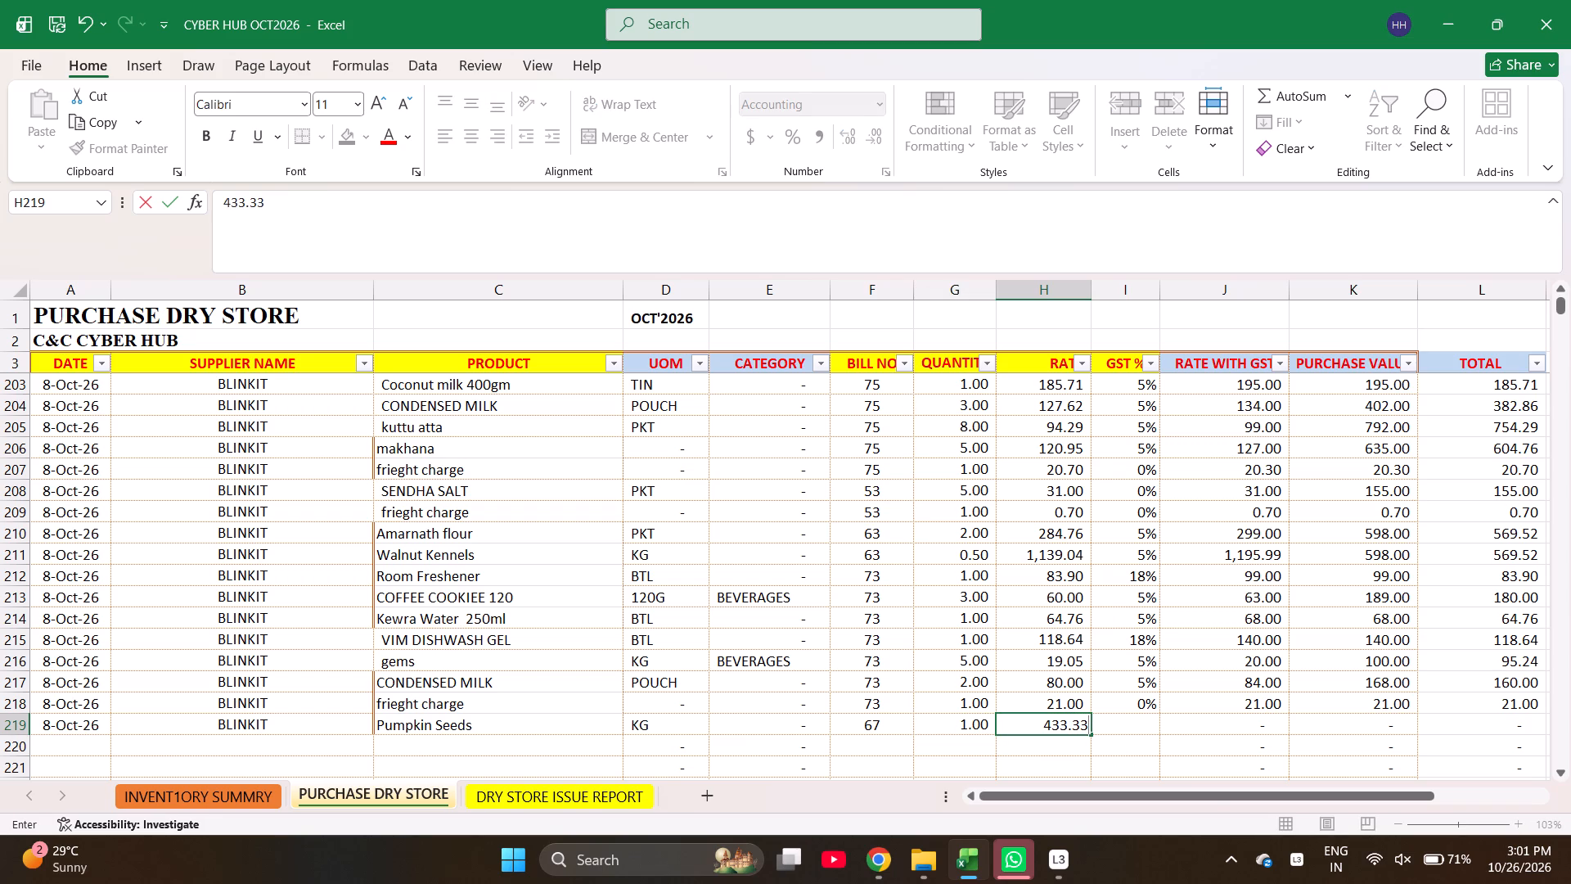
key(Right)
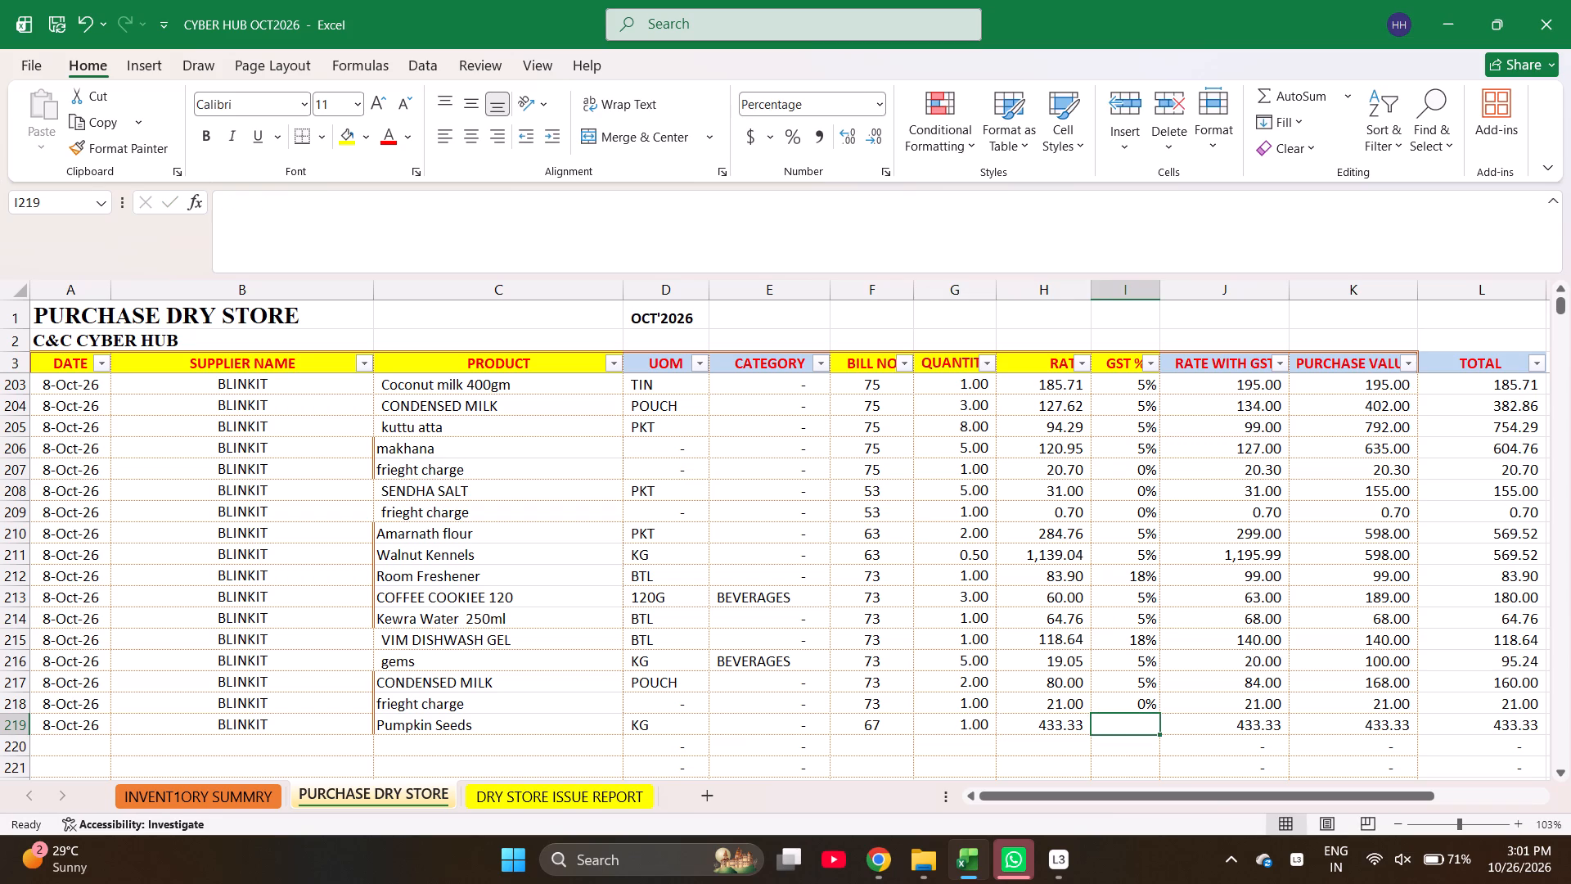
key(5)
key(Right)
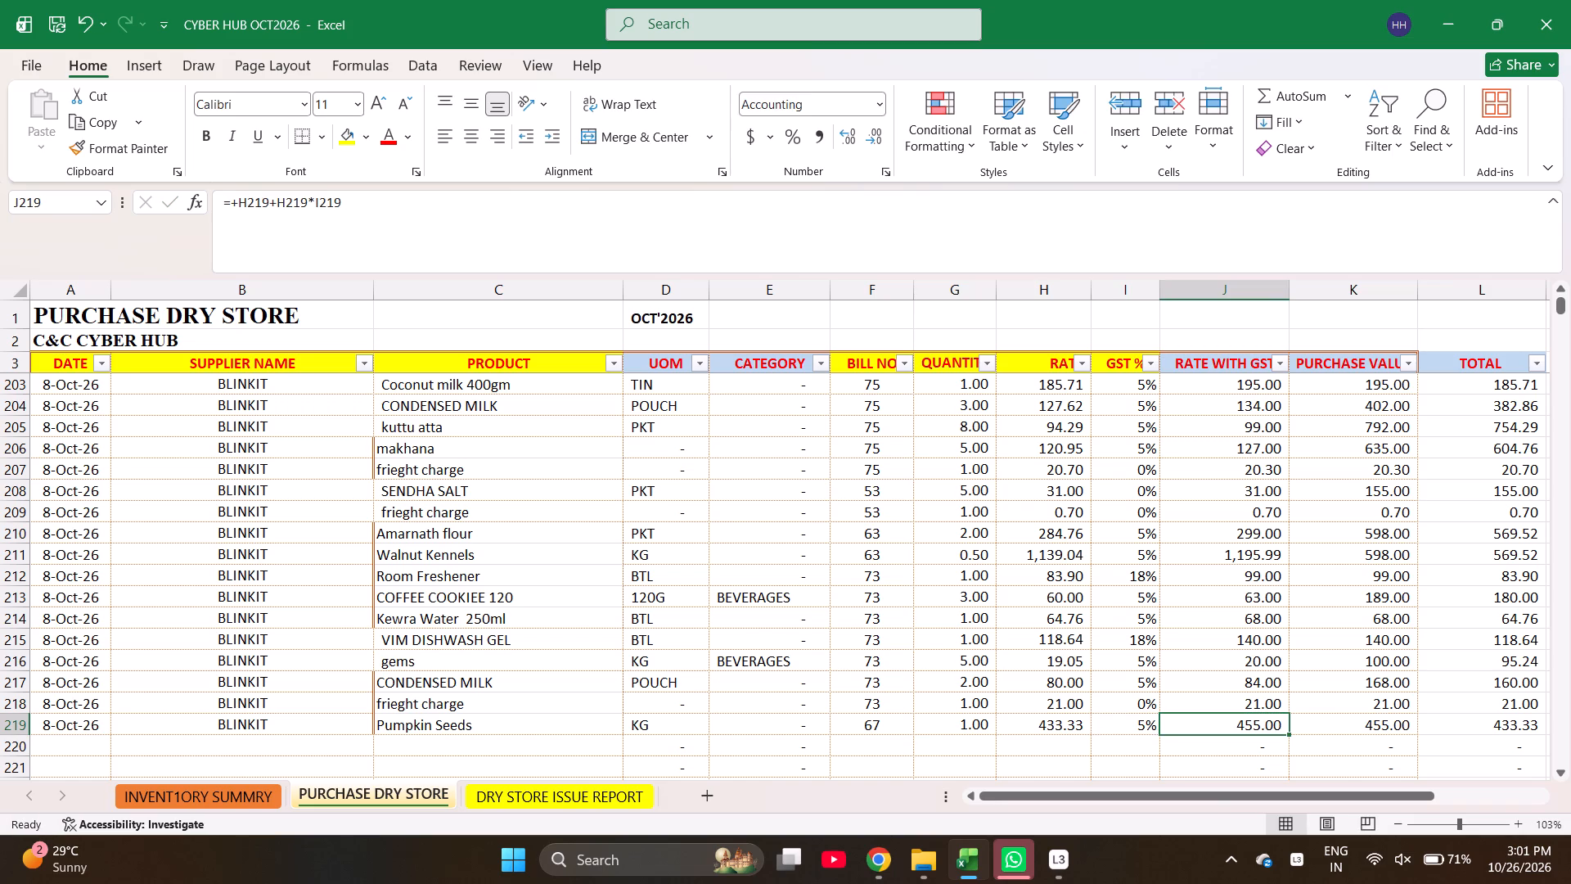
key(ctrl+Left)
key(ctrl+Left)
key(ctrl+Left)
key(ctrl+Left)
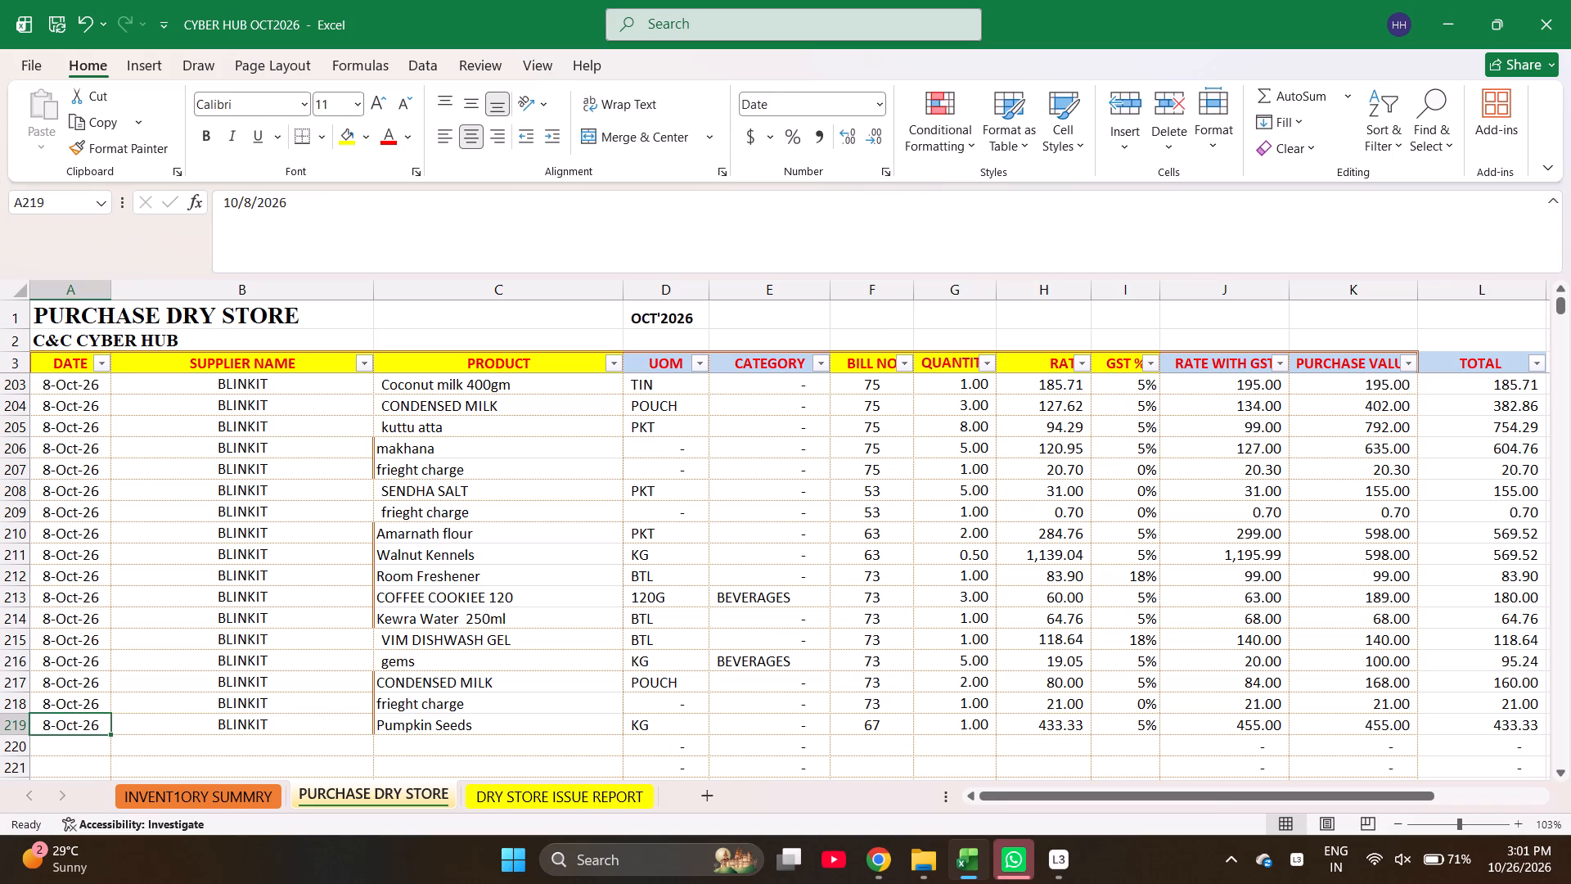
key(Down)
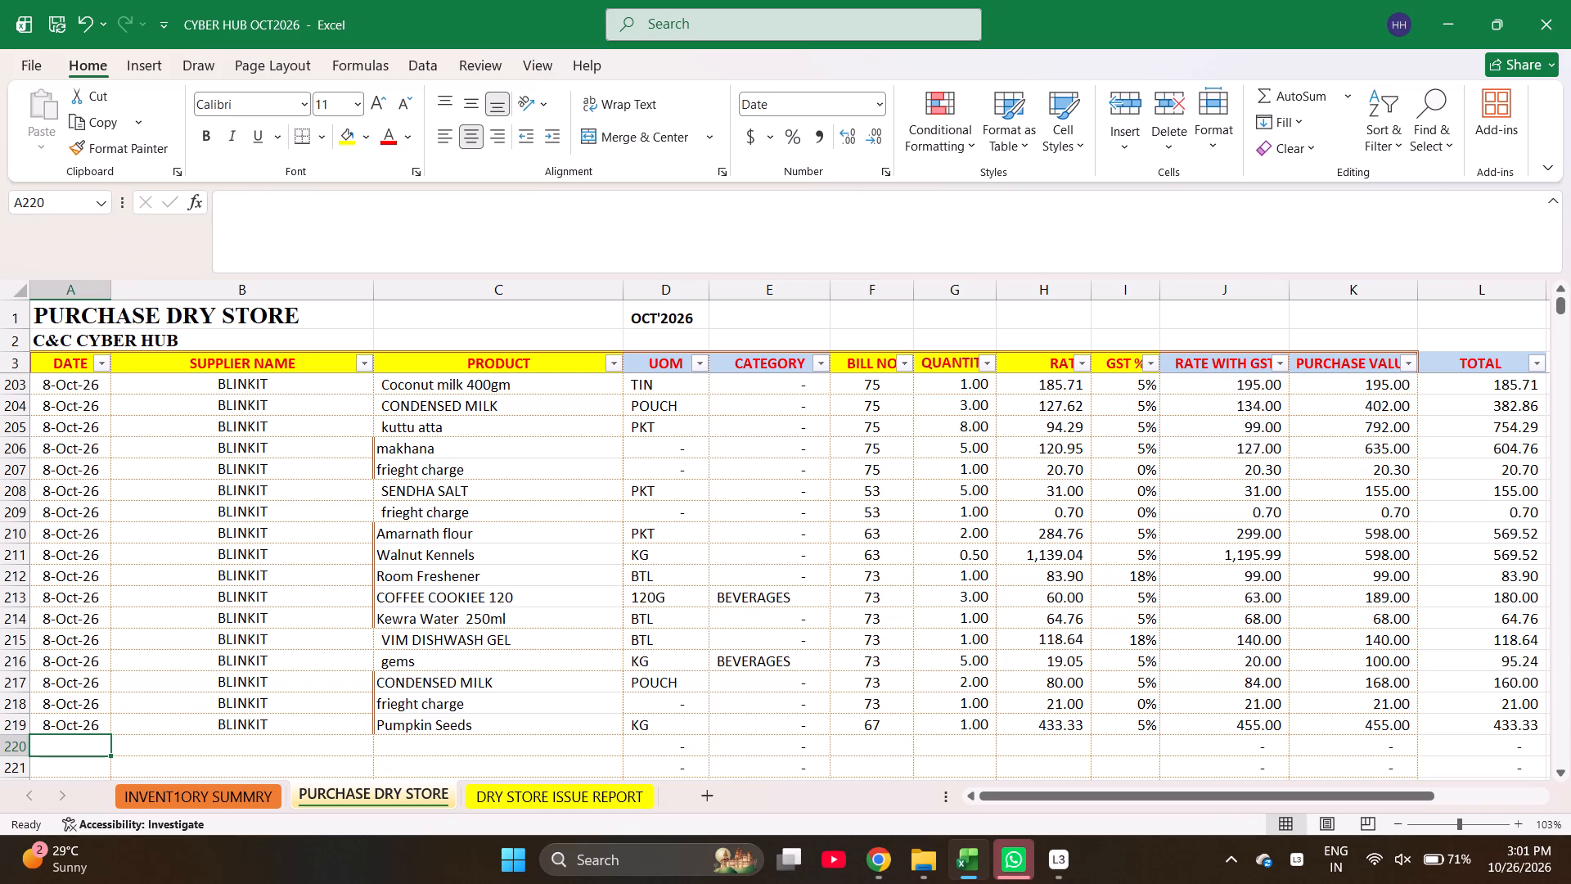
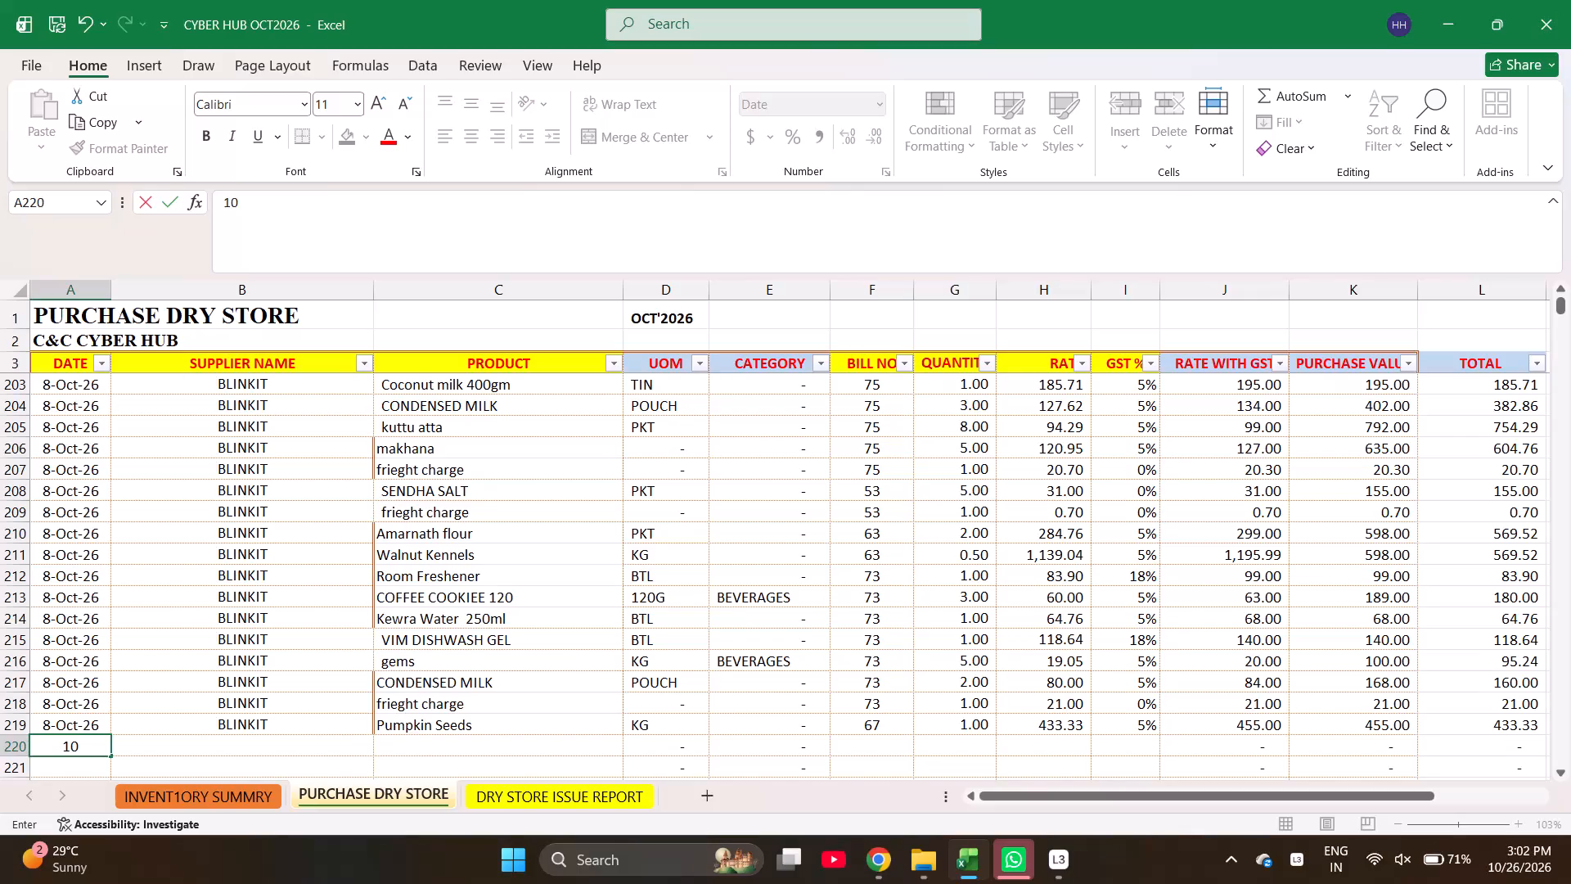
Start a purchase row below Pumpkin Seeds with date 7-Oct-26, supplier BLINKIT and product silver foil.
key(7)
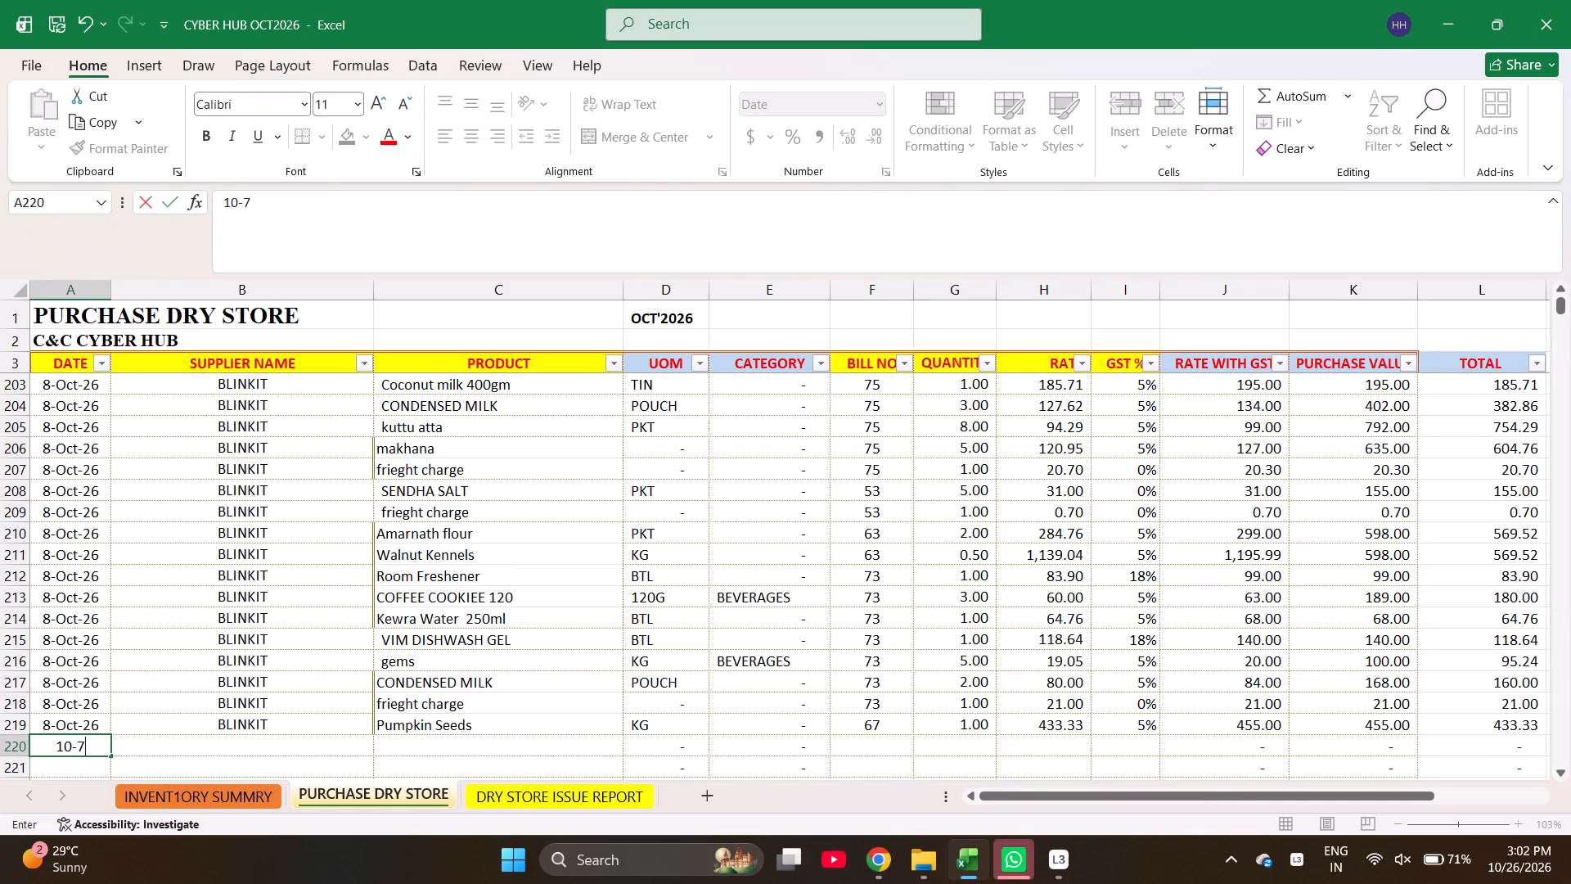
key(minus)
text(2026)
key(Right)
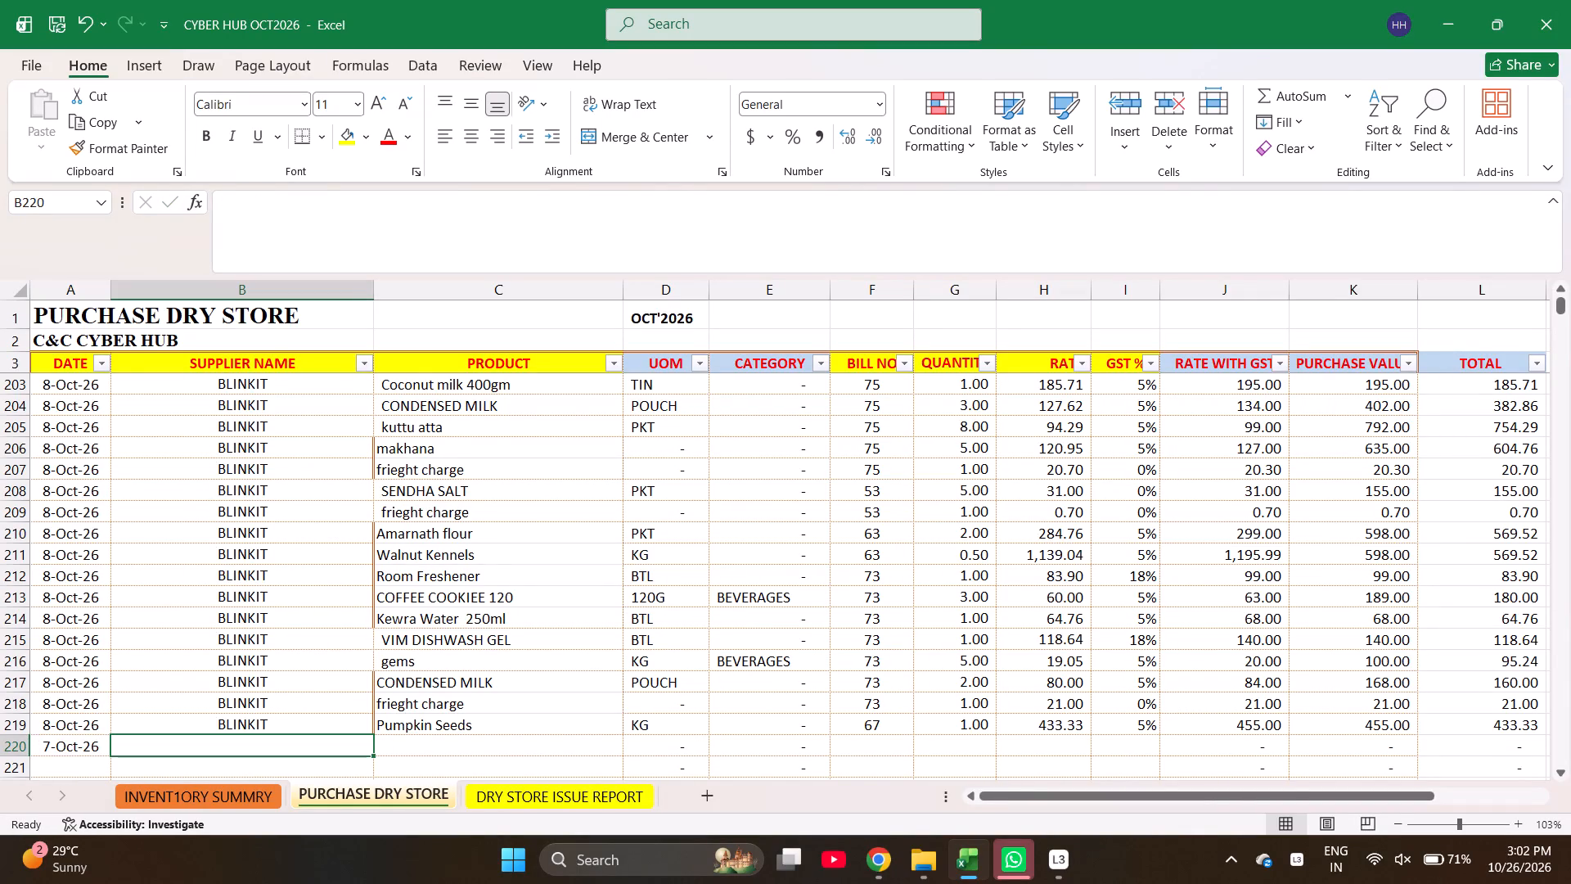
key(ctrl+d)
key(Right)
text(silver foil)
key(Return)
Enter bill number 54, quantity 2 and rate =845.76/2 for silver foil.
key(Right)
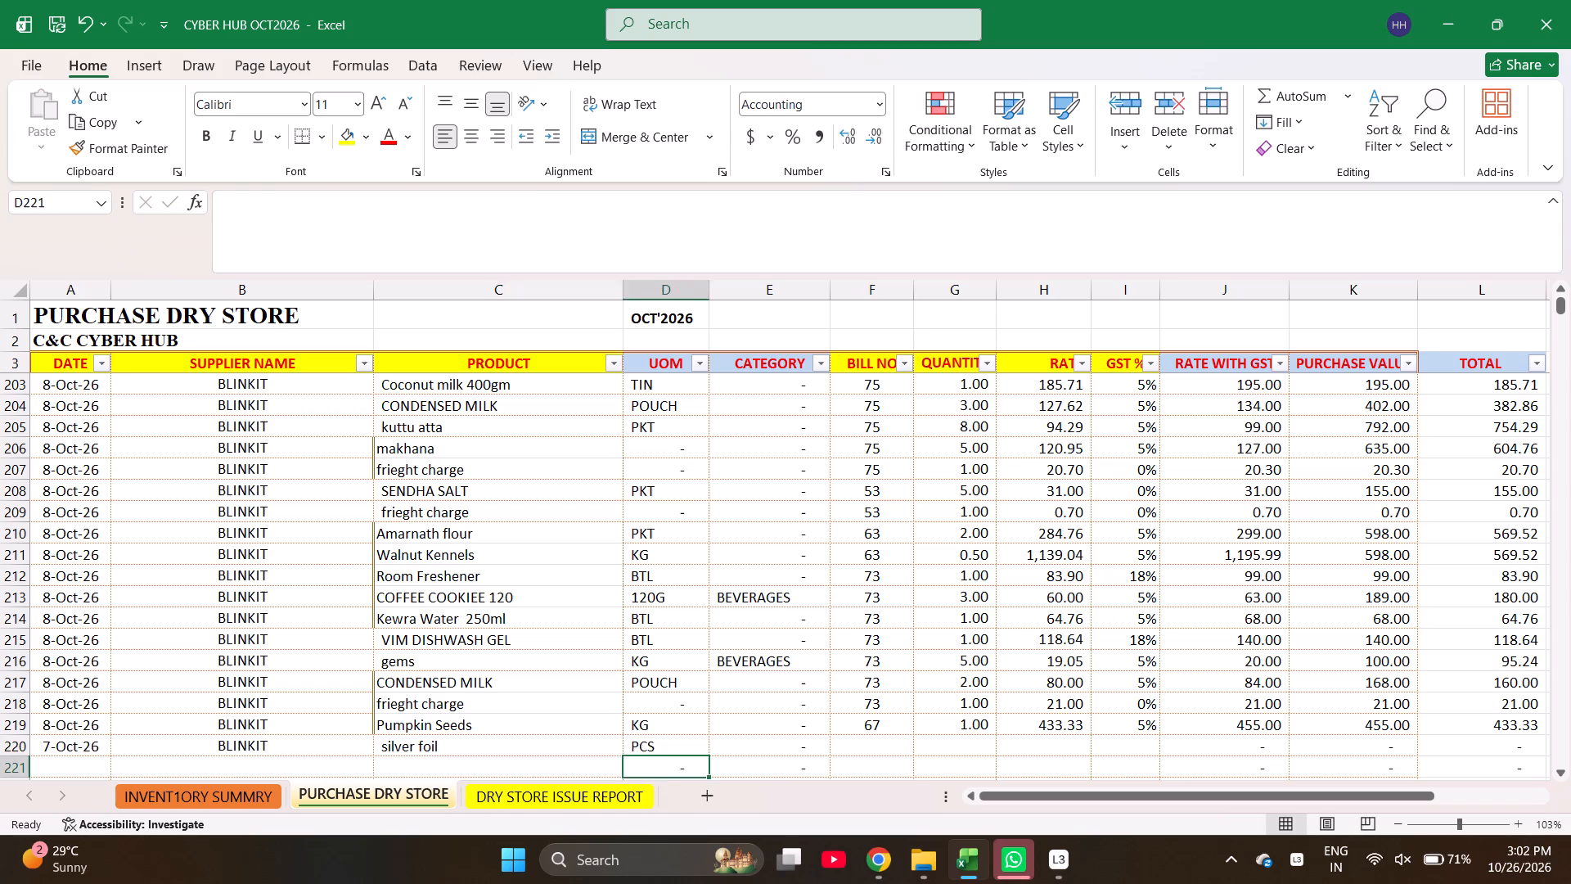
key(Right)
key(Right)
key(Up)
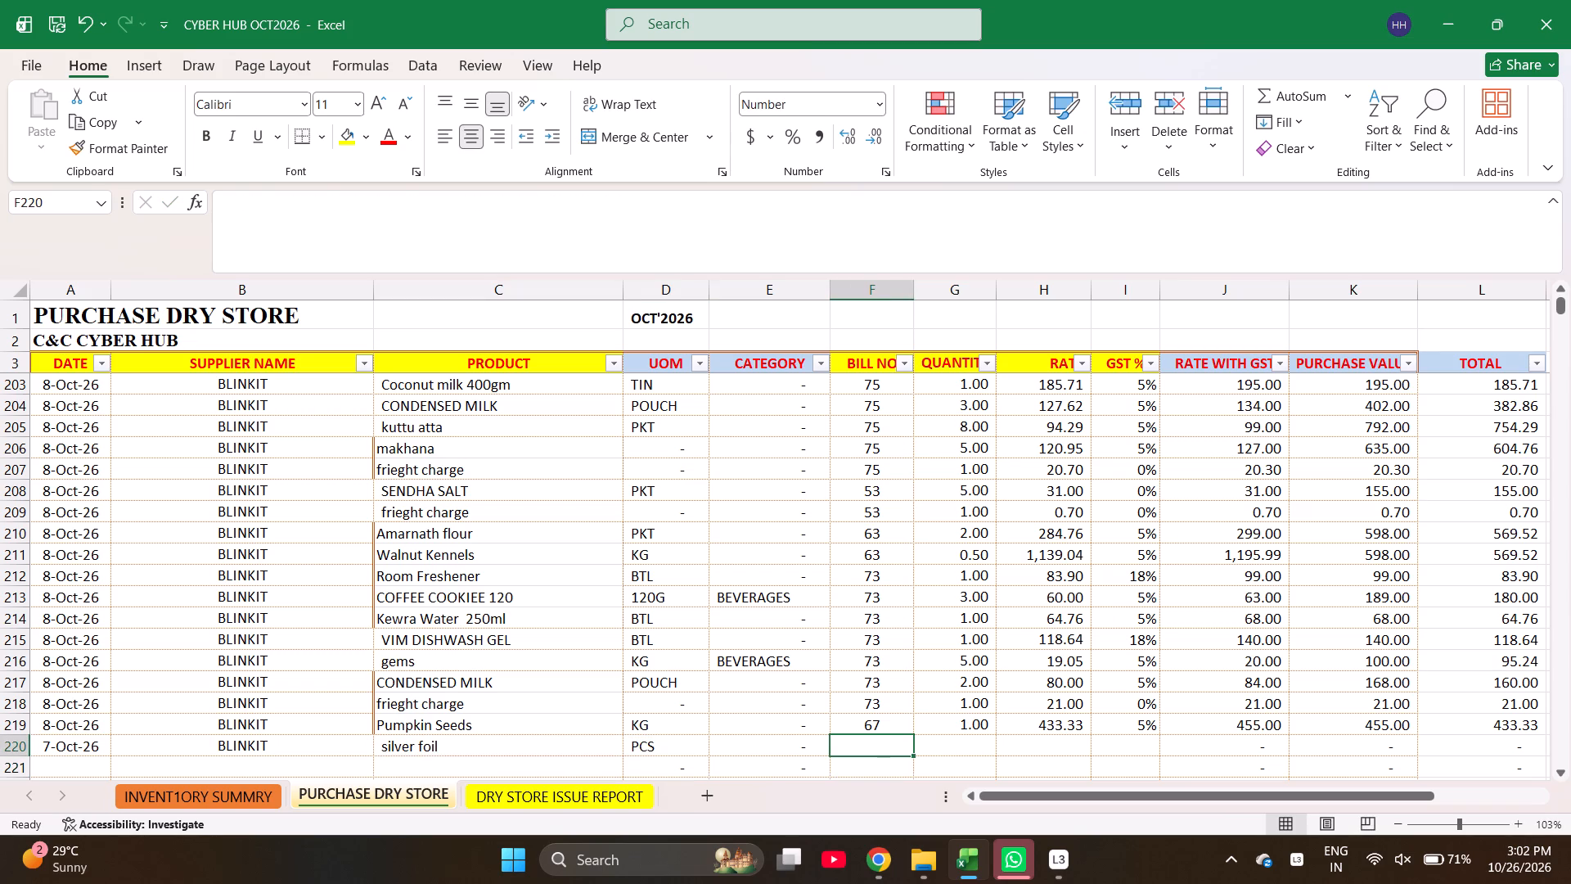
key(2)
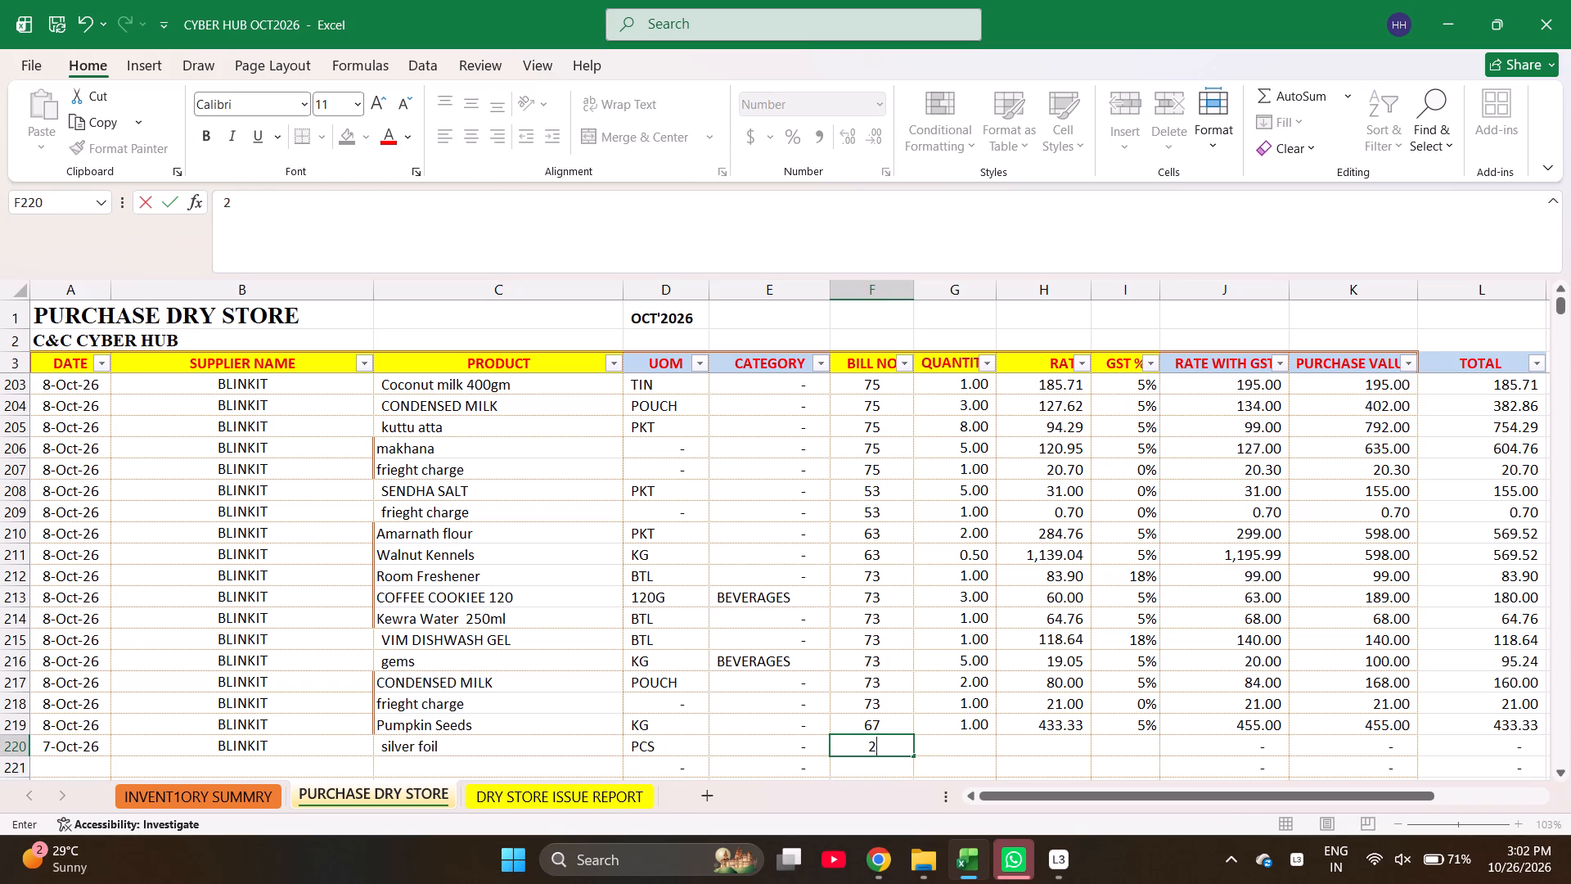
key(Down)
key(Up)
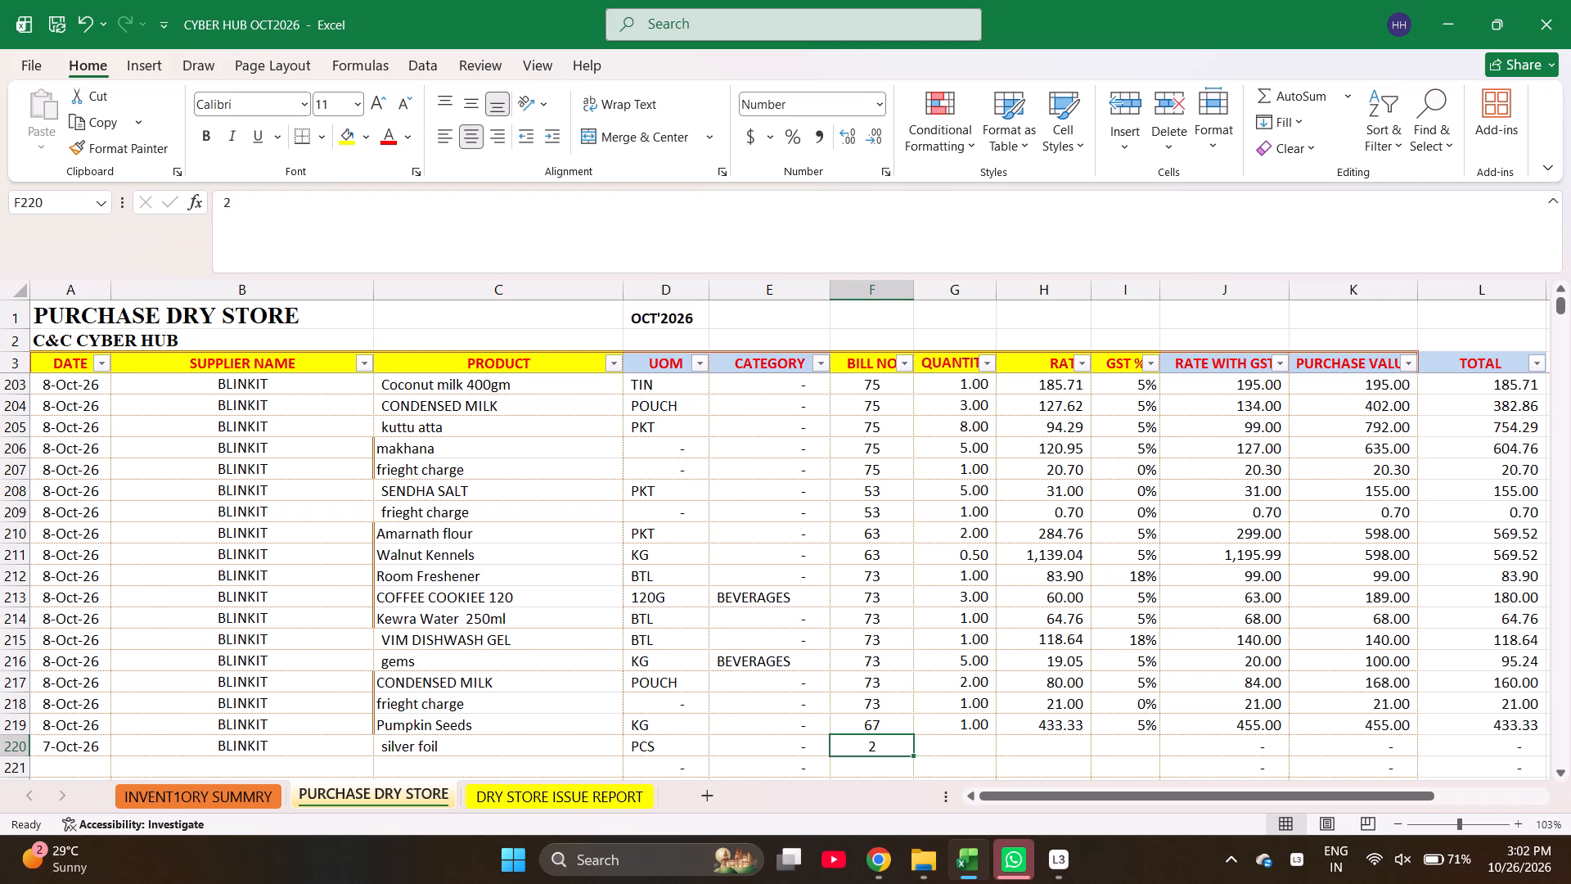
text(54)
key(Right)
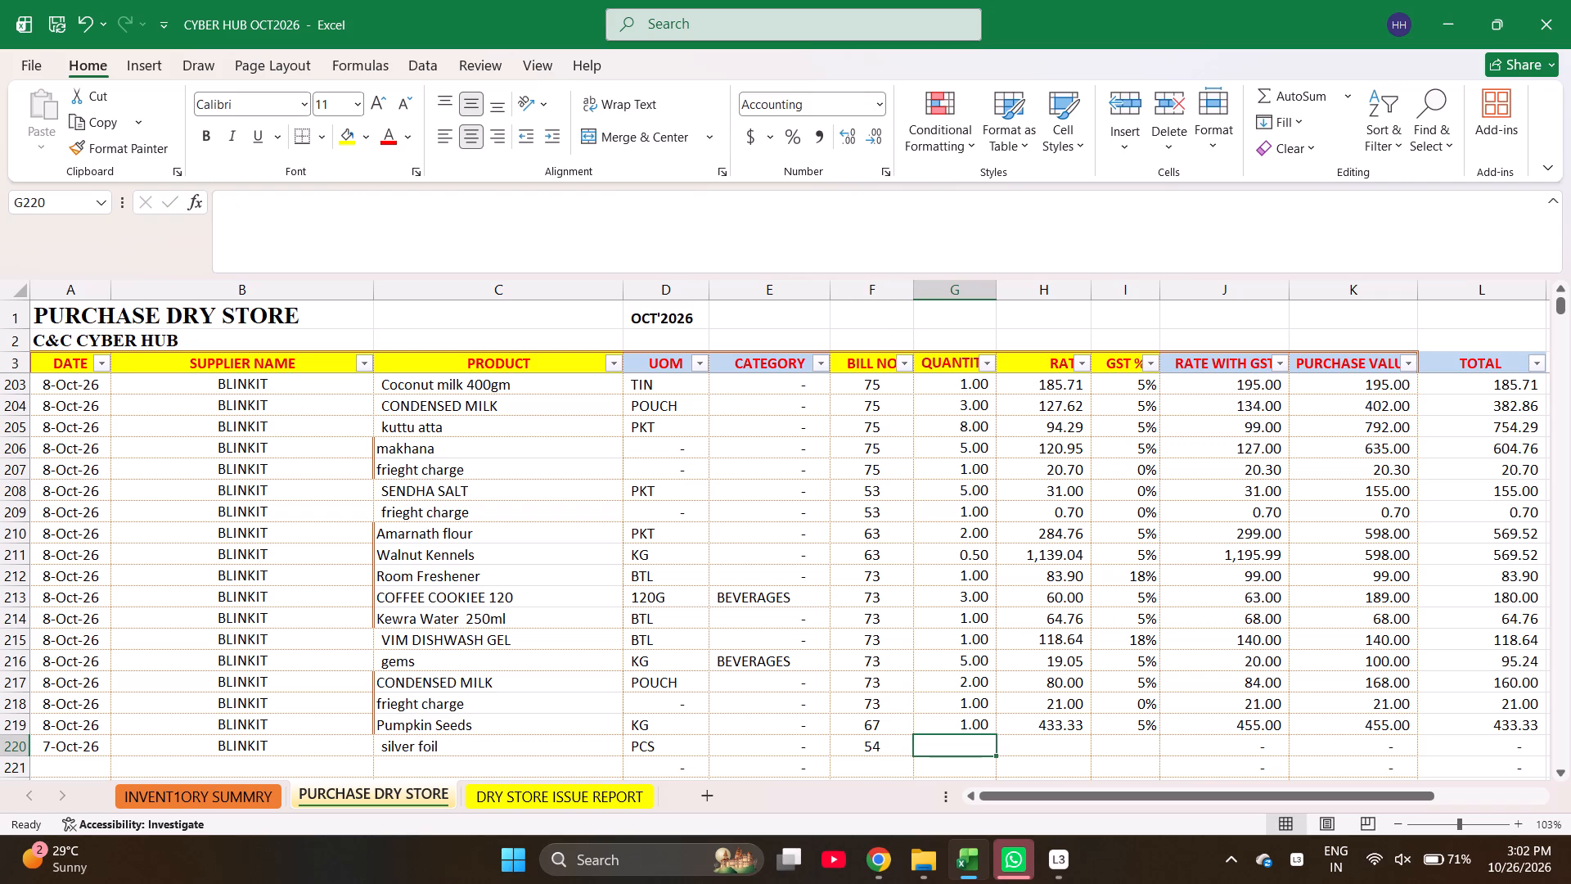
key(2)
key(Right)
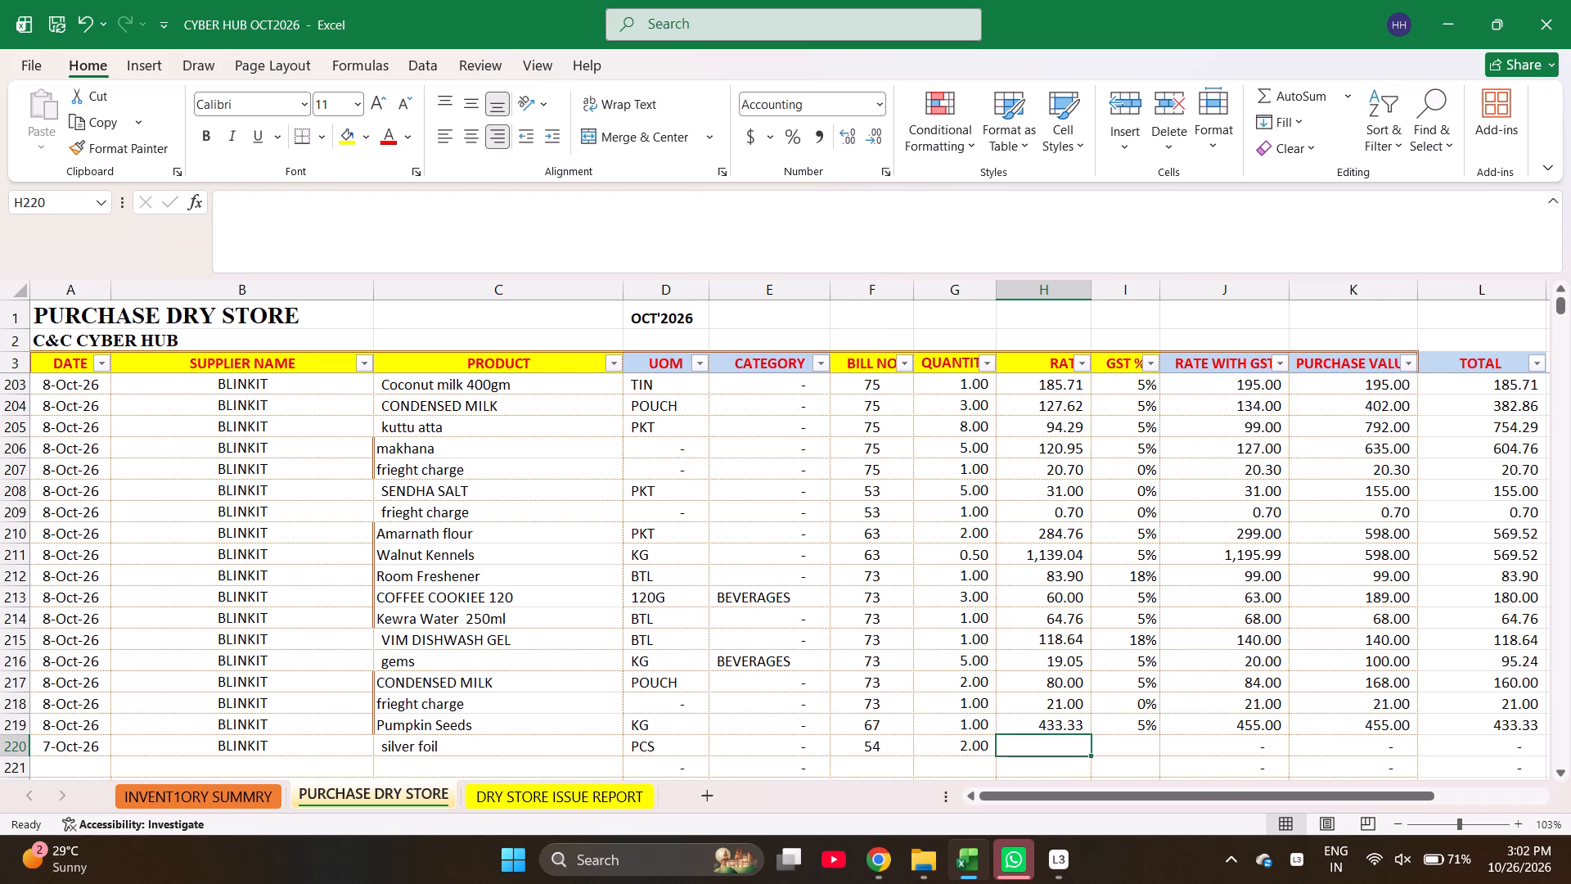
key(equal)
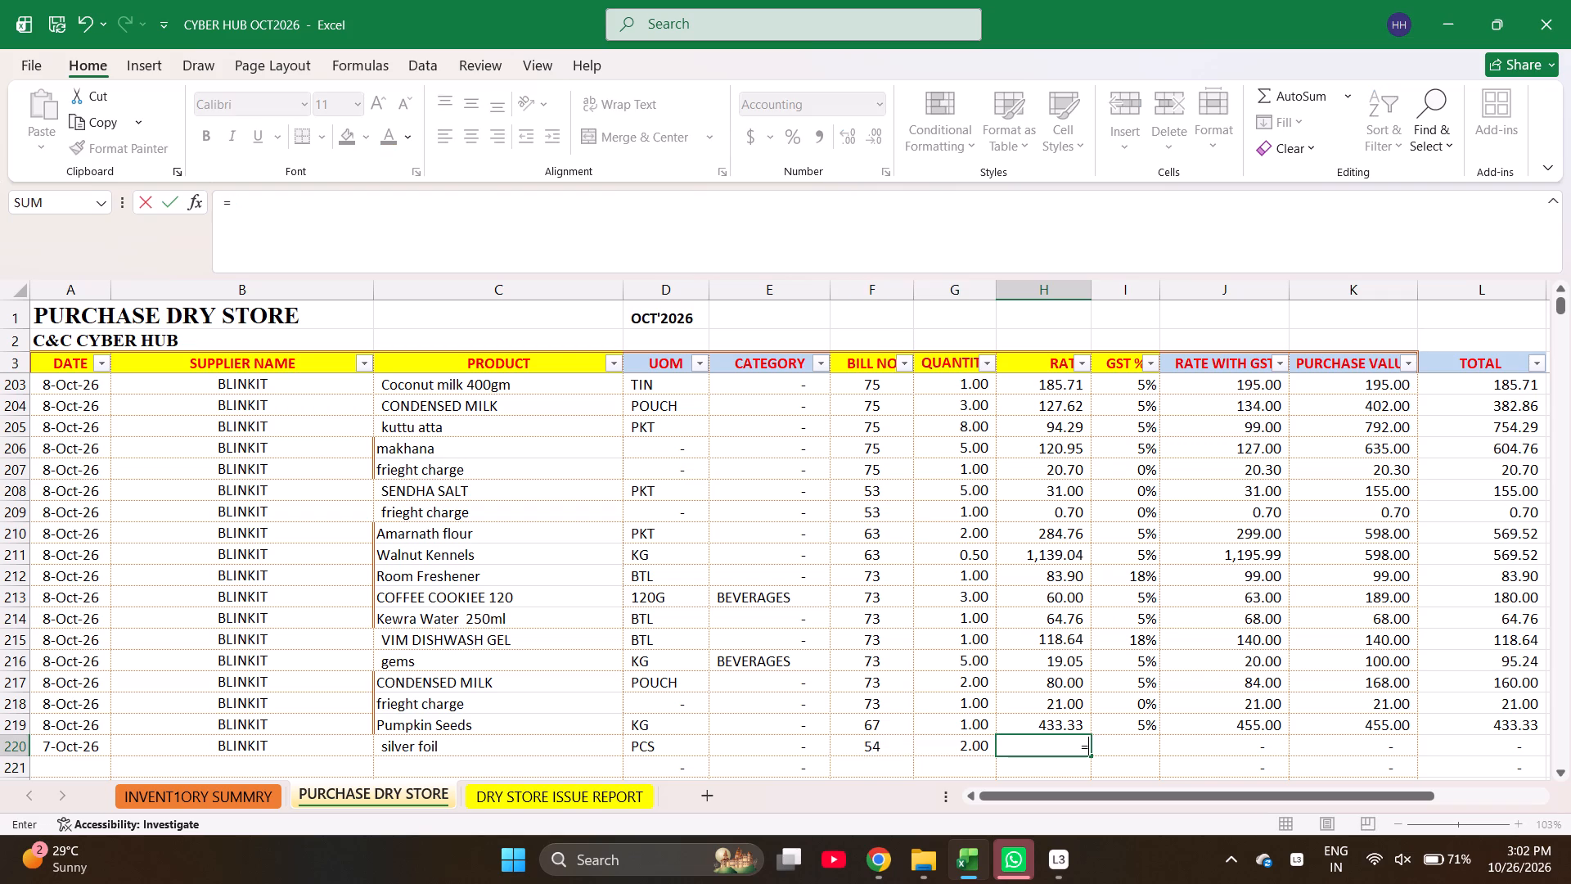
text(845.76/2)
key(Right)
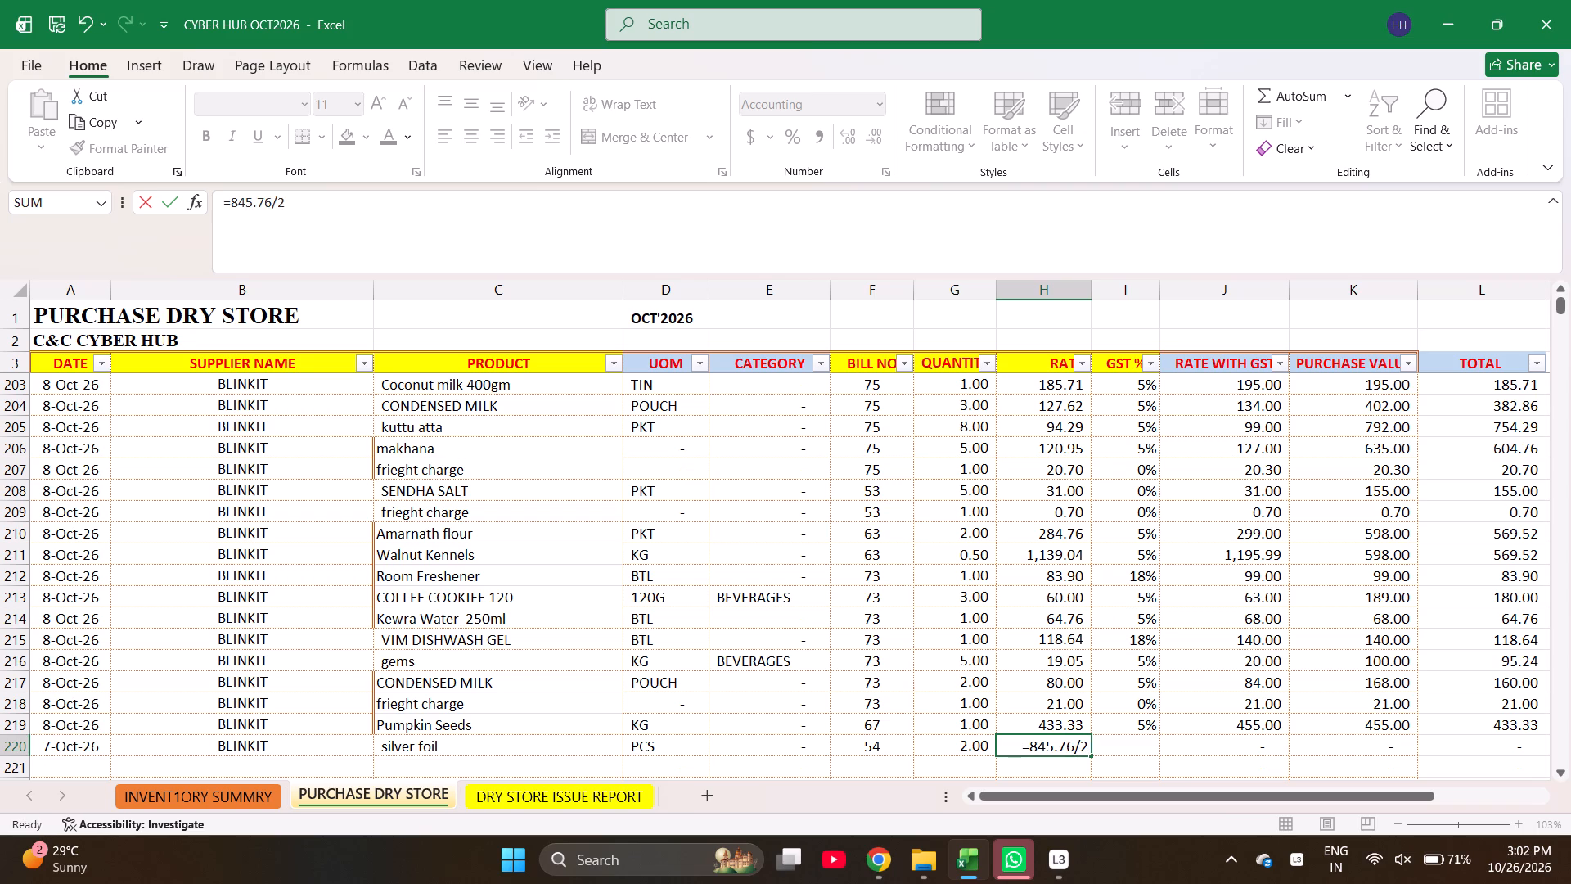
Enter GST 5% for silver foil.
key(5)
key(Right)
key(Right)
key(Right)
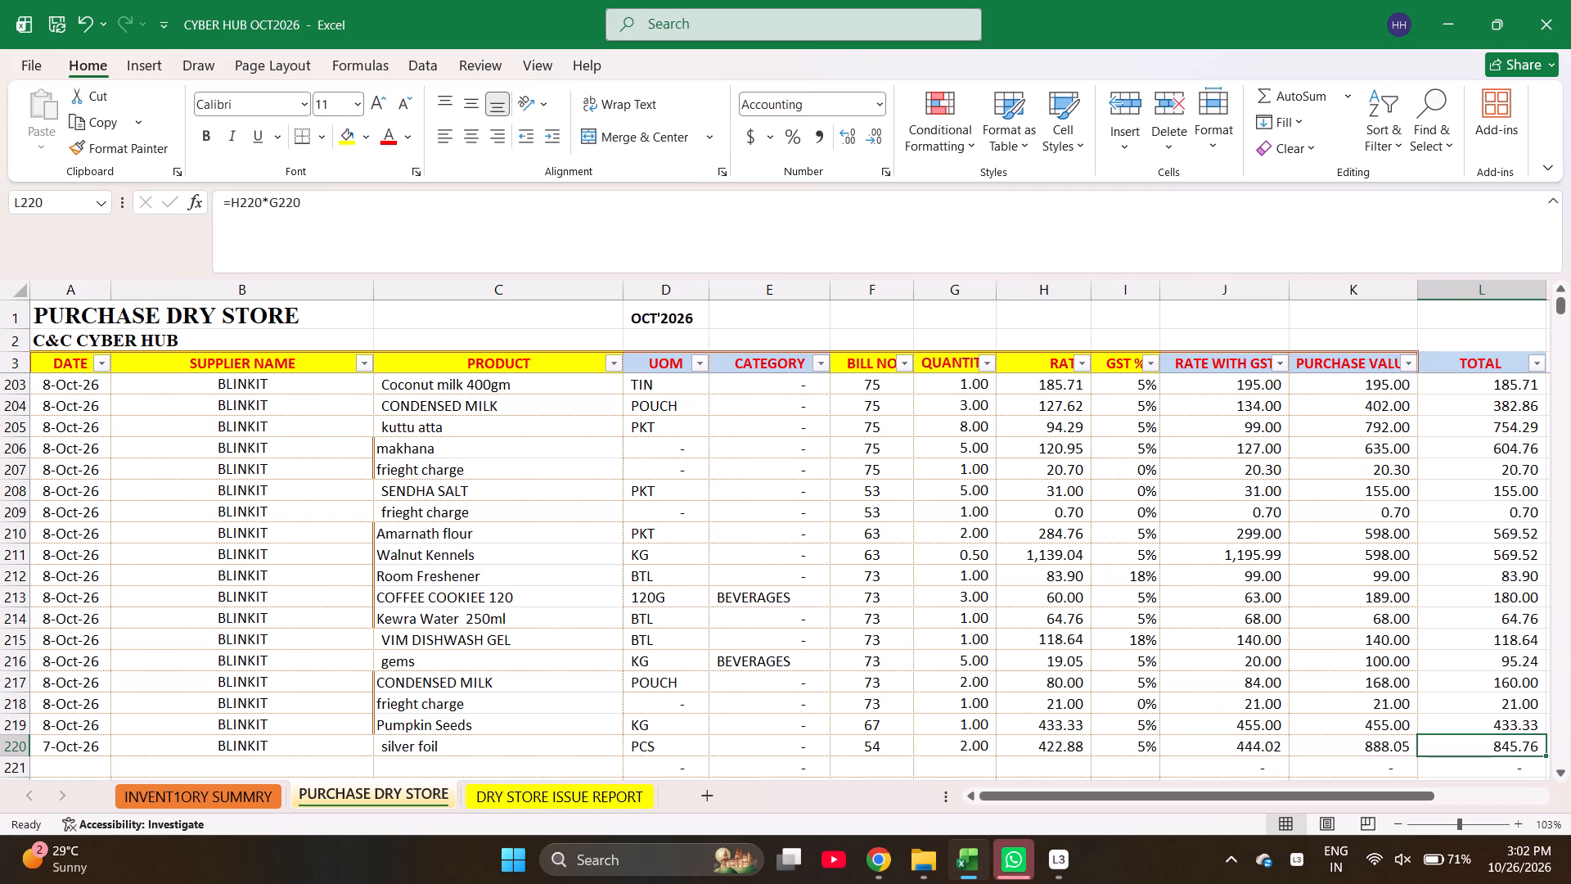
Set the GST for silver foil to 18%.
key(Left)
key(Left)
key(Left)
text(18)
key(Right)
Enter j in the blank cell after silver foil's total and return to the start of the next empty row.
key(Right)
key(Right)
key(Right)
key(Right)
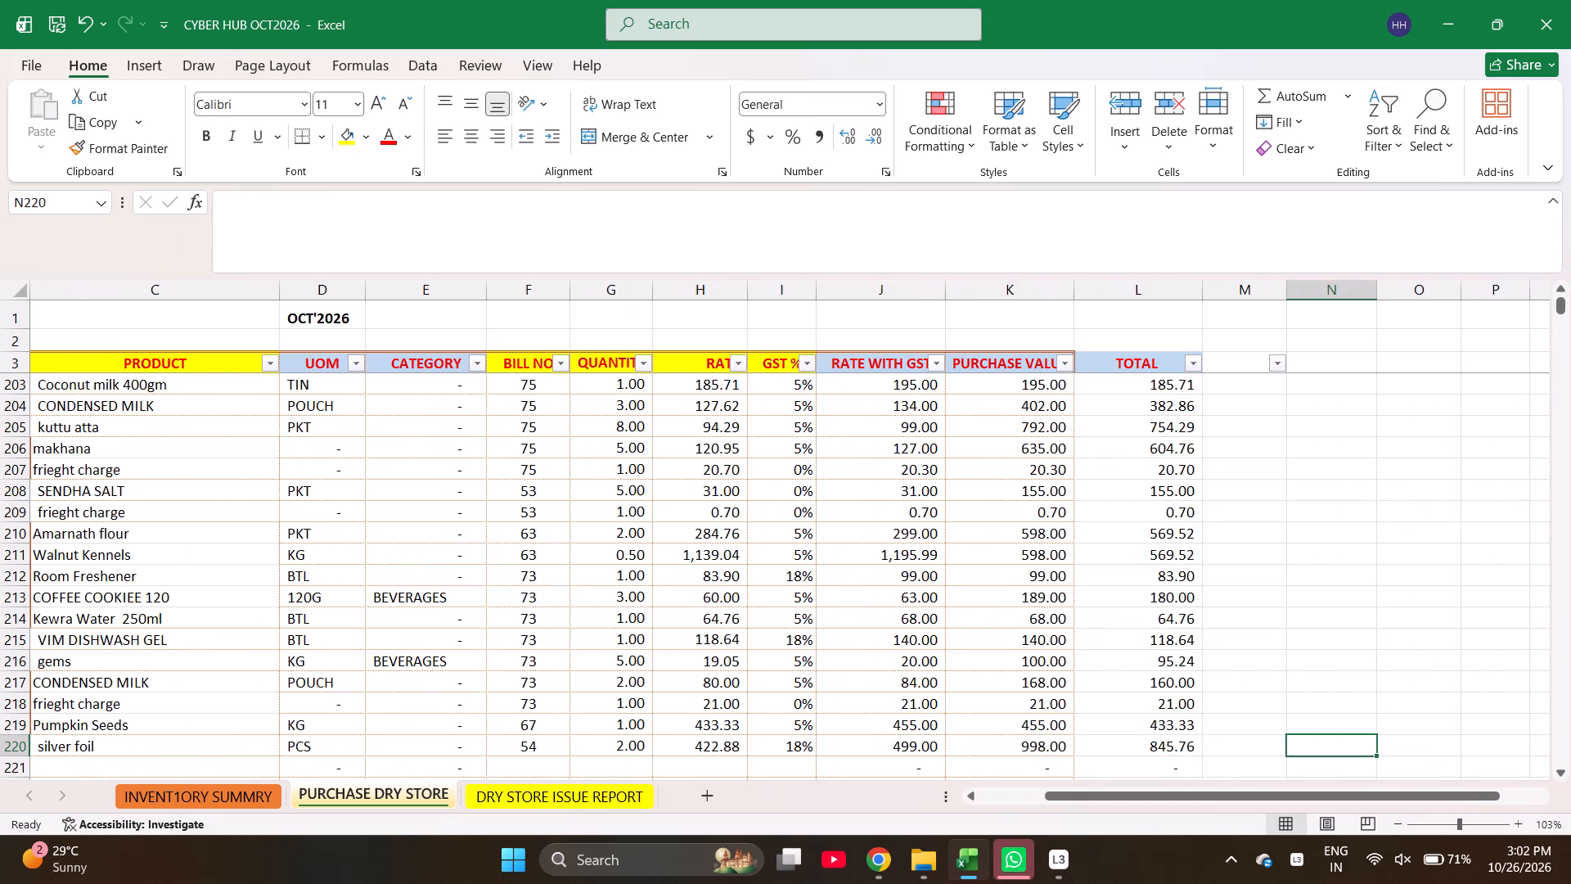
key(Left)
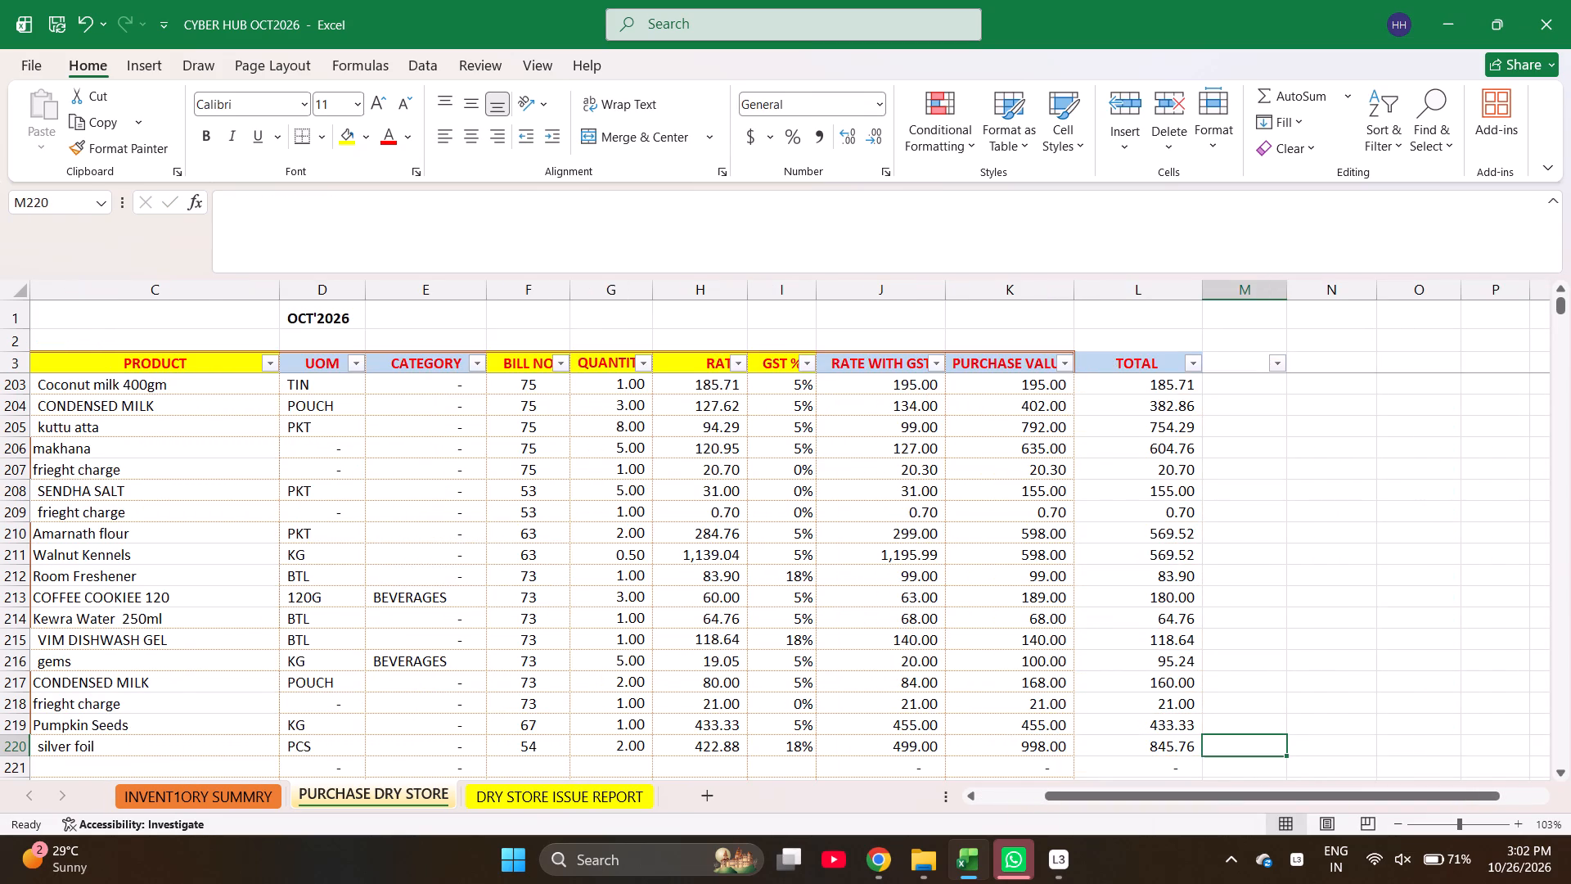
key(j)
key(Return)
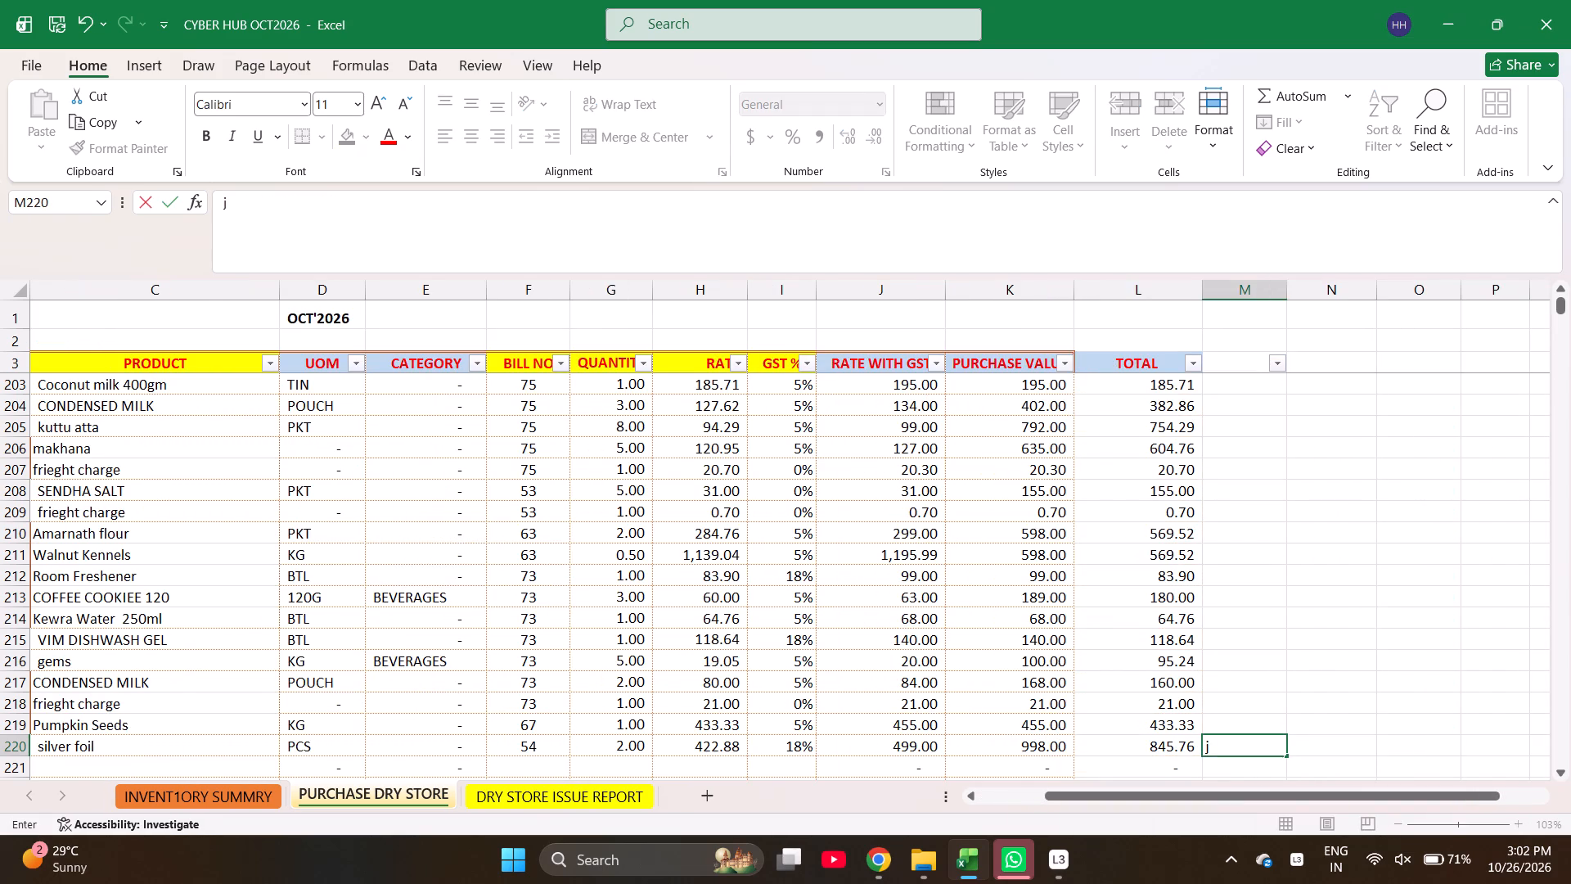
key(ctrl+Left)
key(ctrl+Left)
key(ctrl+Left)
key(ctrl+Left)
key(ctrl+Left)
key(ctrl+Left)
key(ctrl+Left)
key(ctrl+Left)
key(ctrl+Left)
key(ctrl+Left)
key(ctrl+Left)
key(ctrl+Left)
key(ctrl+Left)
key(ctrl+Left)
key(ctrl+Left)
key(ctrl+Left)
key(ctrl+Left)
key(ctrl+Left)
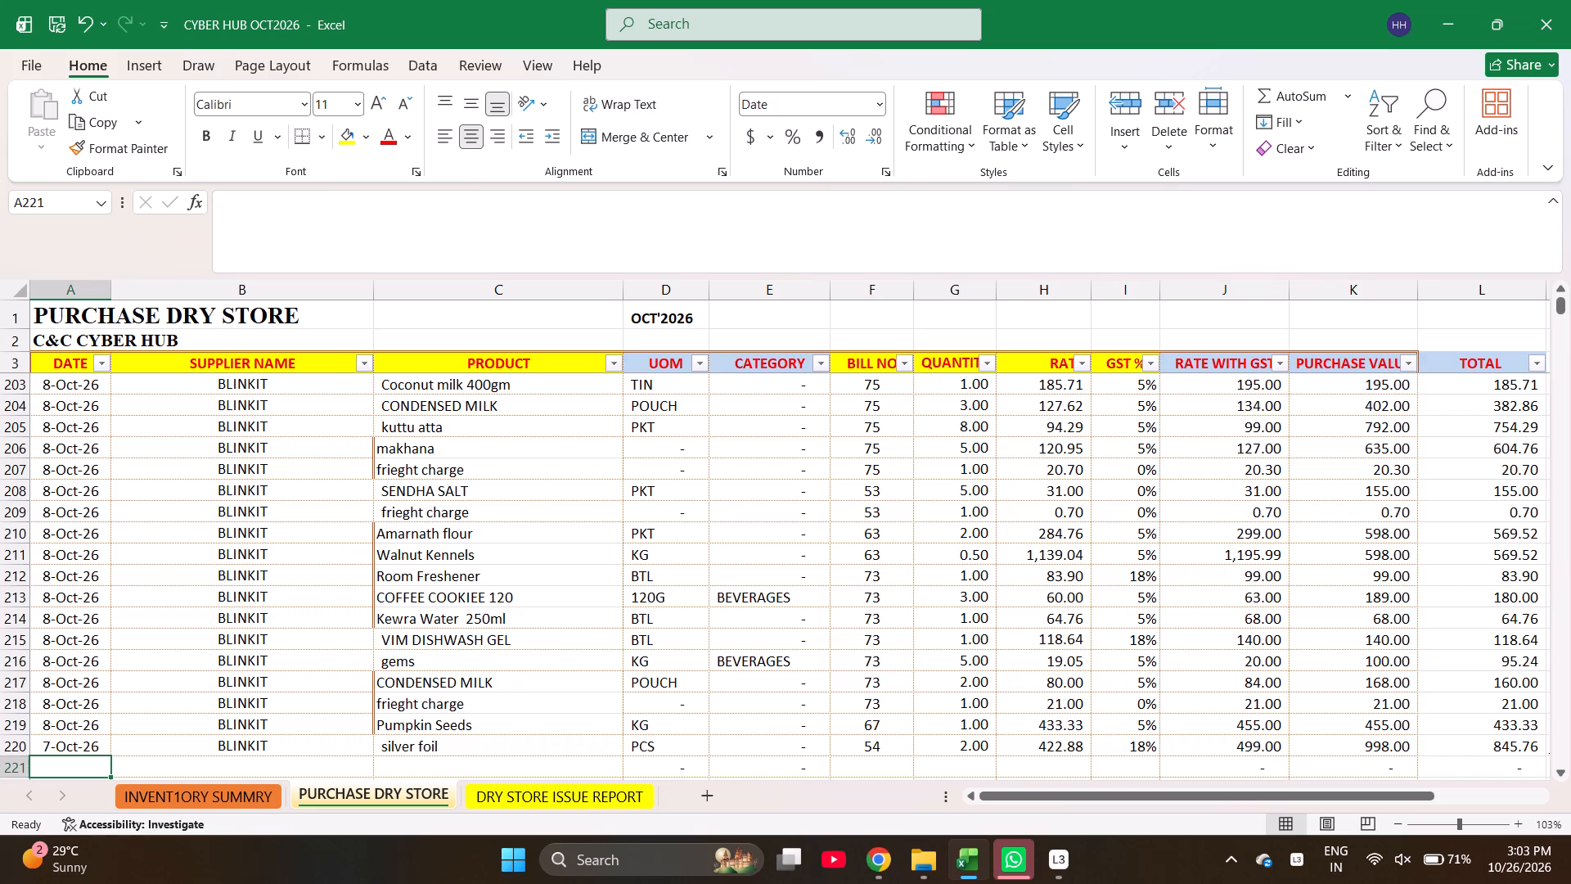
Fill the date 7-Oct-26 and supplier BLINKIT down one row and enter Room Freshener as its product.
key(ctrl+d)
key(Right)
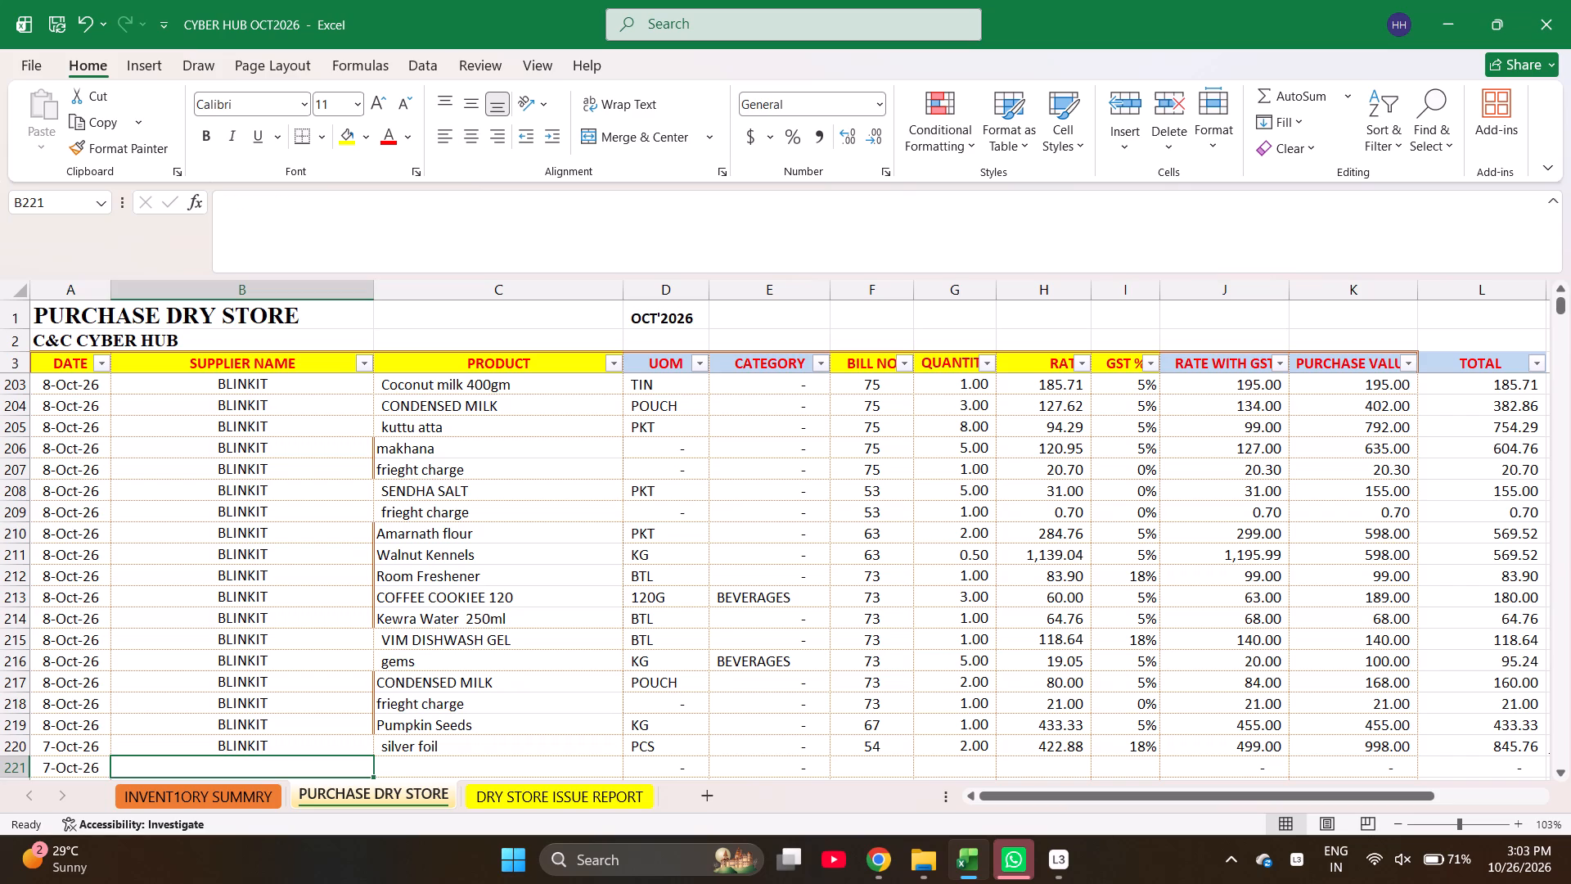
key(ctrl+d)
key(Right)
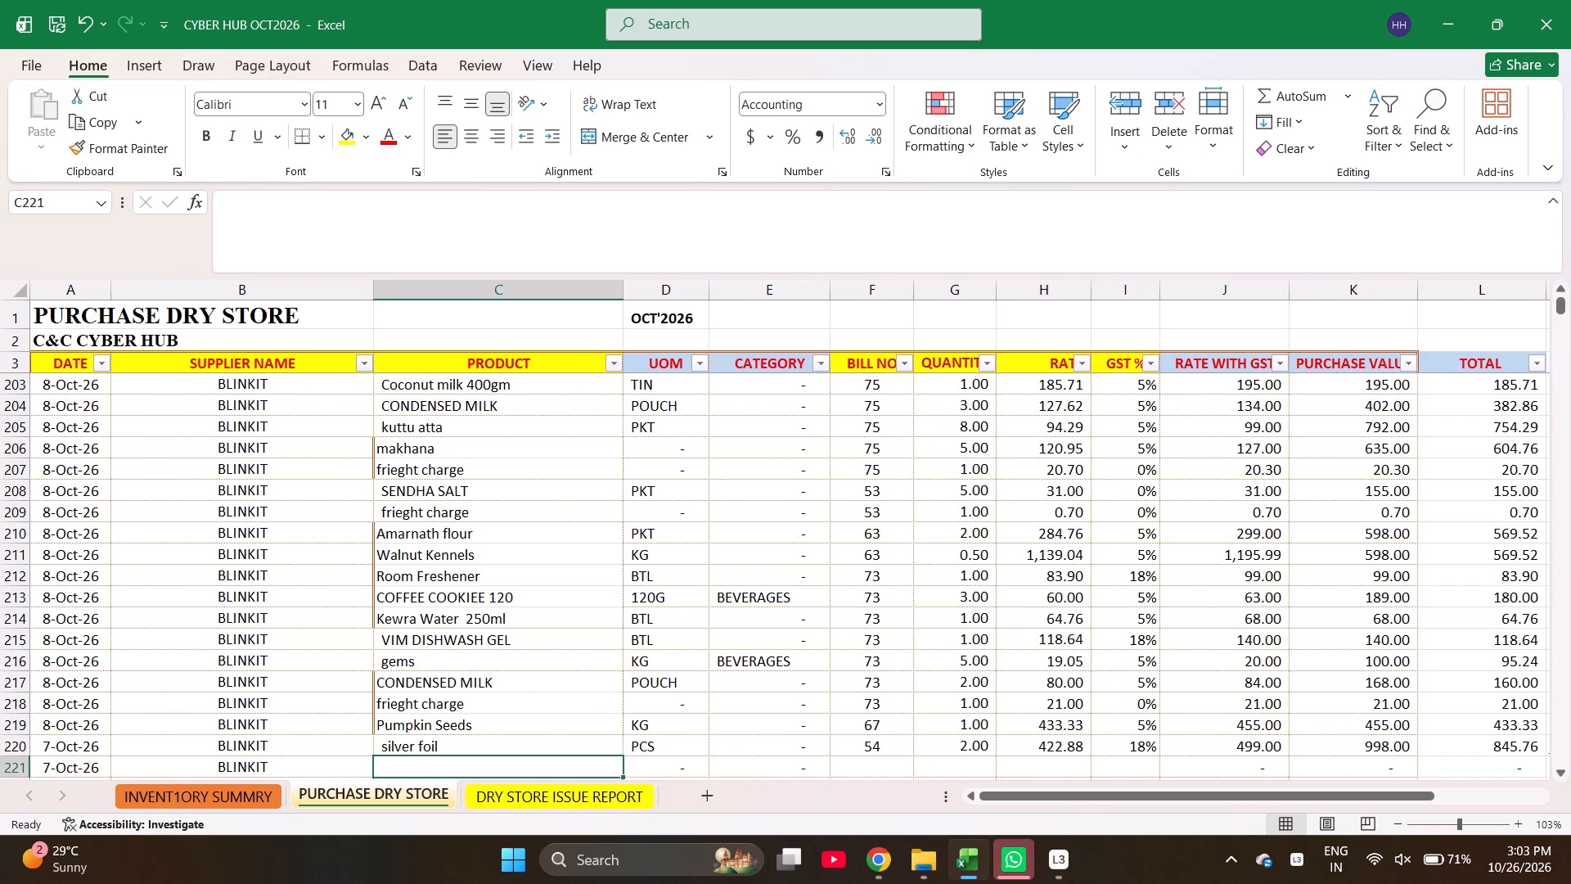
text(room)
key(Return)
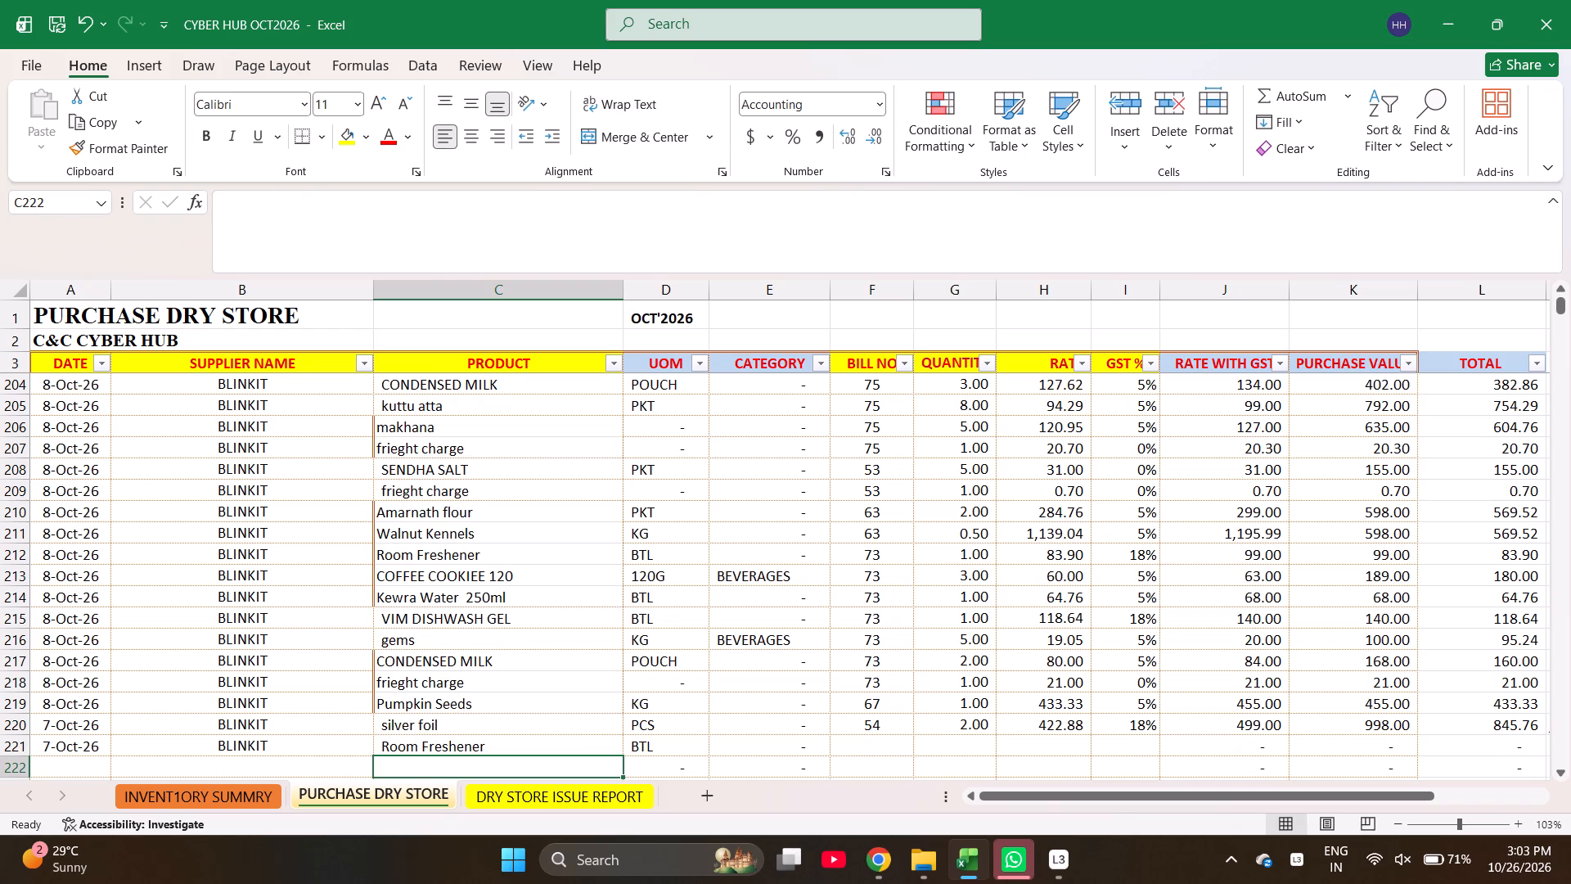
Find Mustard Oil 1ltr in the inventory summary by searching for "must" and copy it as the product below Room Freshener.
text(mus)
key(t)
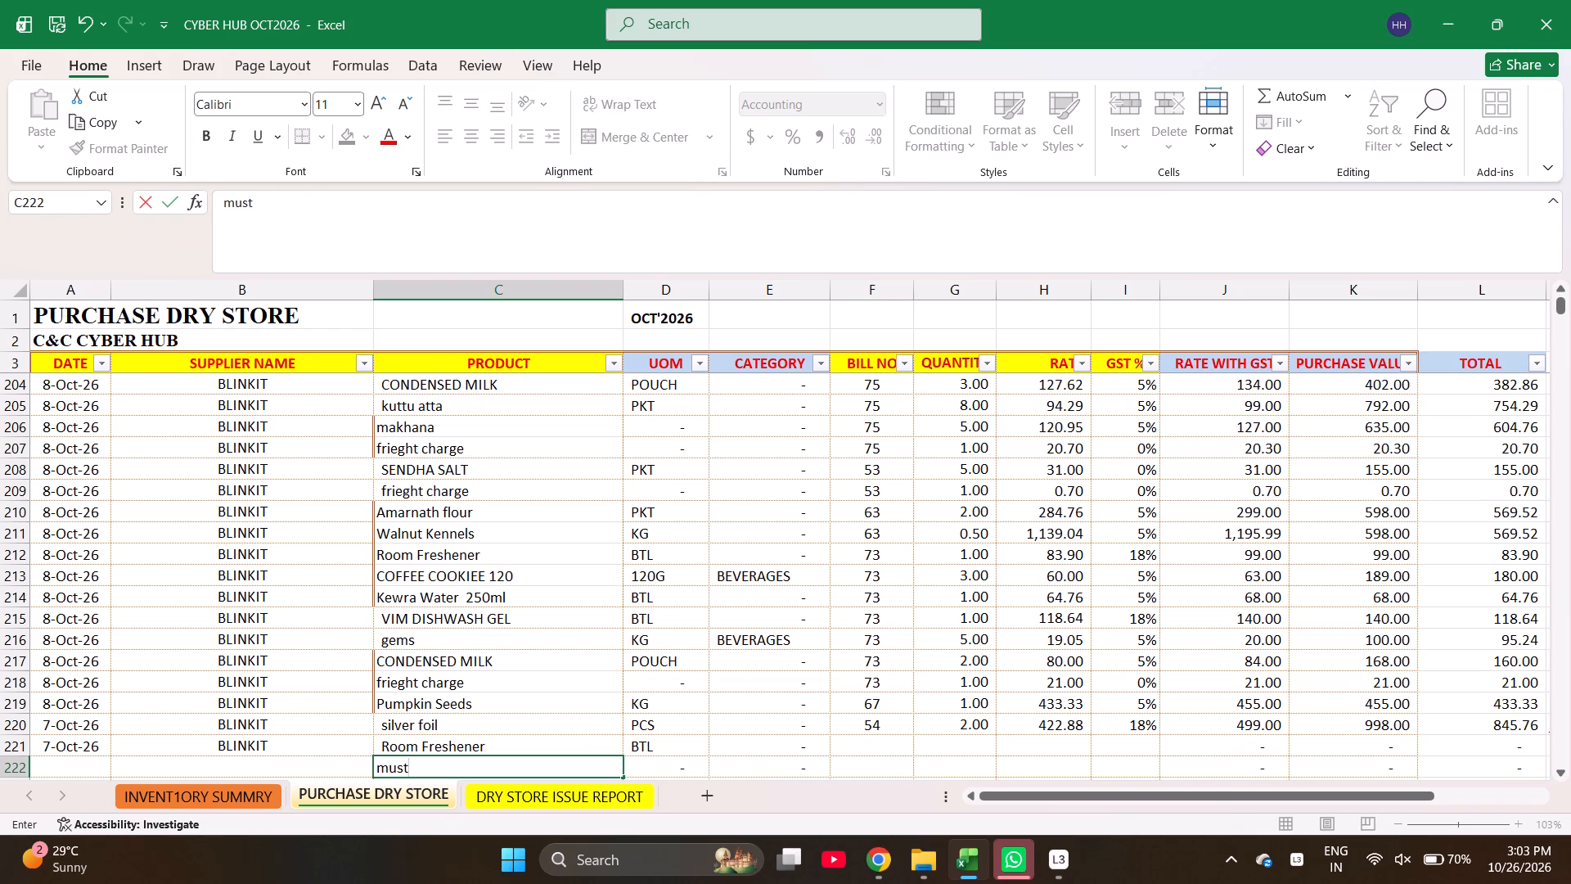
key(ctrl+Page_Up)
key(ctrl+f)
key(ctrl+m)
text(ust)
key(Return)
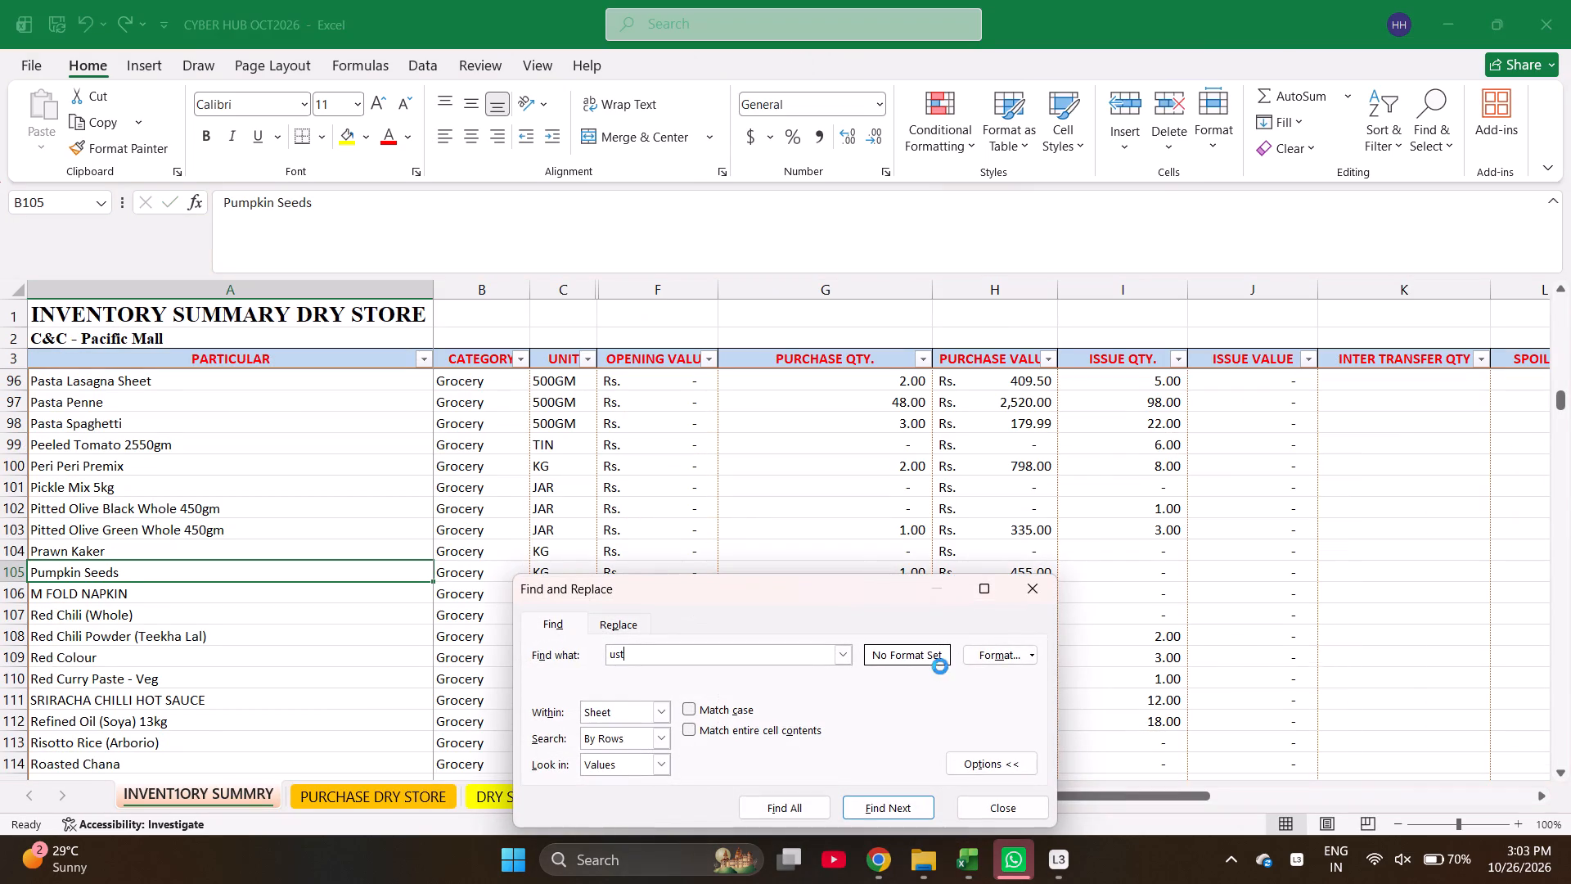
key(m)
key(BackSpace)
key(BackSpace)
key(BackSpace)
key(BackSpace)
key(BackSpace)
key(BackSpace)
key(BackSpace)
key(BackSpace)
key(BackSpace)
key(BackSpace)
key(BackSpace)
key(BackSpace)
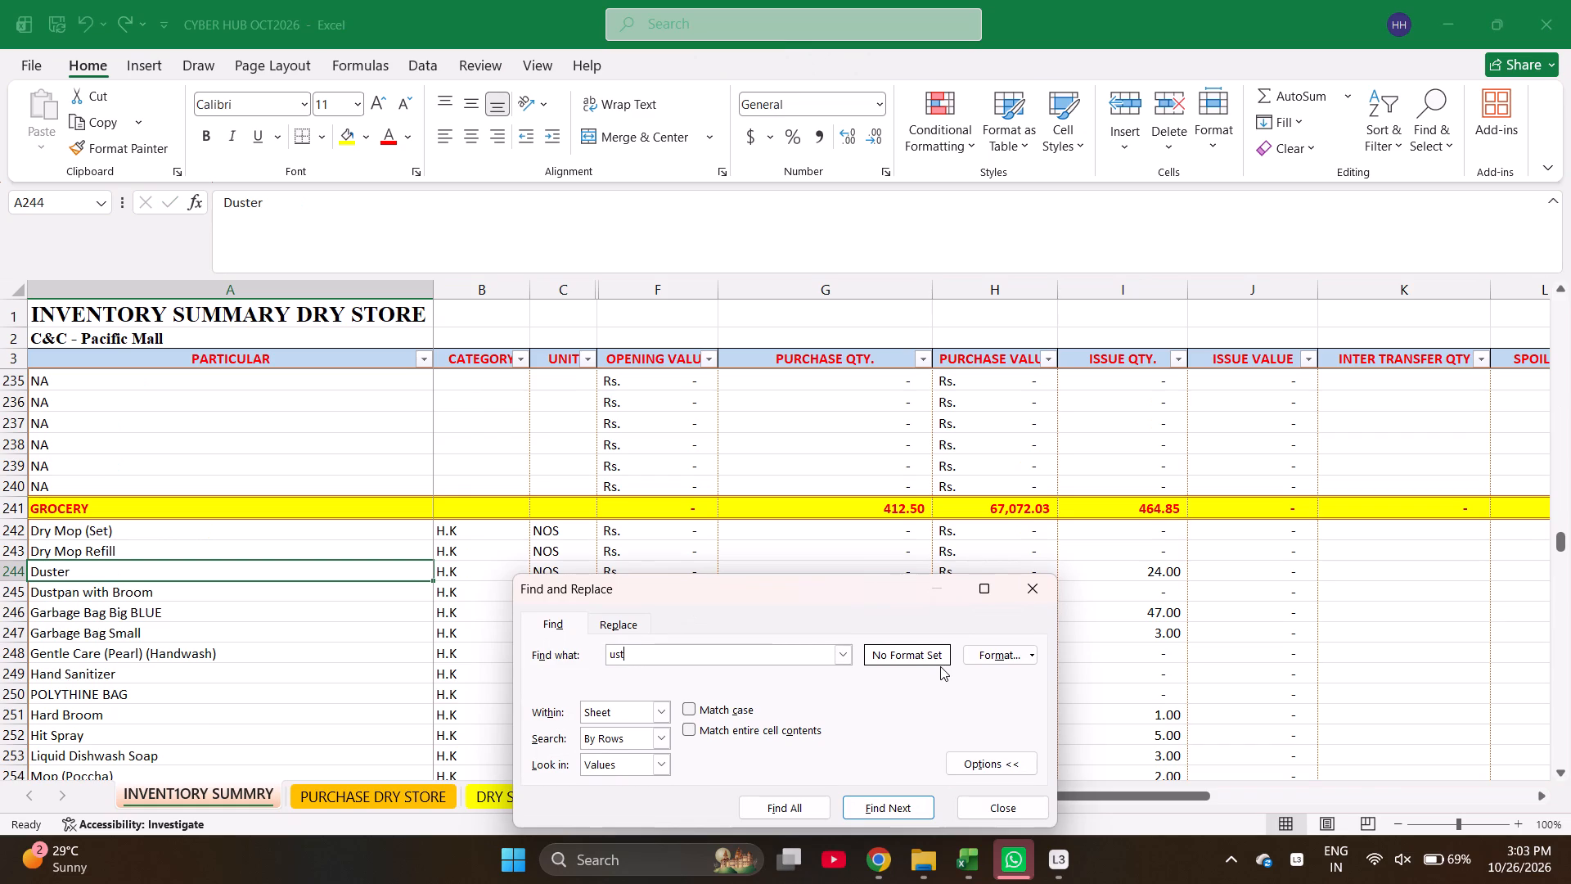
text(must)
key(Return)
key(Return)
key(Escape)
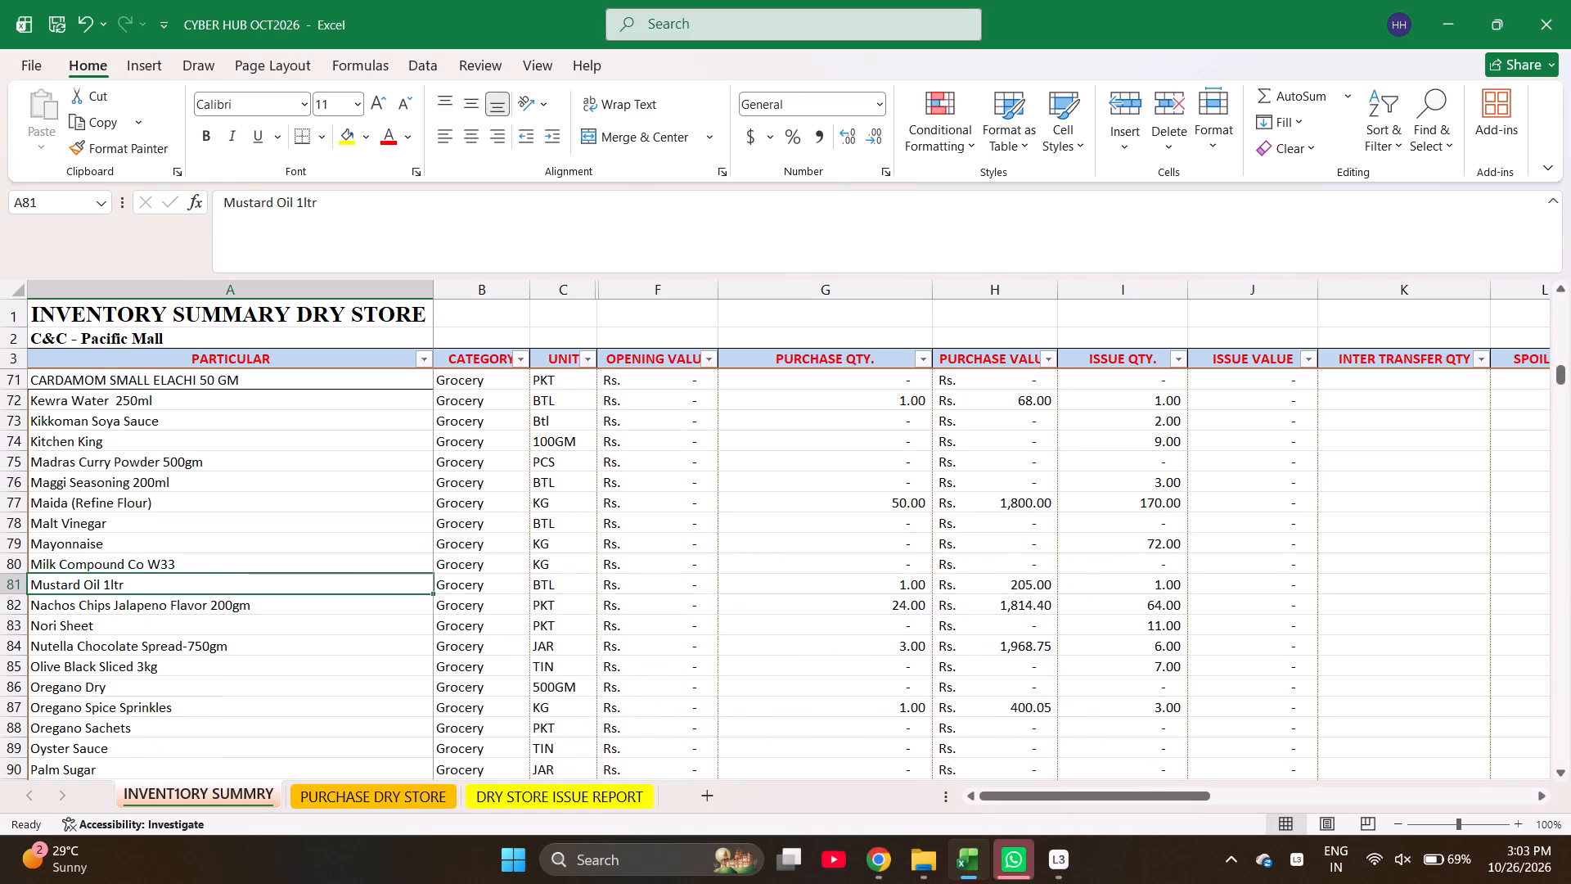
key(ctrl+c)
key(ctrl+Page_Down)
key(Return)
key(Down)
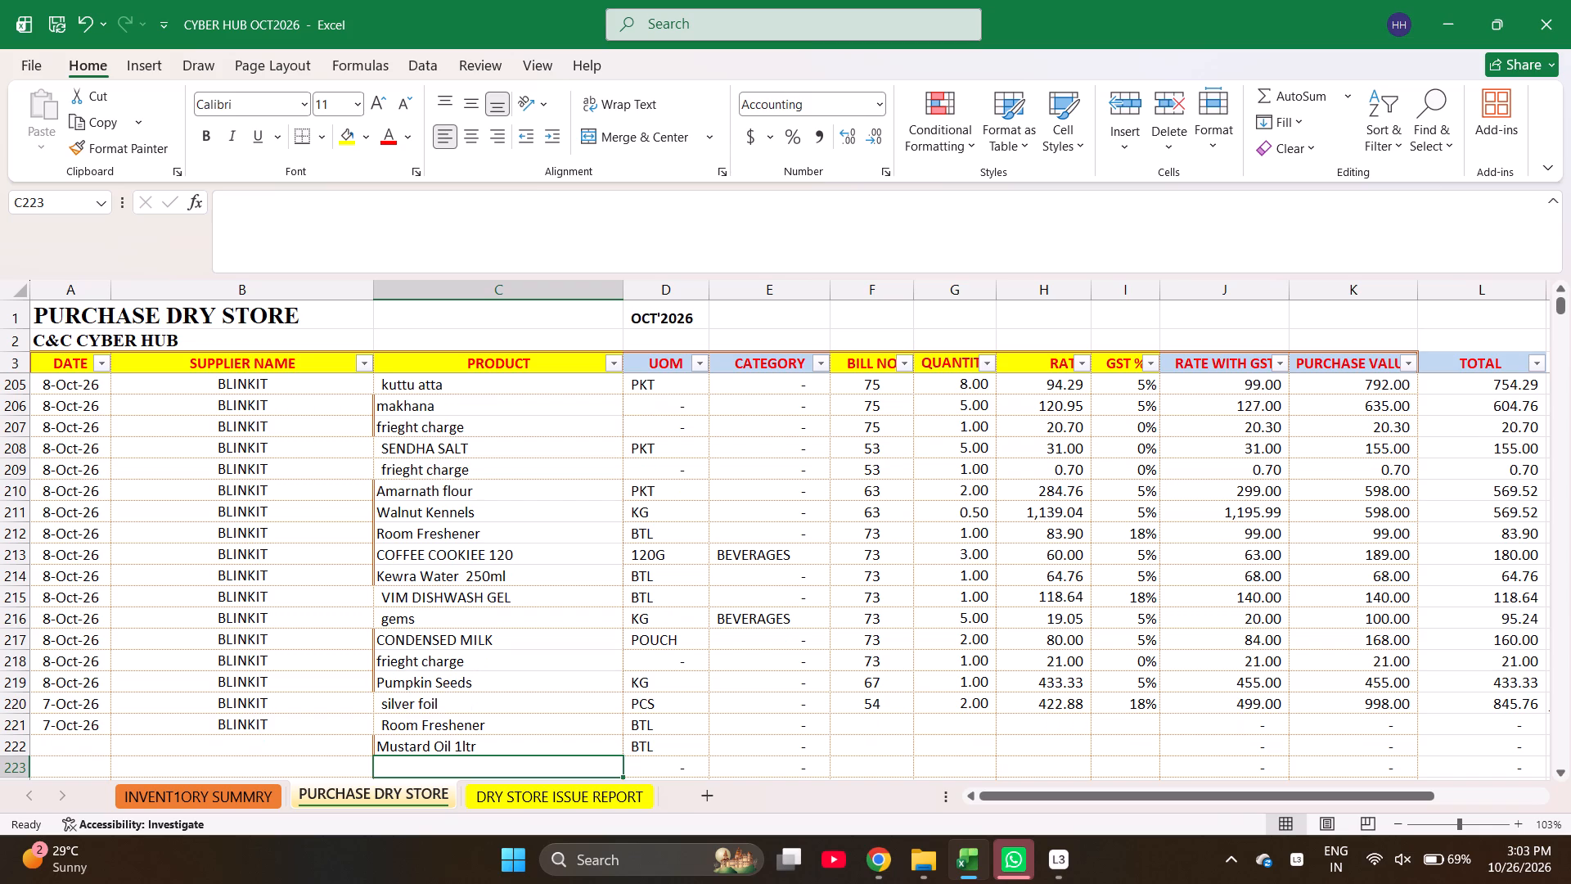
Find DETERGENT POWDER in the inventory summary by searching for "det" and copy it as the product below Mustard Oil 1ltr.
text(de)
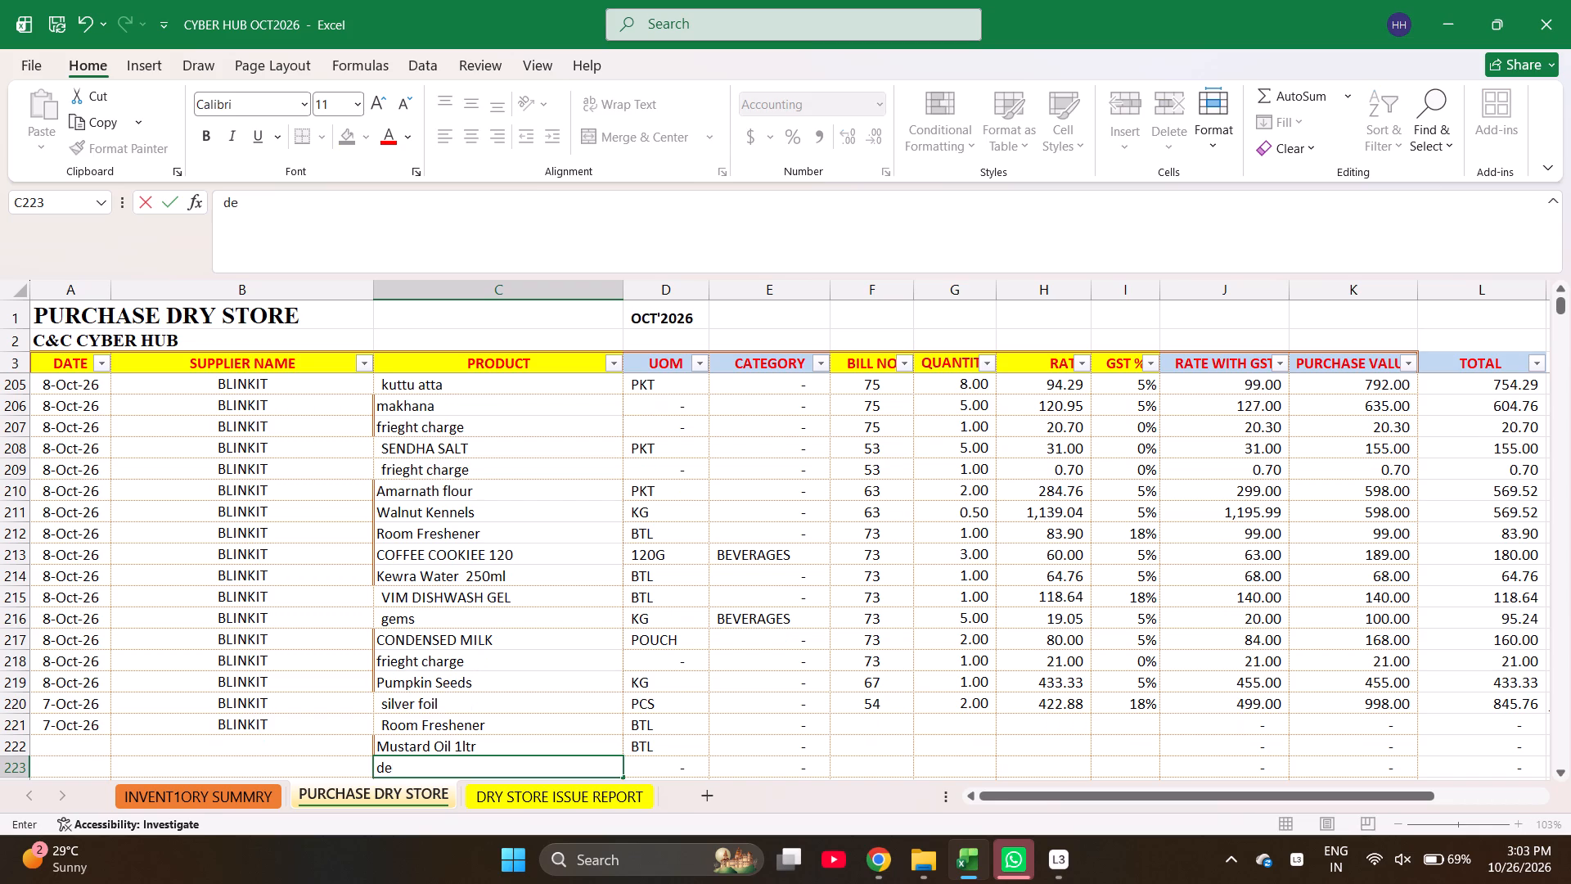
text(tergent)
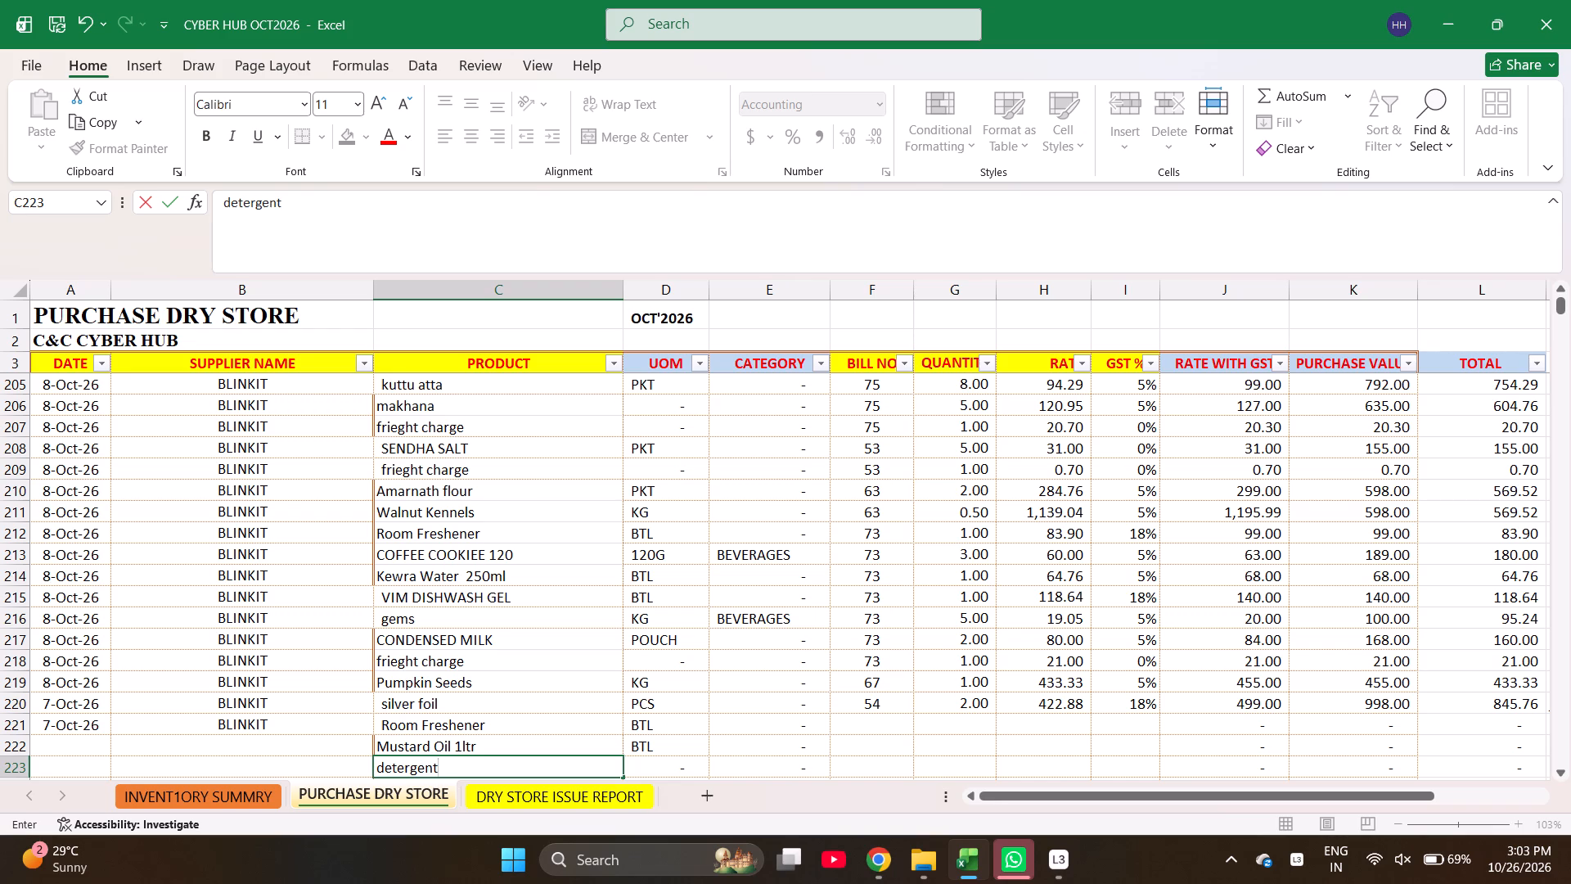
key(ctrl+Page_Up)
key(ctrl+f)
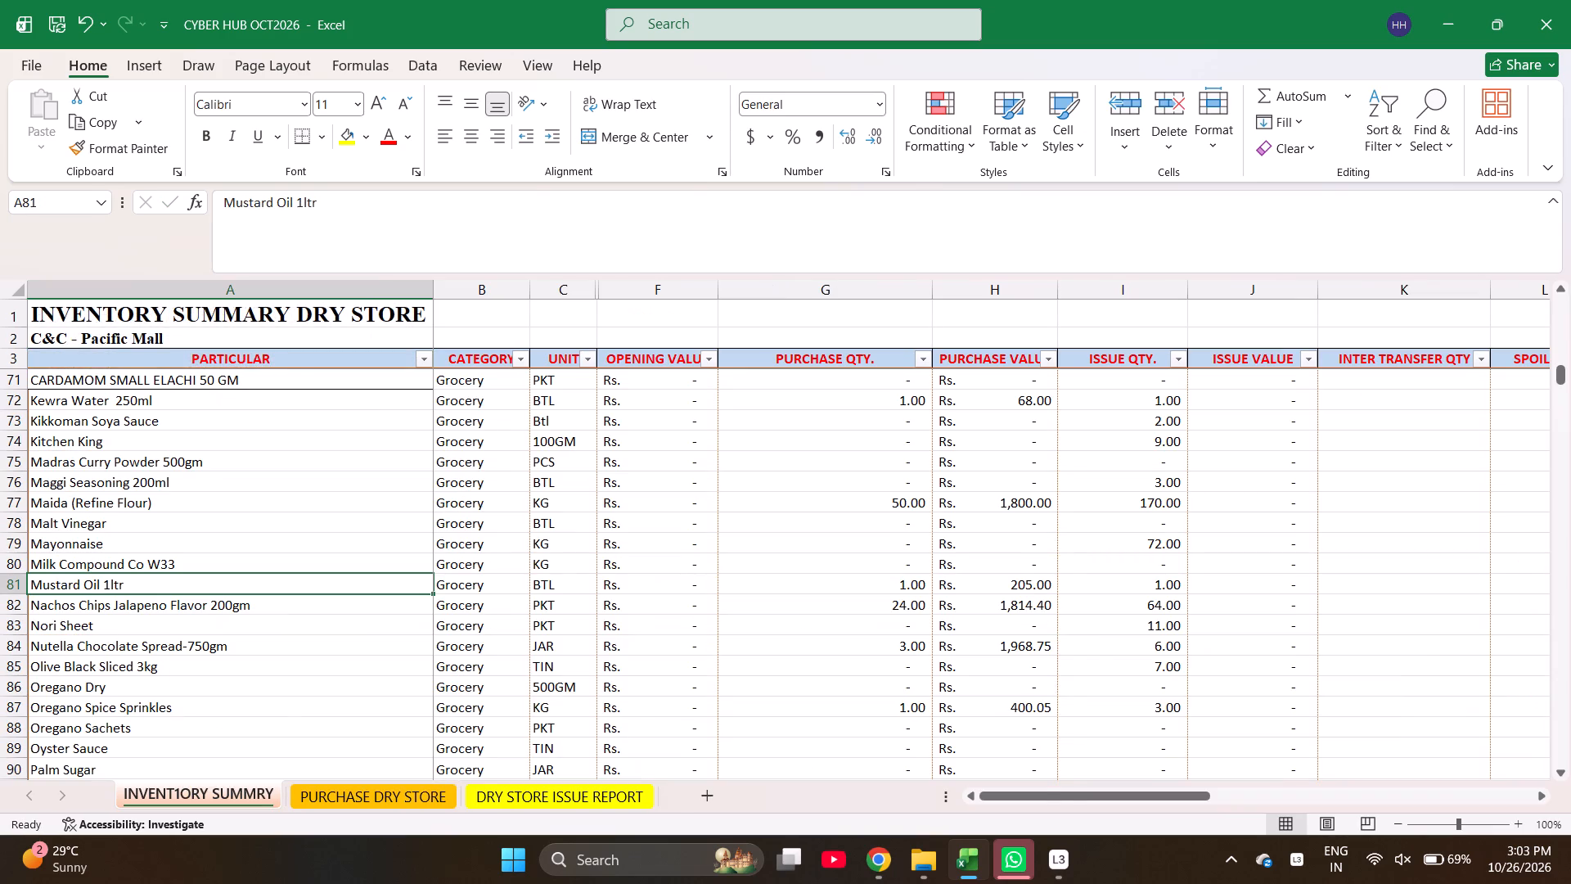
text(det)
key(Return)
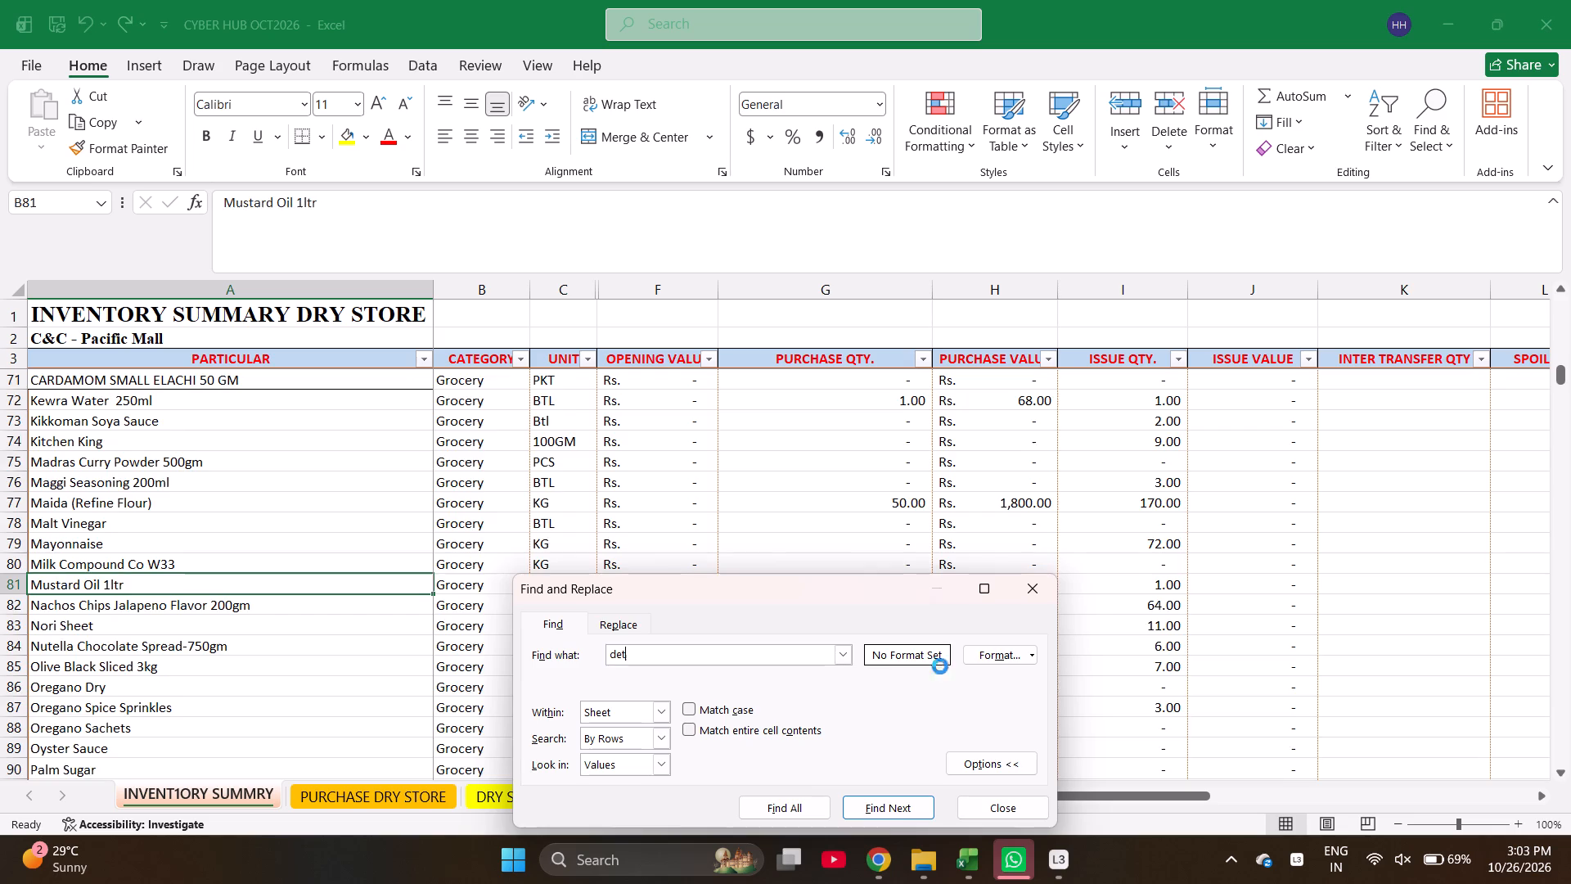
key(Escape)
key(ctrl+c)
key(ctrl+Page_Down)
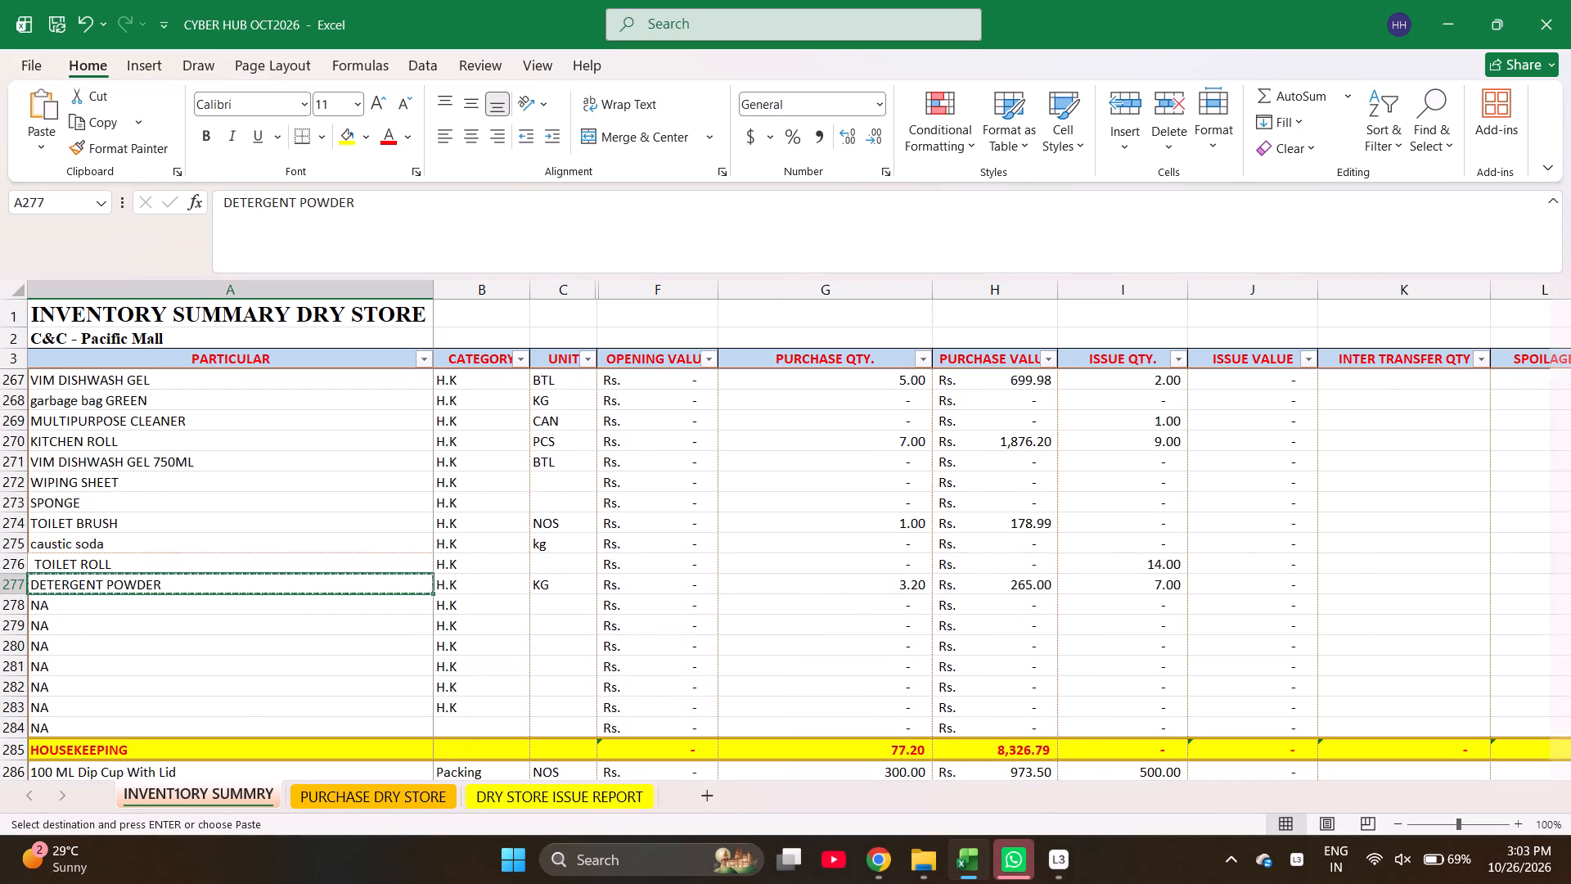
key(Return)
key(Down)
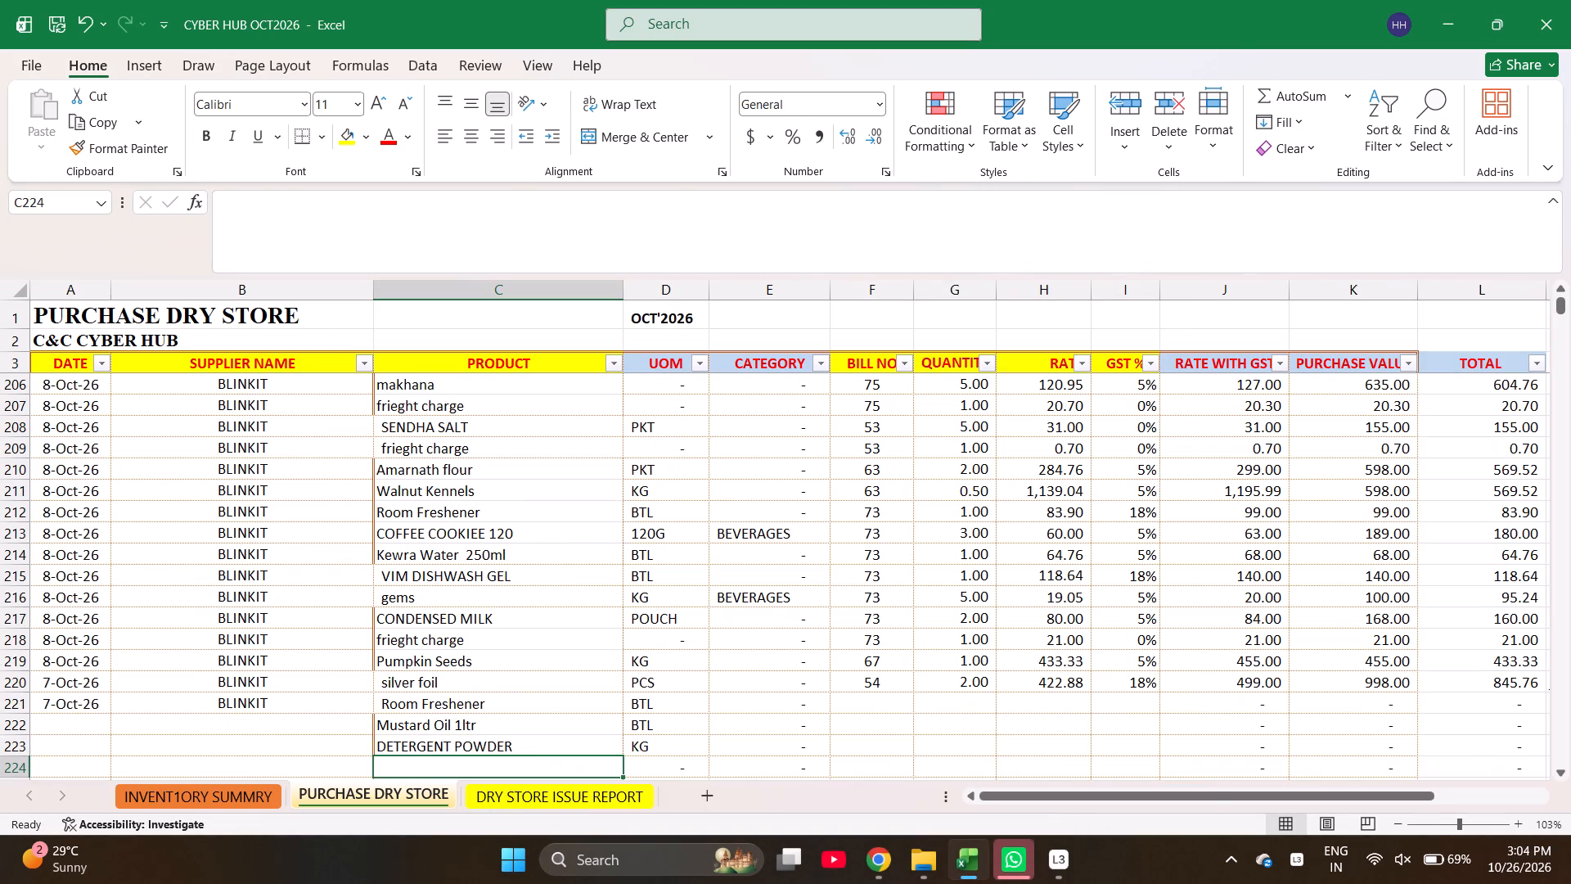
Enter Deggi Mirch Powder as the product in the row below DETERGENT POWDER.
text(de)
text(gg)
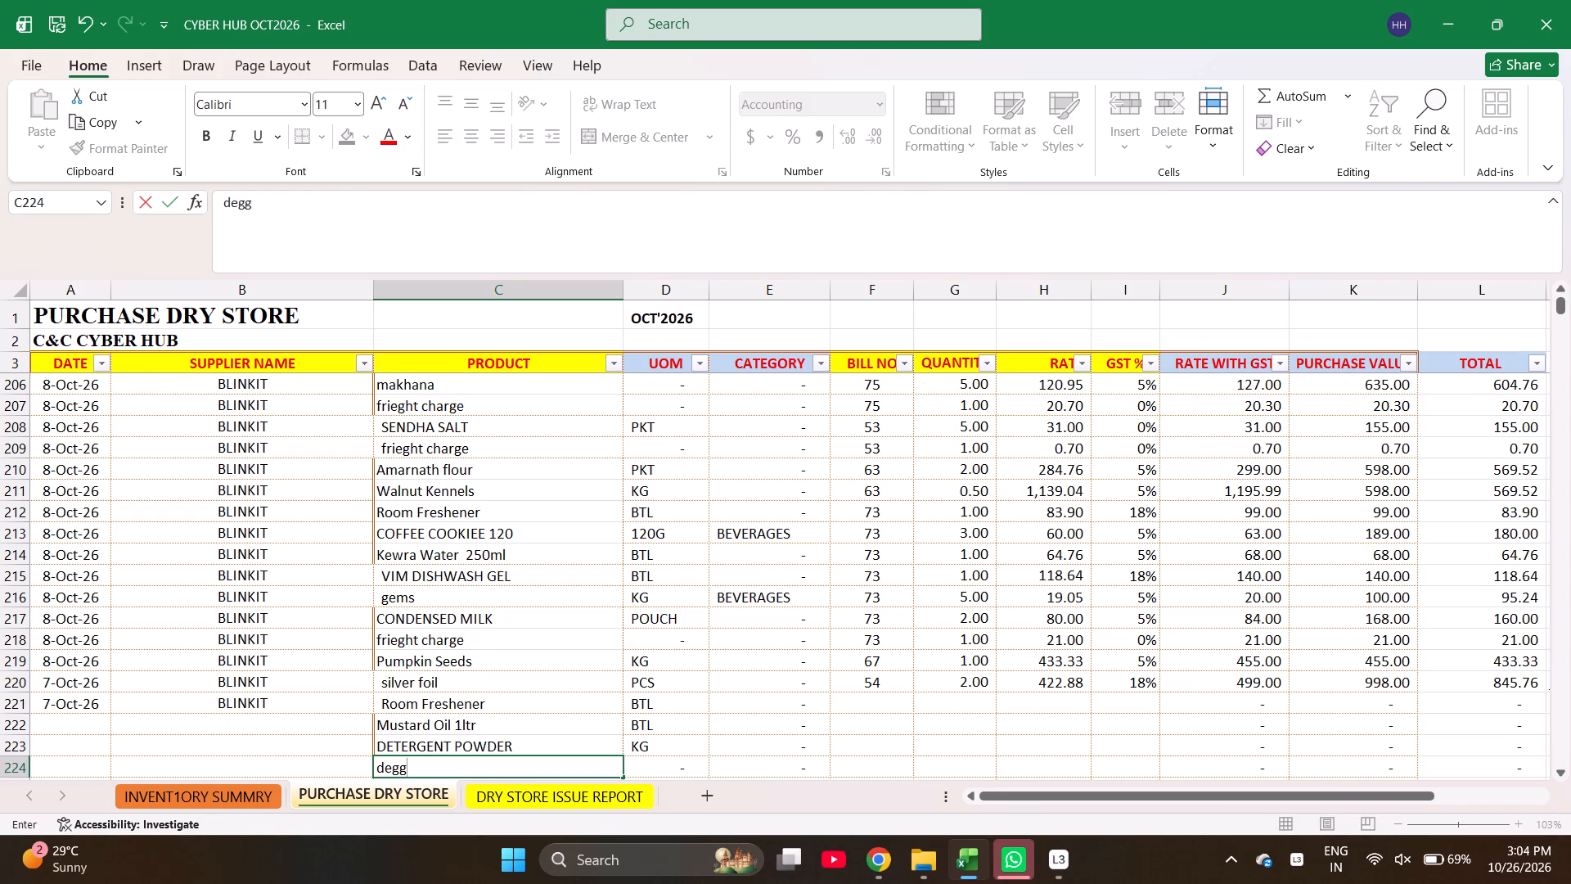
text(i m)
text(ir)
key(Return)
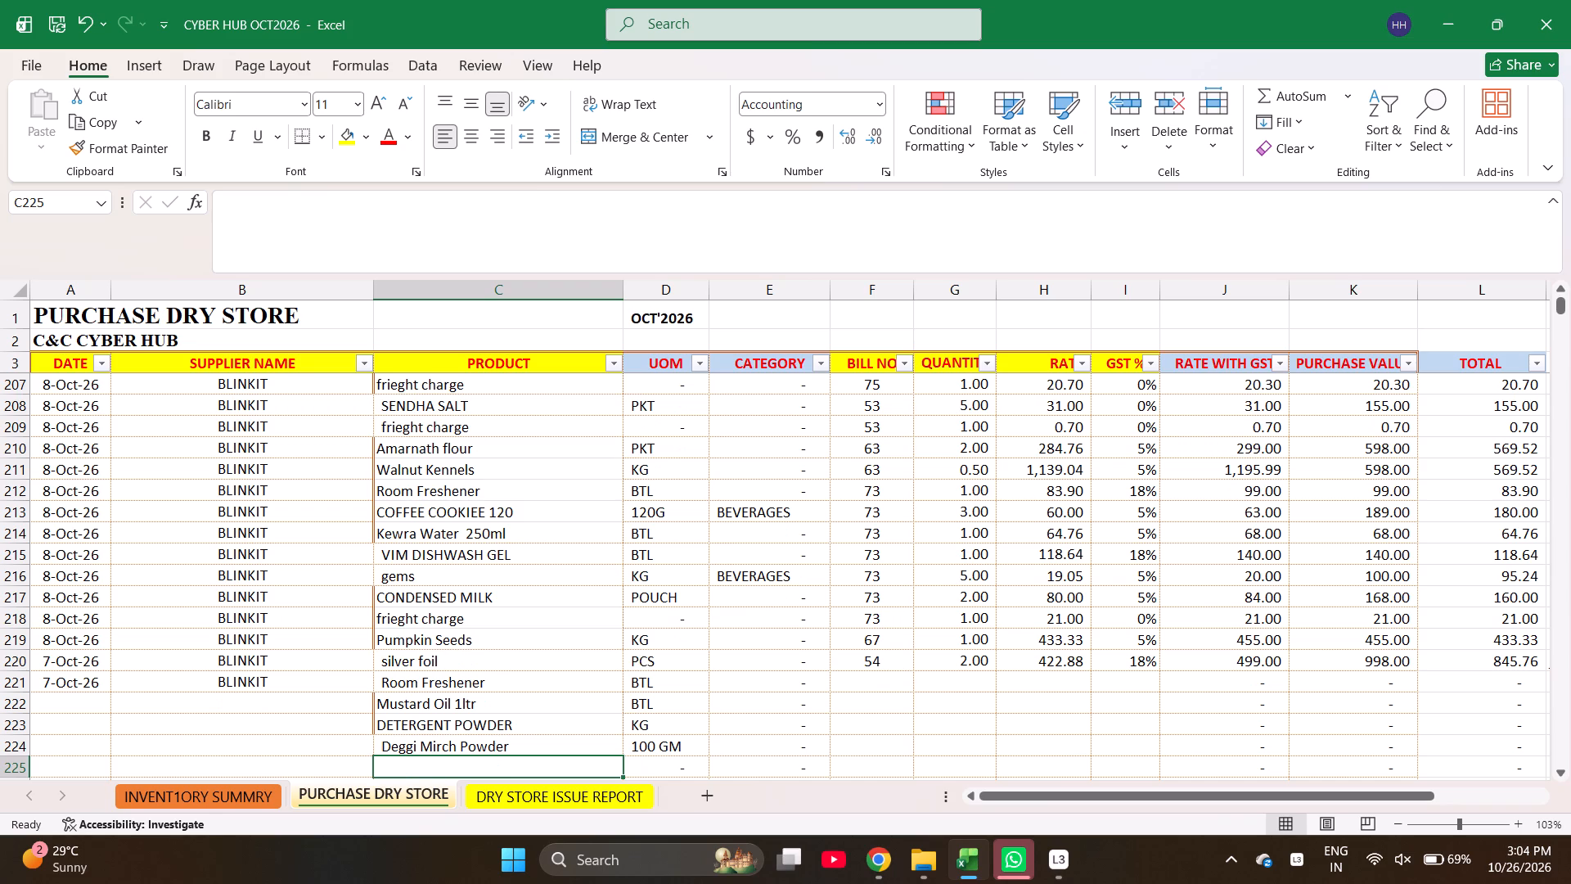
Enter honey and frieght charge as the products in the two rows below Deggi Mirch Powder.
key(h)
text(one)
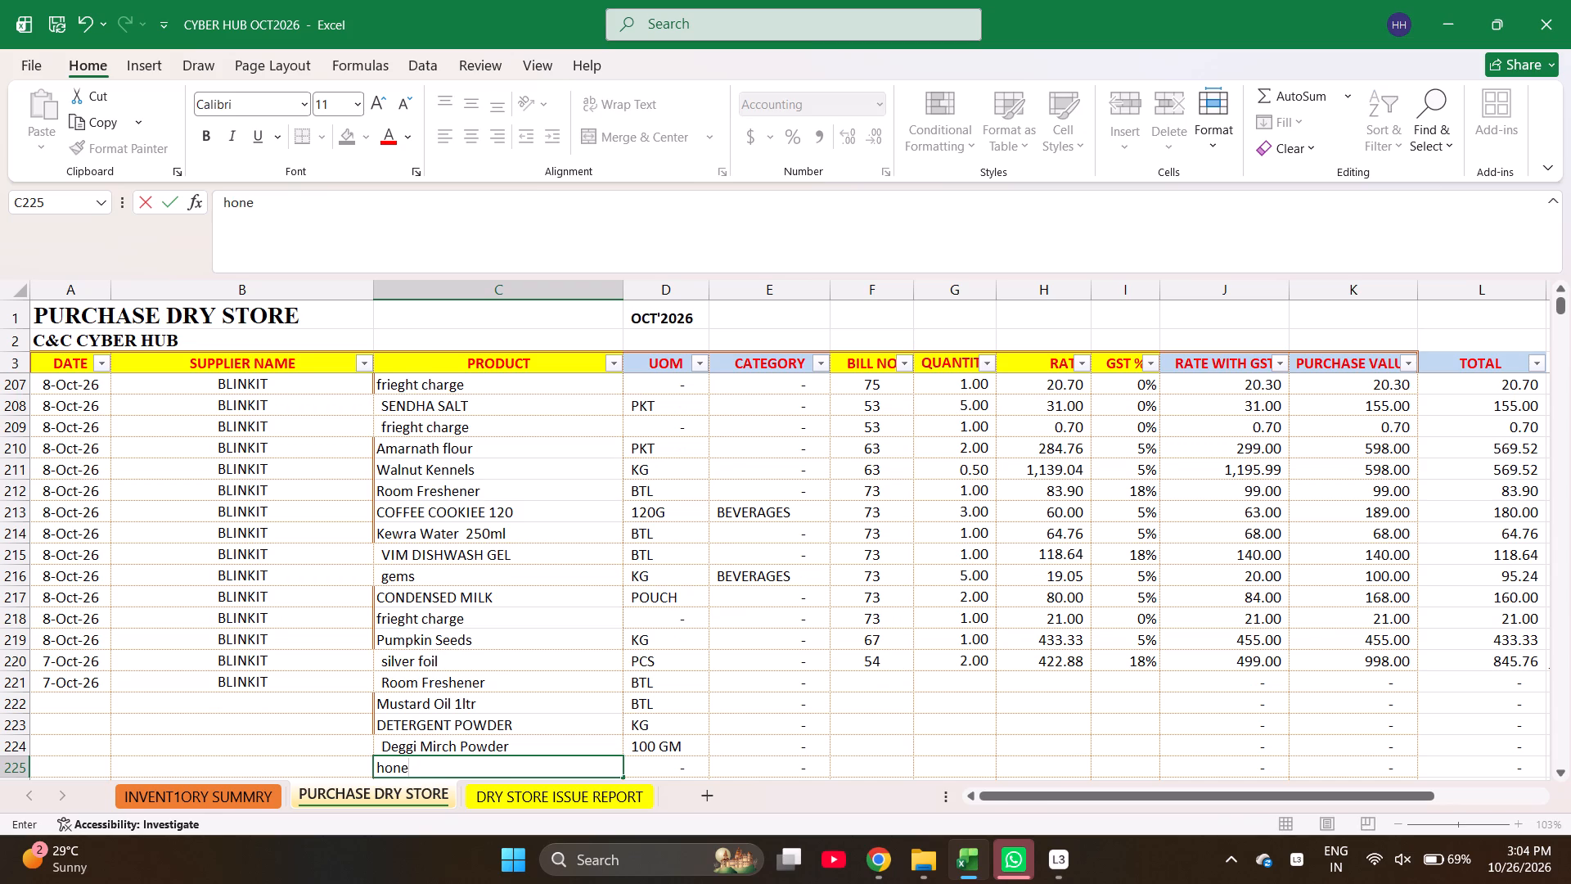
key(y)
key(Return)
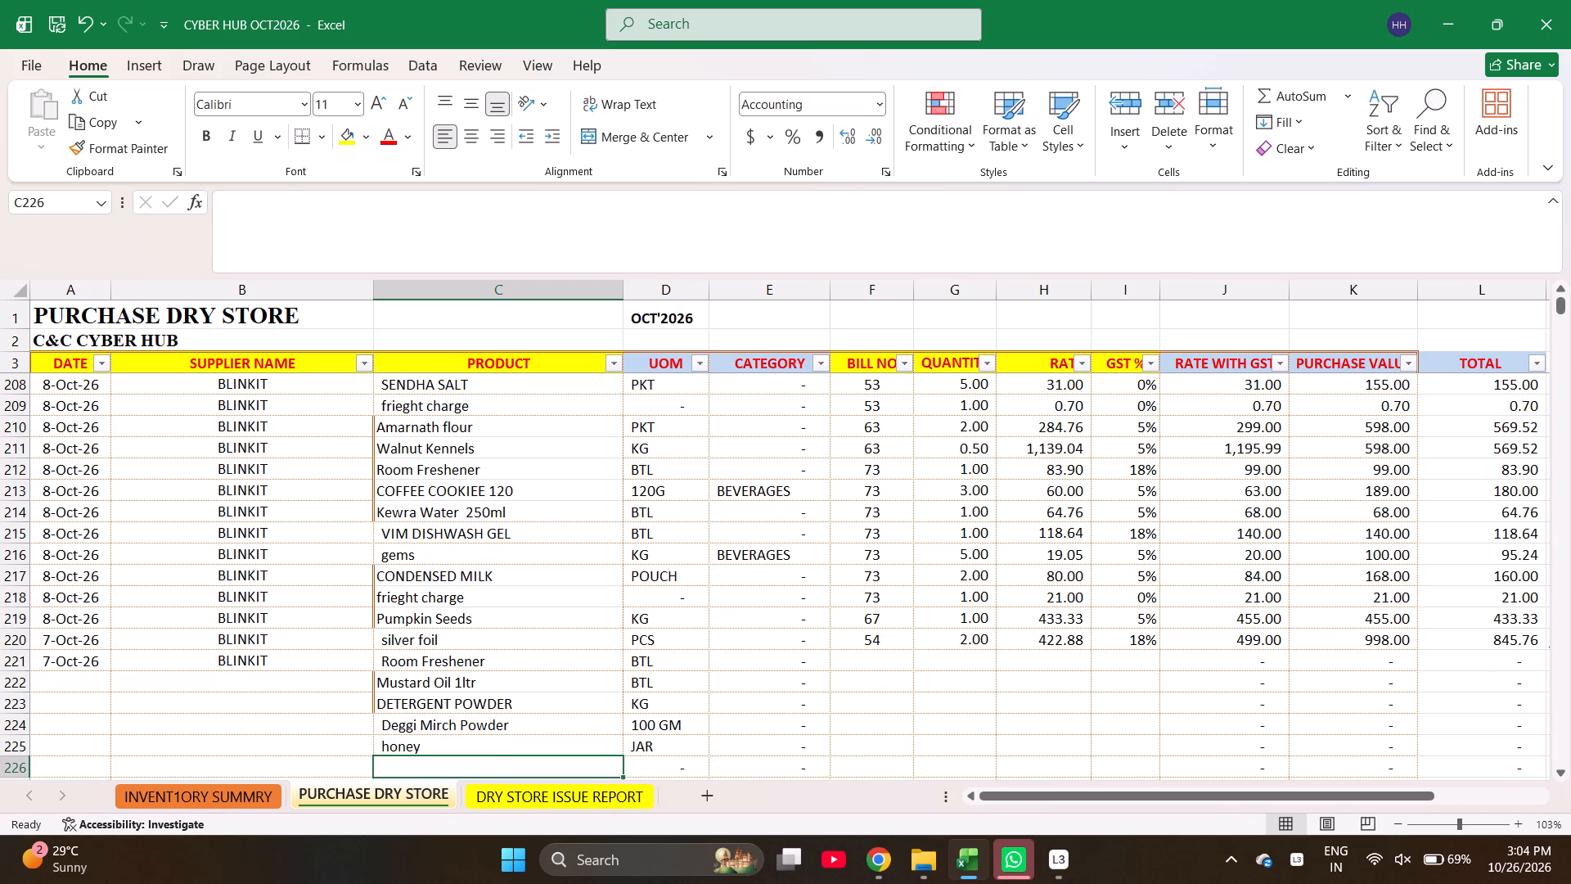
key(f)
key(r)
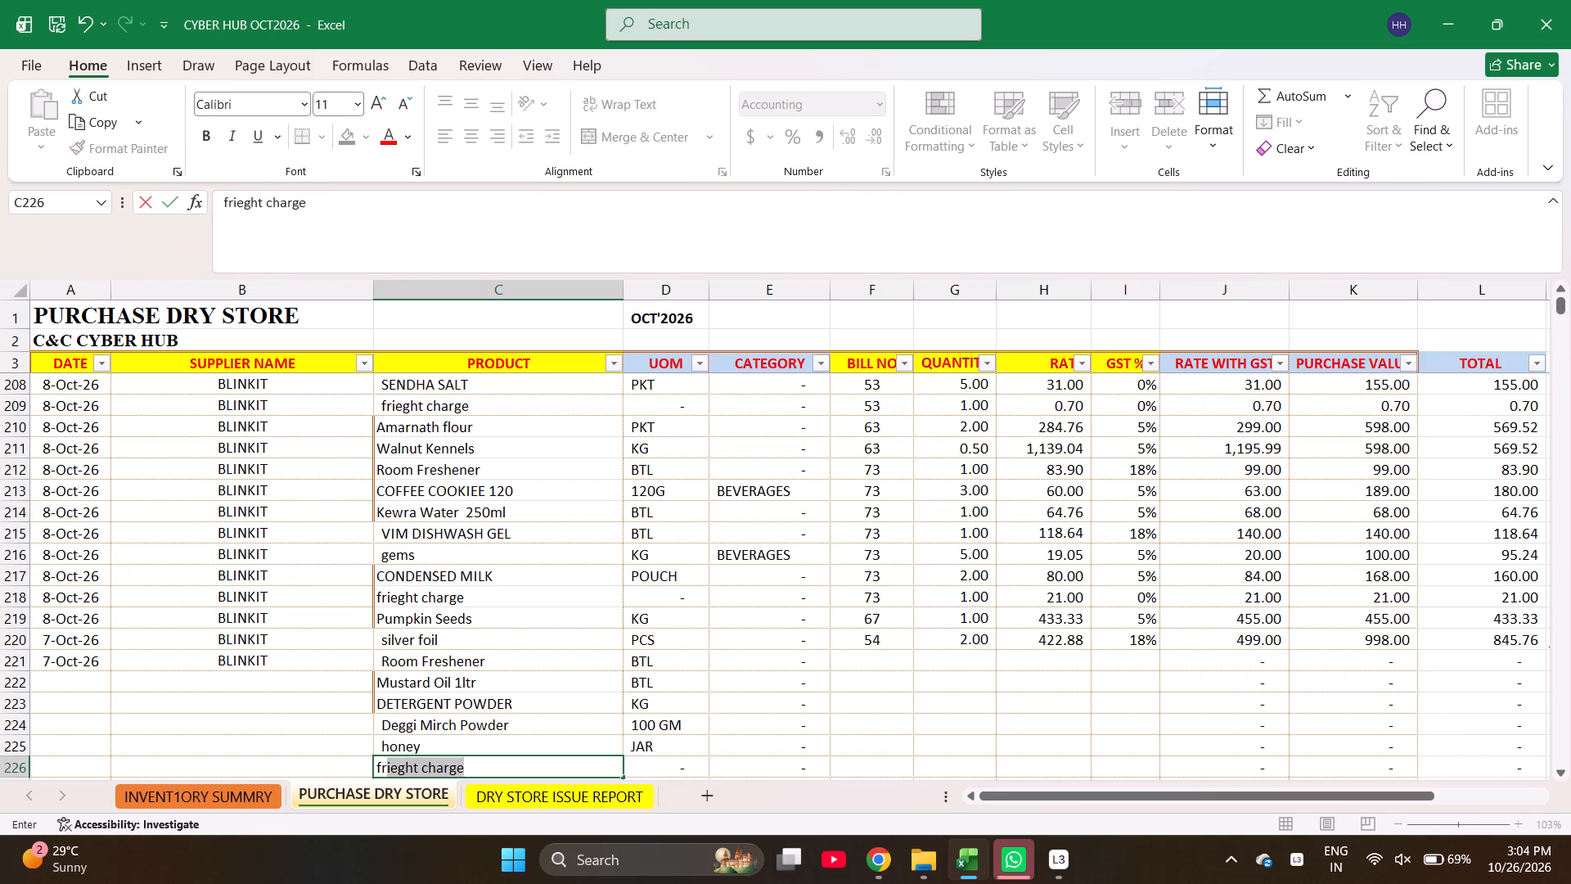
key(Up)
key(Down)
key(shift+Up)
key(shift+Up)
key(shift+Up)
key(shift+Up)
key(shift+Up)
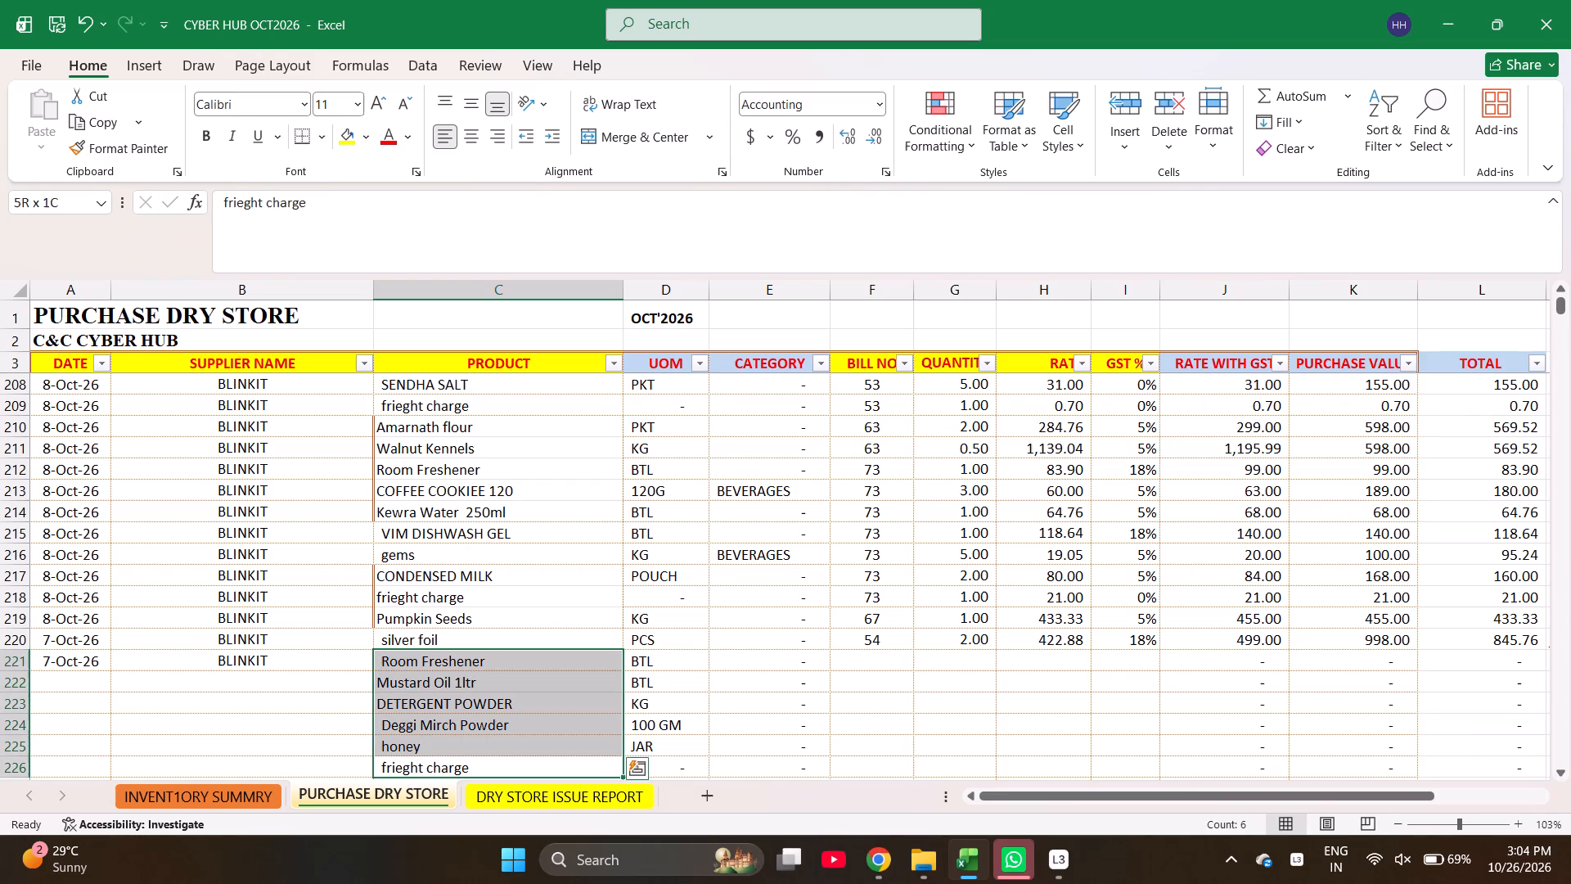
Enter bill number 68 for the Room Freshener row and fill it down through the frieght charge row.
key(Right)
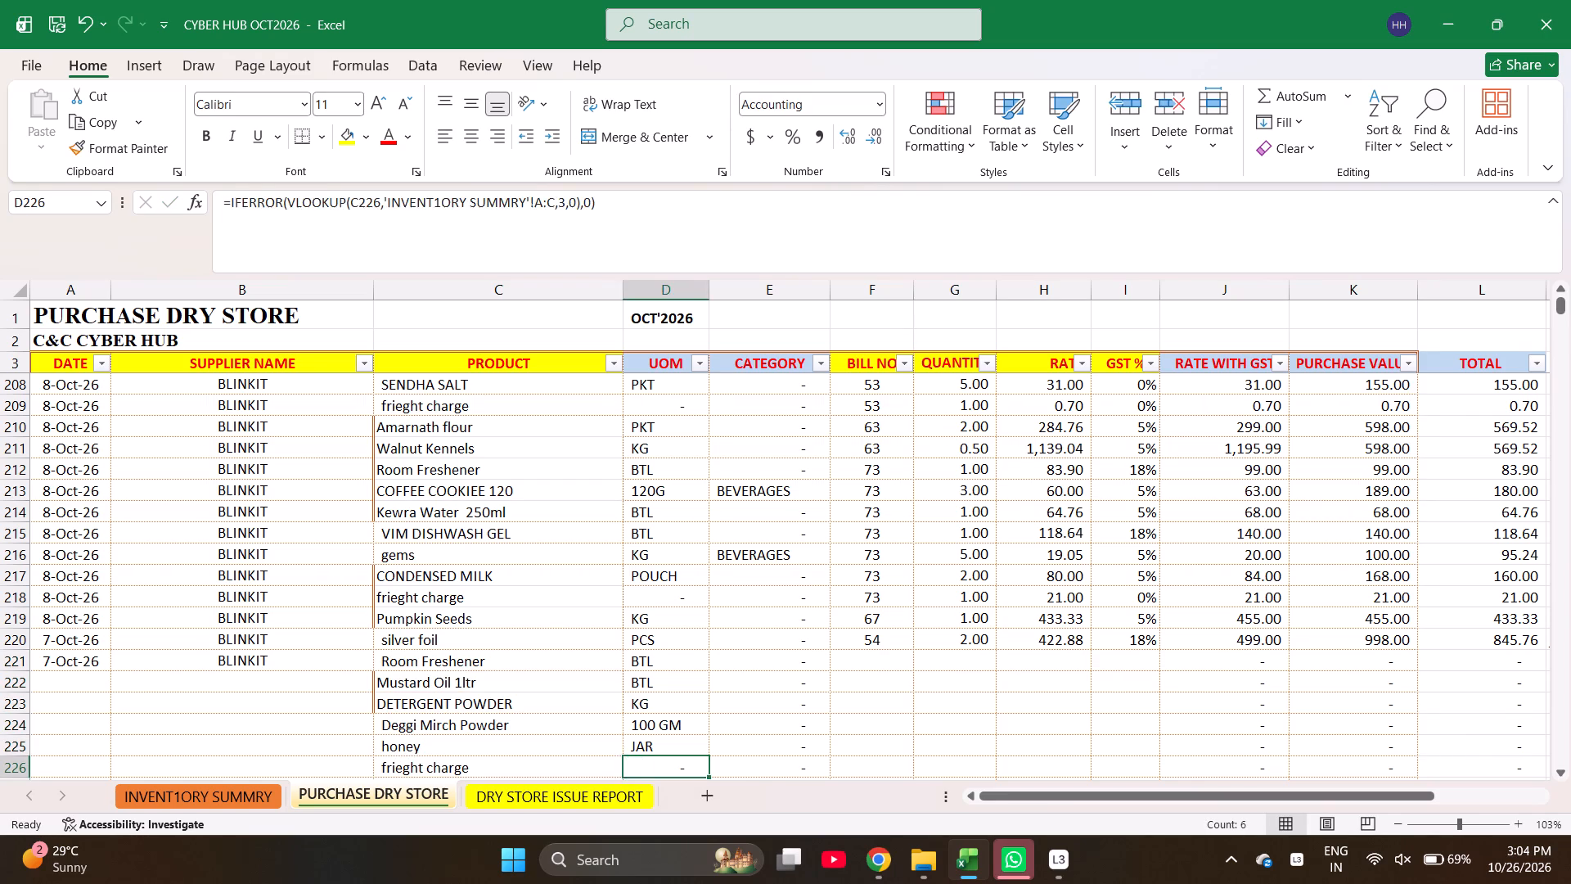
key(Right)
key(Right)
key(ctrl+Up)
key(Down)
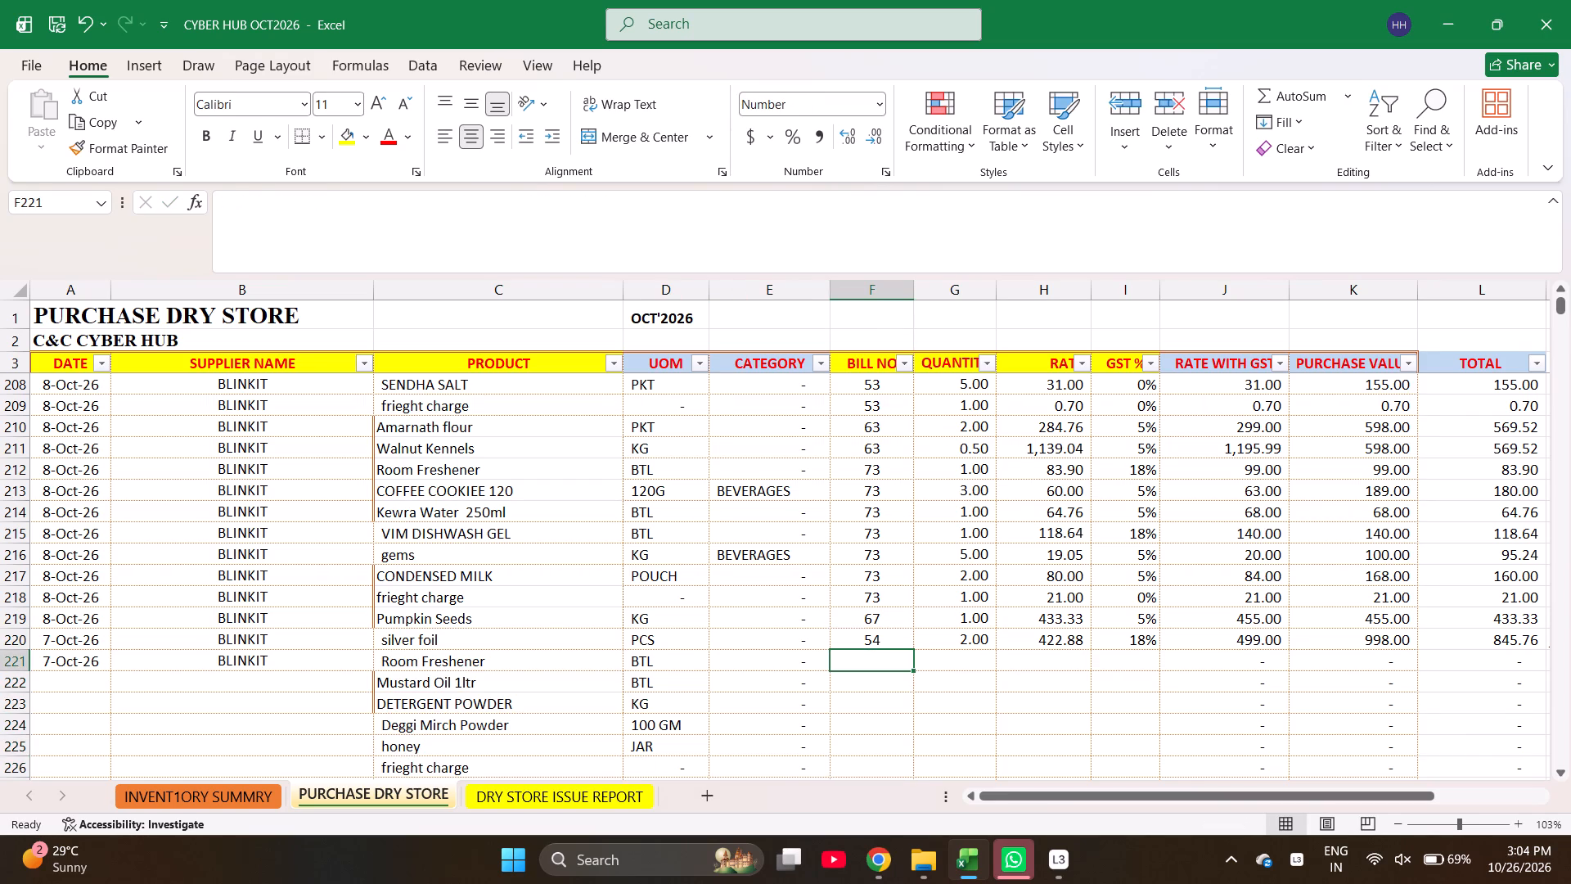
key(Up)
key(Down)
text(68)
key(Return)
key(Up)
key(shift+Down)
key(shift+Down)
key(shift+Down)
key(shift+Down)
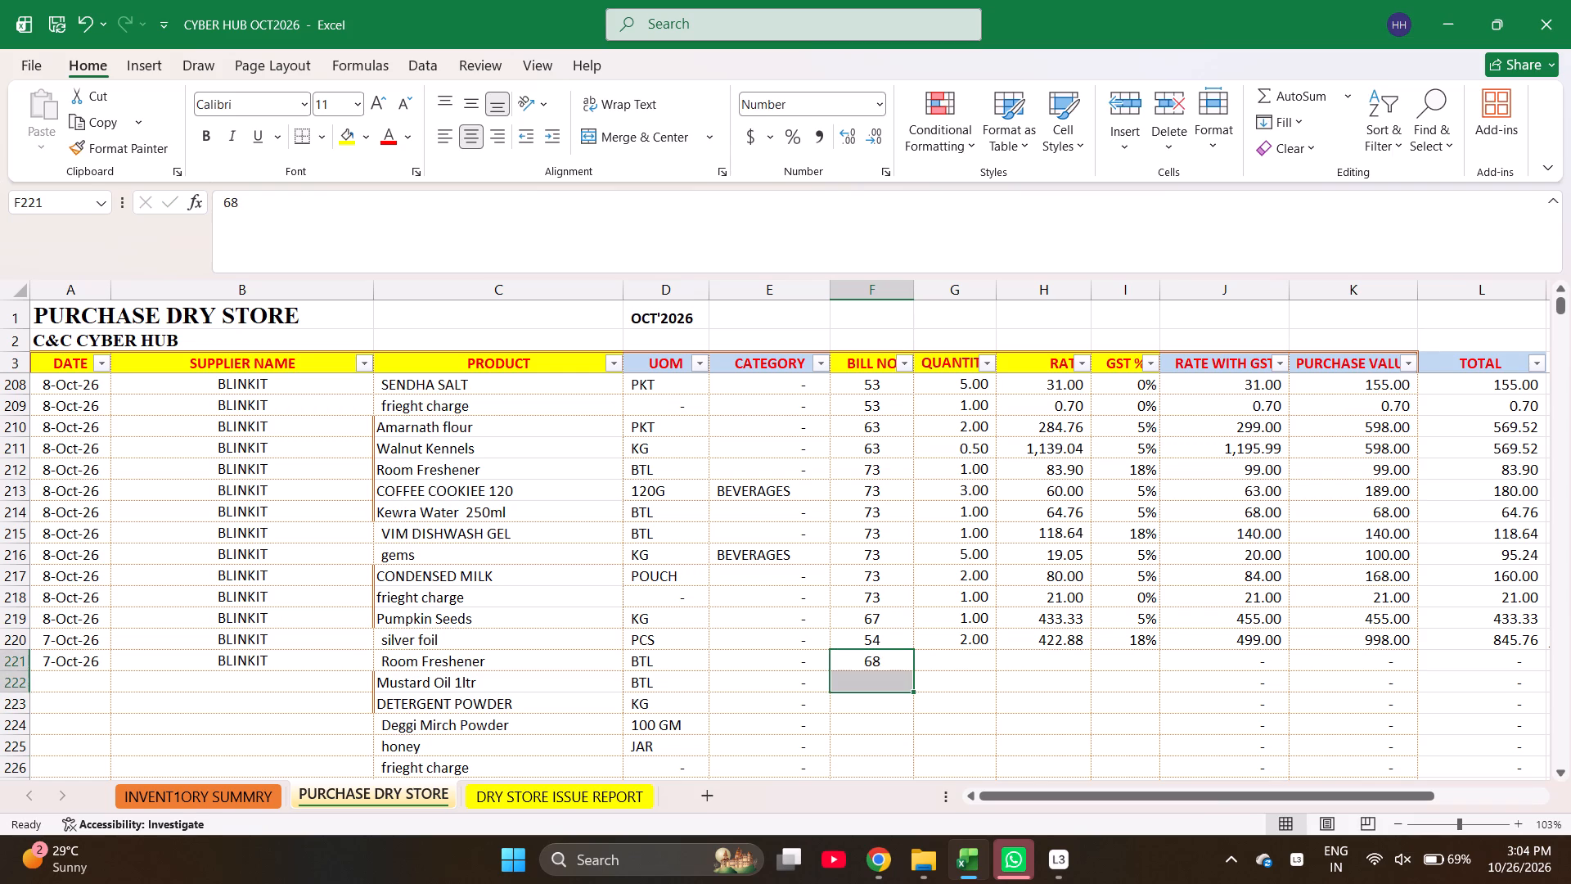
key(shift+Down)
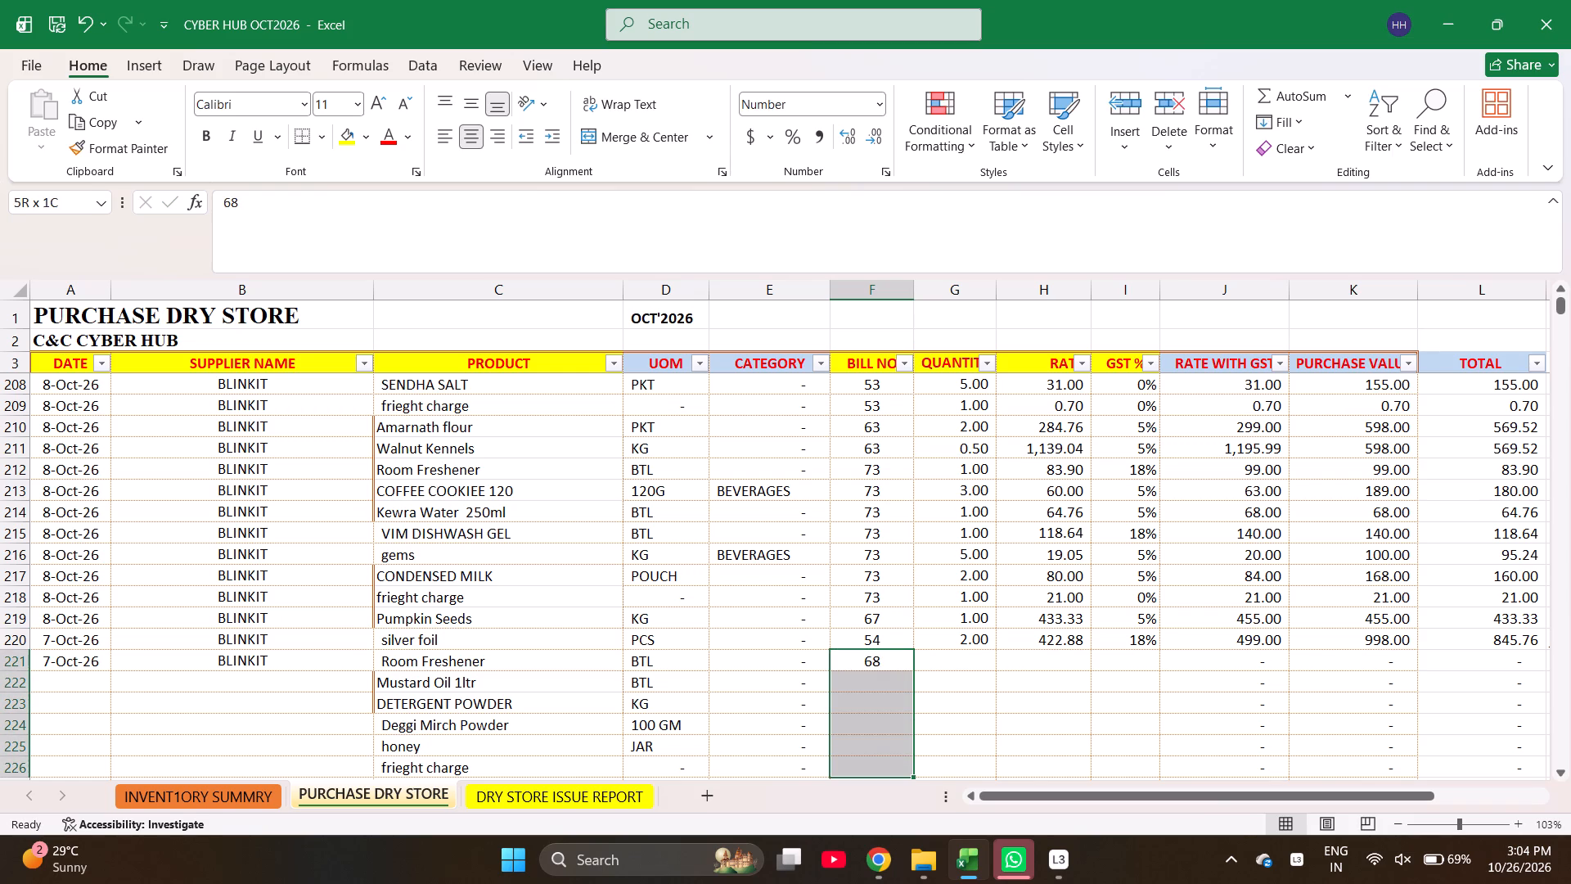
key(ctrl+d)
Enter the bill 68 quantities from Room Freshener down to frieght charge as 1, 1, 1, 2, 1 and 1.
key(Right)
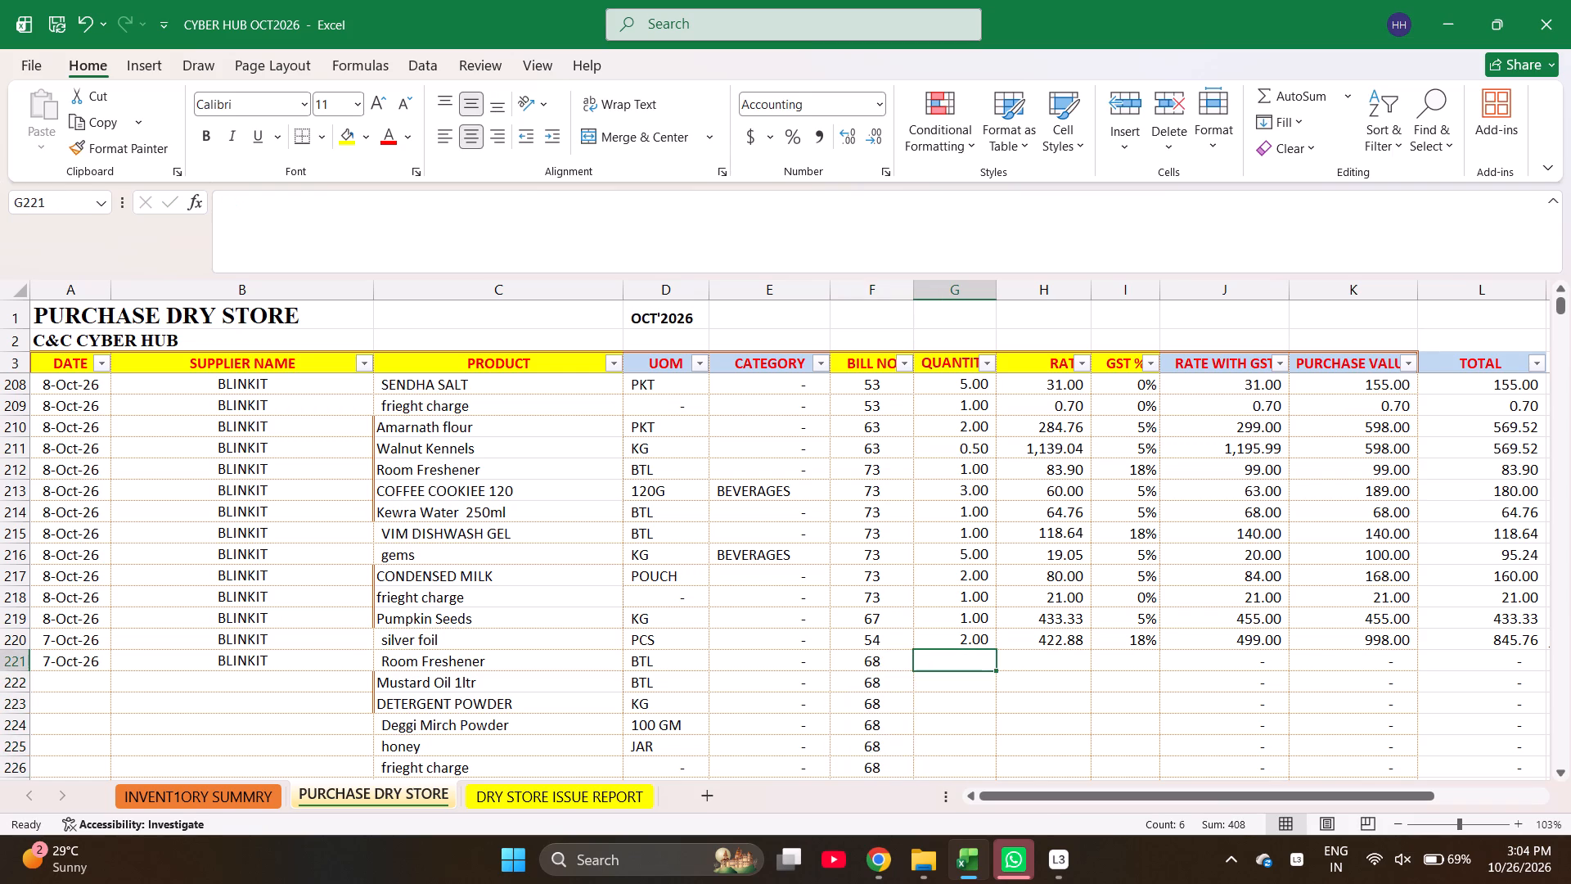
key(1)
key(Return)
key(1)
key(Return)
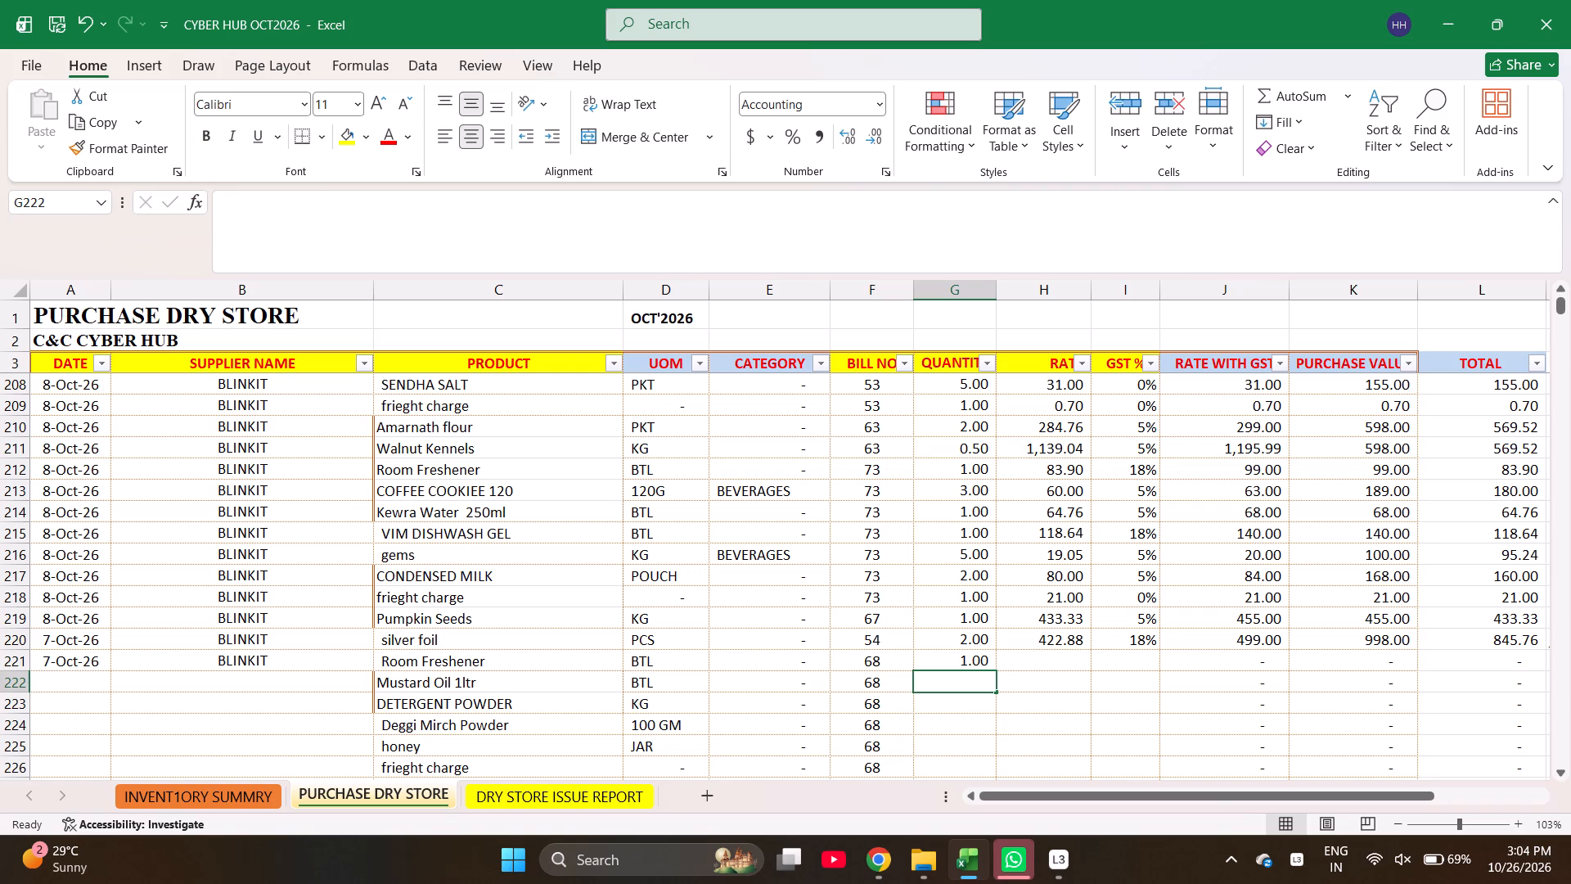
key(1)
key(Return)
key(2)
key(Return)
key(1)
key(Return)
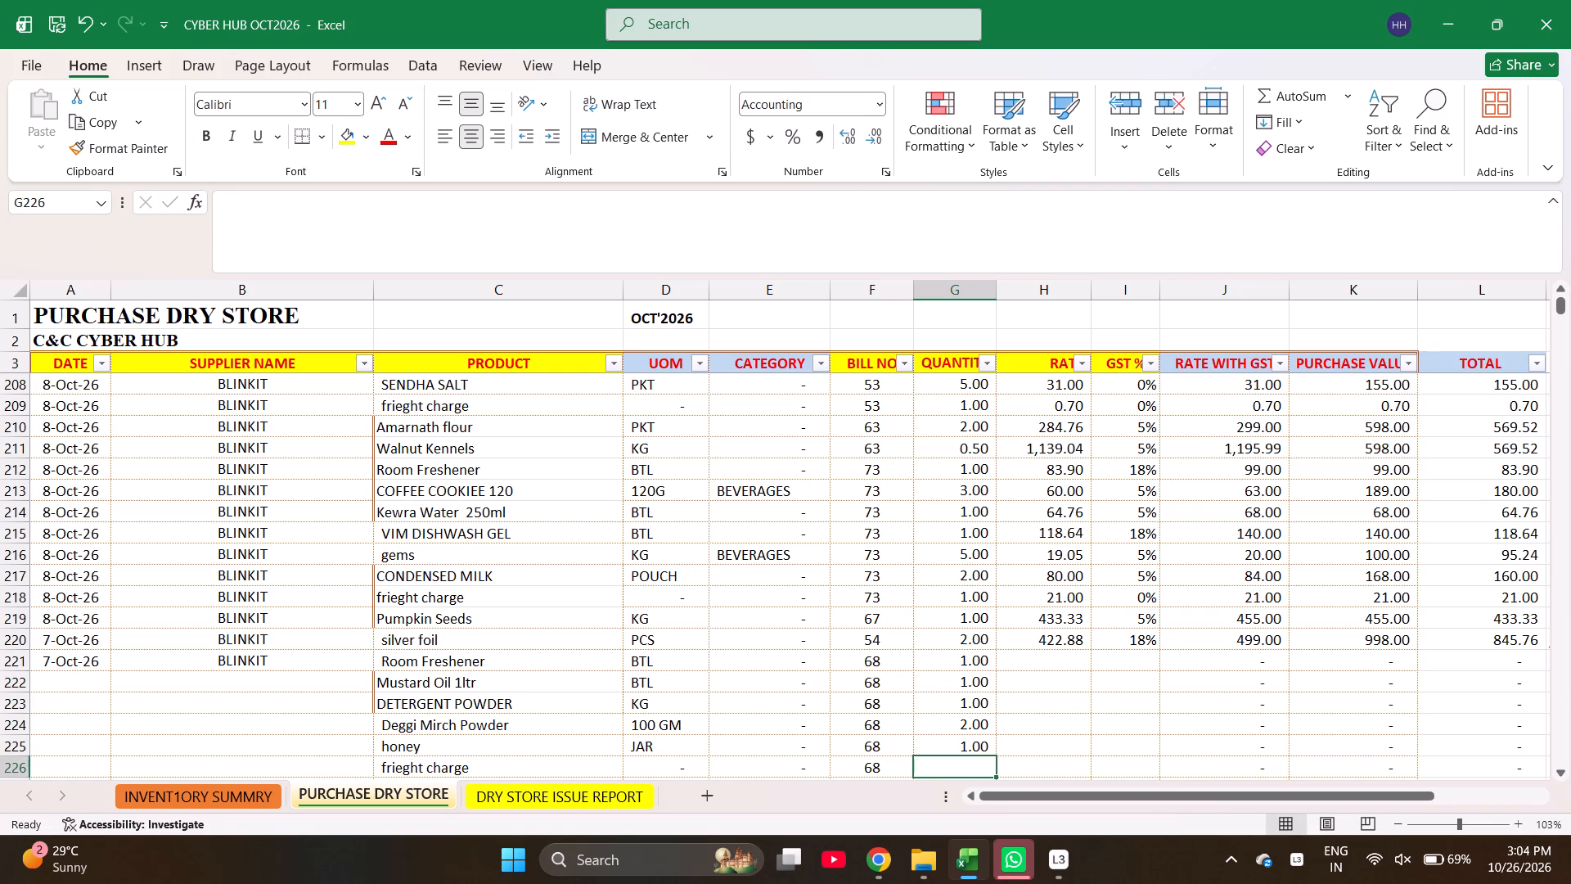
key(1)
key(Return)
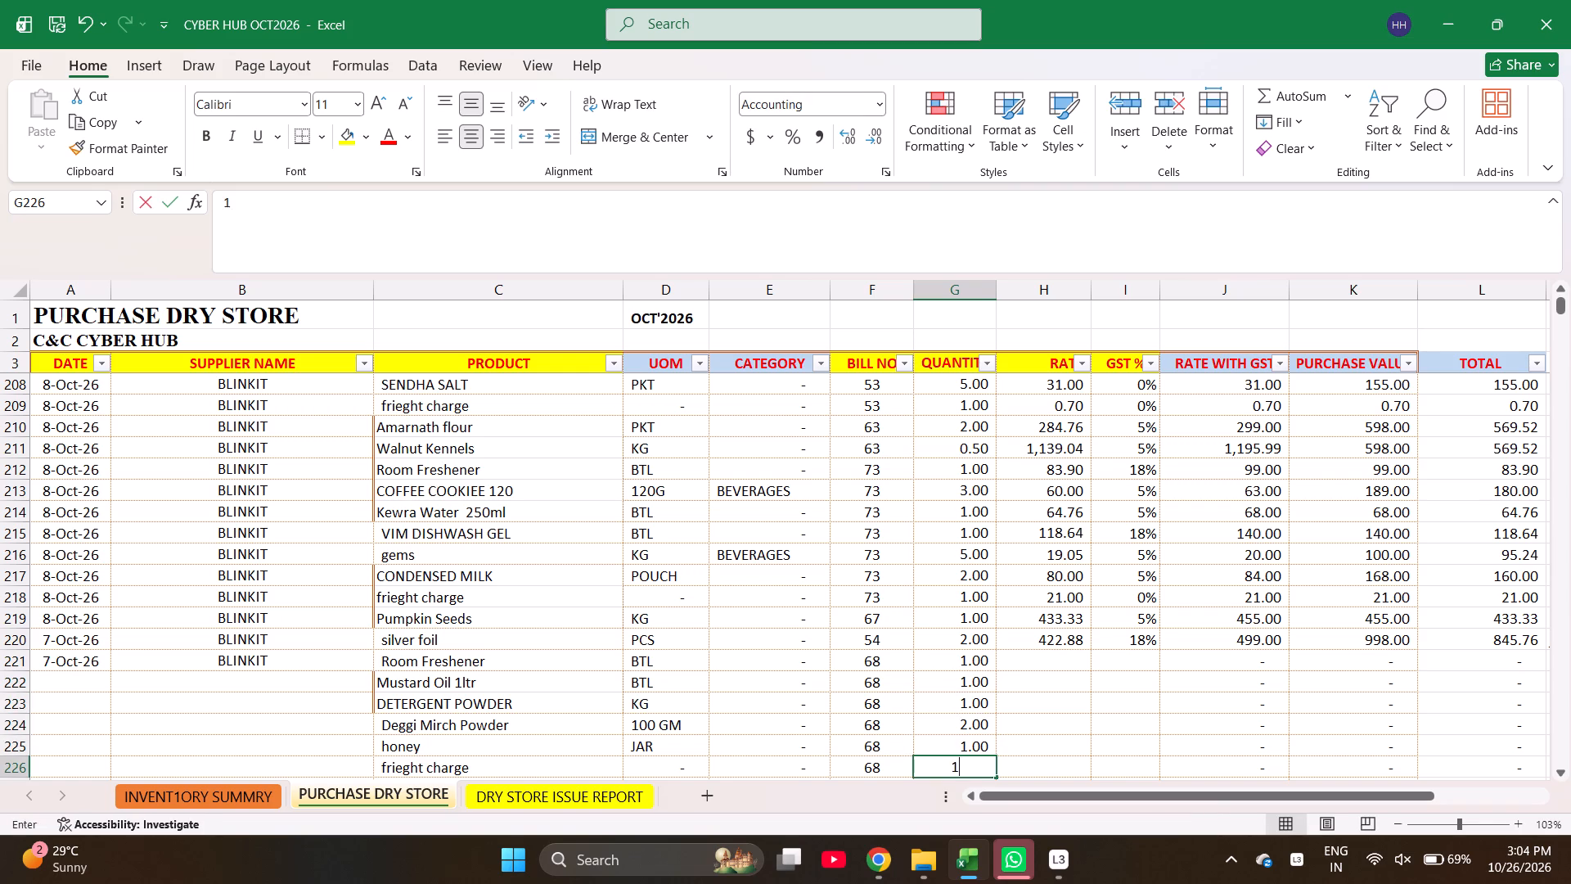
Enter the bill 68 rates: 83.90 for Room Freshener, 190.48 for Mustard Oil 1ltr and 169.49 for DETERGENT POWDER.
key(Right)
key(Up)
key(Up)
key(Up)
key(Up)
key(ctrl+Up)
key(Down)
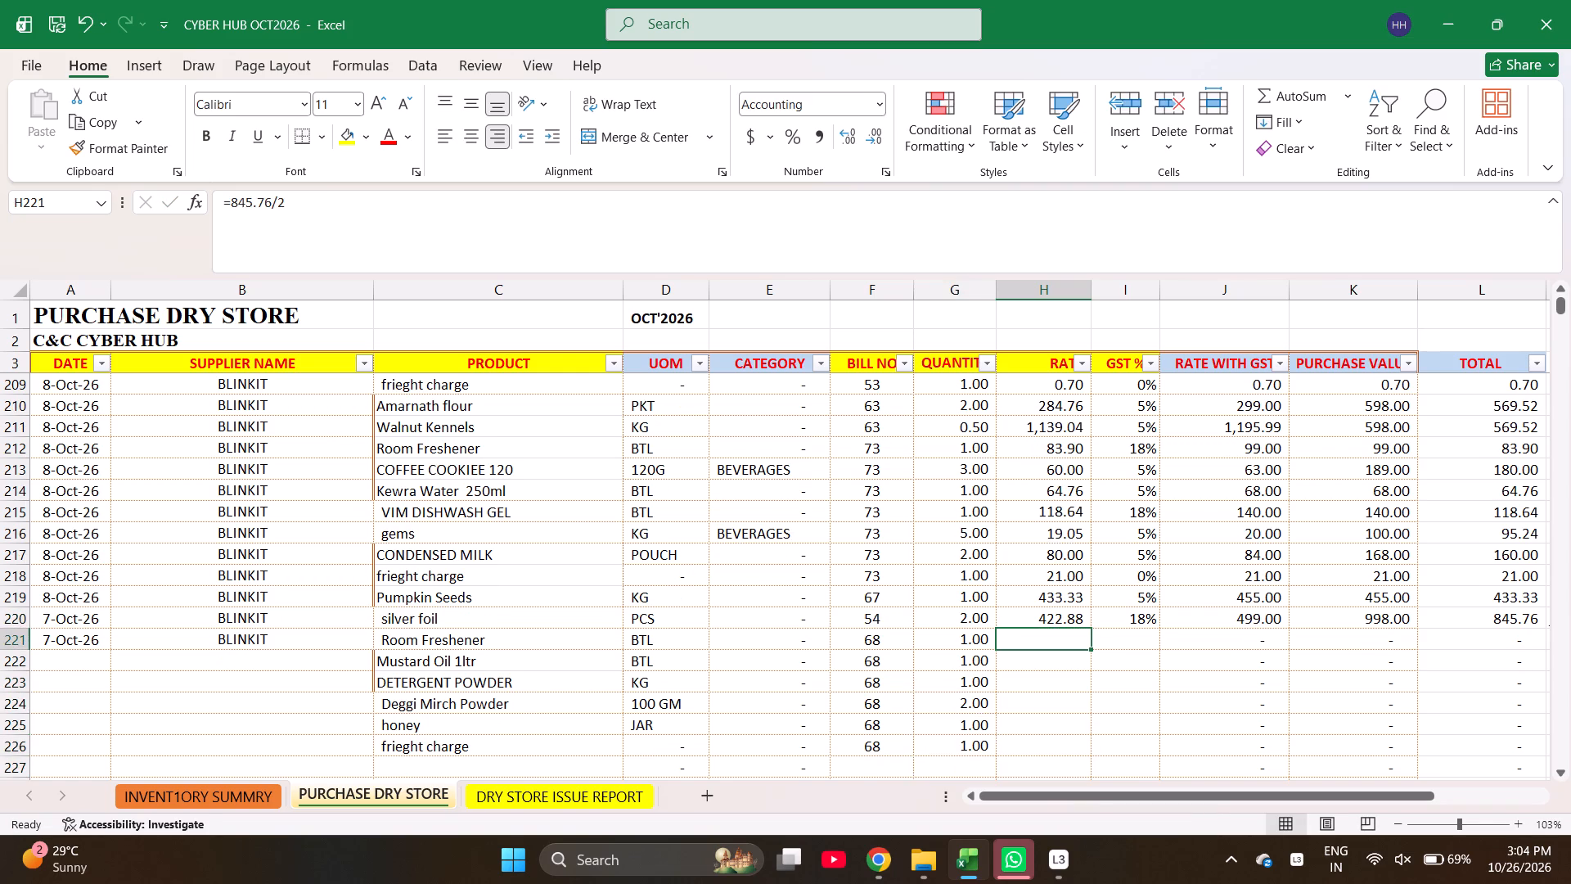
text(83.90)
key(Return)
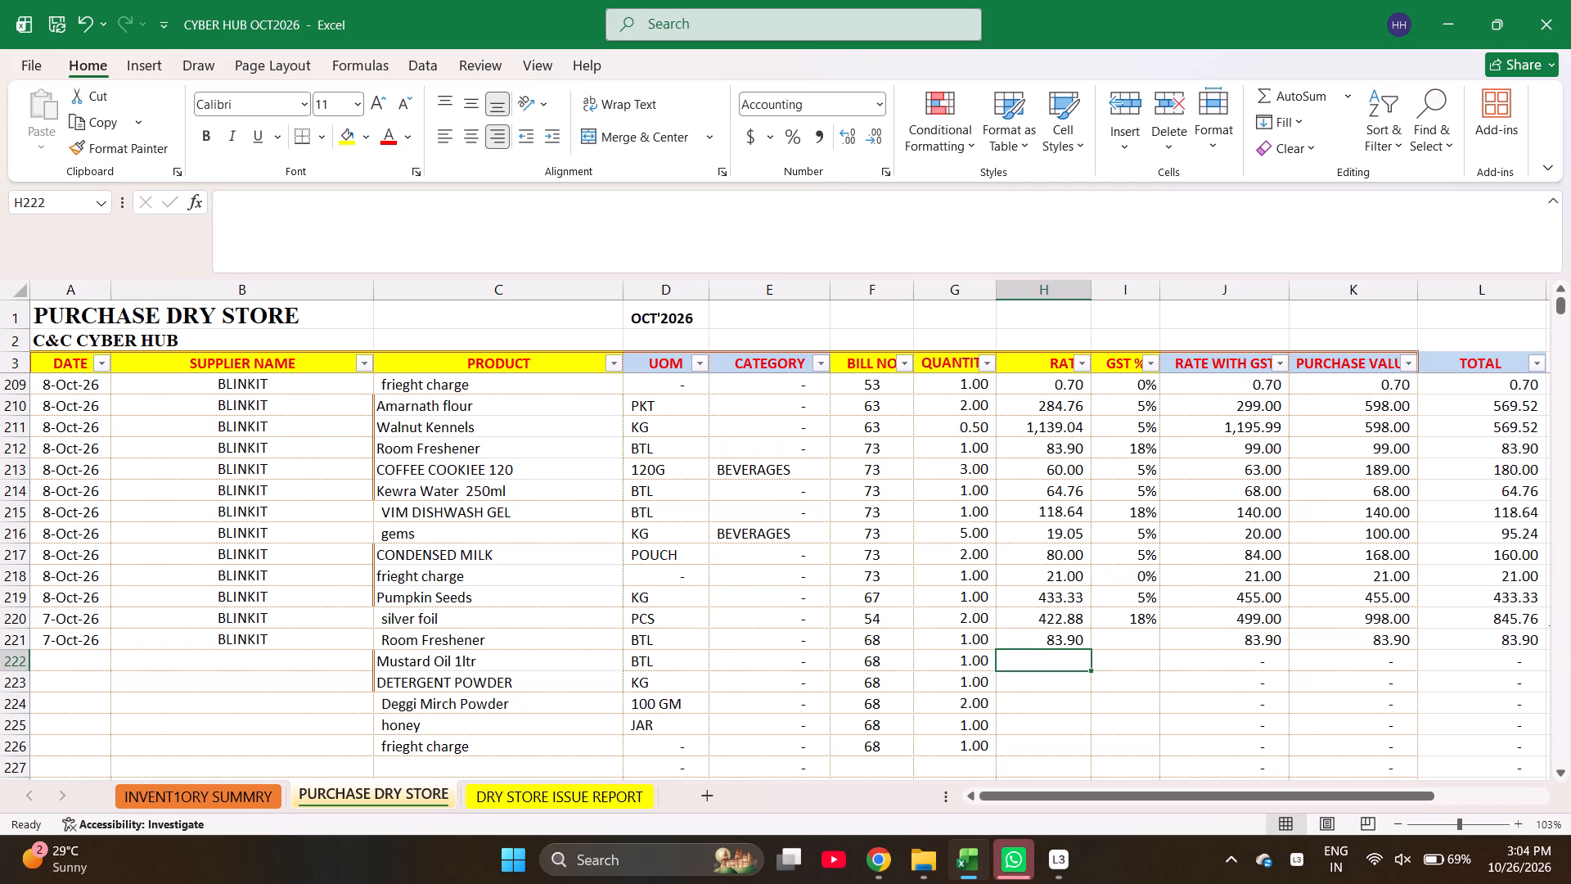
text(190.48)
key(Return)
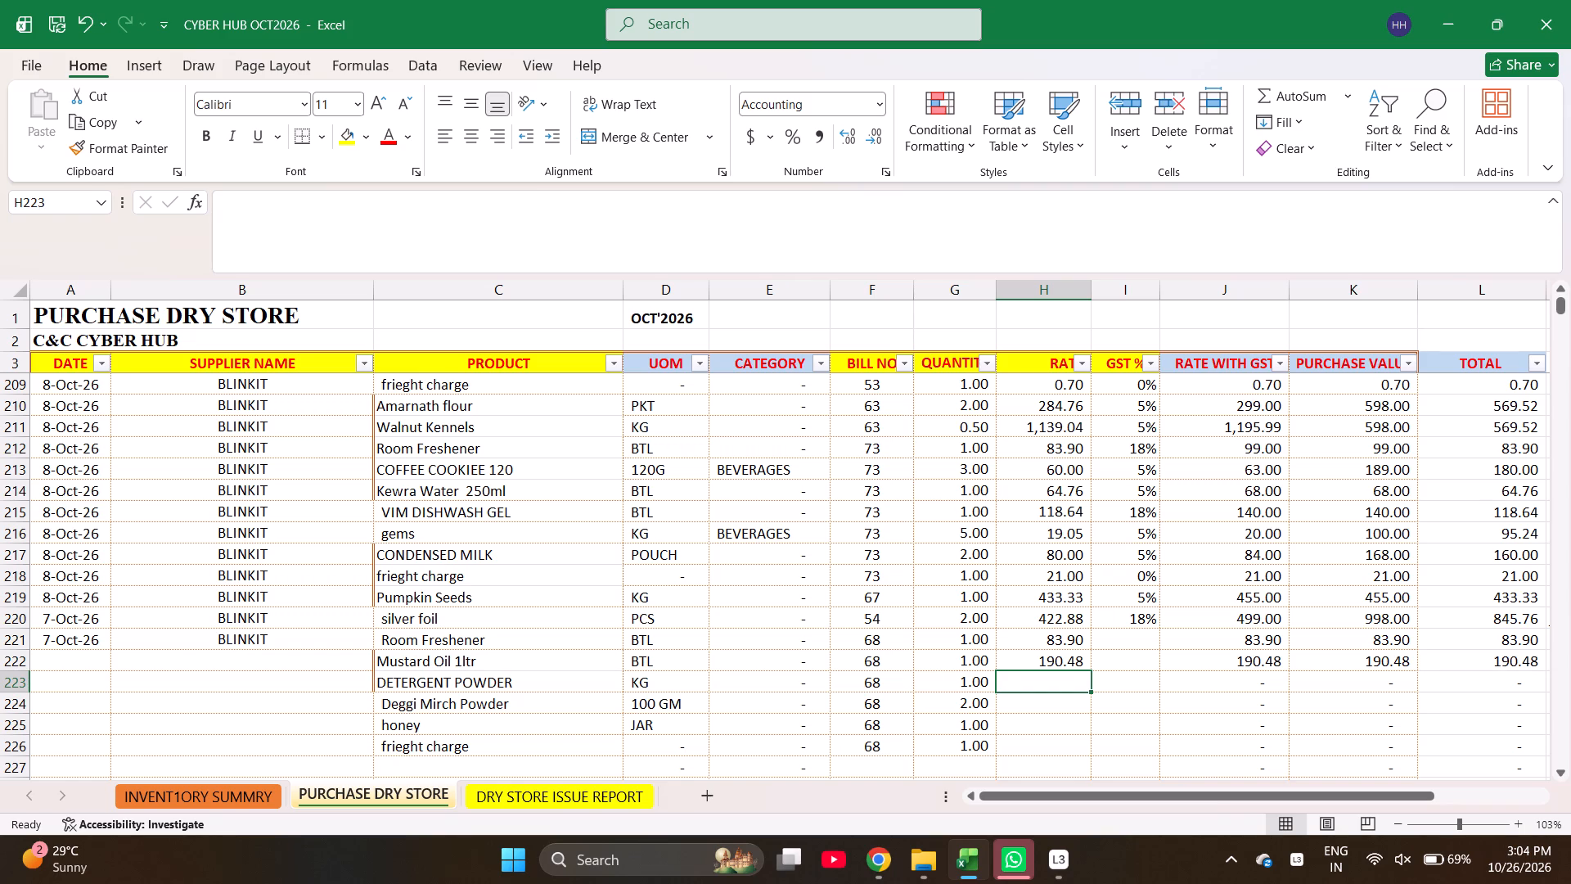
text(169.)
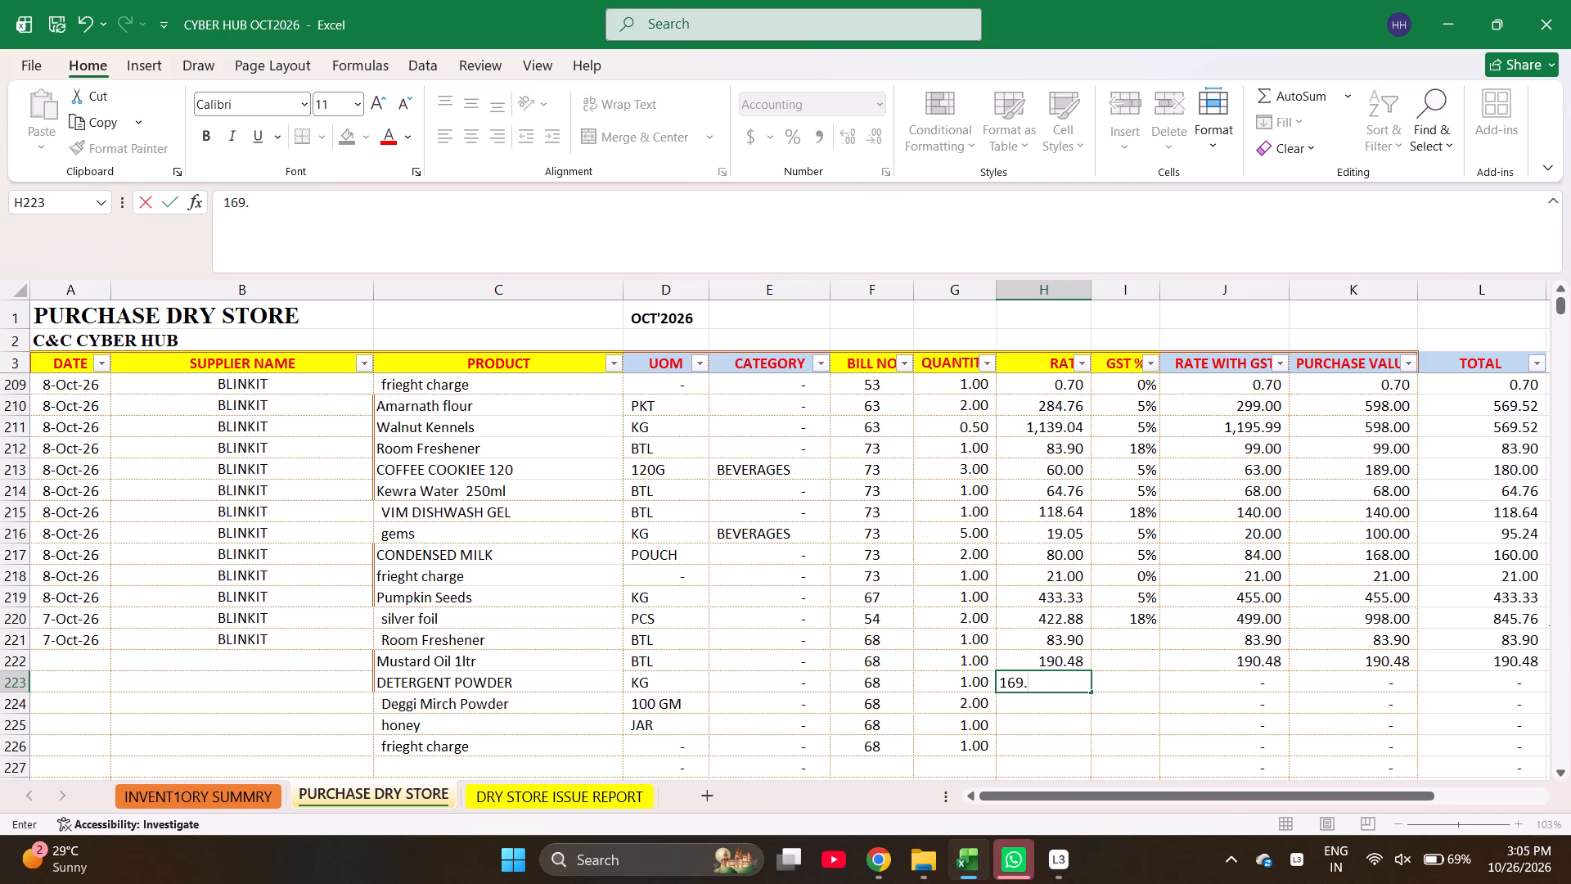
text(49)
key(Return)
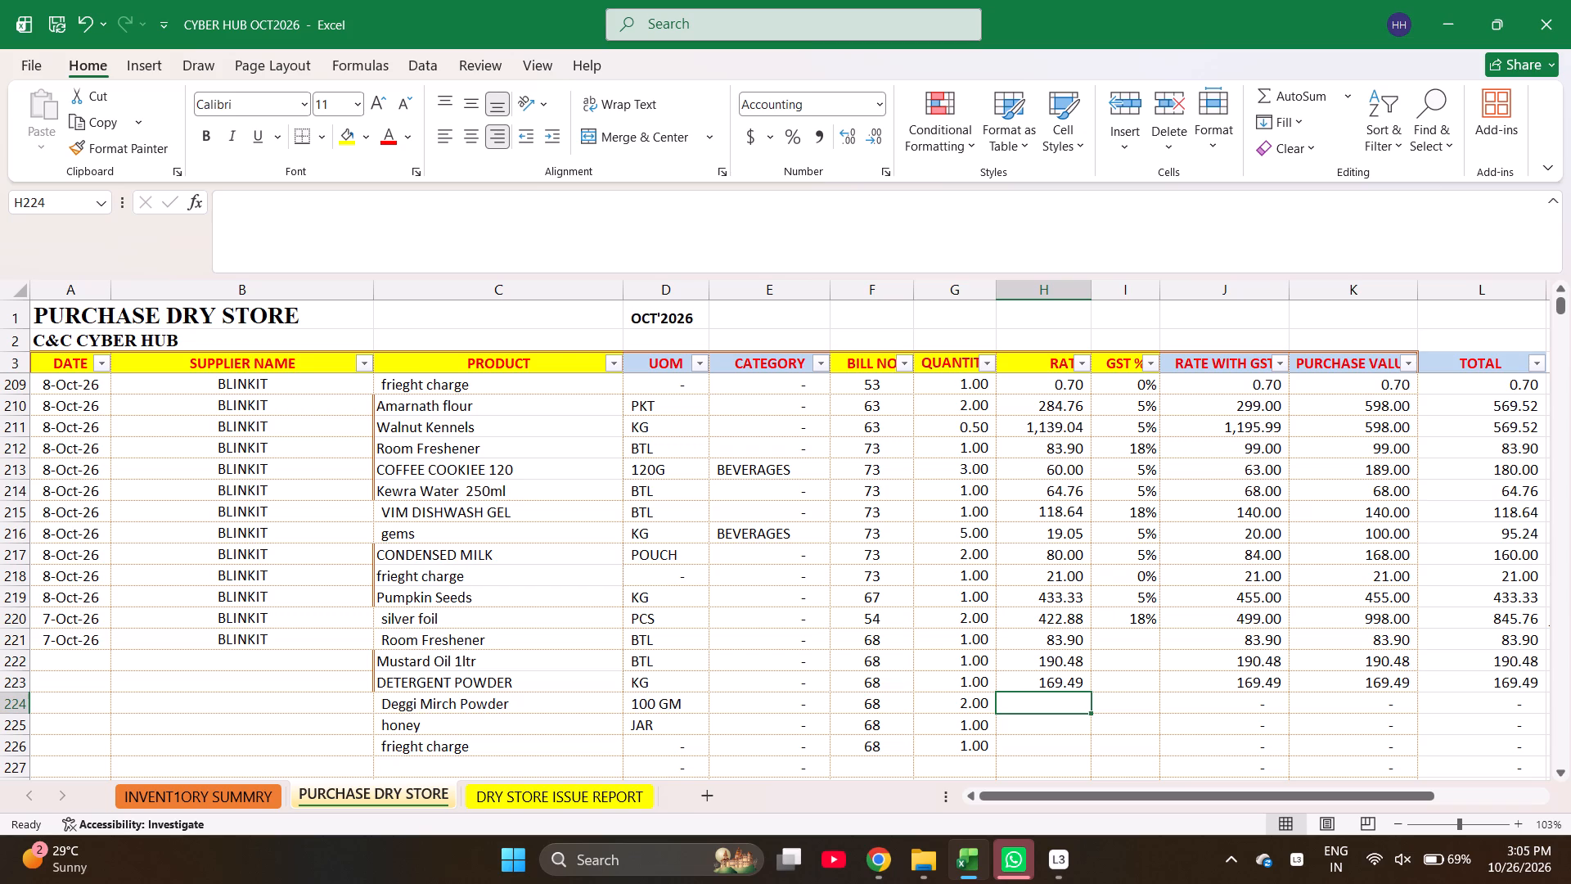
Enter the remaining bill 68 rates: =241.91/2 for Deggi Mirch Powder, 400.95 for honey and 21 for frieght charge.
key(equal)
text(241)
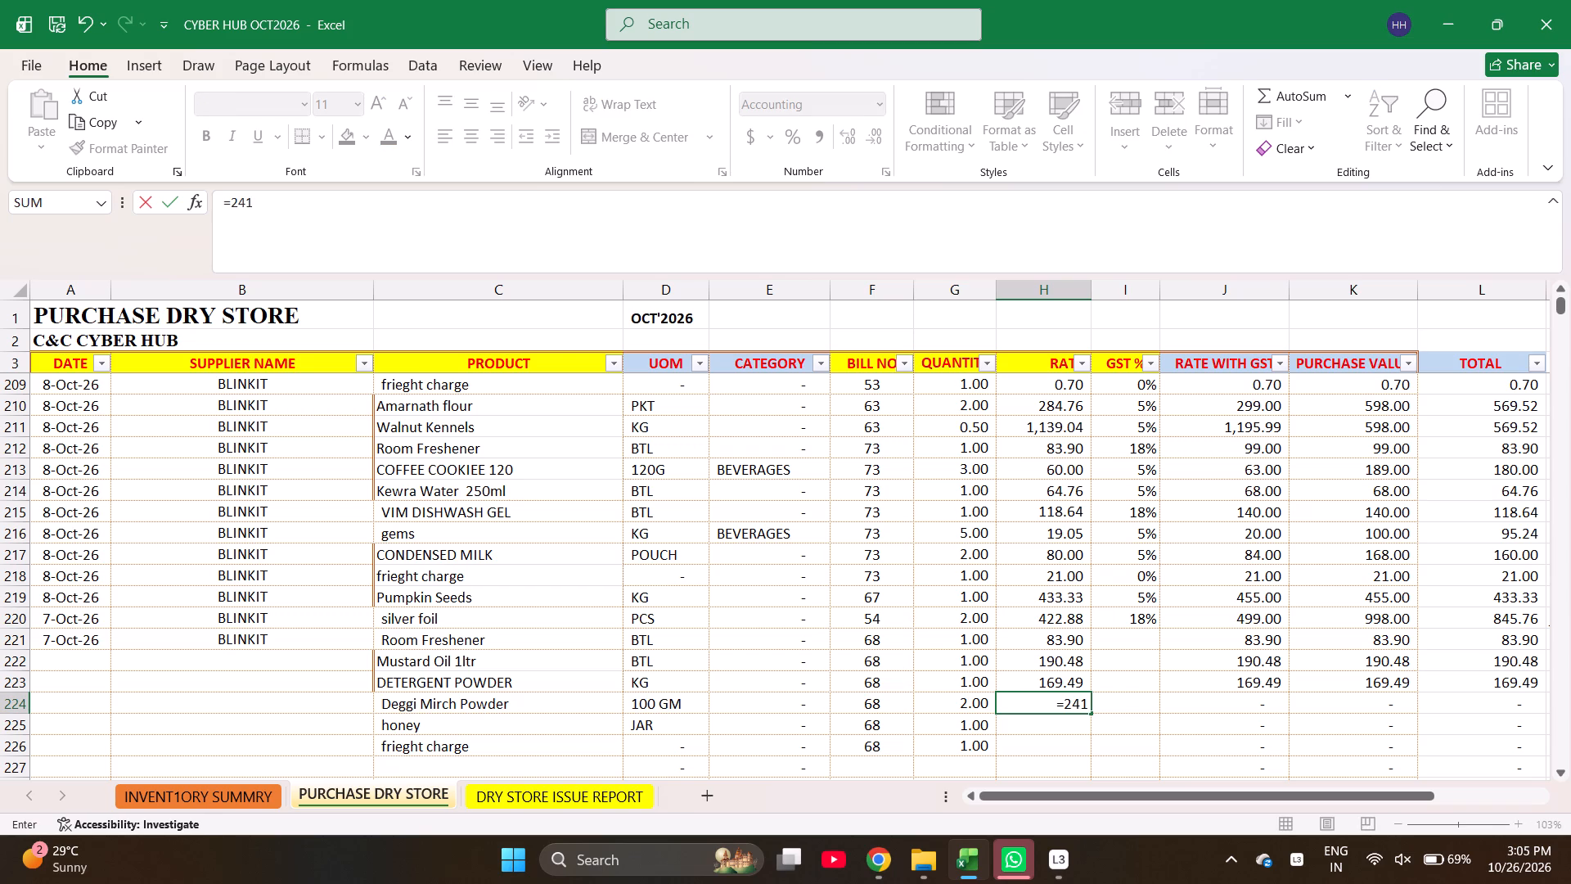
text(.91)
text(/2)
key(Return)
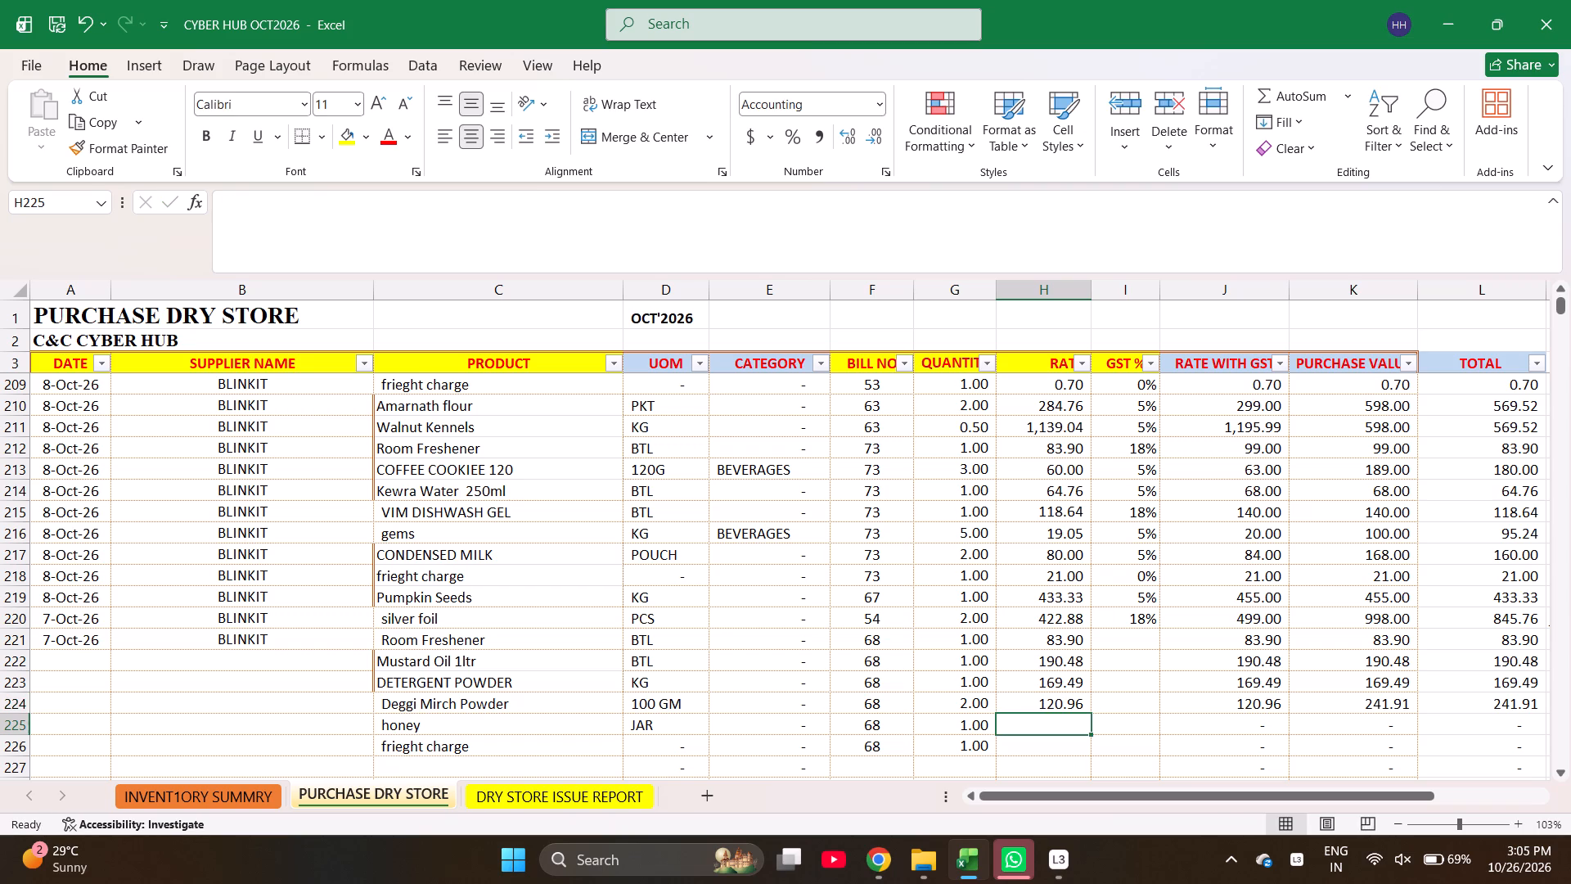
text(400.95)
key(Return)
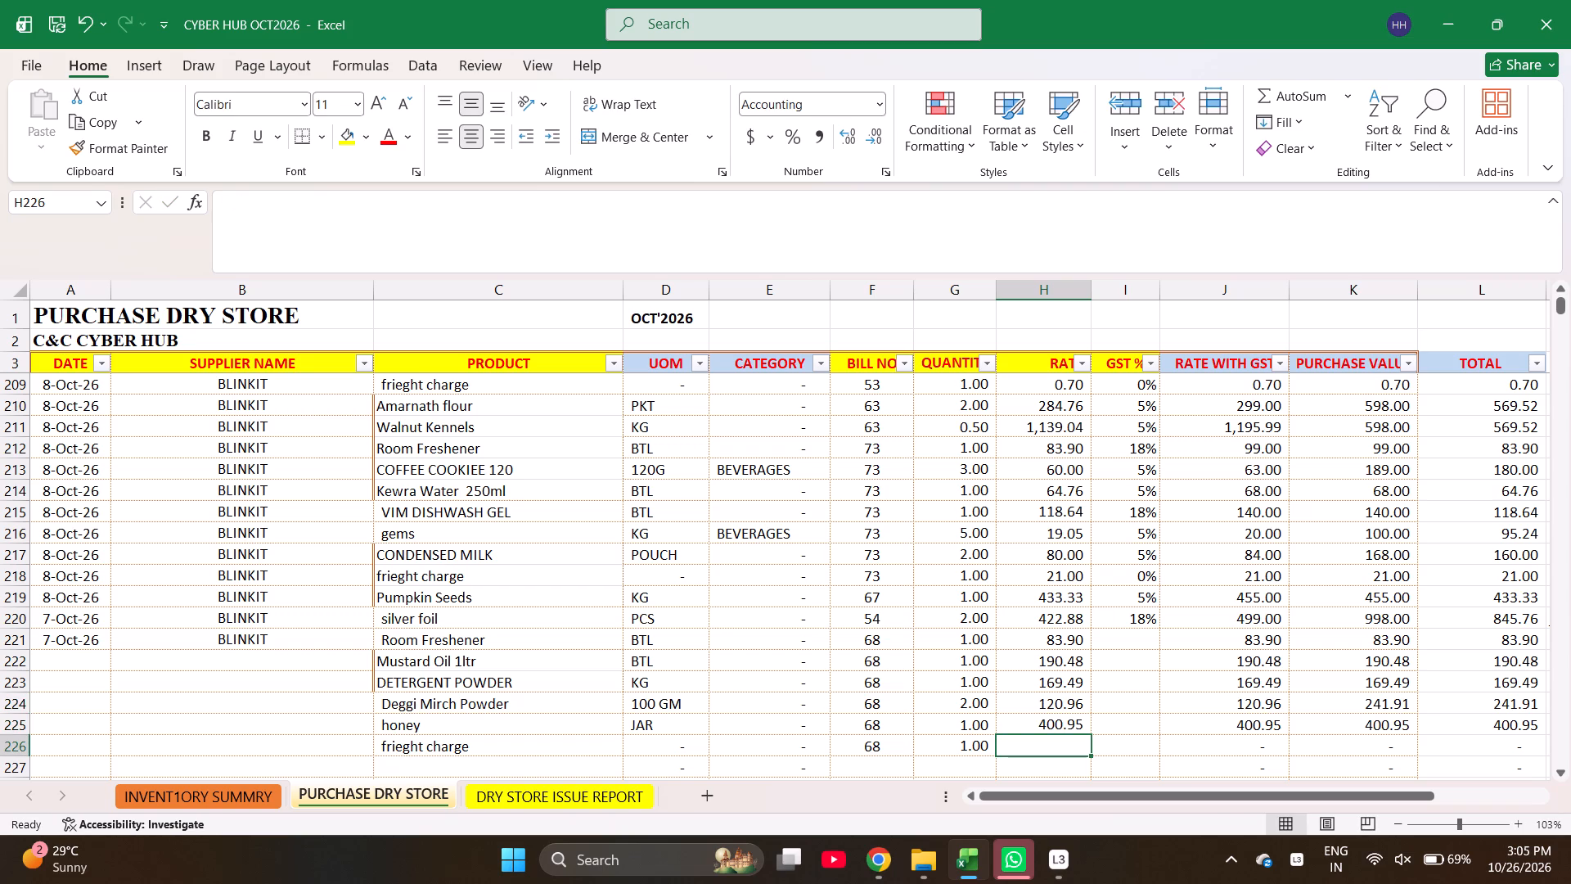
text(21)
key(Right)
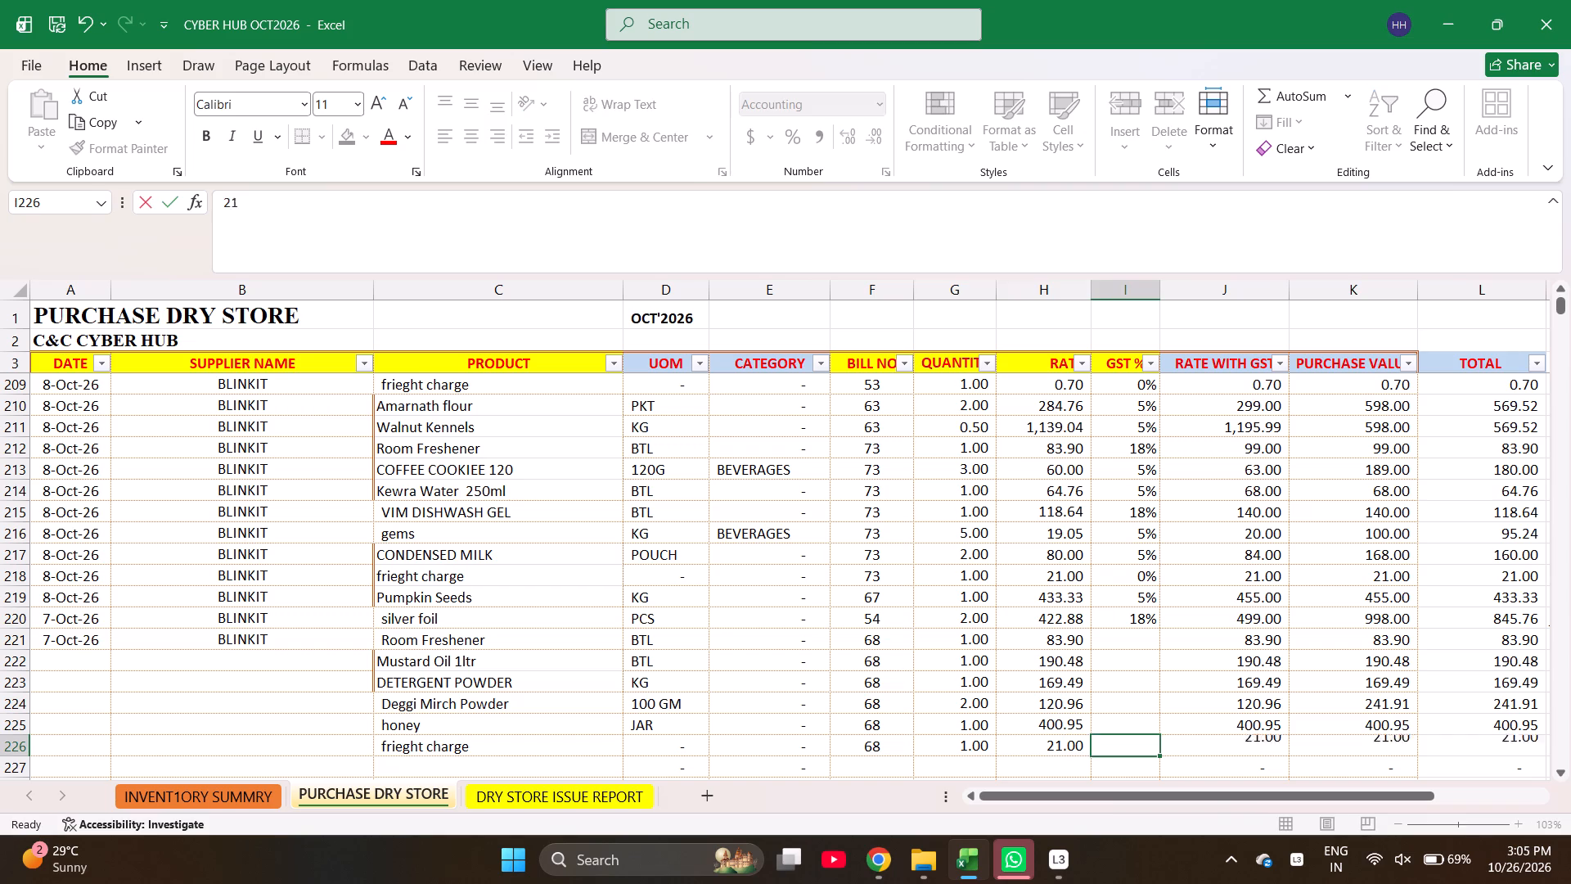
Enter the bill 68 GST percentages from Room Freshener down to frieght charge as 18, 5, 18, 5, 5 and 0.
key(Up)
key(Up)
key(Up)
key(Up)
key(Up)
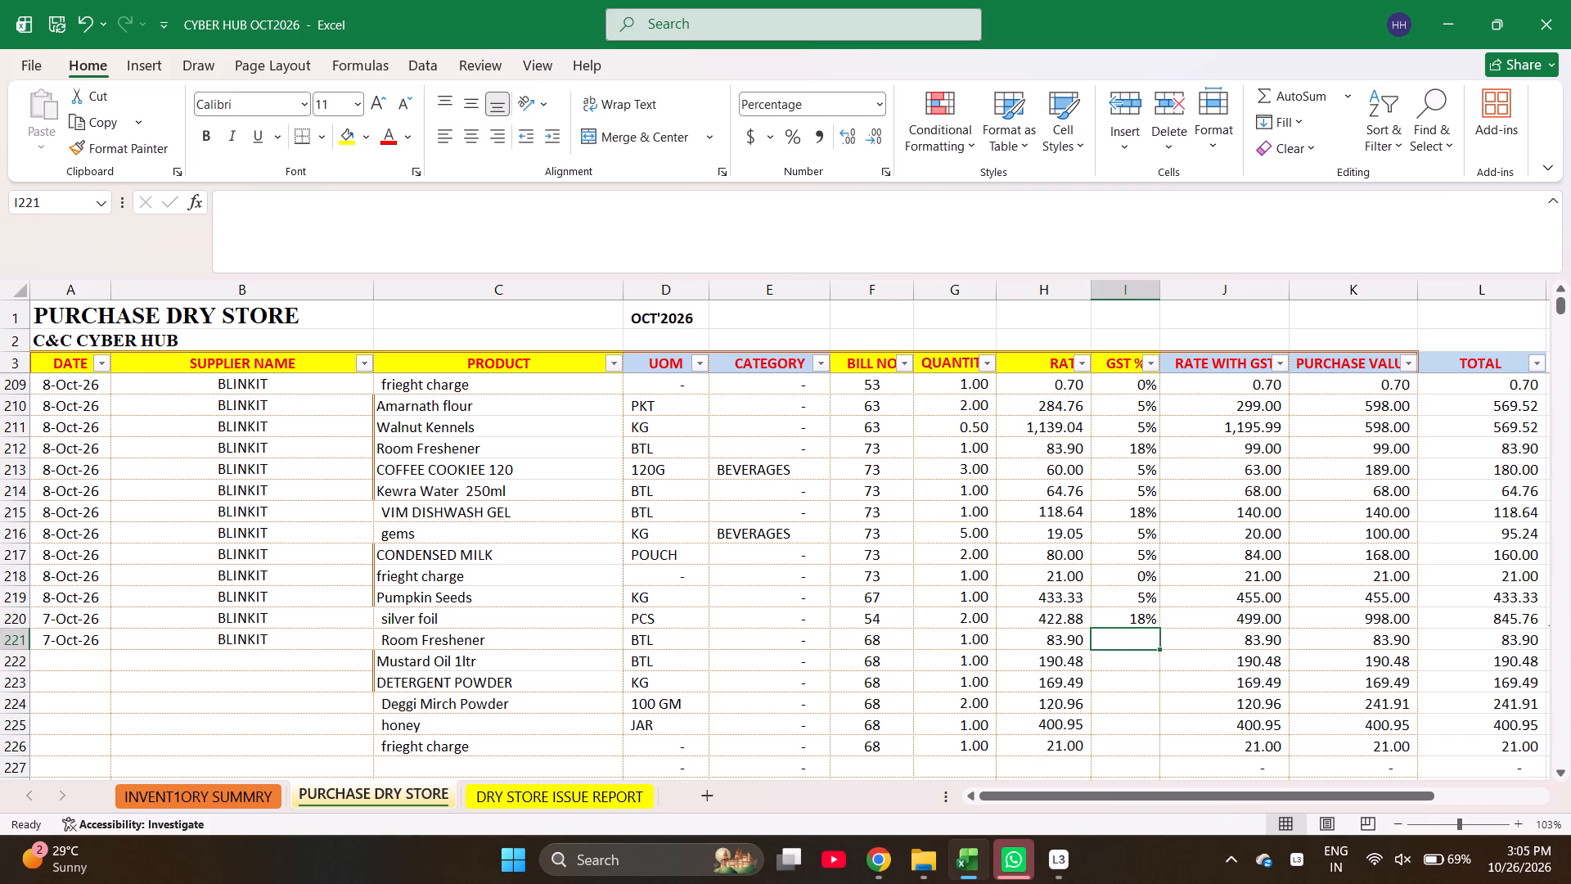
text(18)
key(Return)
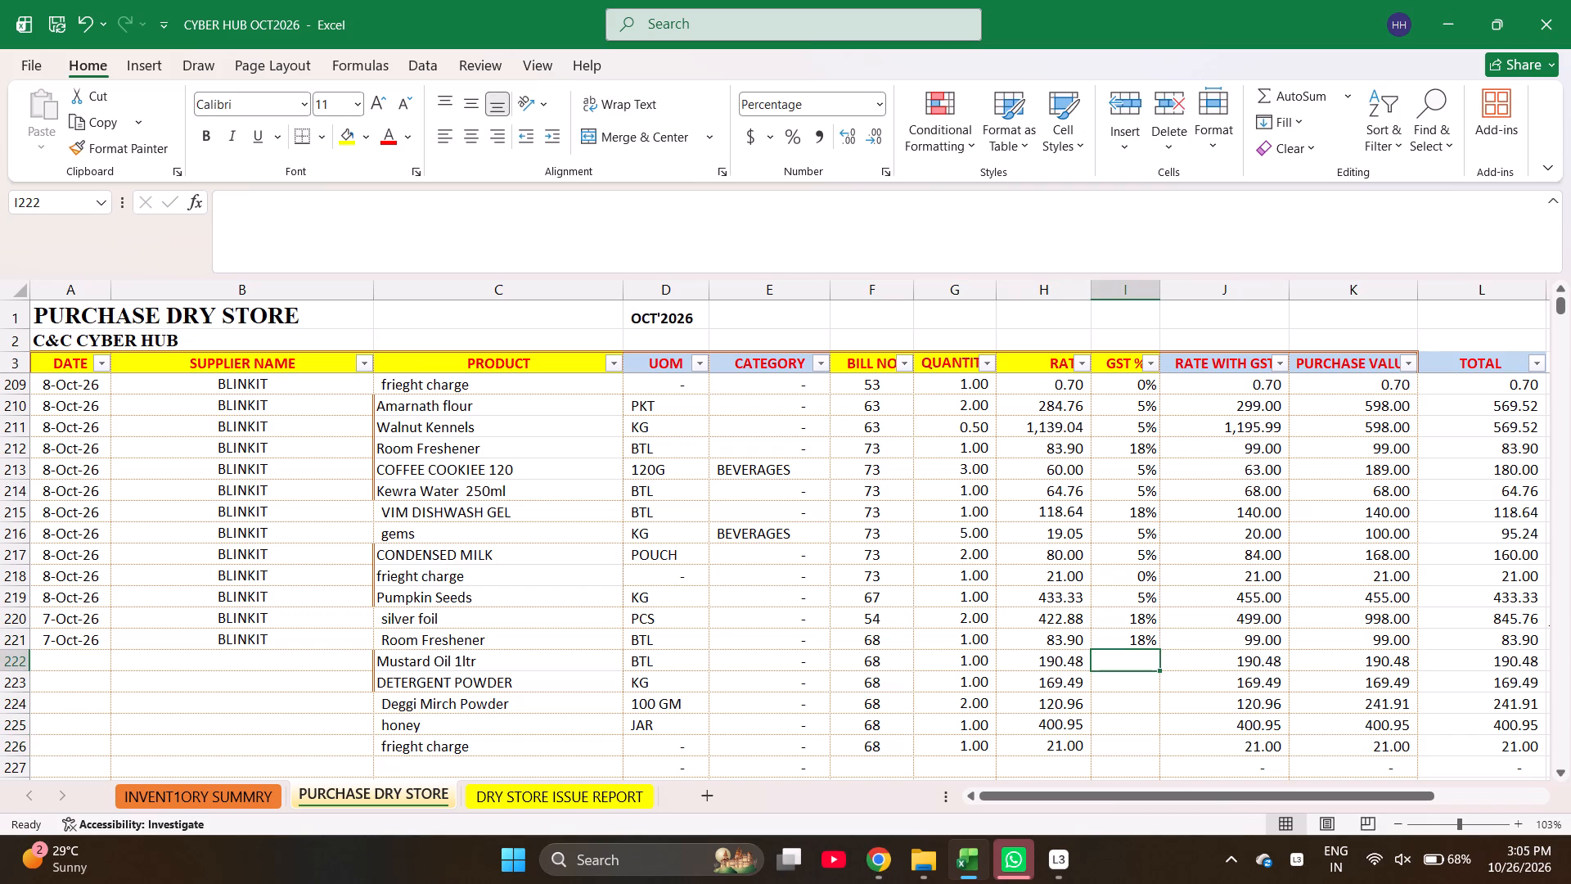
key(5)
key(Return)
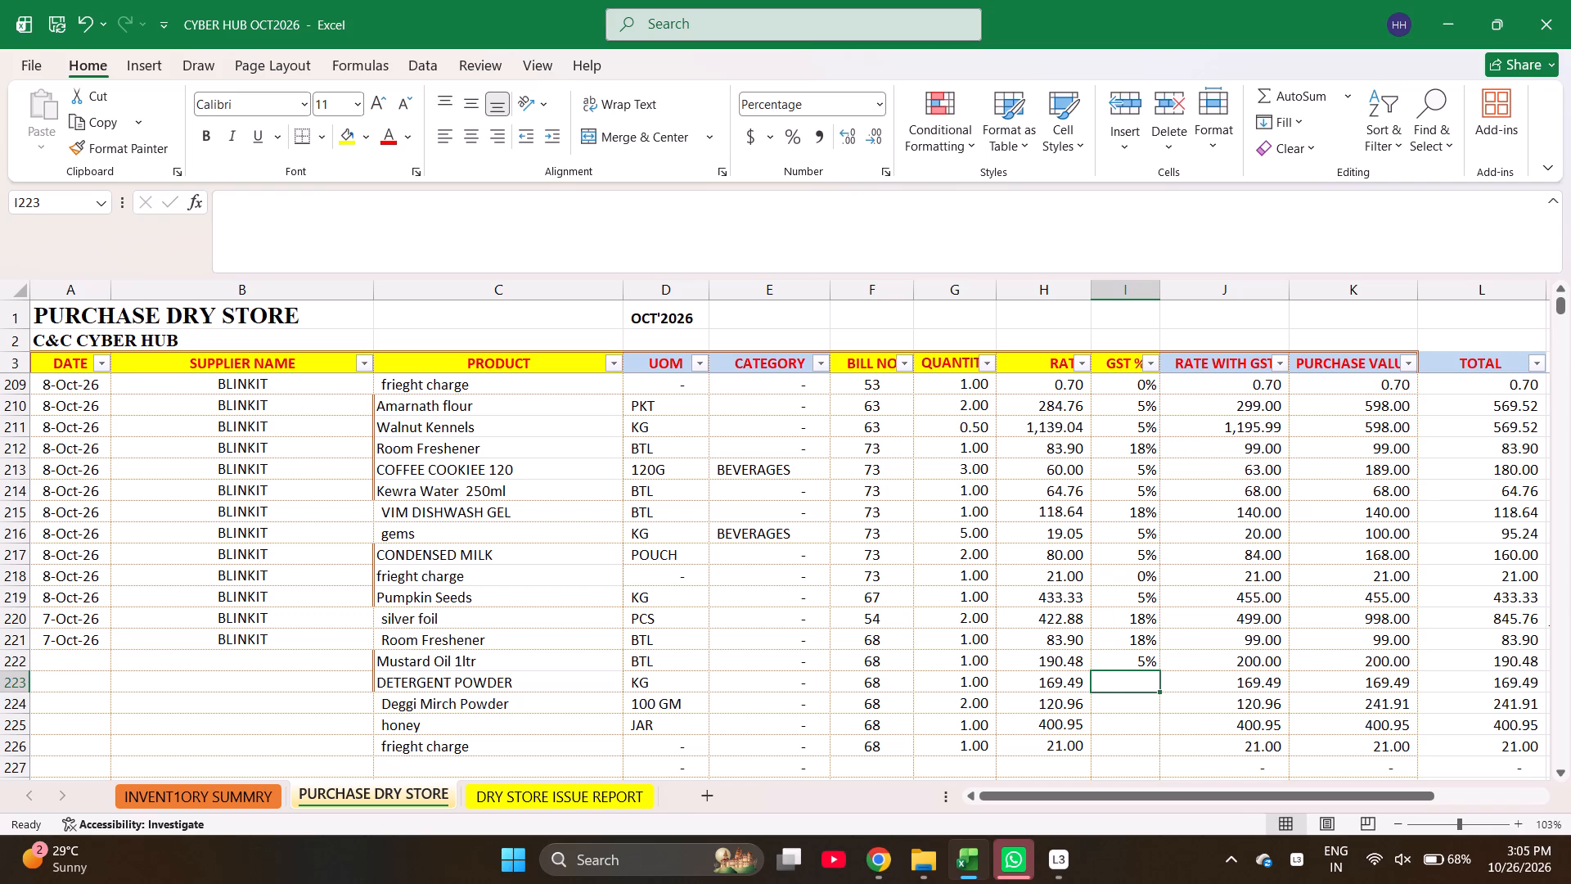
text(18)
key(Return)
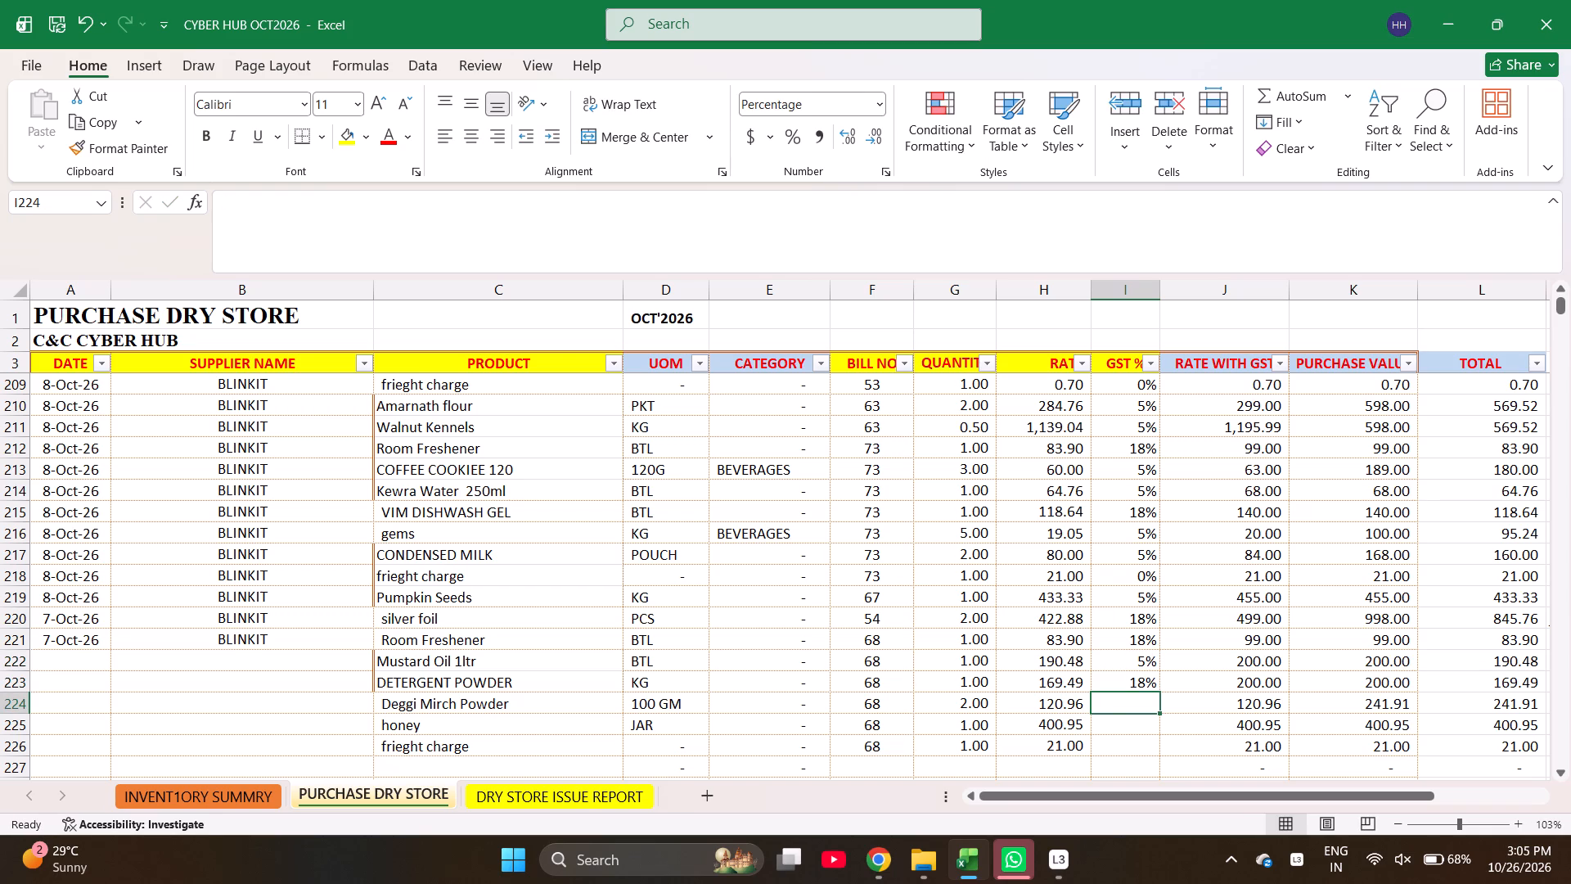
key(5)
key(Return)
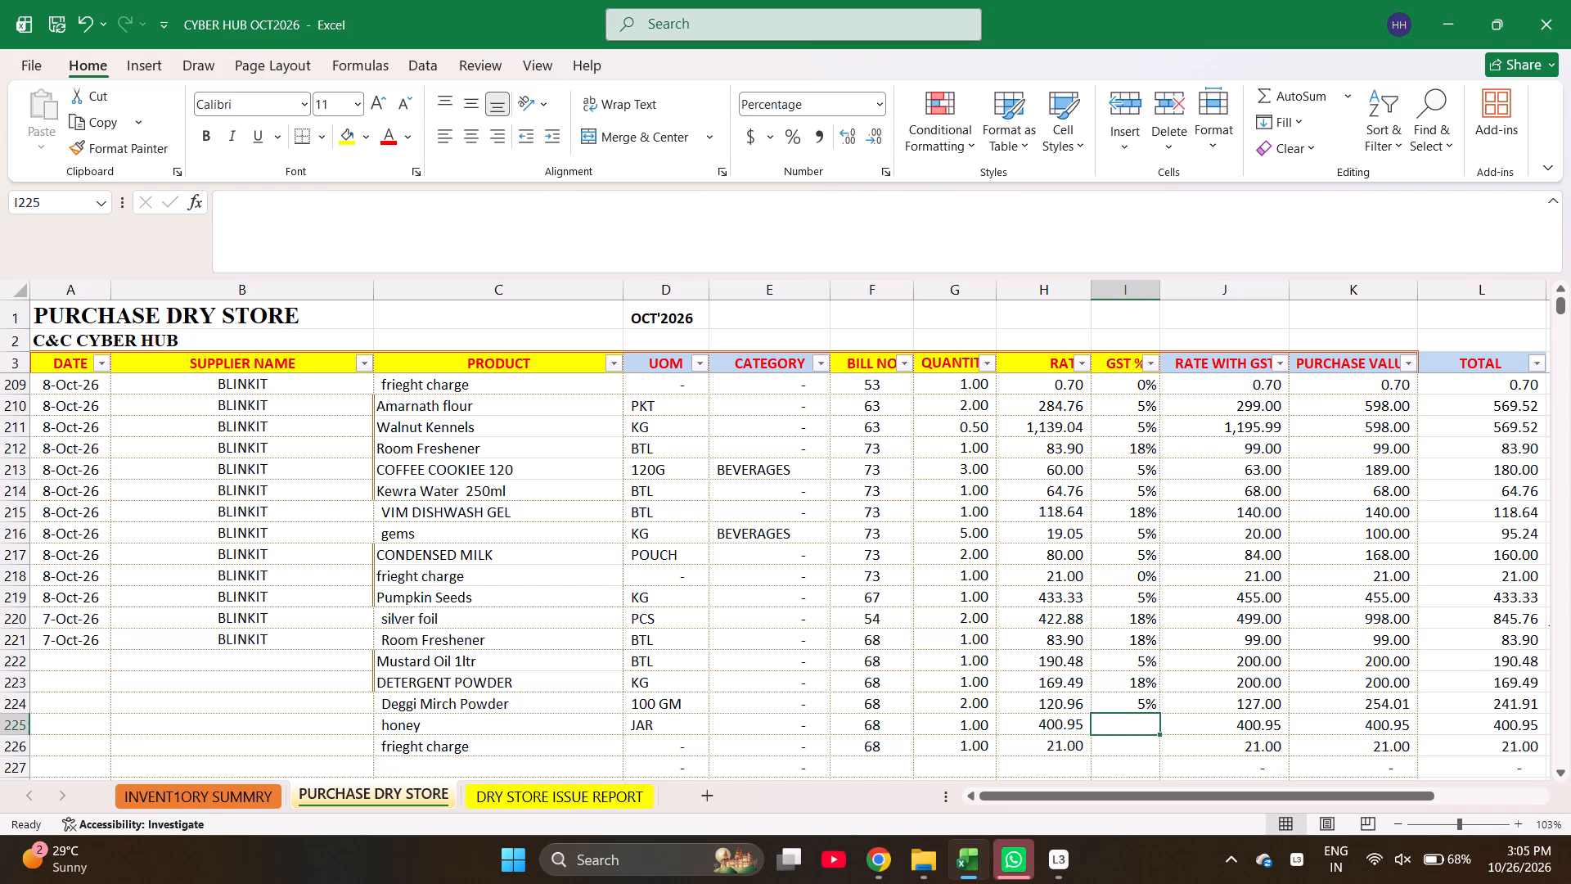
key(5)
key(Return)
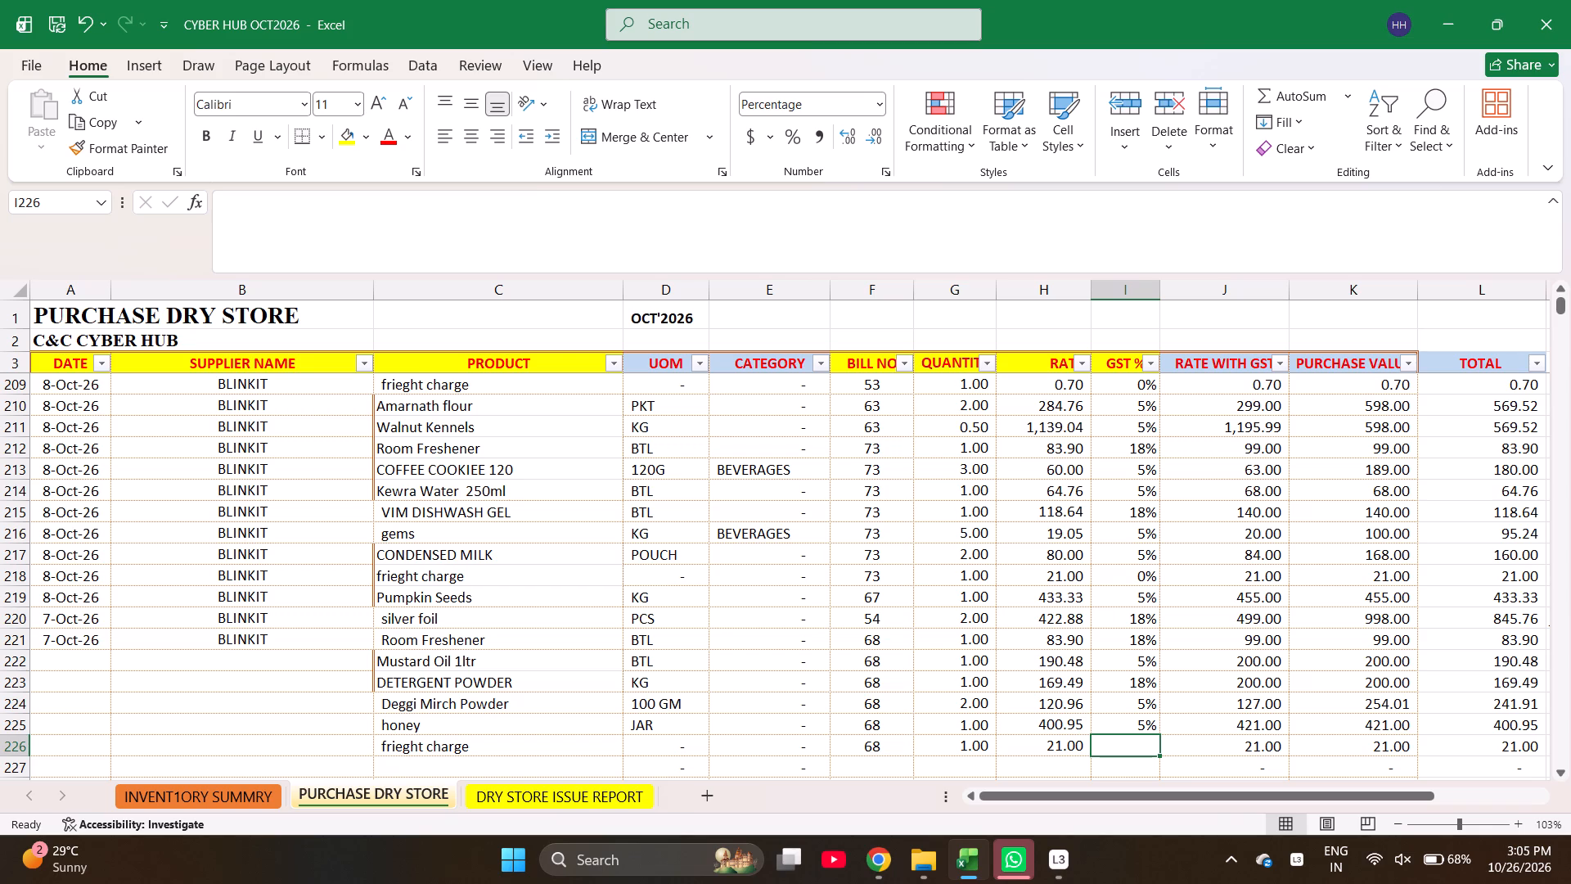
key(0)
key(Right)
Check the sum of the purchase values across the bill 68 rows.
key(Right)
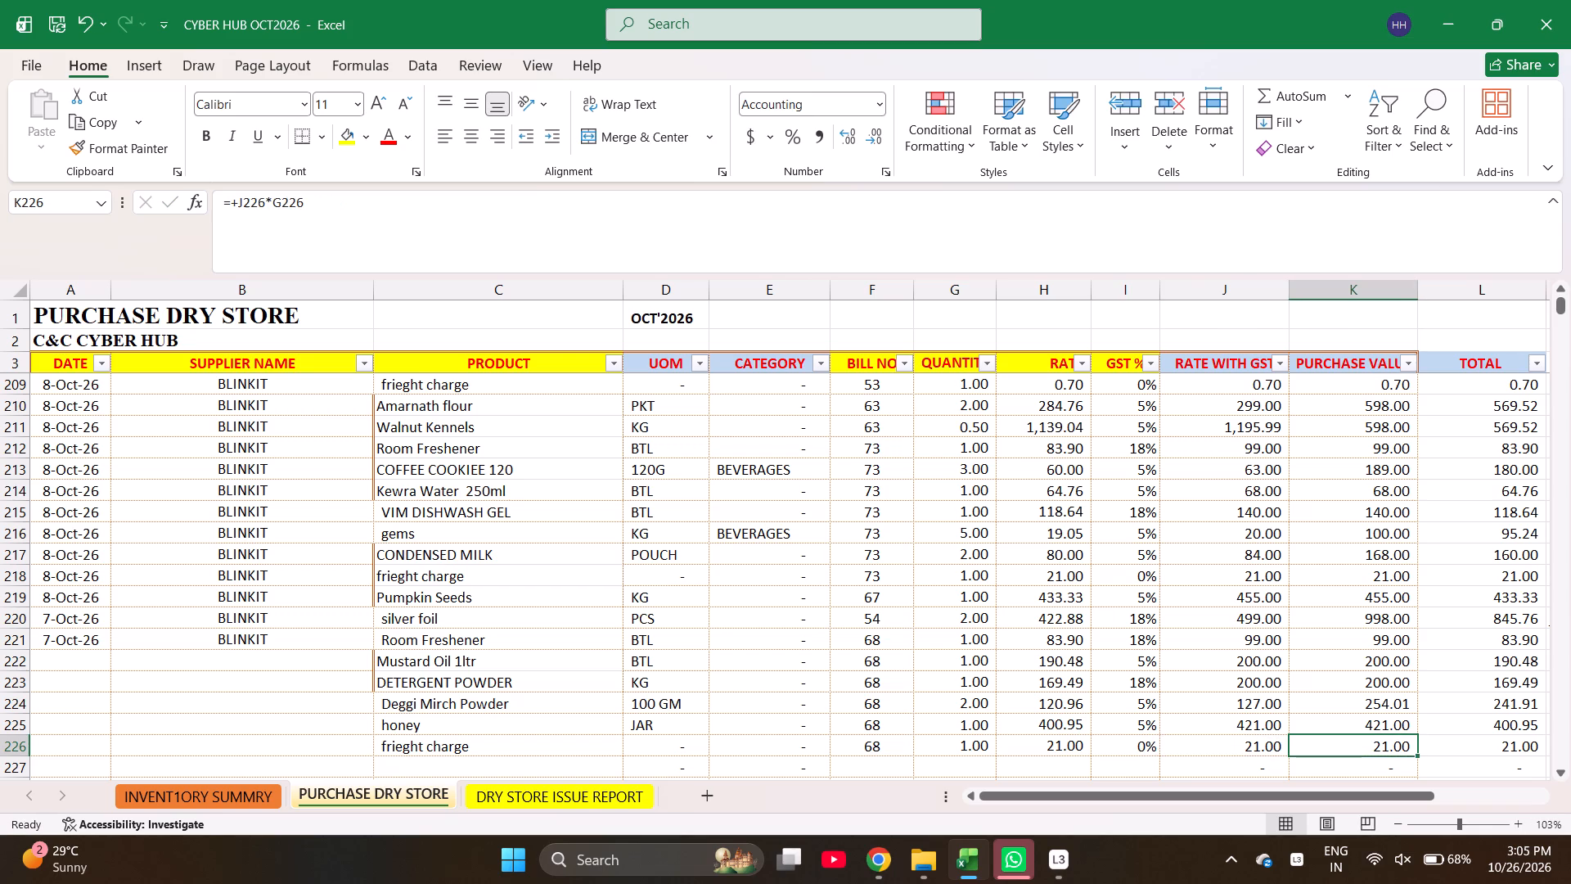
key(shift+Up)
key(shift+Up)
key(shift+Up)
key(shift+Up)
key(shift+Up)
key(shift+Up)
key(shift+Up)
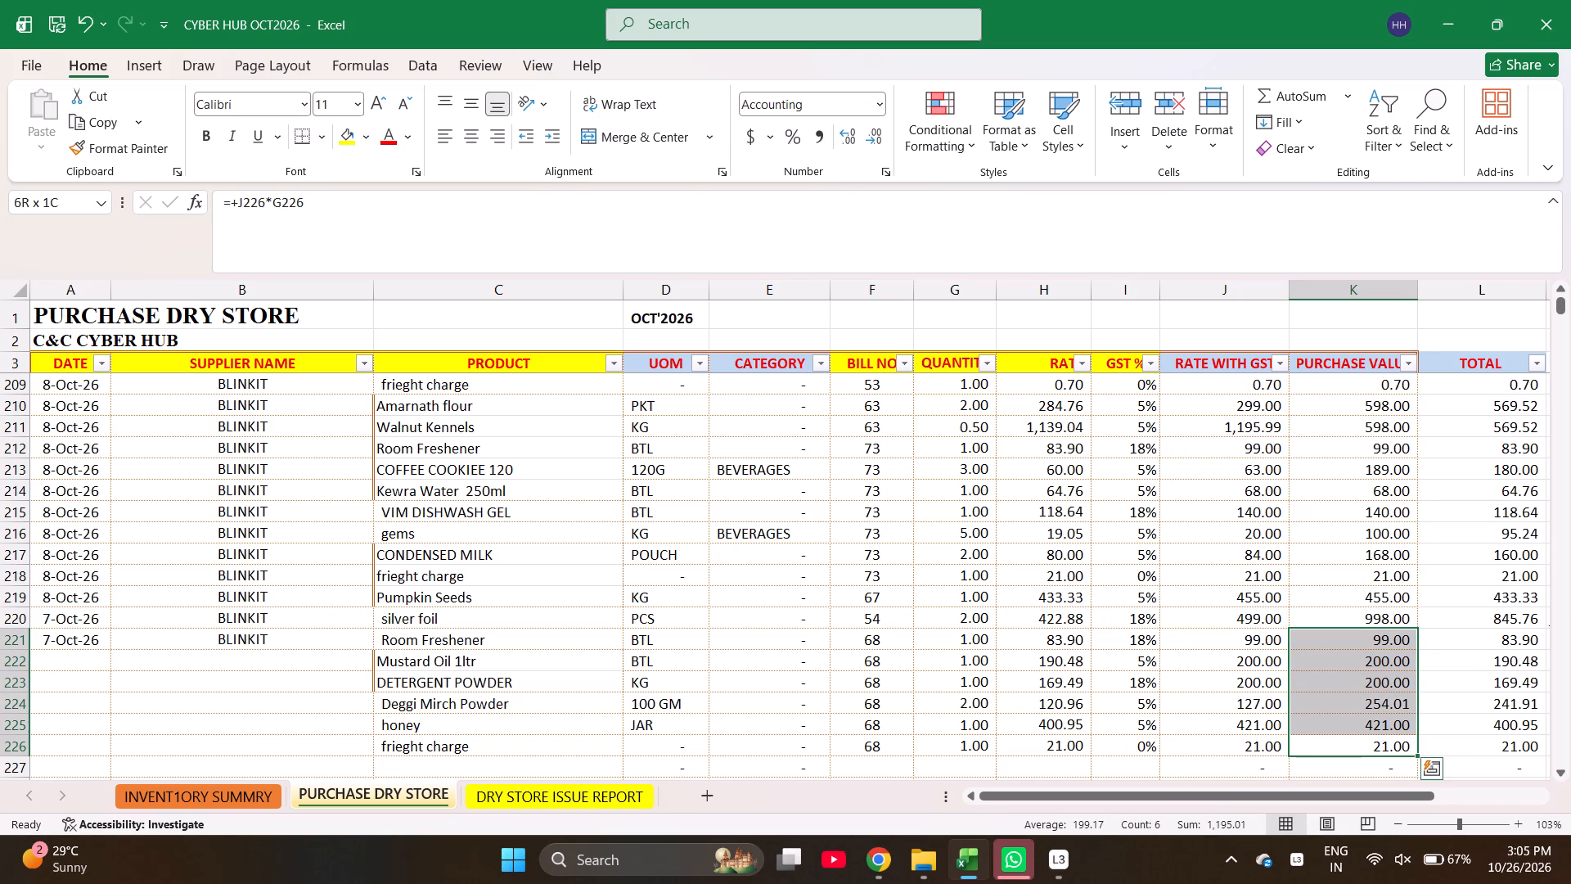
Set the rate of the bill 68 frieght charge to 20.99.
key(Left)
key(Left)
key(Left)
text(20..)
key(BackSpace)
text(99)
key(Right)
Recheck the sum of the purchase values across the bill 68 rows.
key(Right)
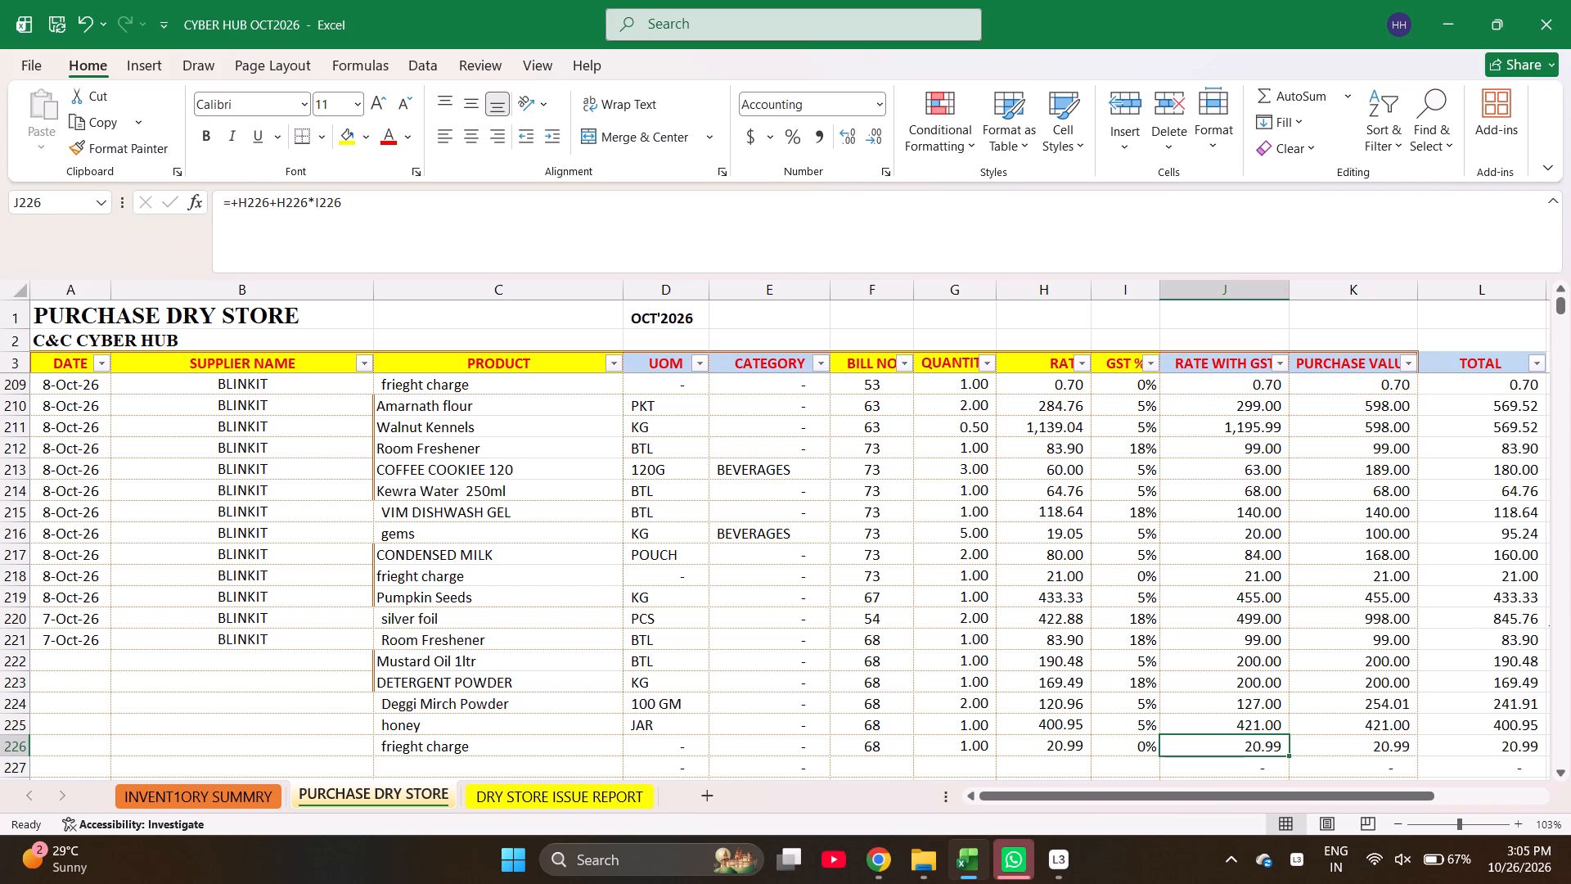
key(Right)
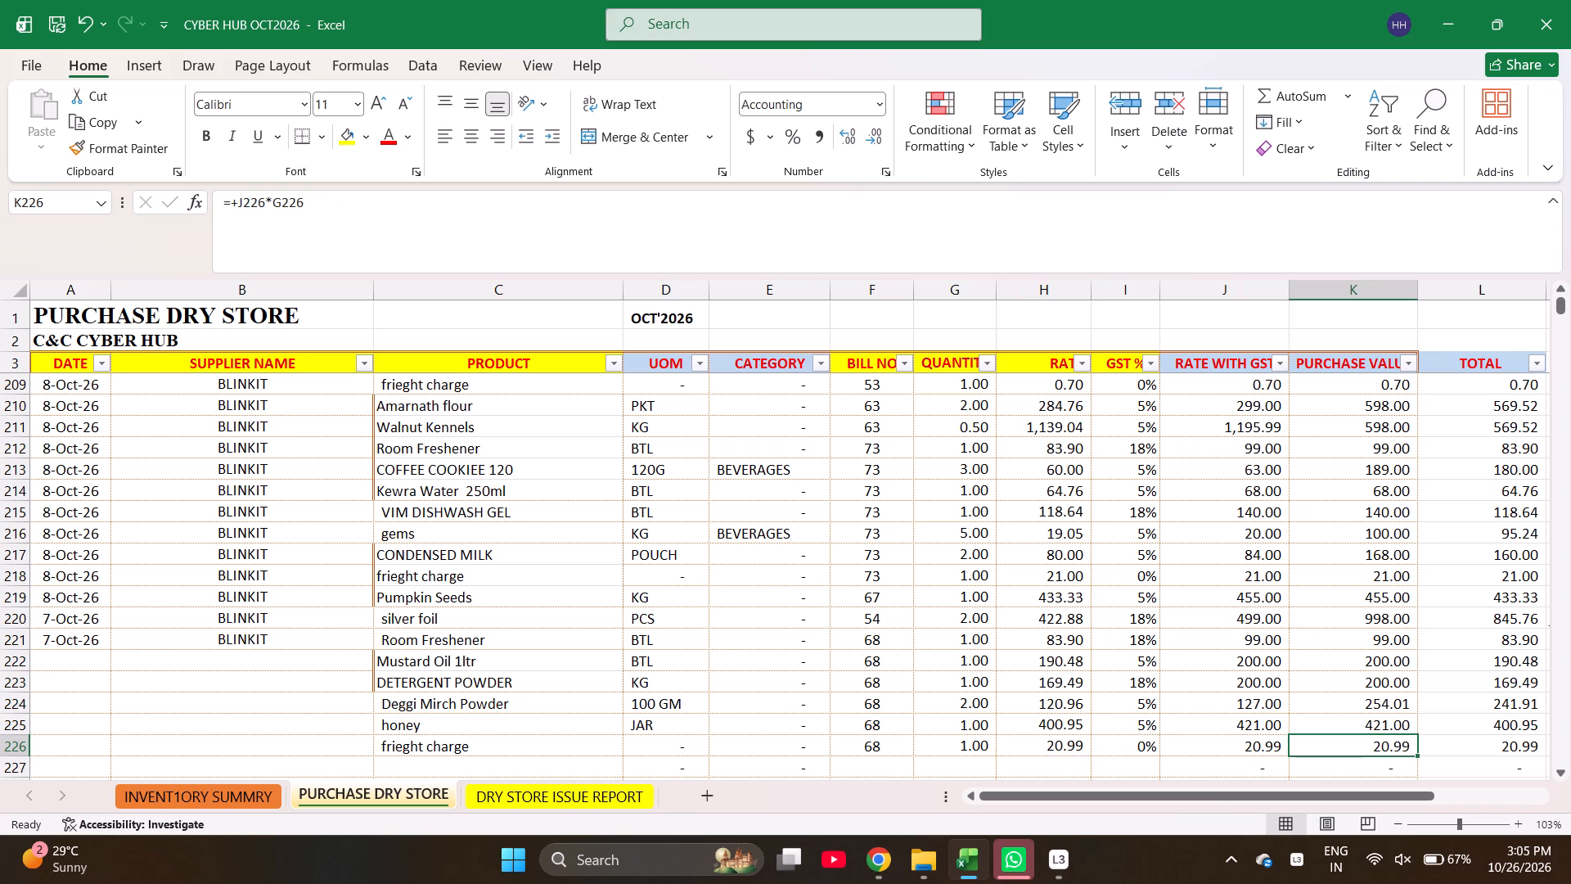
key(shift+Up)
key(shift+Up)
key(shift+Up)
key(shift+Up)
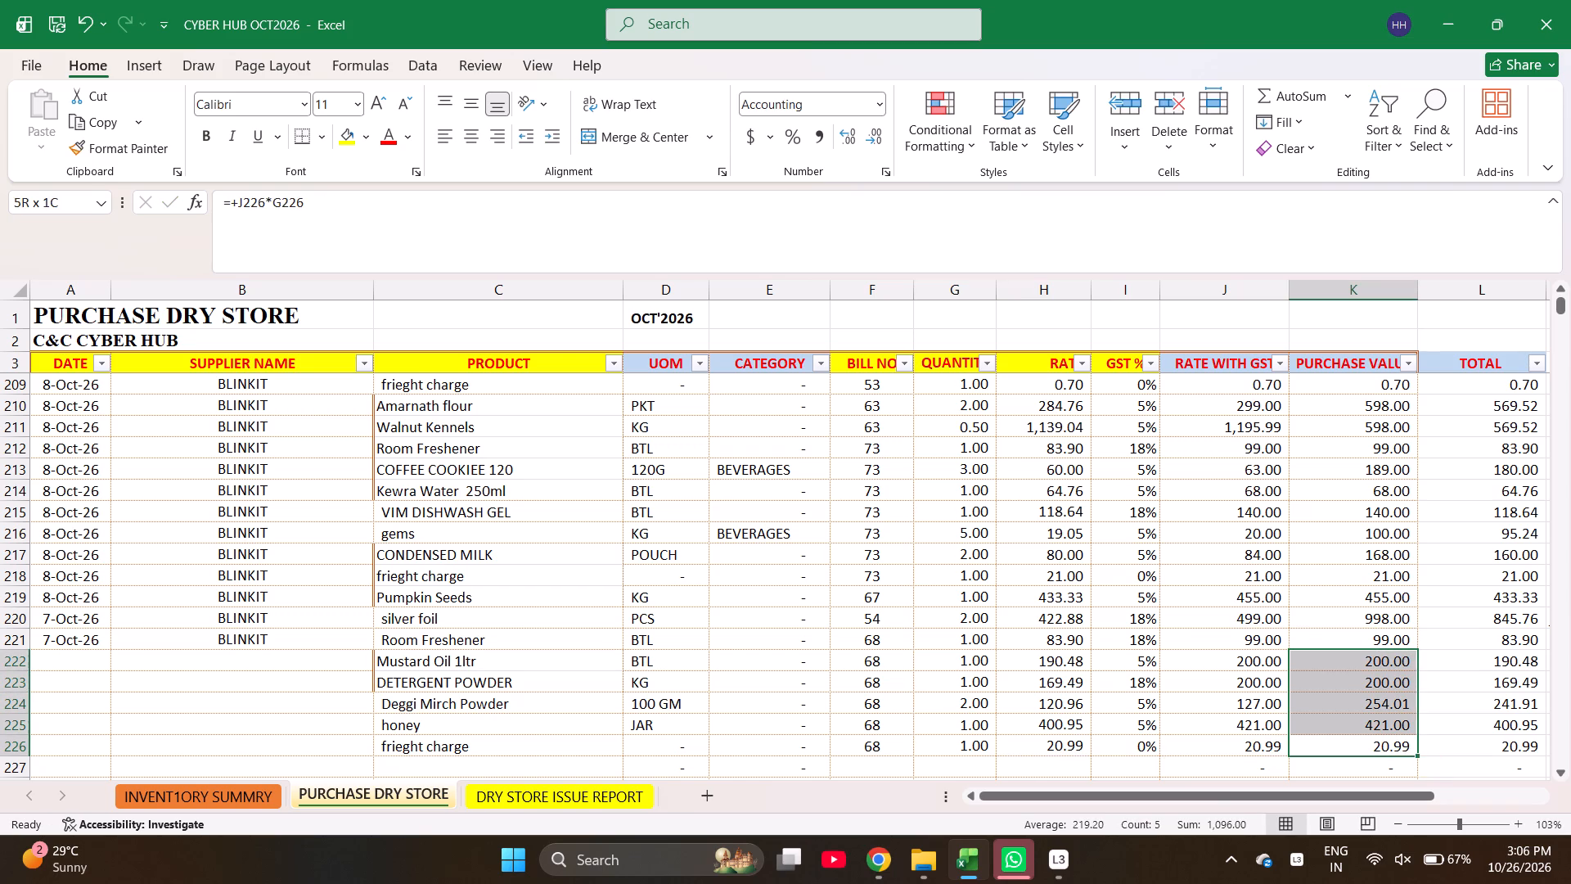
key(shift+Up)
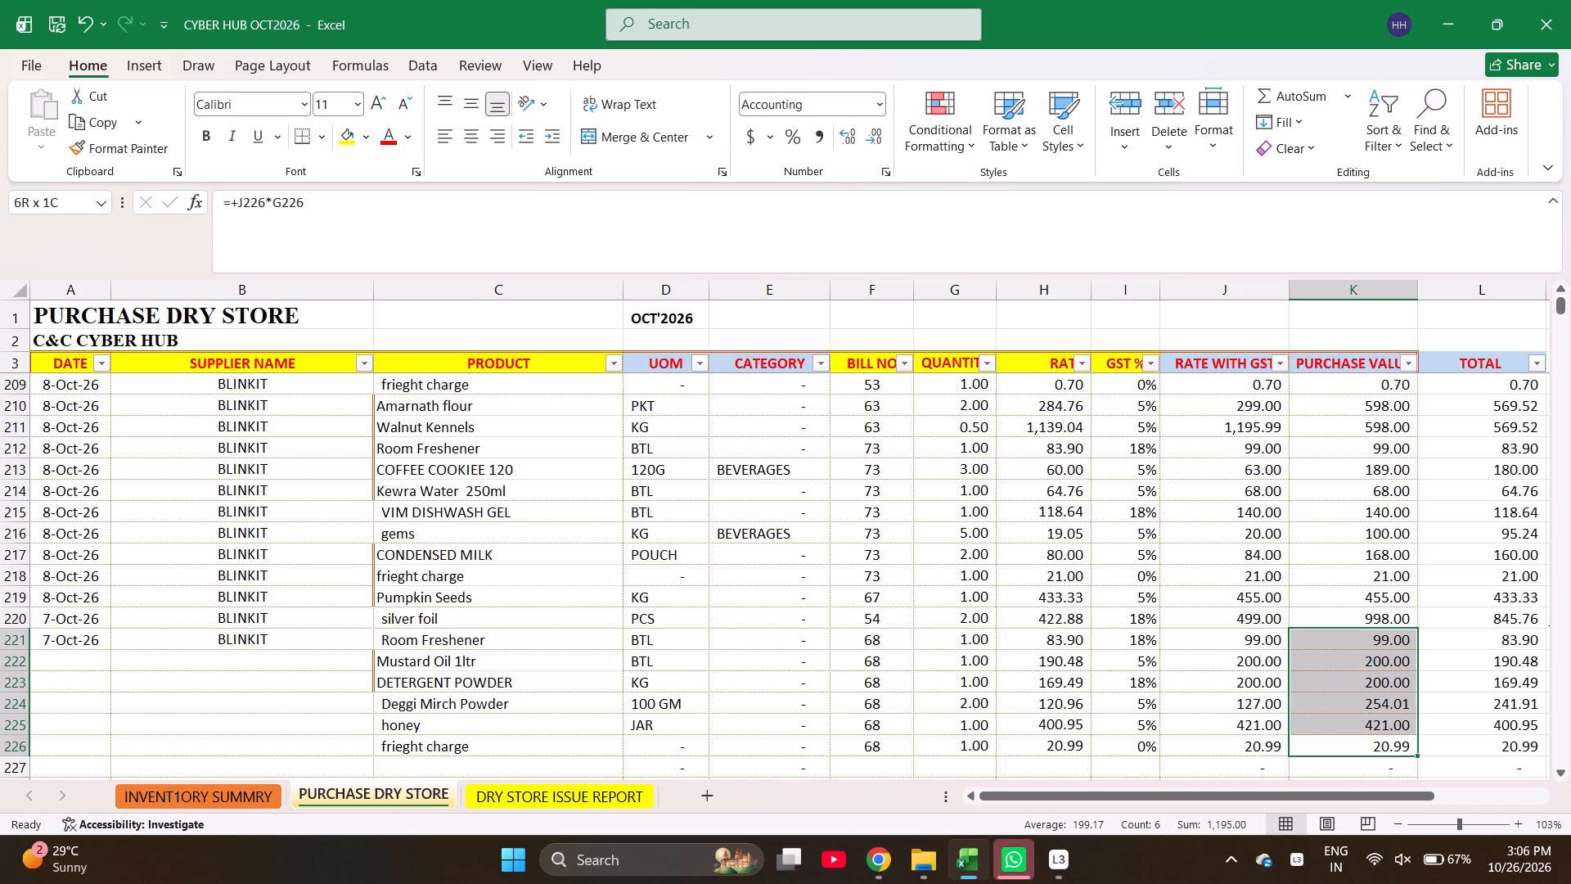
Fill the date 7-Oct-26 and supplier BLINKIT down from the Room Freshener row through the bill 68 frieght charge row.
key(ctrl+Left)
key(ctrl+Left)
key(ctrl+Left)
key(ctrl+Left)
key(ctrl+Left)
key(ctrl+Left)
key(ctrl+Left)
key(ctrl+Left)
key(ctrl+Left)
key(ctrl+Left)
key(ctrl+Left)
key(ctrl+Left)
key(ctrl+Up)
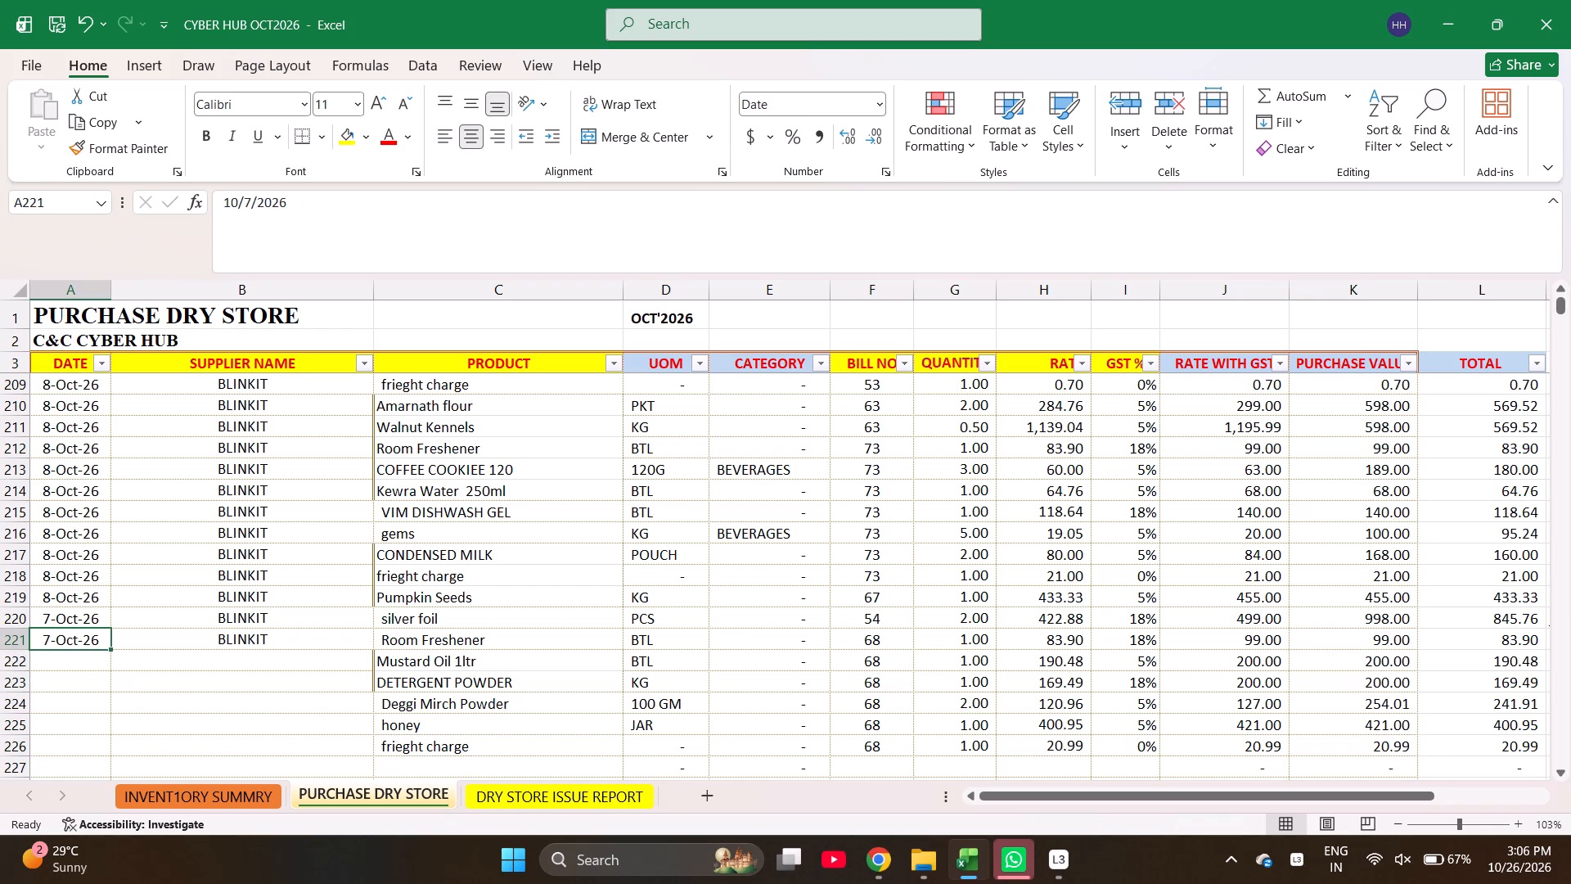
key(shift+Right)
key(shift+Down)
key(shift+Down)
key(shift+Down)
key(shift+Down)
key(shift+Down)
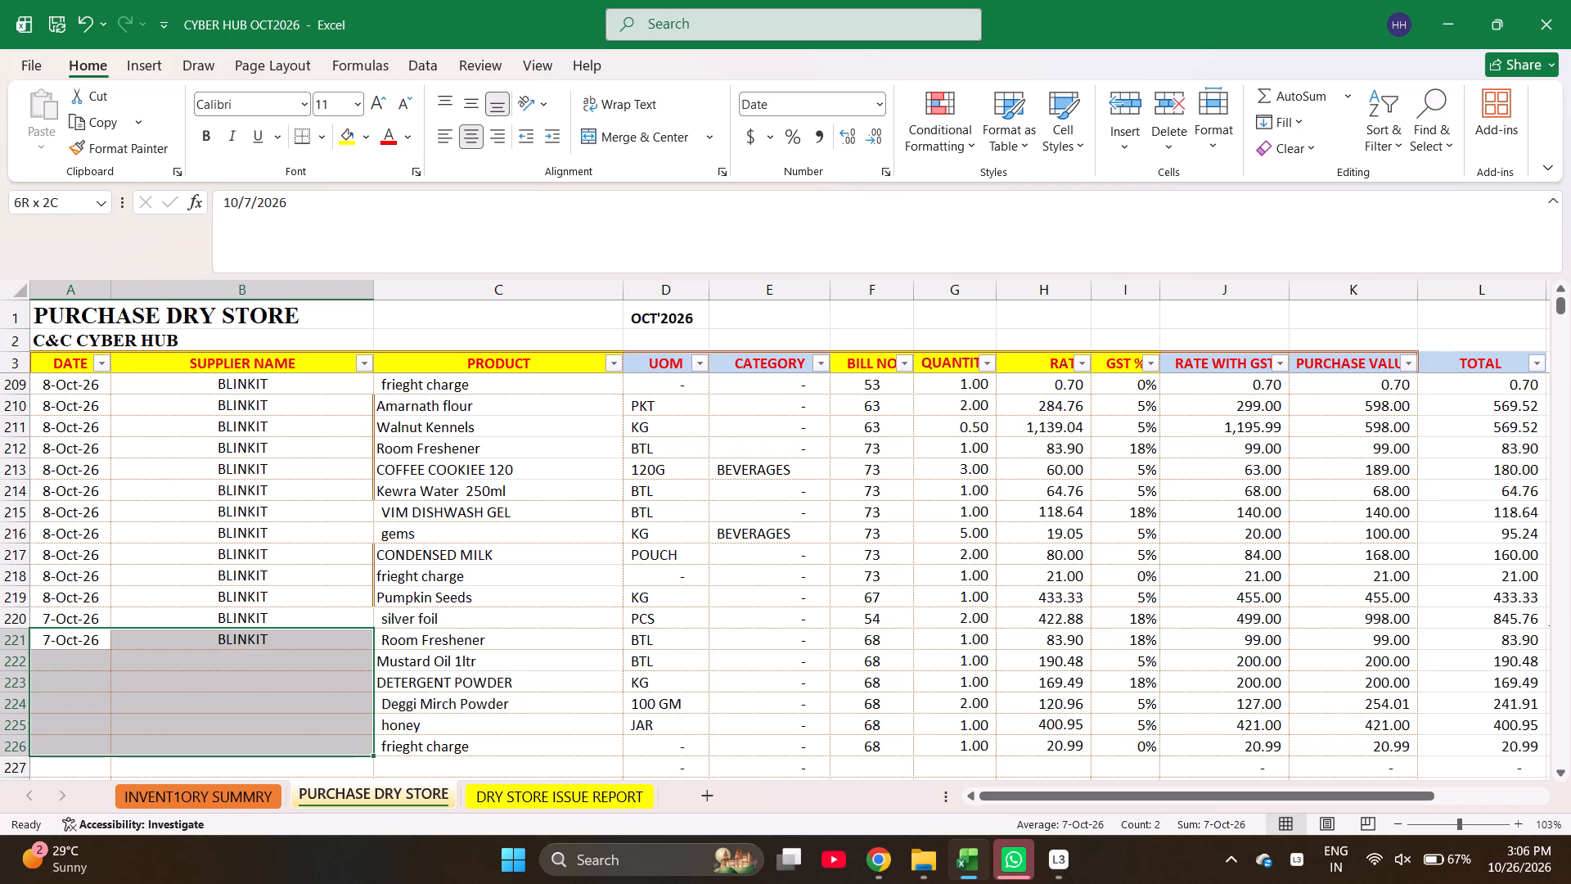
key(ctrl+d)
key(ctrl+Down)
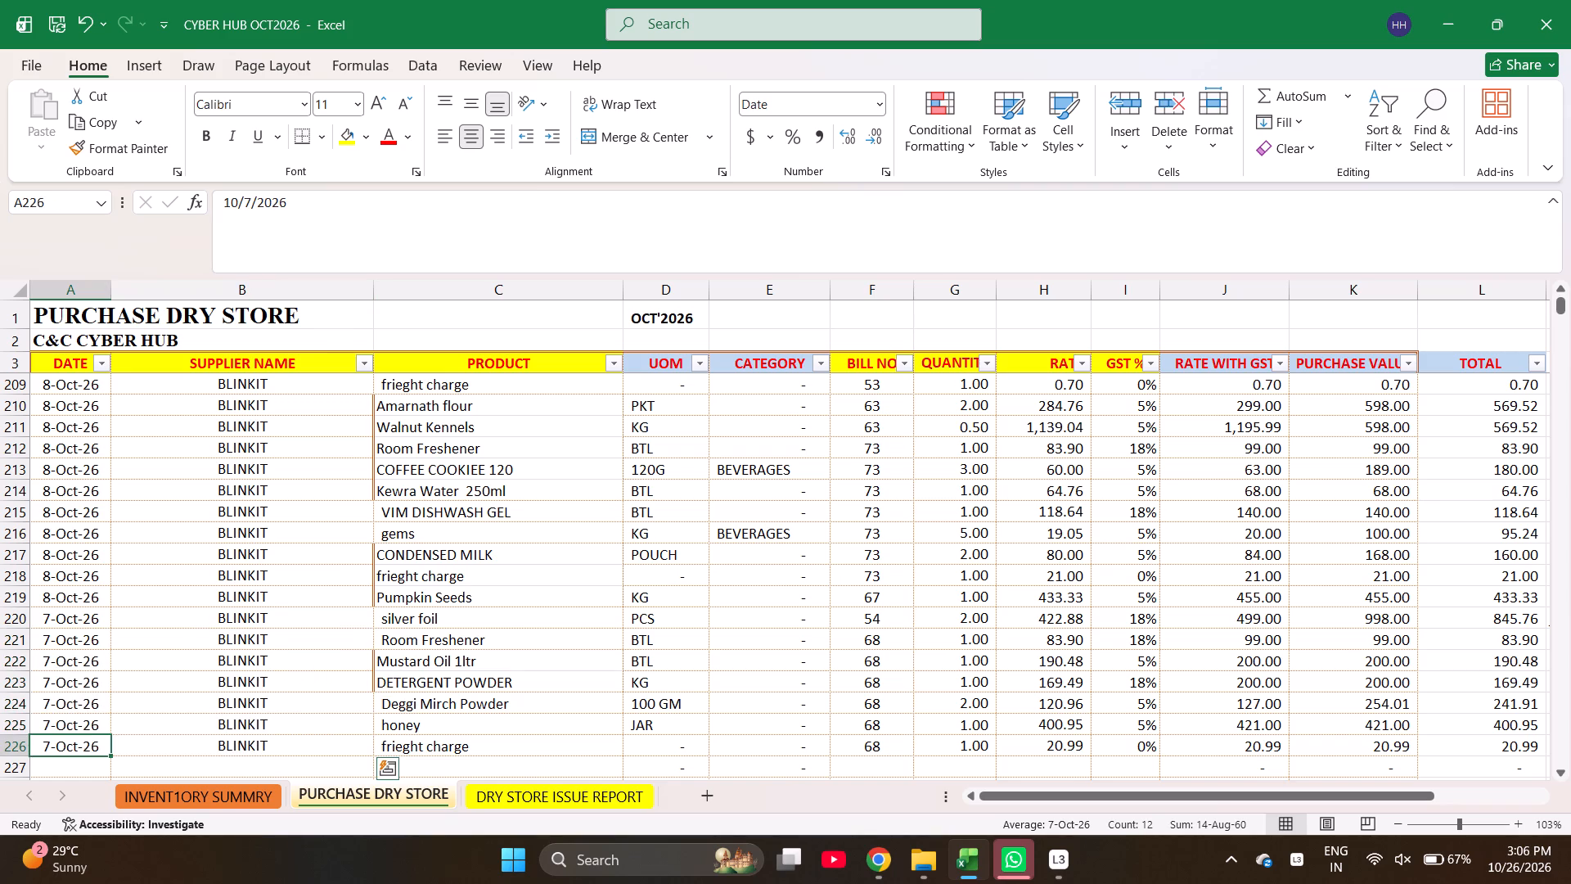
key(Down)
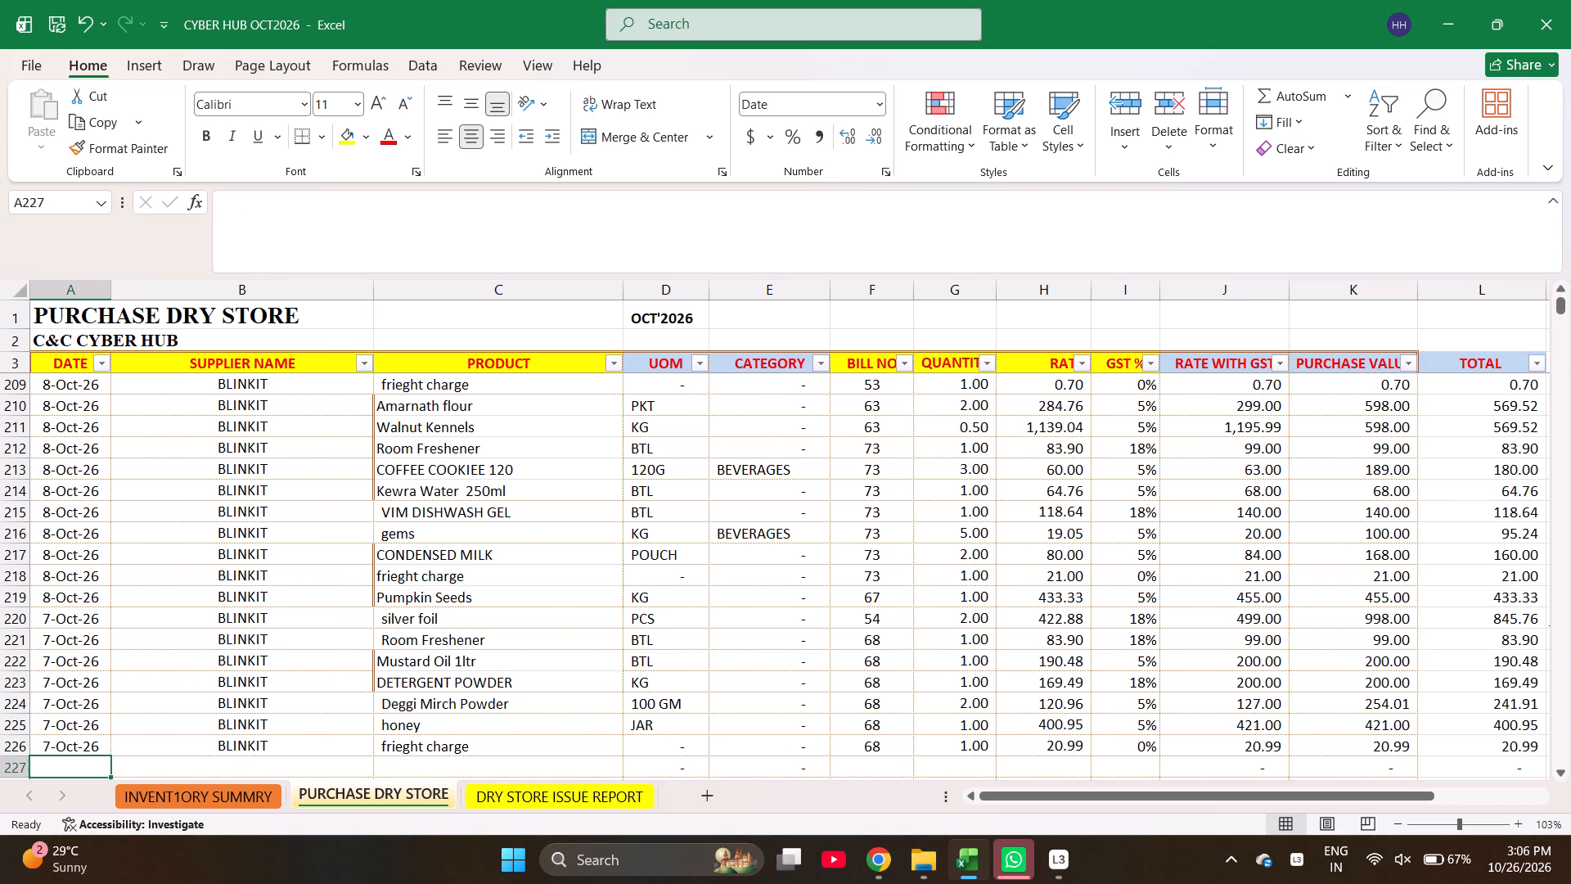
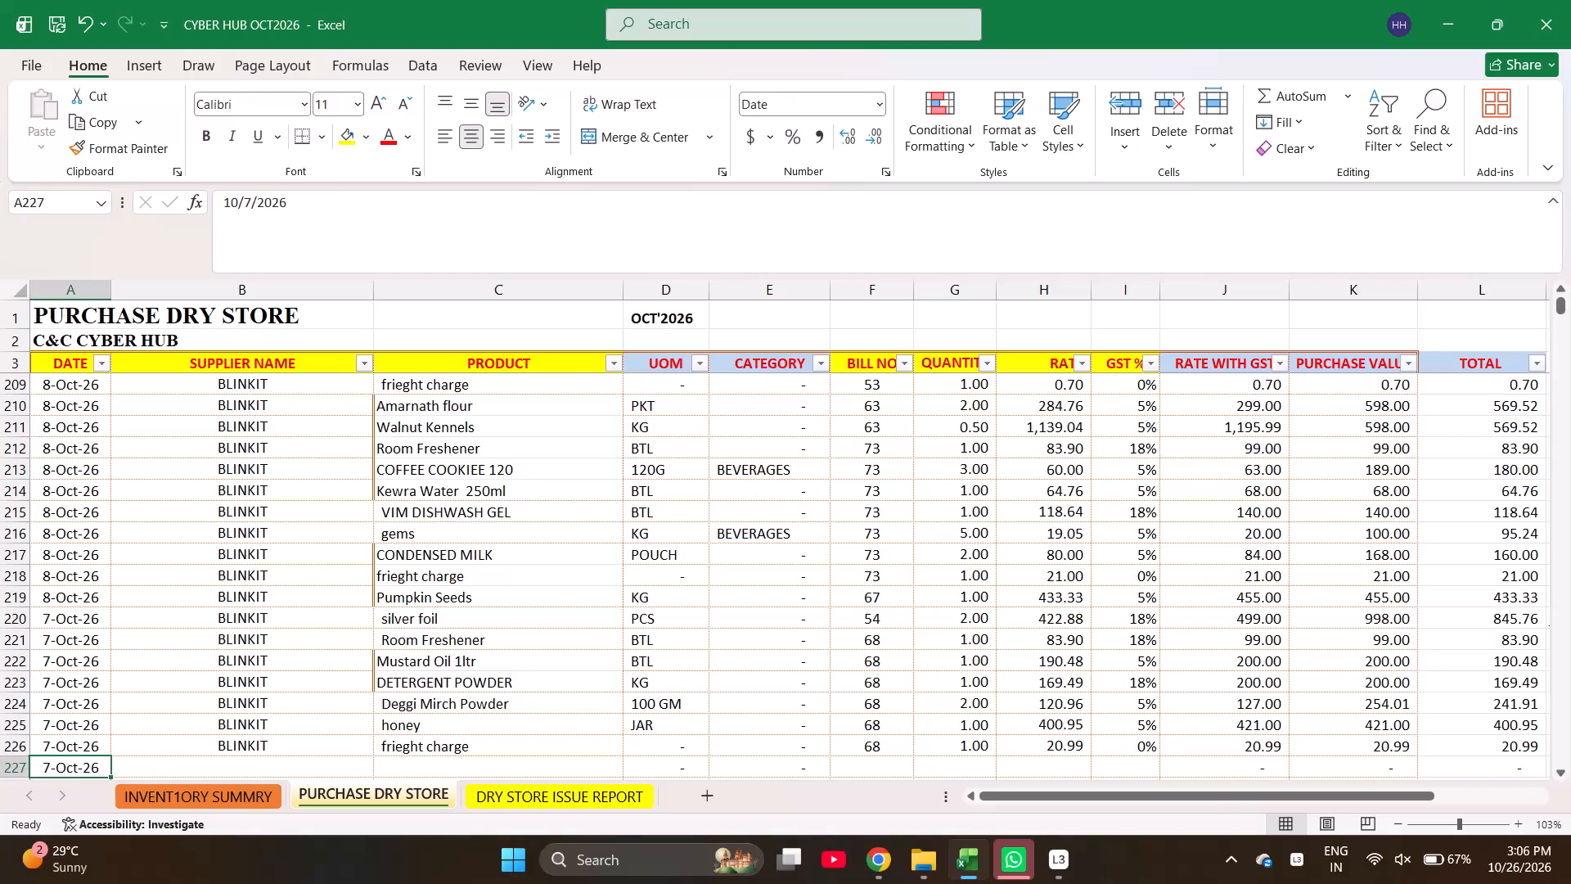
Start a purchase row below the bill 68 frieght charge with date 6-Oct-26, supplier BLINKIT and product DETERGENT POWDER.
key(Down)
key(Up)
text(10-6-2026)
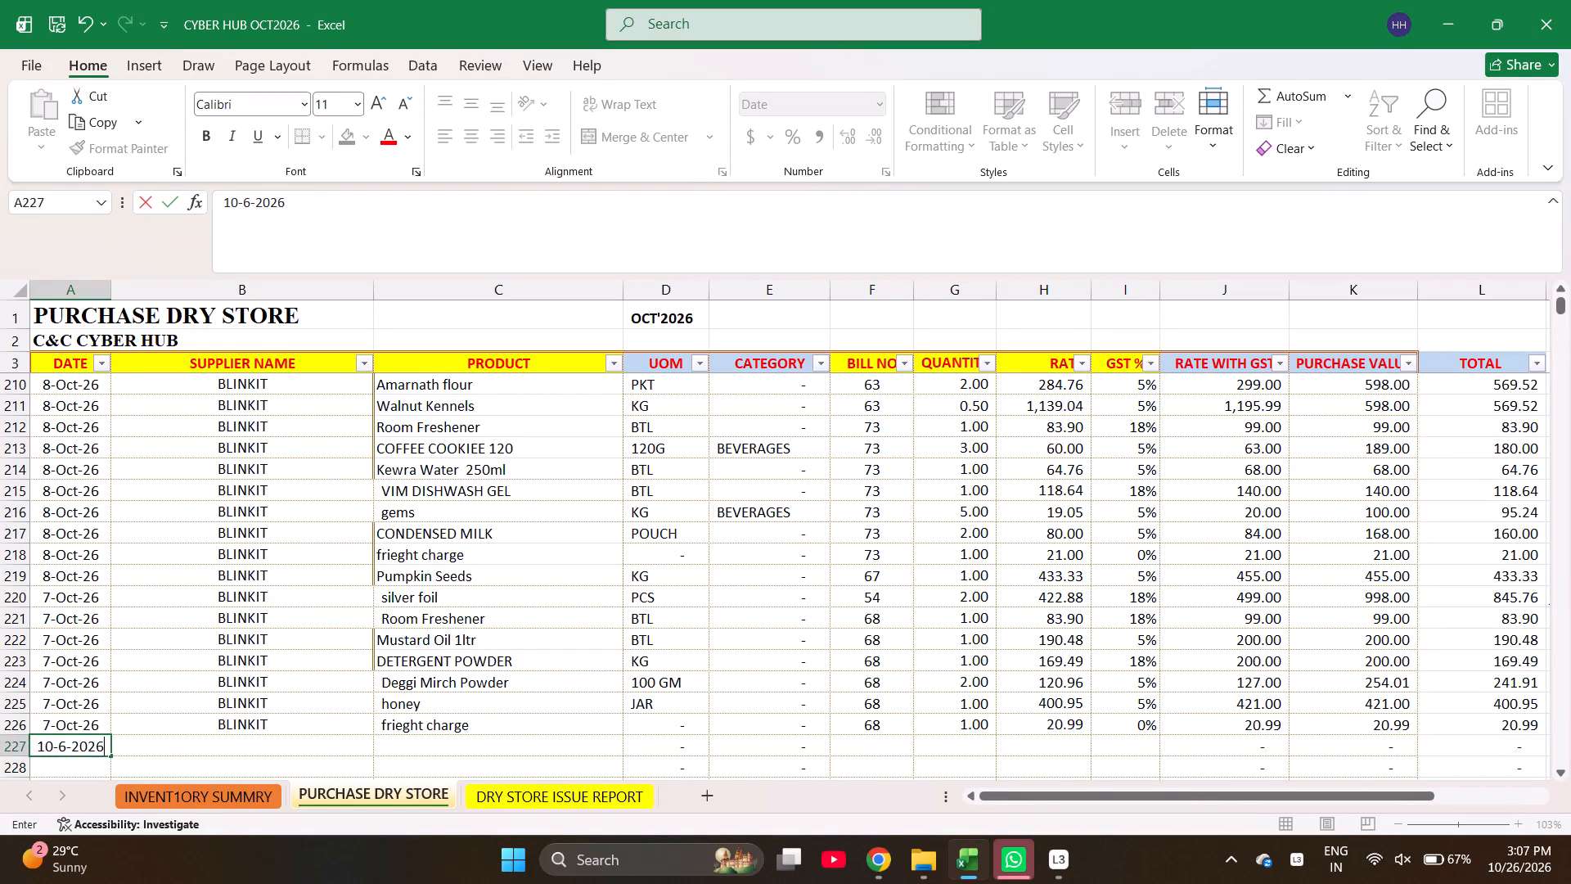
key(Right)
key(ctrl+d)
key(Right)
text(de)
key(t)
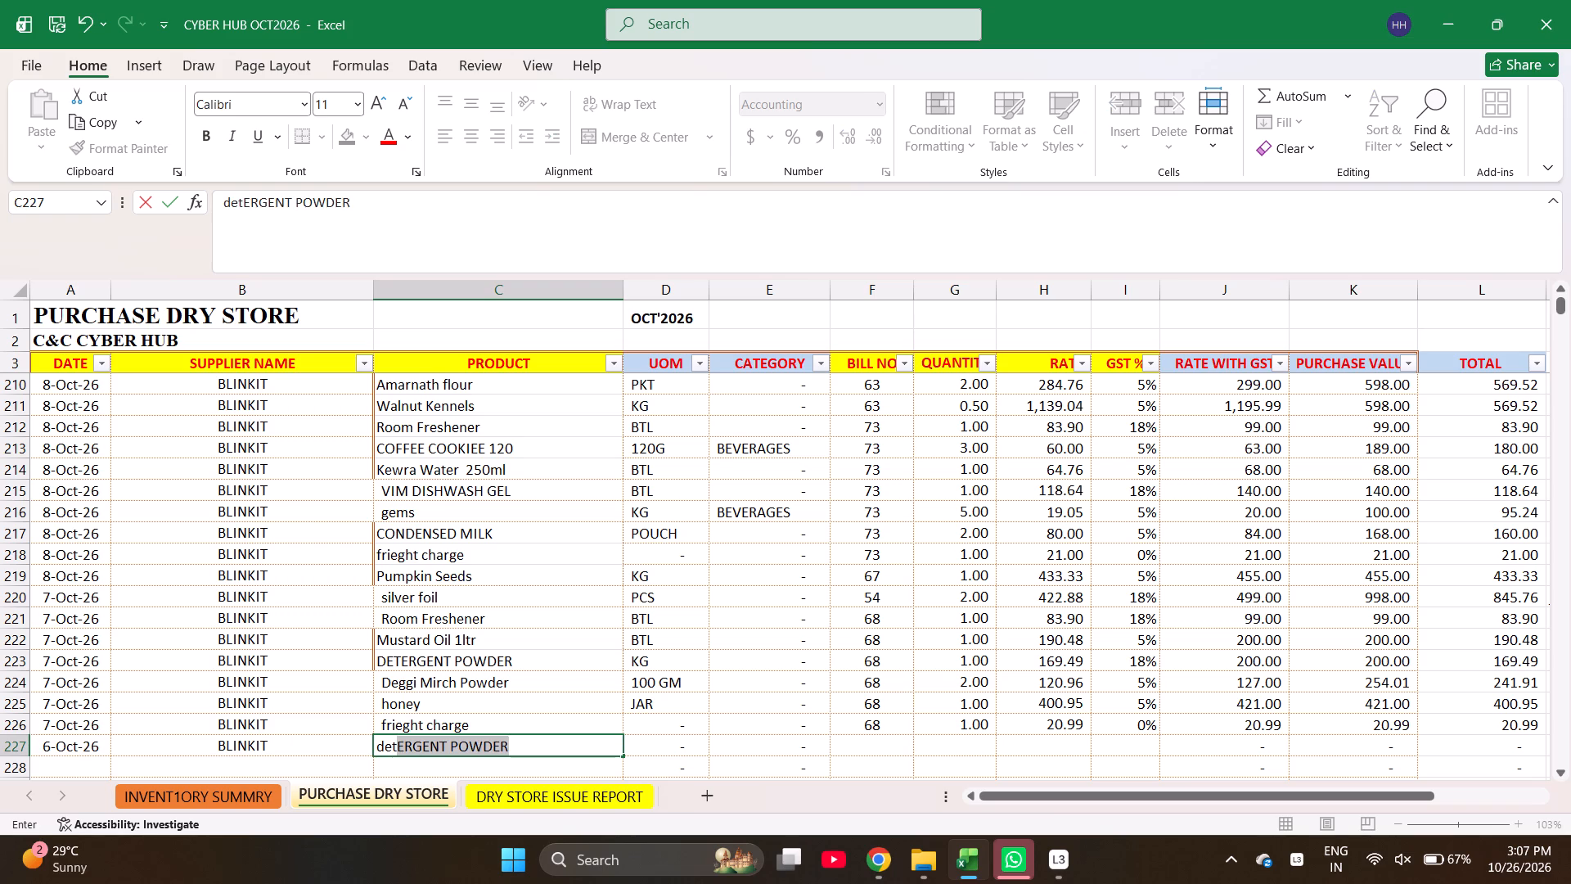
key(Right)
Enter bill number 63 and quantity 2 for the 6-Oct-26 DETERGENT POWDER row.
key(Right)
key(Right)
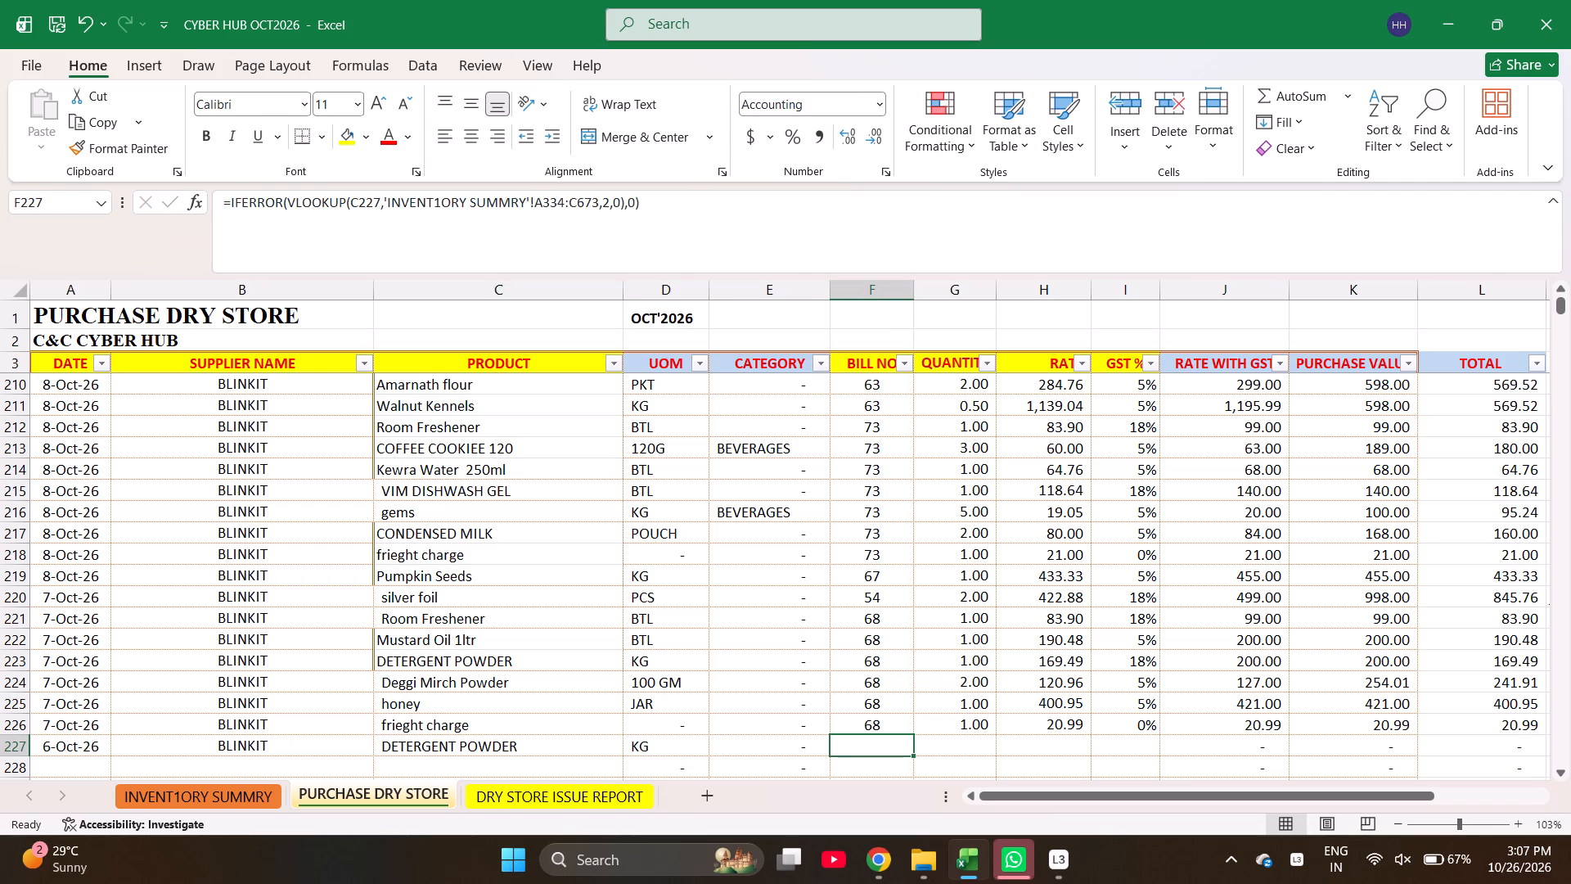
text(630)
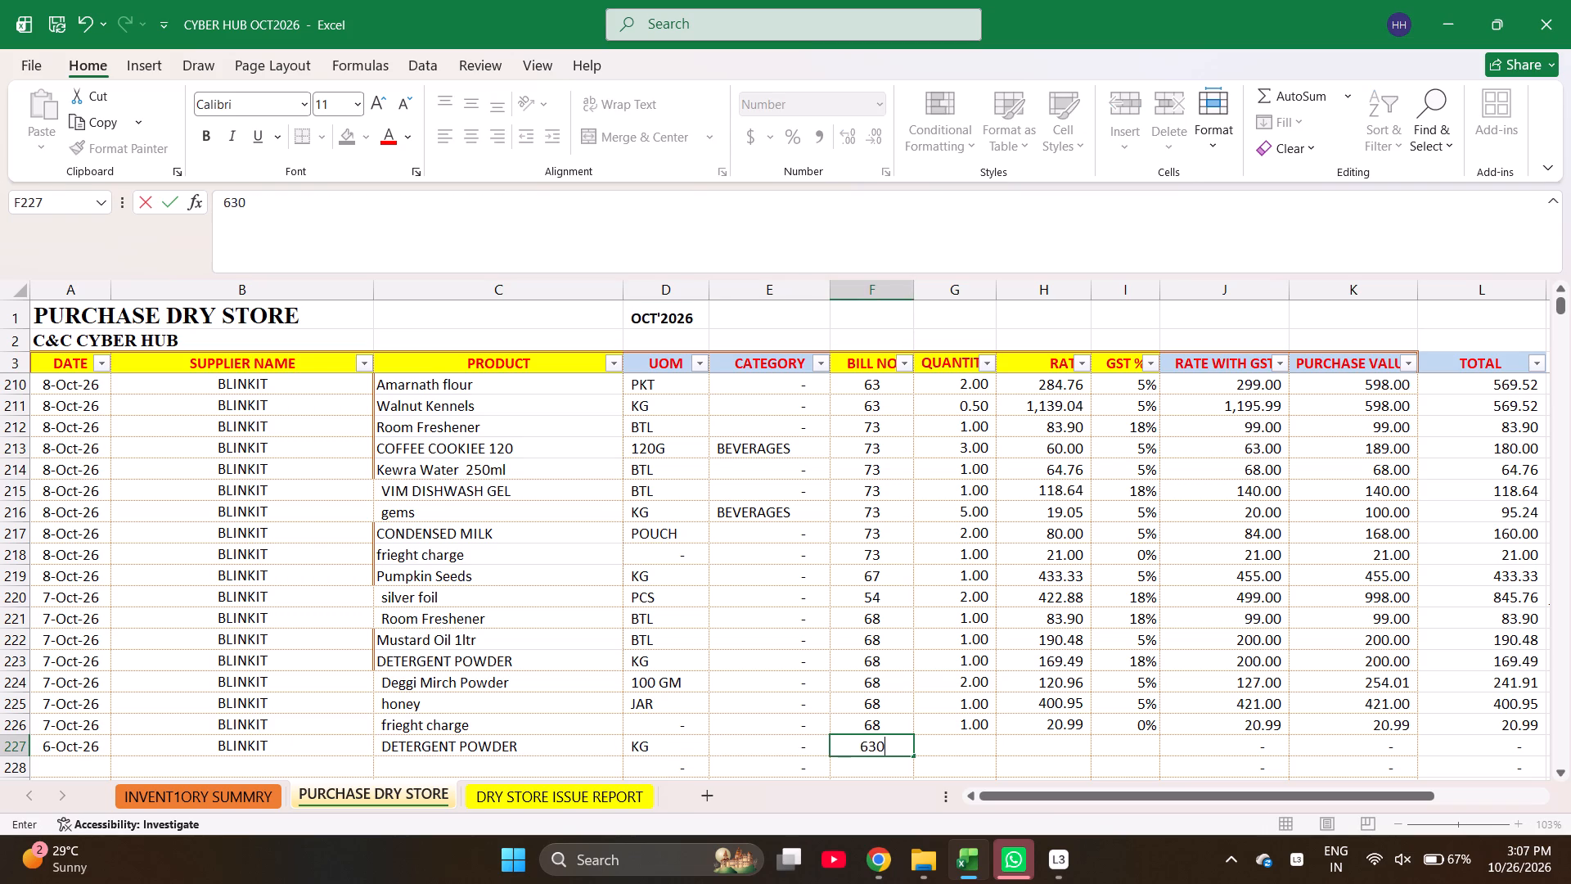
key(BackSpace)
key(Right)
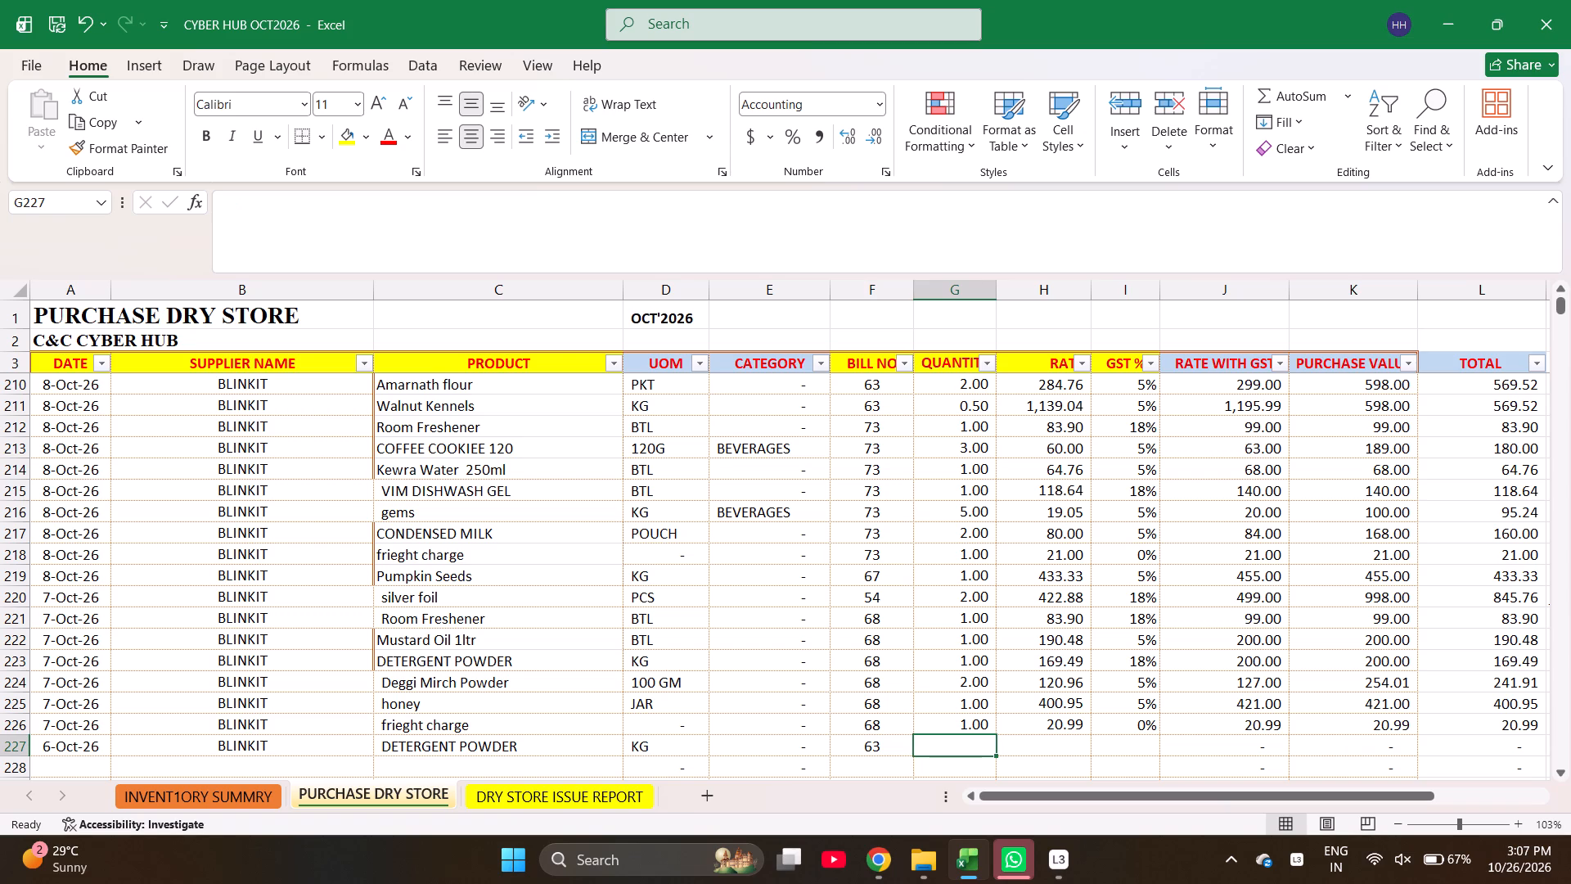
key(2)
key(Right)
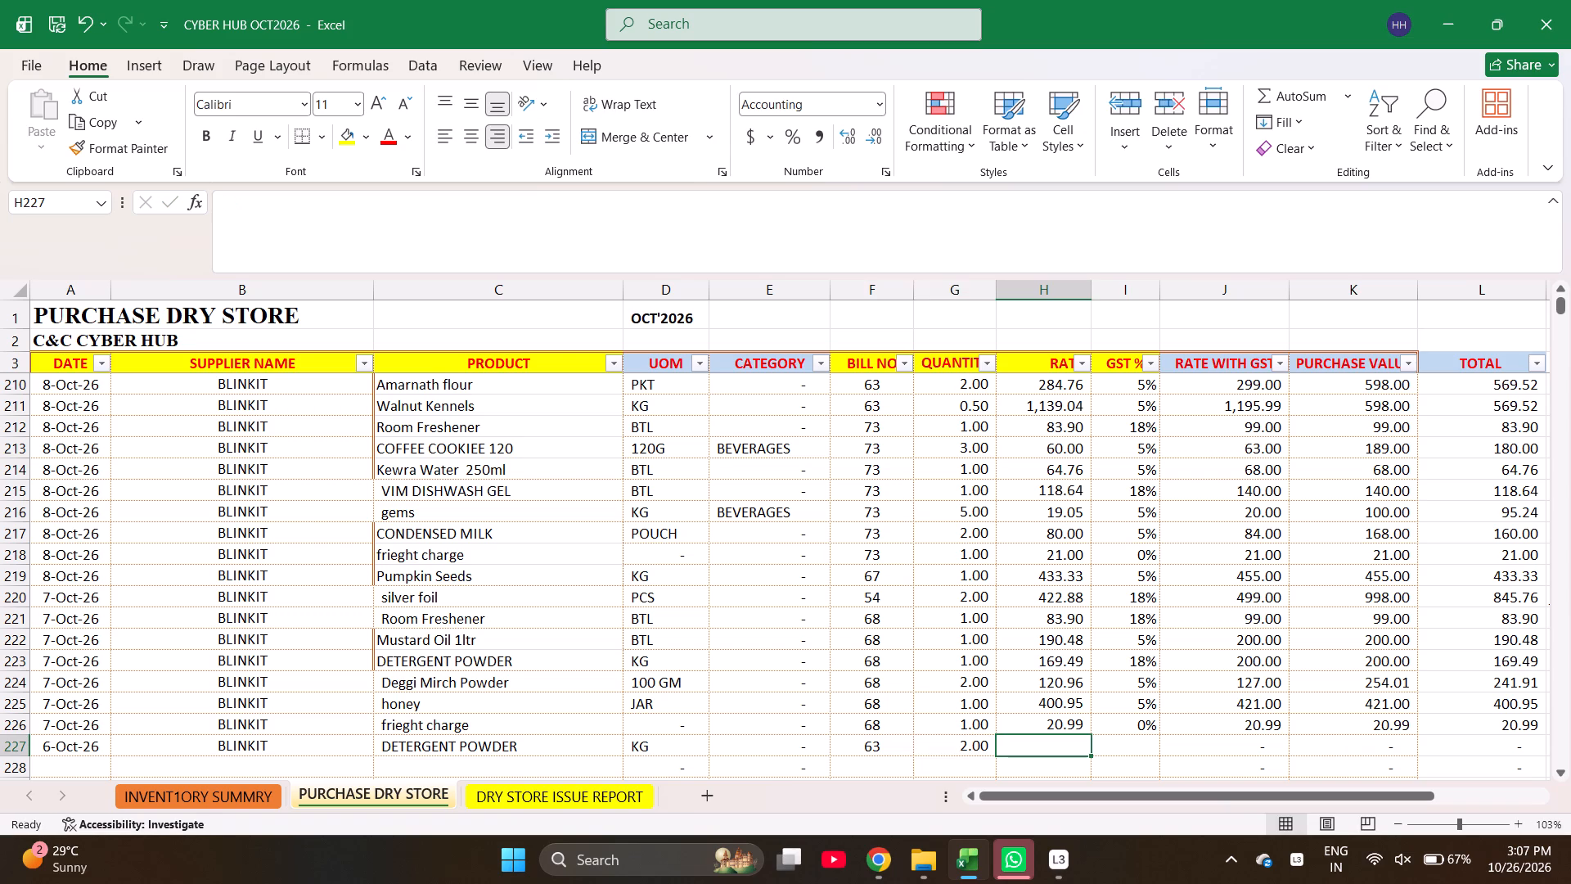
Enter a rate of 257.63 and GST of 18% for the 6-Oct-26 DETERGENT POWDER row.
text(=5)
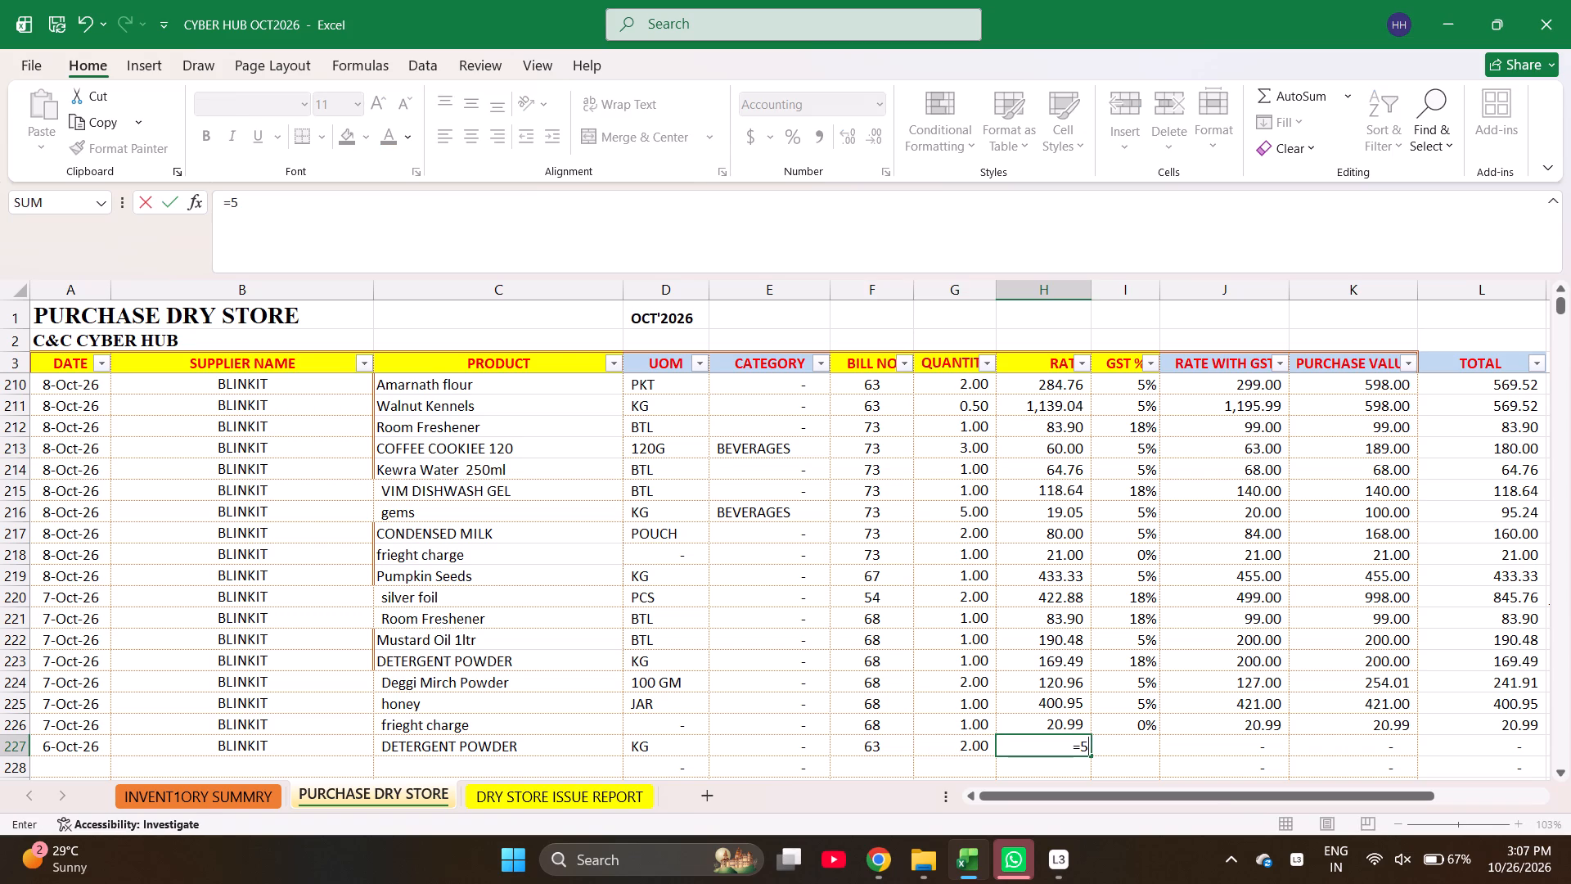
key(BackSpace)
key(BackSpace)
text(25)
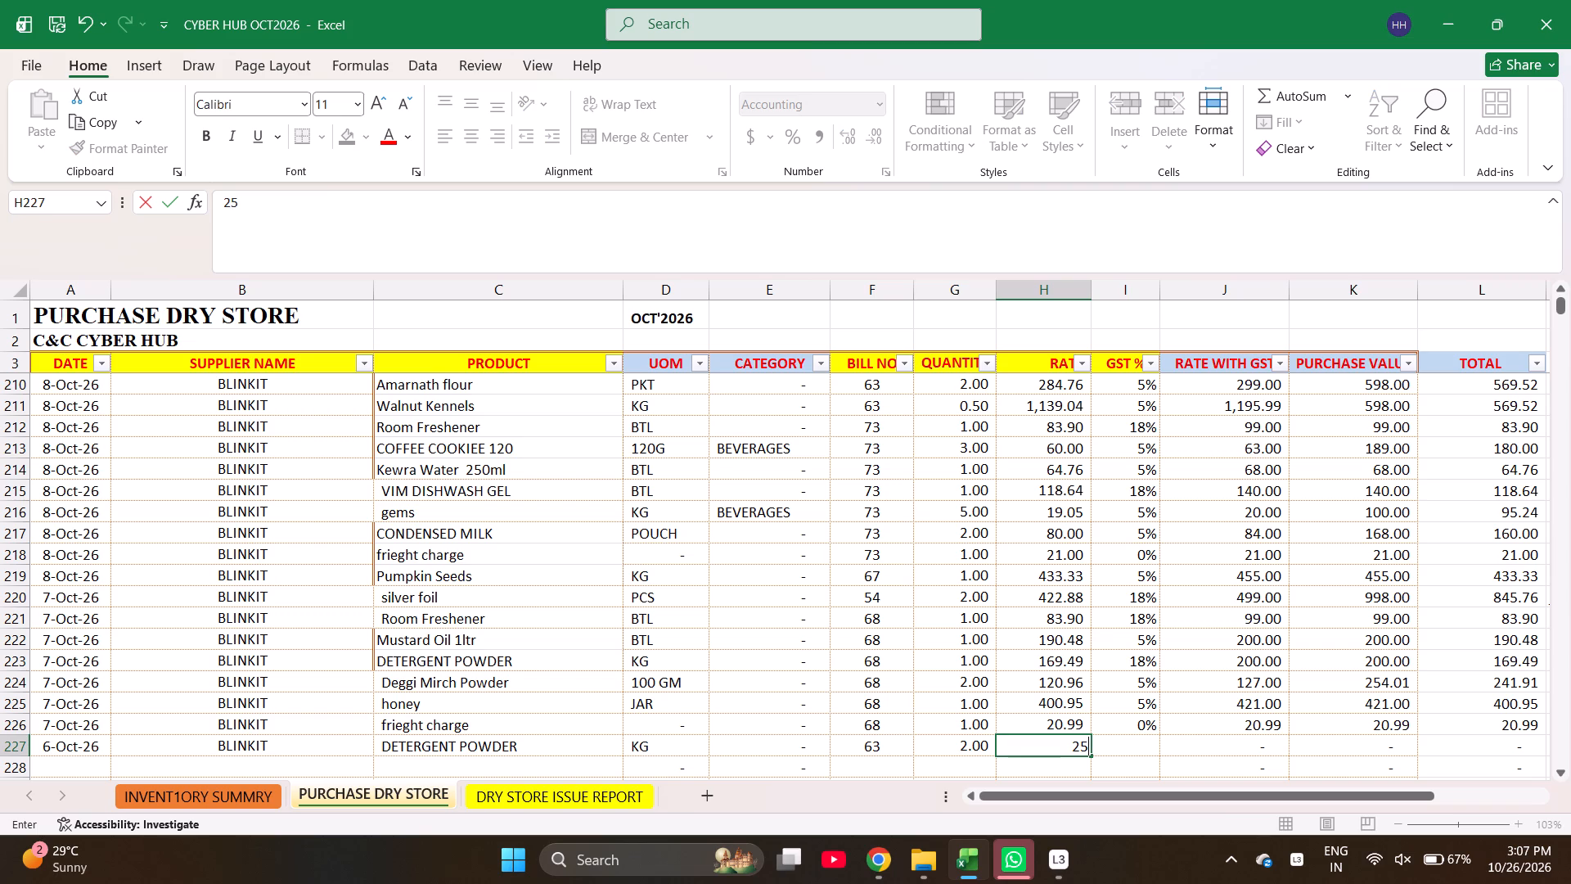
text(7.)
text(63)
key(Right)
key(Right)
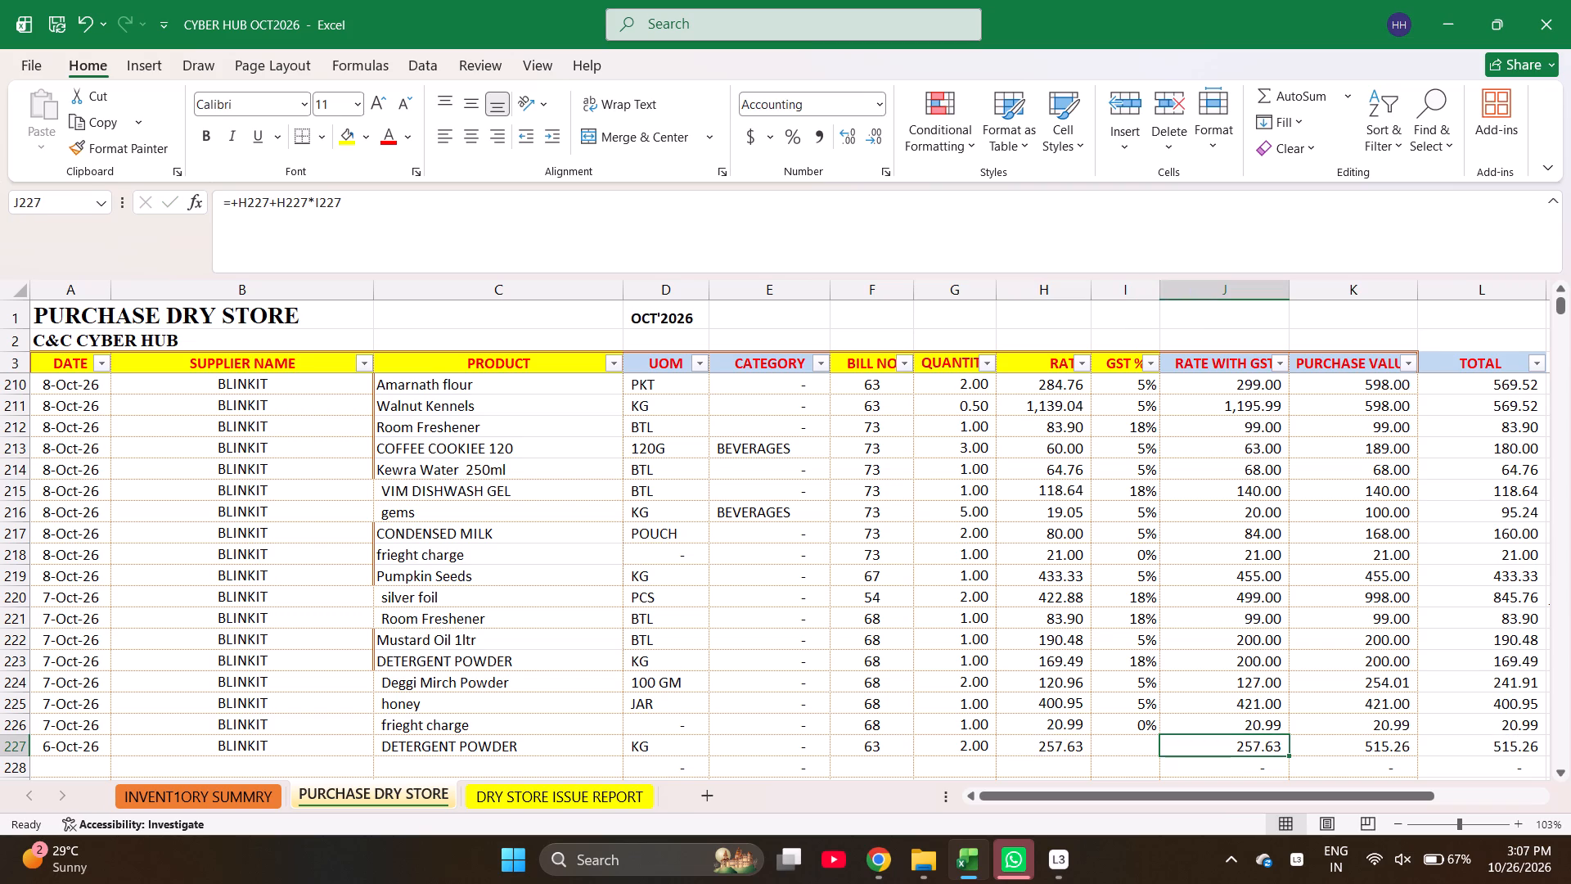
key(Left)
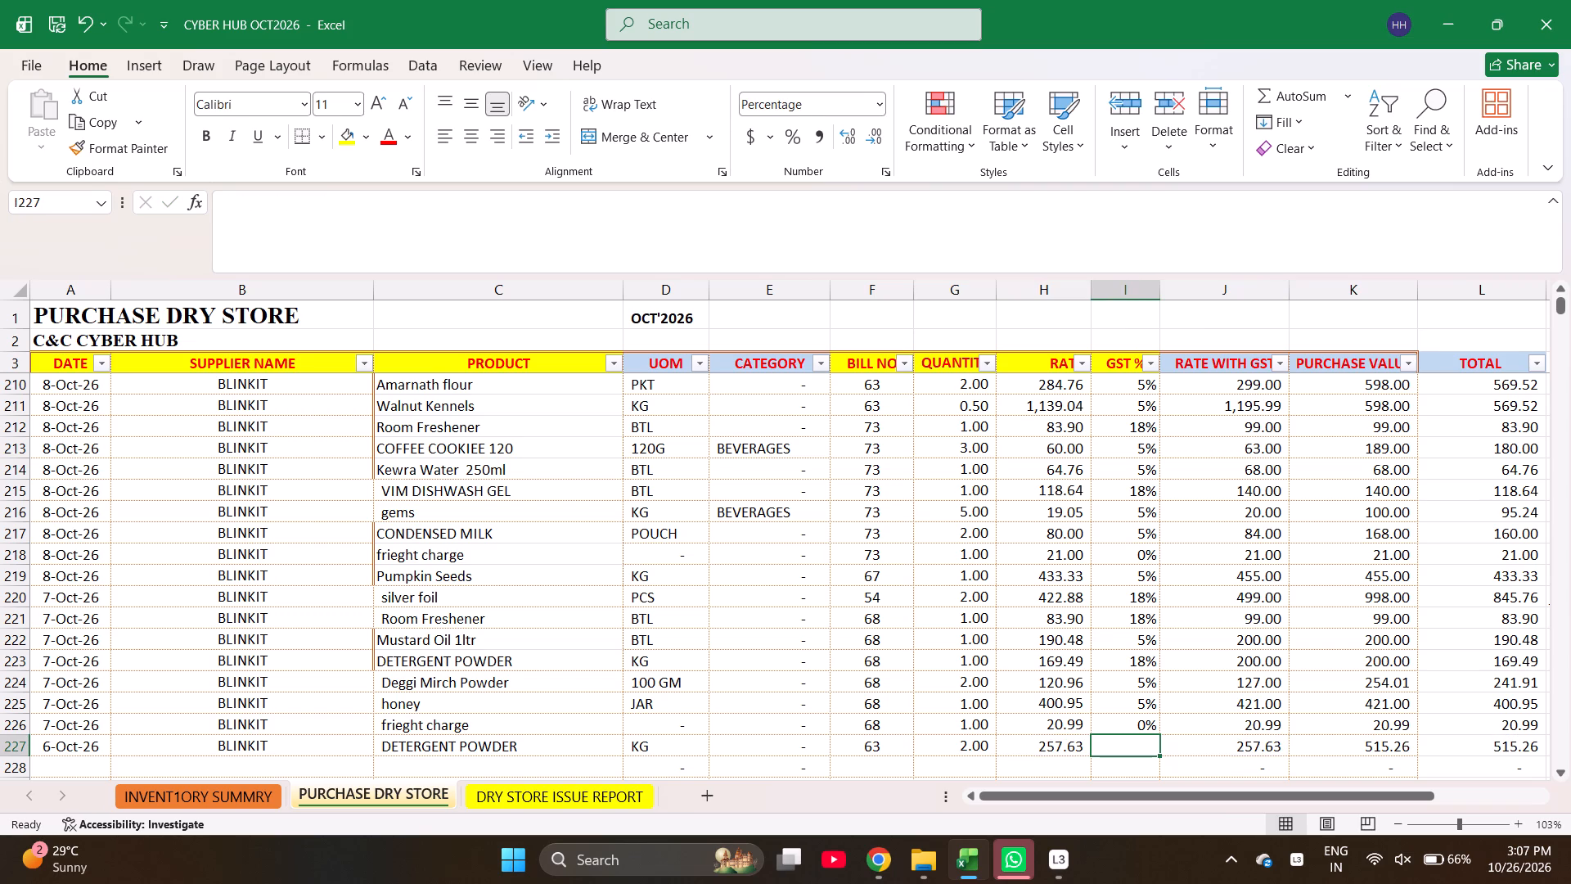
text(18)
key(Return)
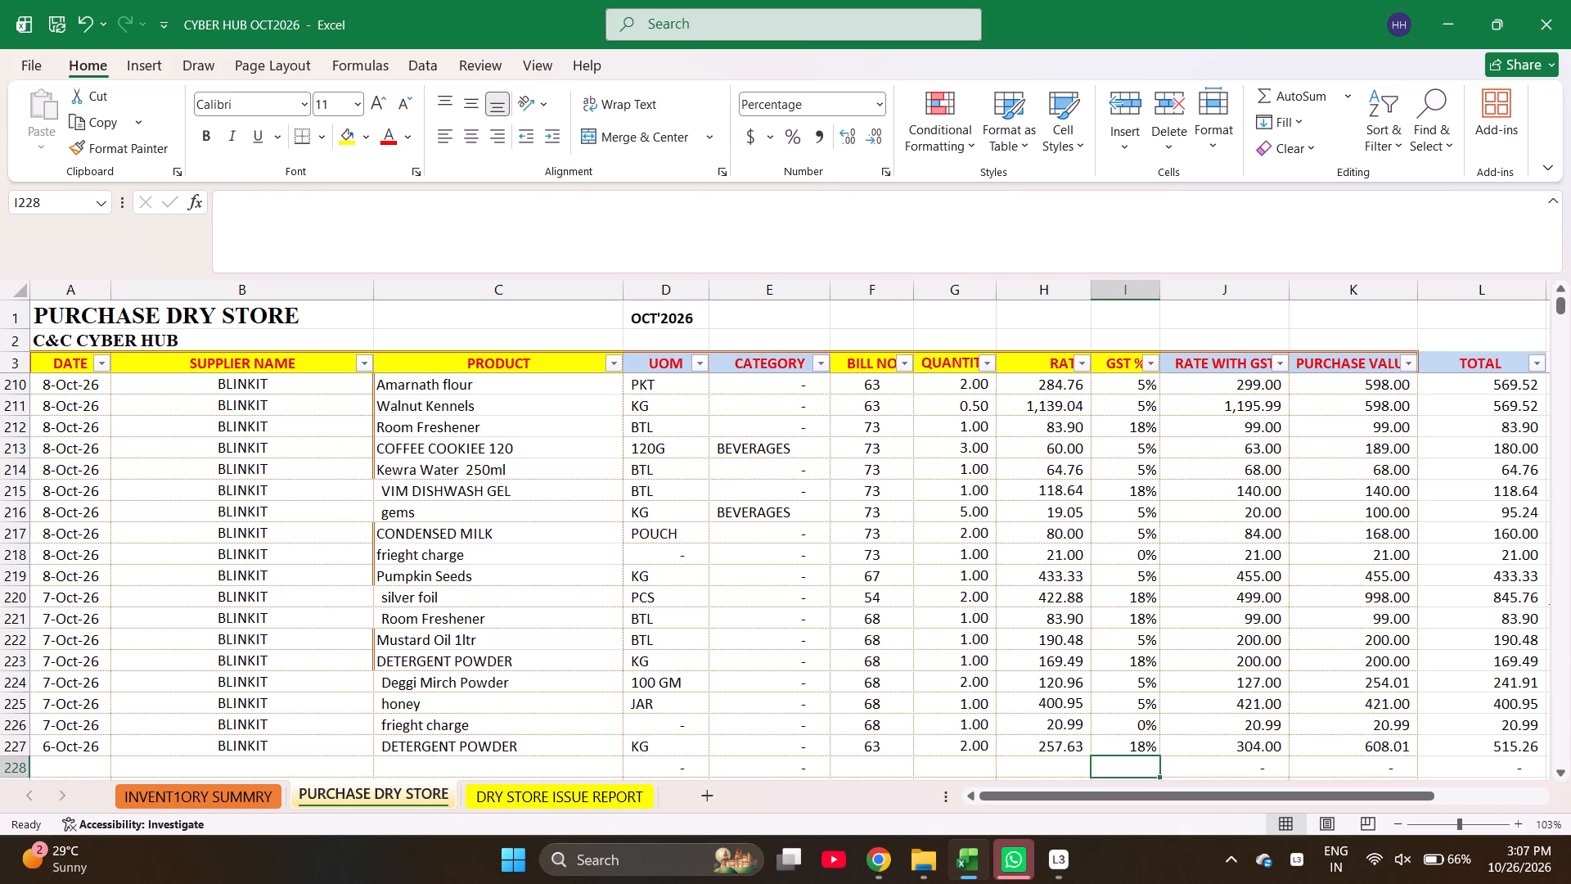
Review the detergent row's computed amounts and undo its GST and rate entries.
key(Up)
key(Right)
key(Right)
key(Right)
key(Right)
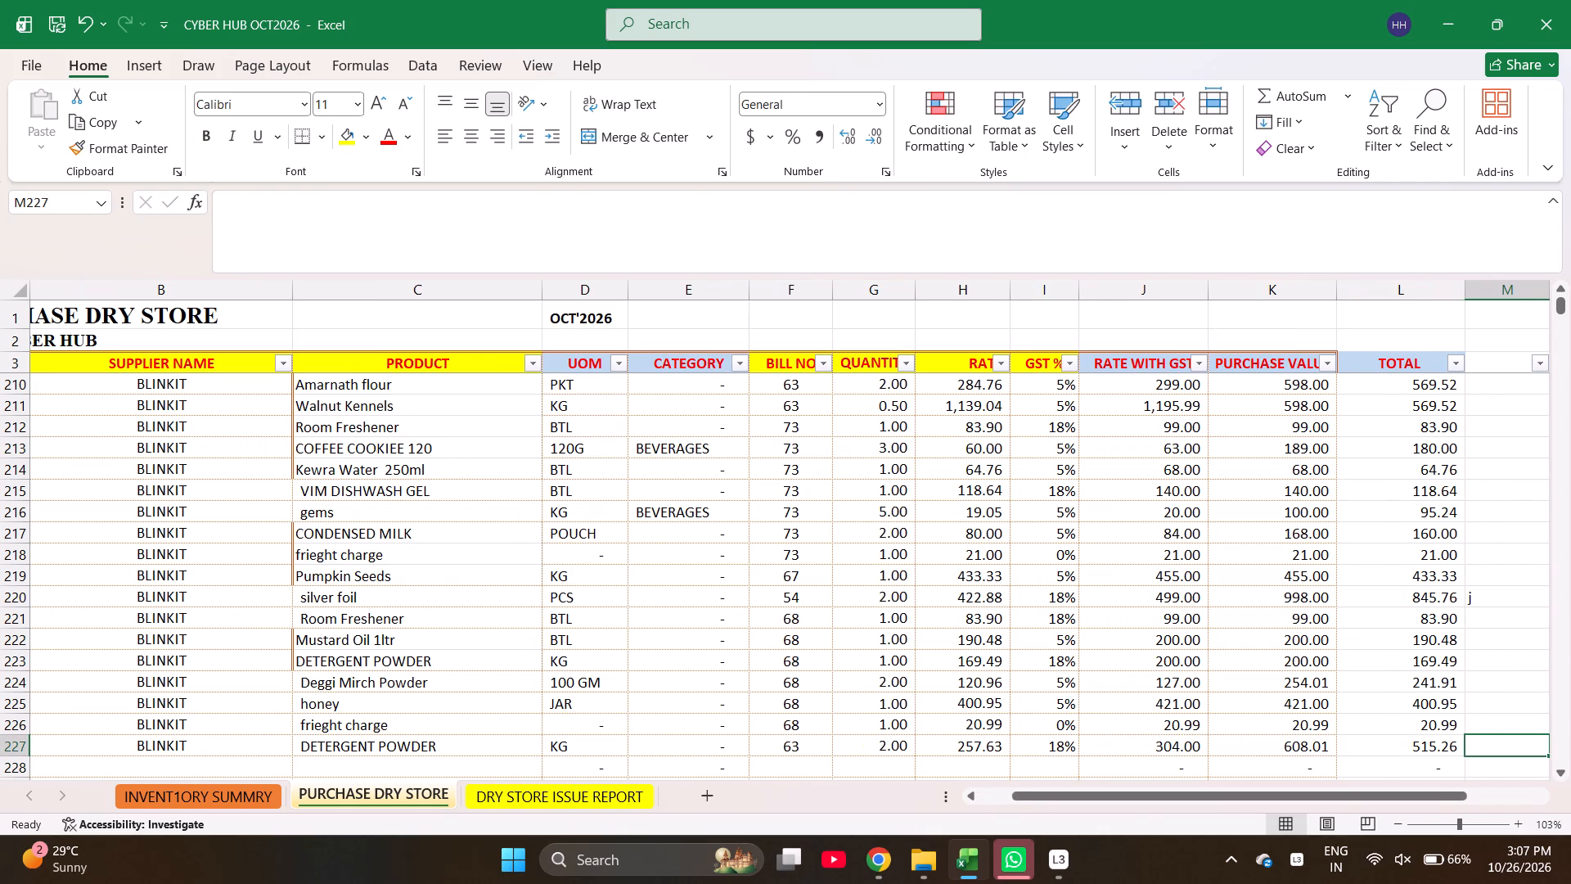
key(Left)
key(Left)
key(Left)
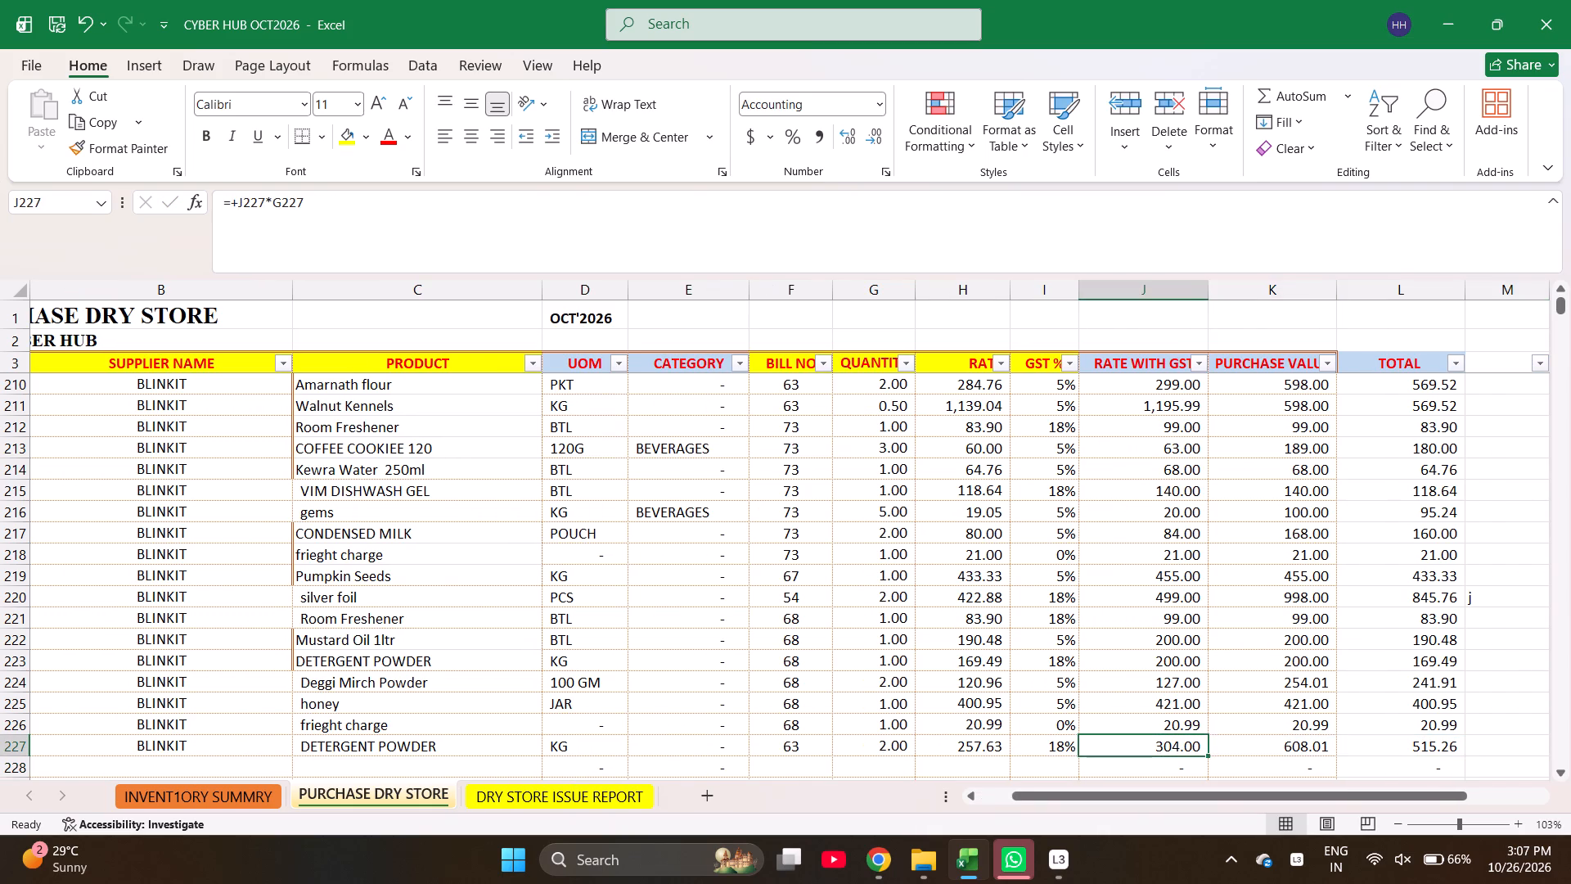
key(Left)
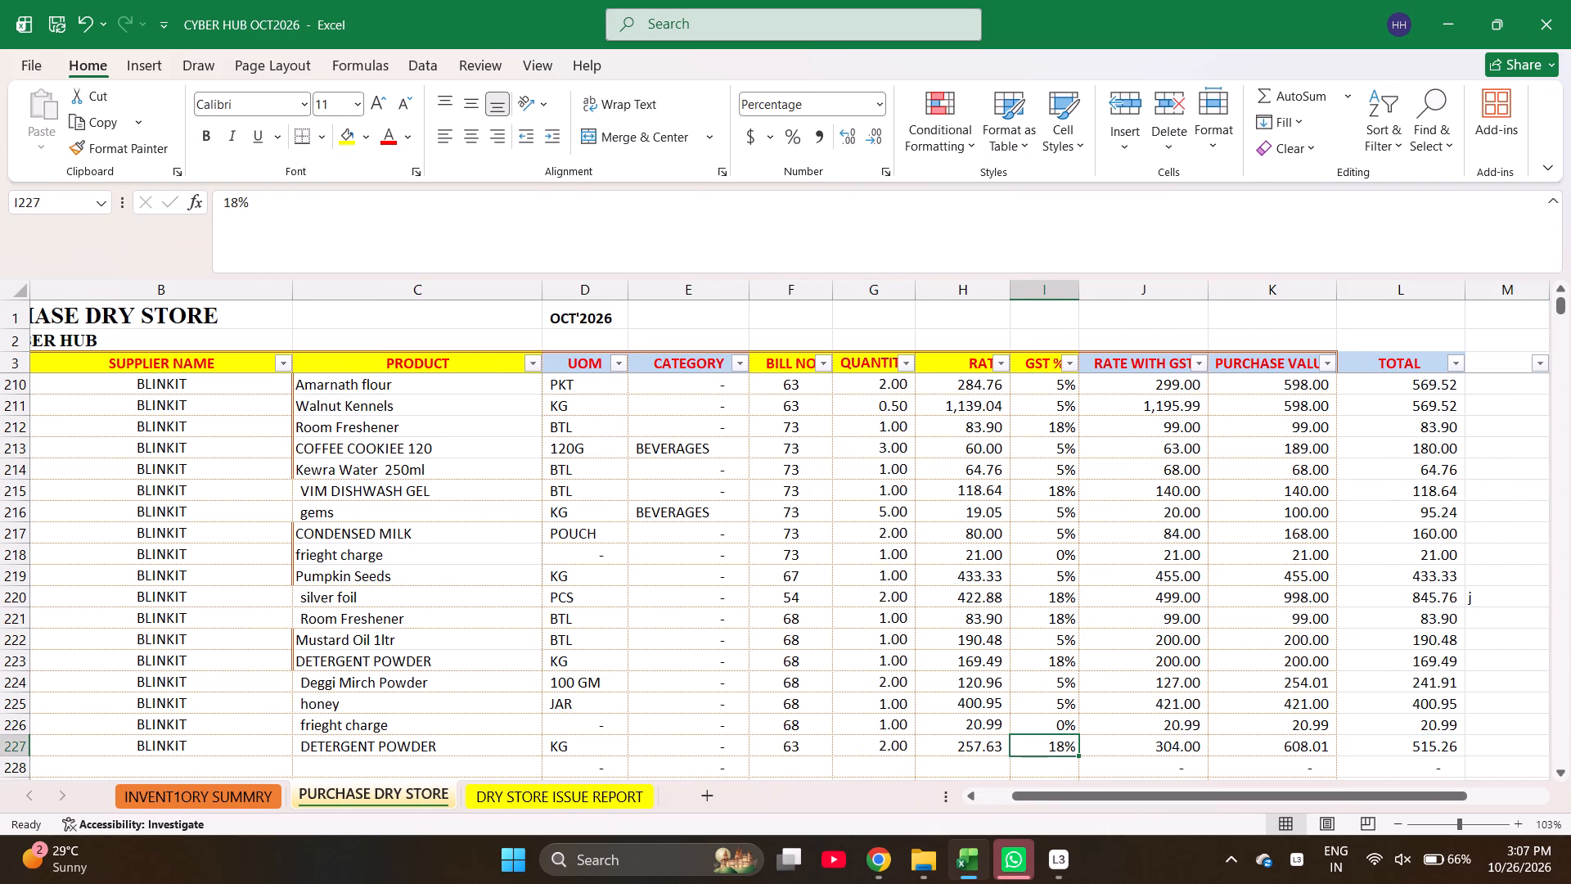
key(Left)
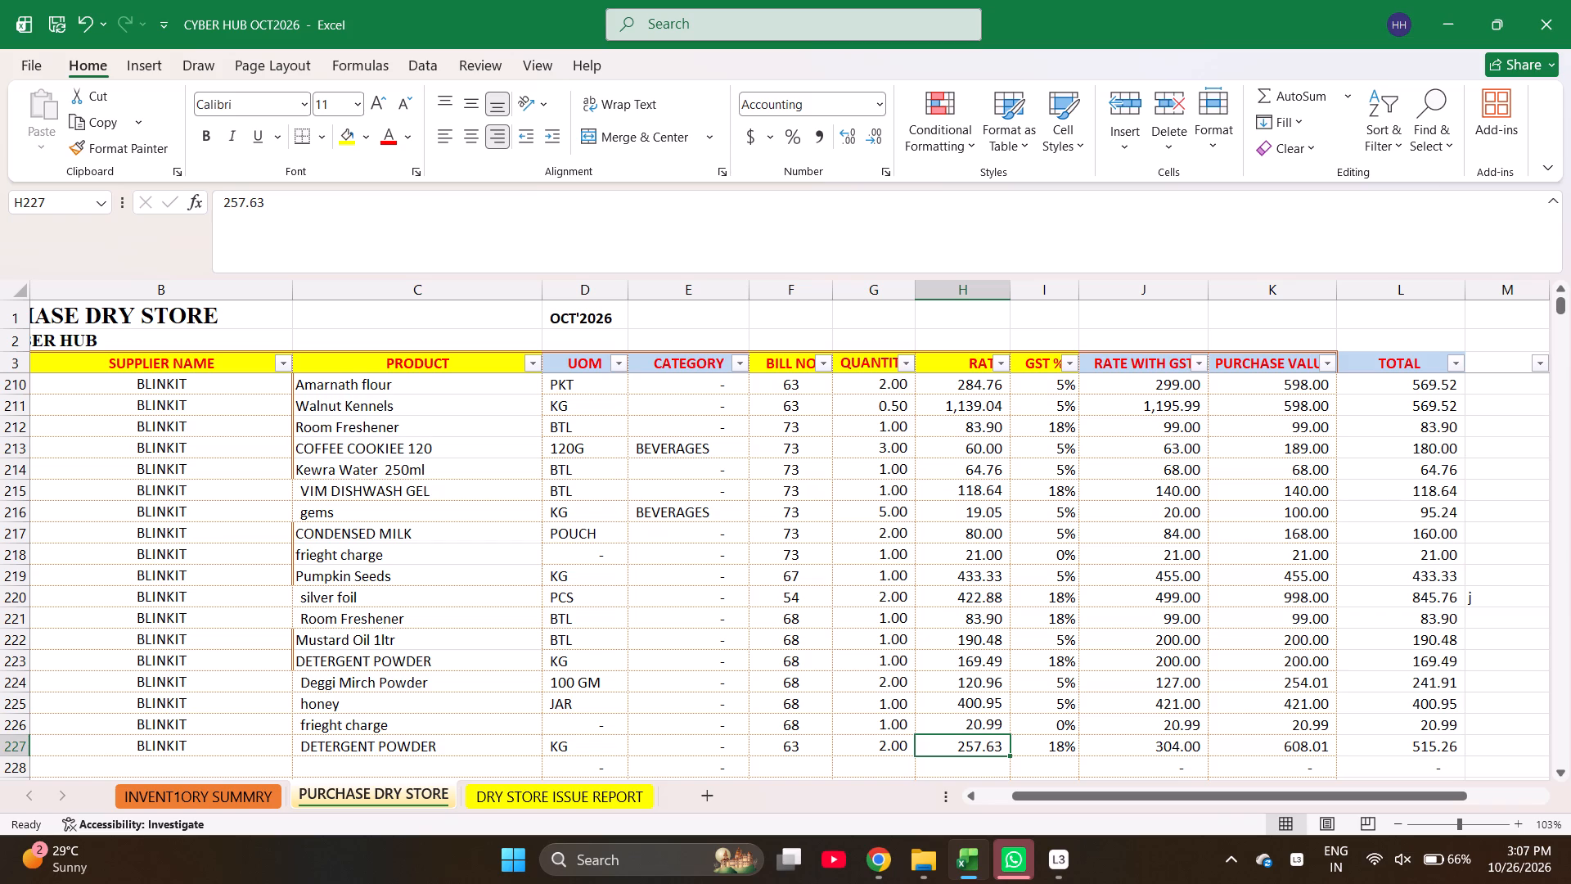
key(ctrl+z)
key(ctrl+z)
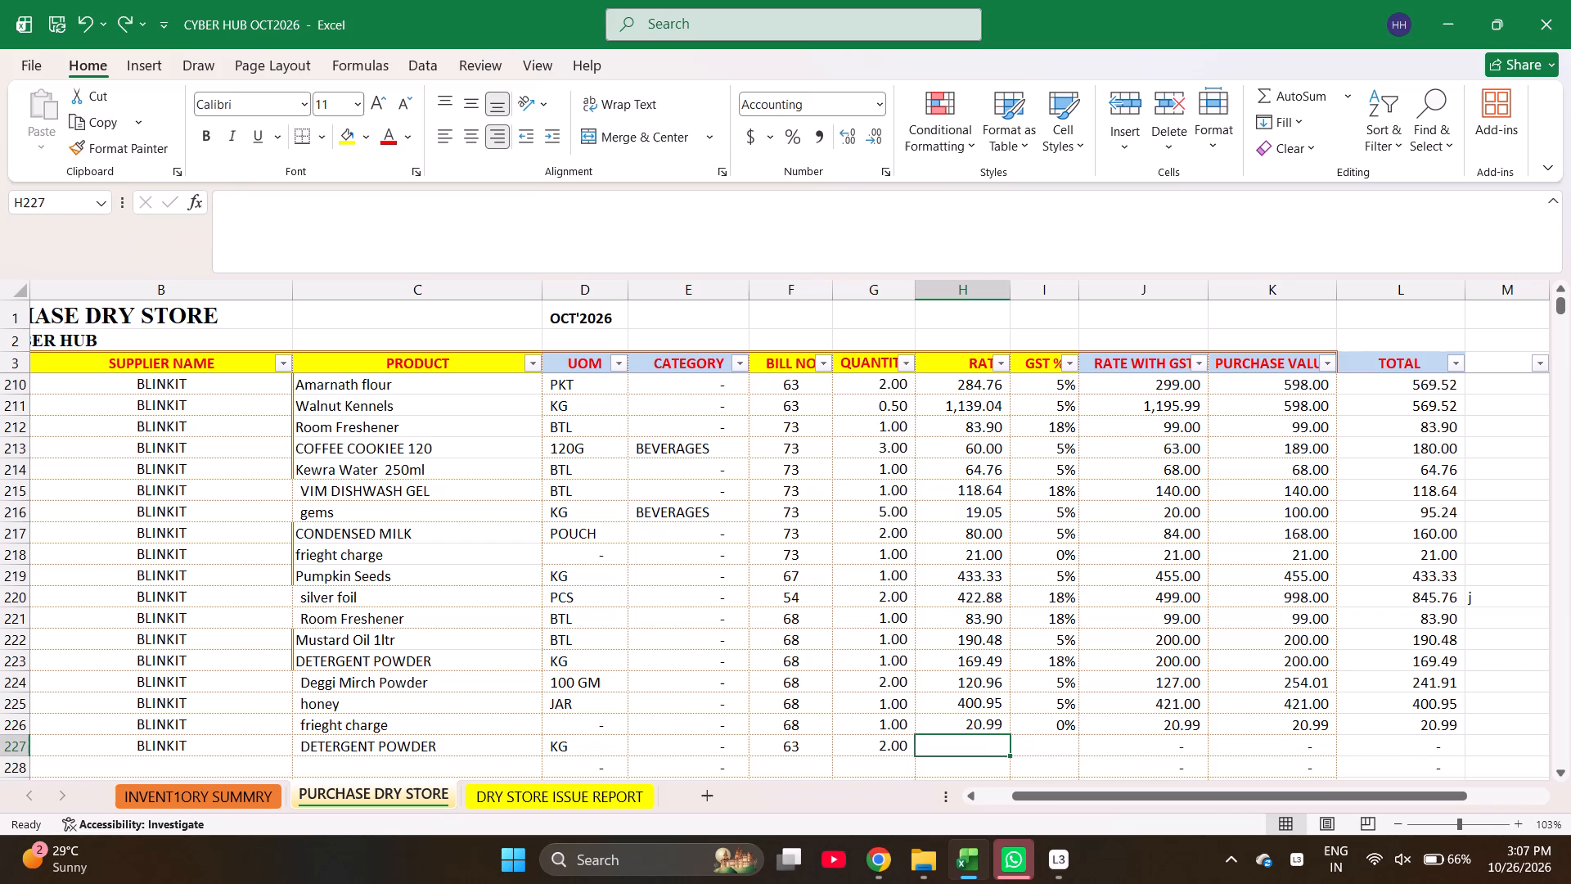
Set the detergent row's rate with the formula =257.63/2 and its GST to 18%.
key(equal)
key(5)
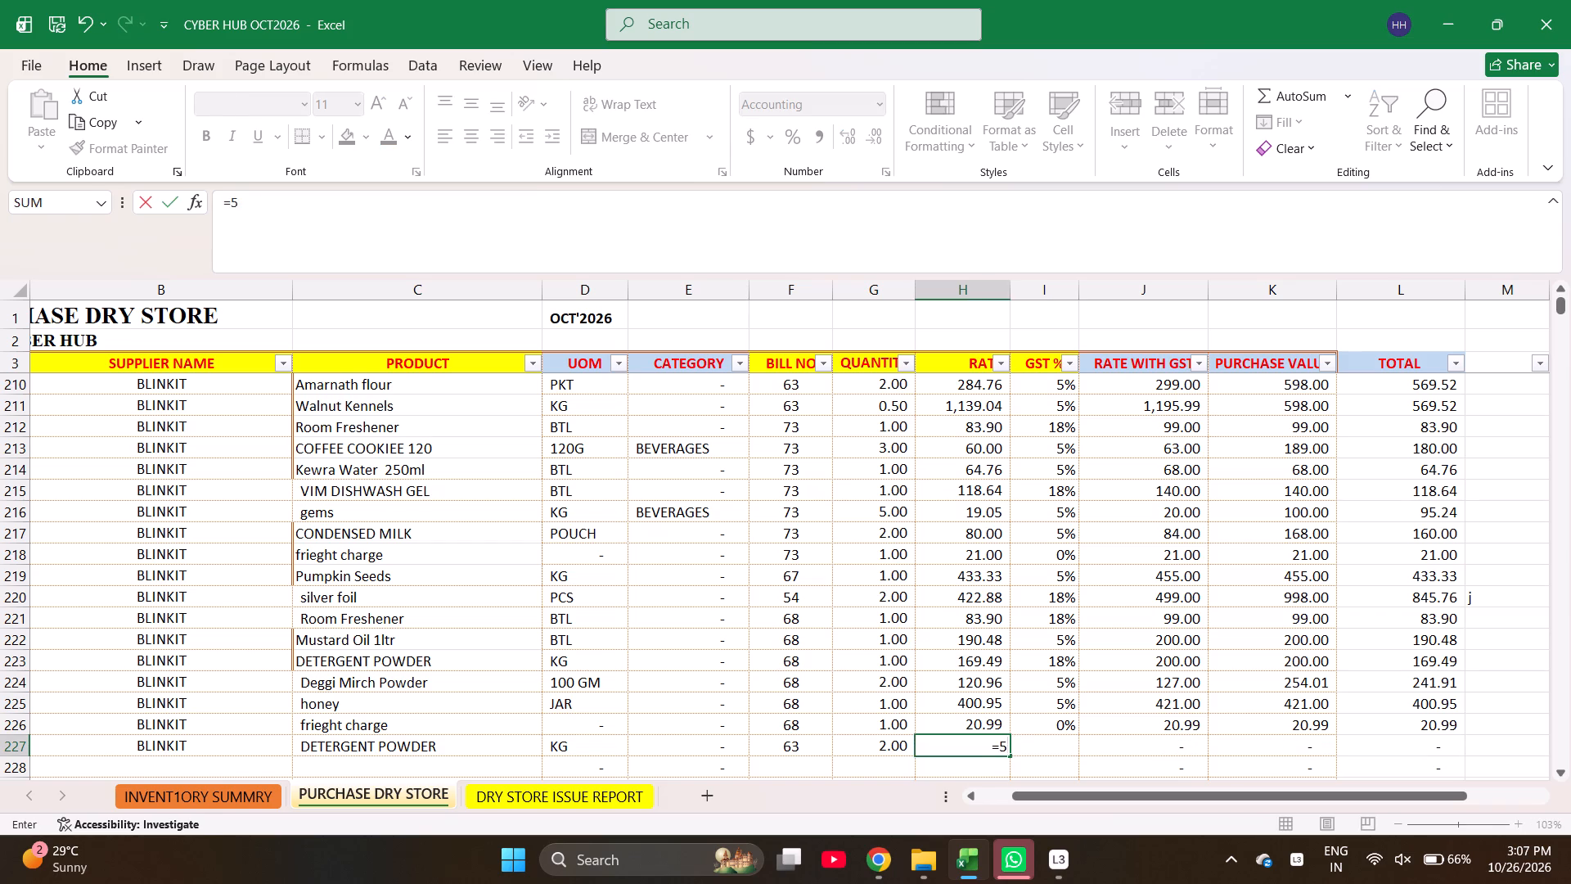
key(BackSpace)
text(257.63/2)
key(Right)
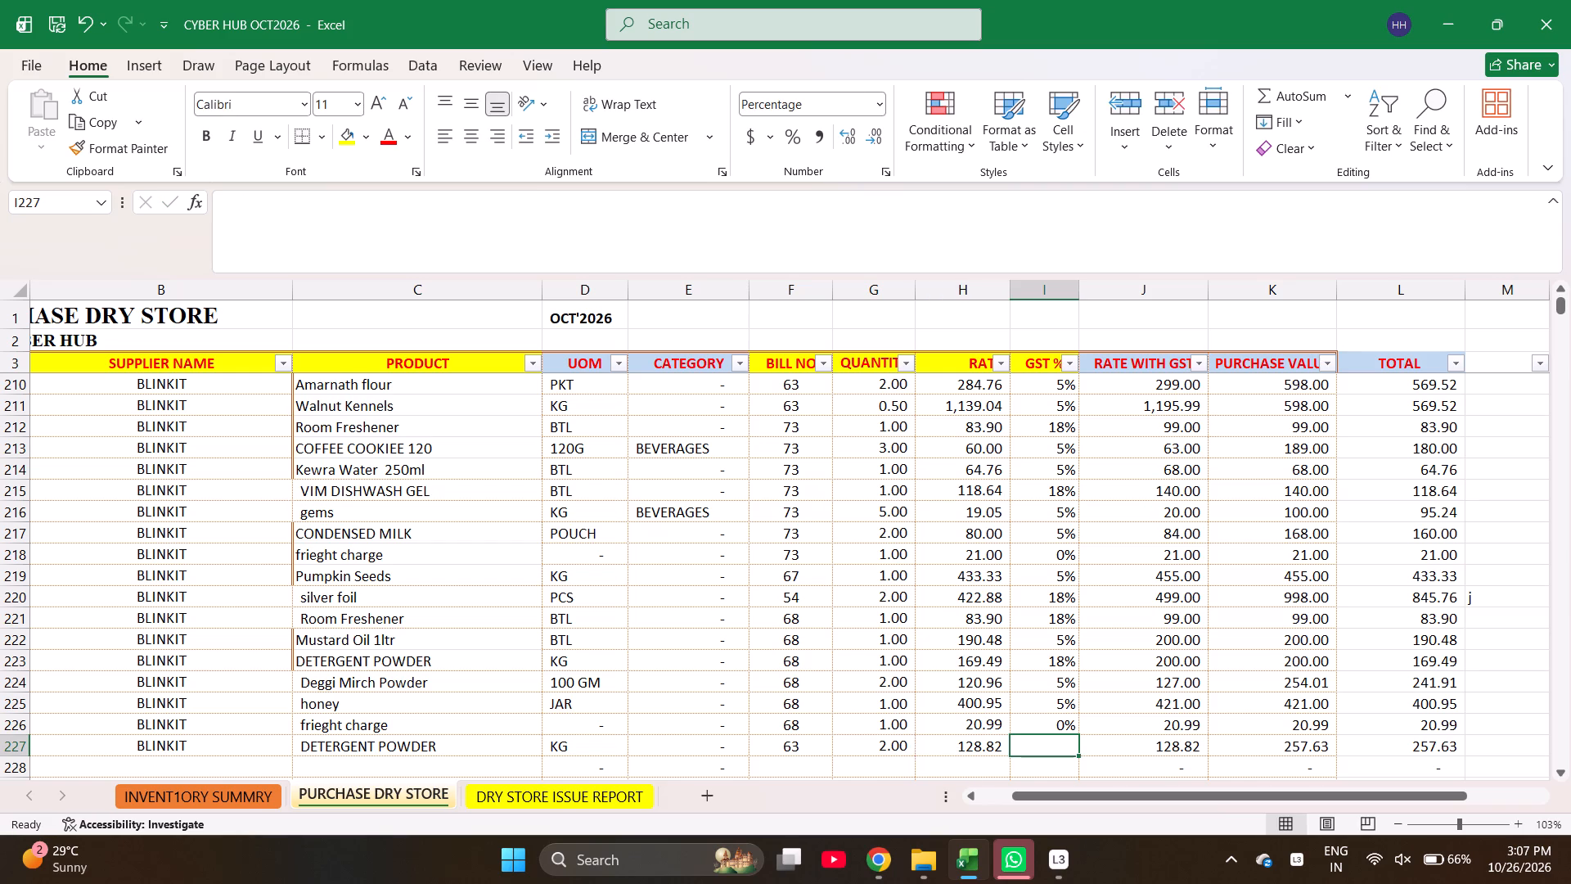
text(18)
key(Return)
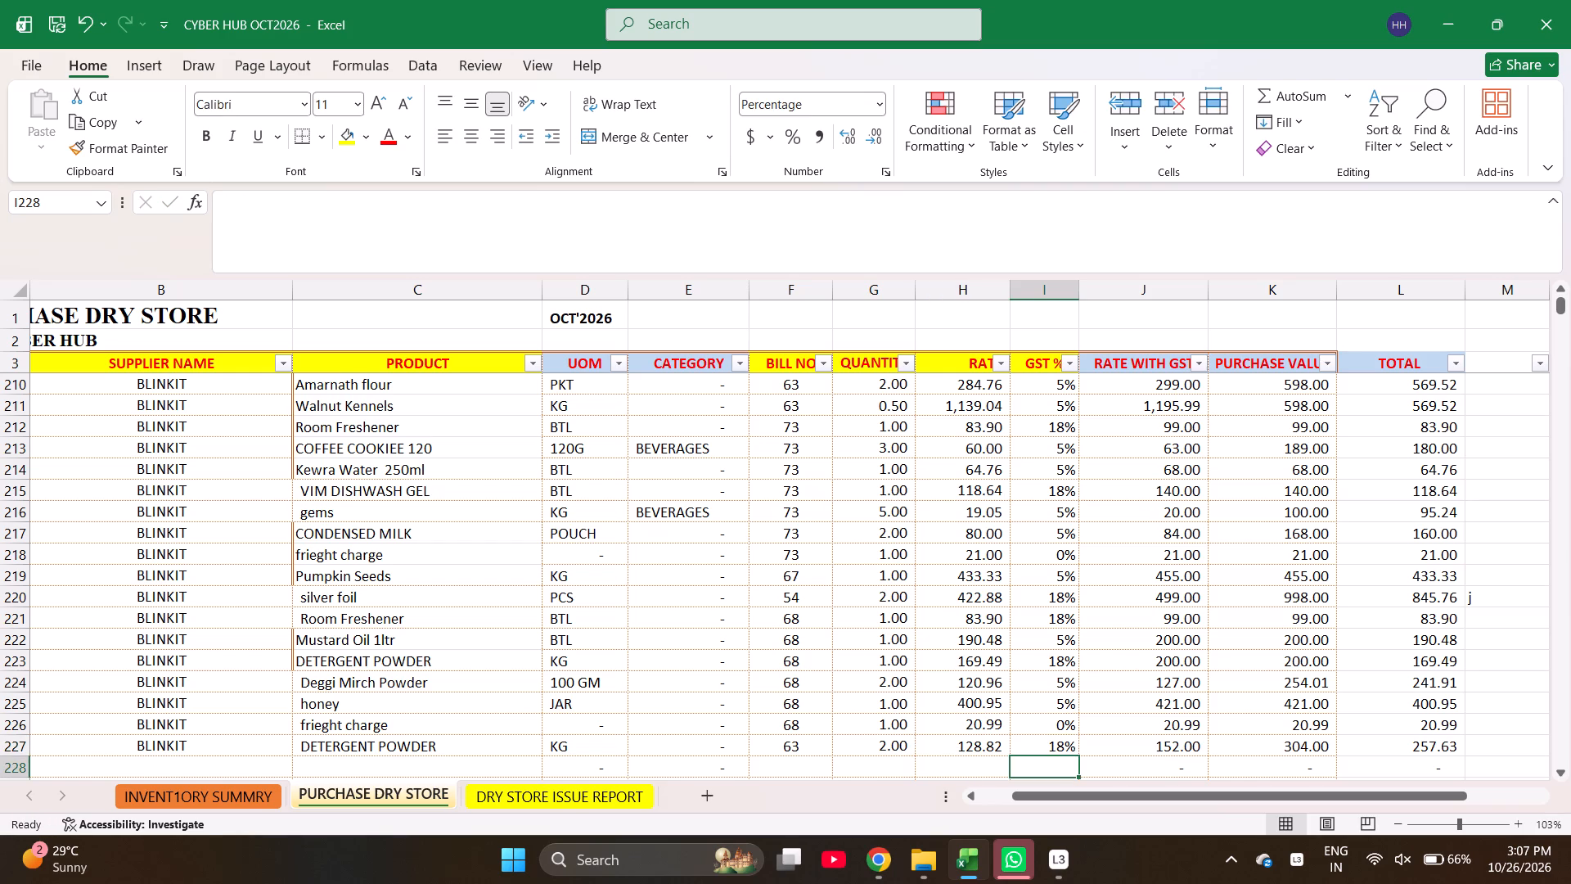
Fill the date 6-Oct-26 and supplier BLINKIT down into the empty row below the 6-Oct-26 DETERGENT POWDER row.
key(ctrl+Left)
key(ctrl+Left)
key(ctrl+Left)
key(ctrl+Left)
key(ctrl+Left)
key(ctrl+Left)
key(ctrl+Left)
key(ctrl+Left)
key(ctrl+Left)
key(ctrl+Left)
key(ctrl+Left)
key(ctrl+Left)
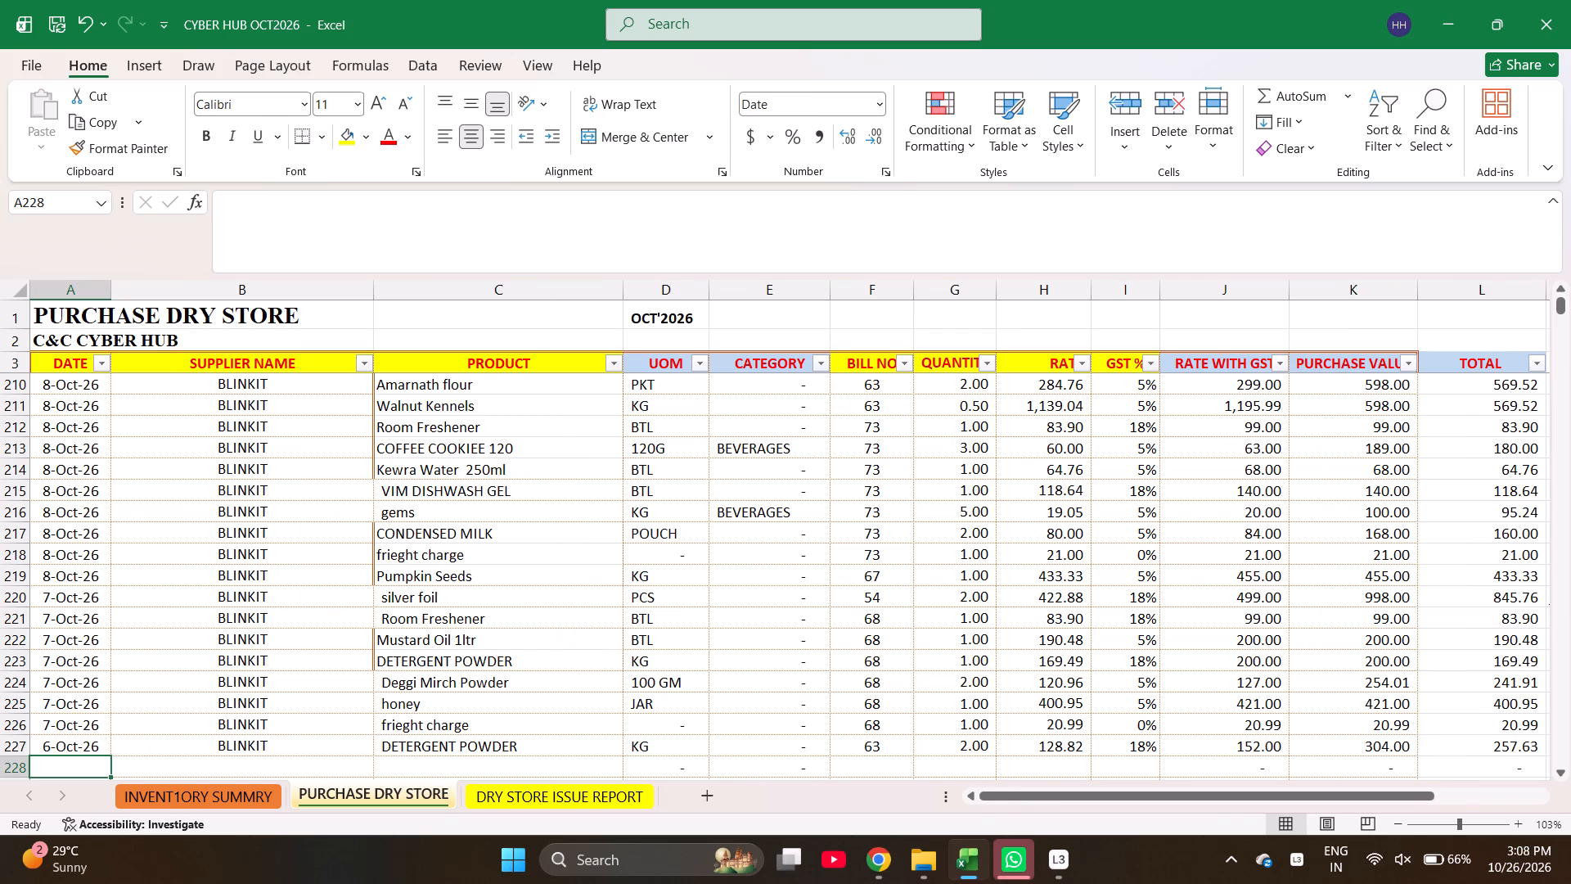
key(ctrl+d)
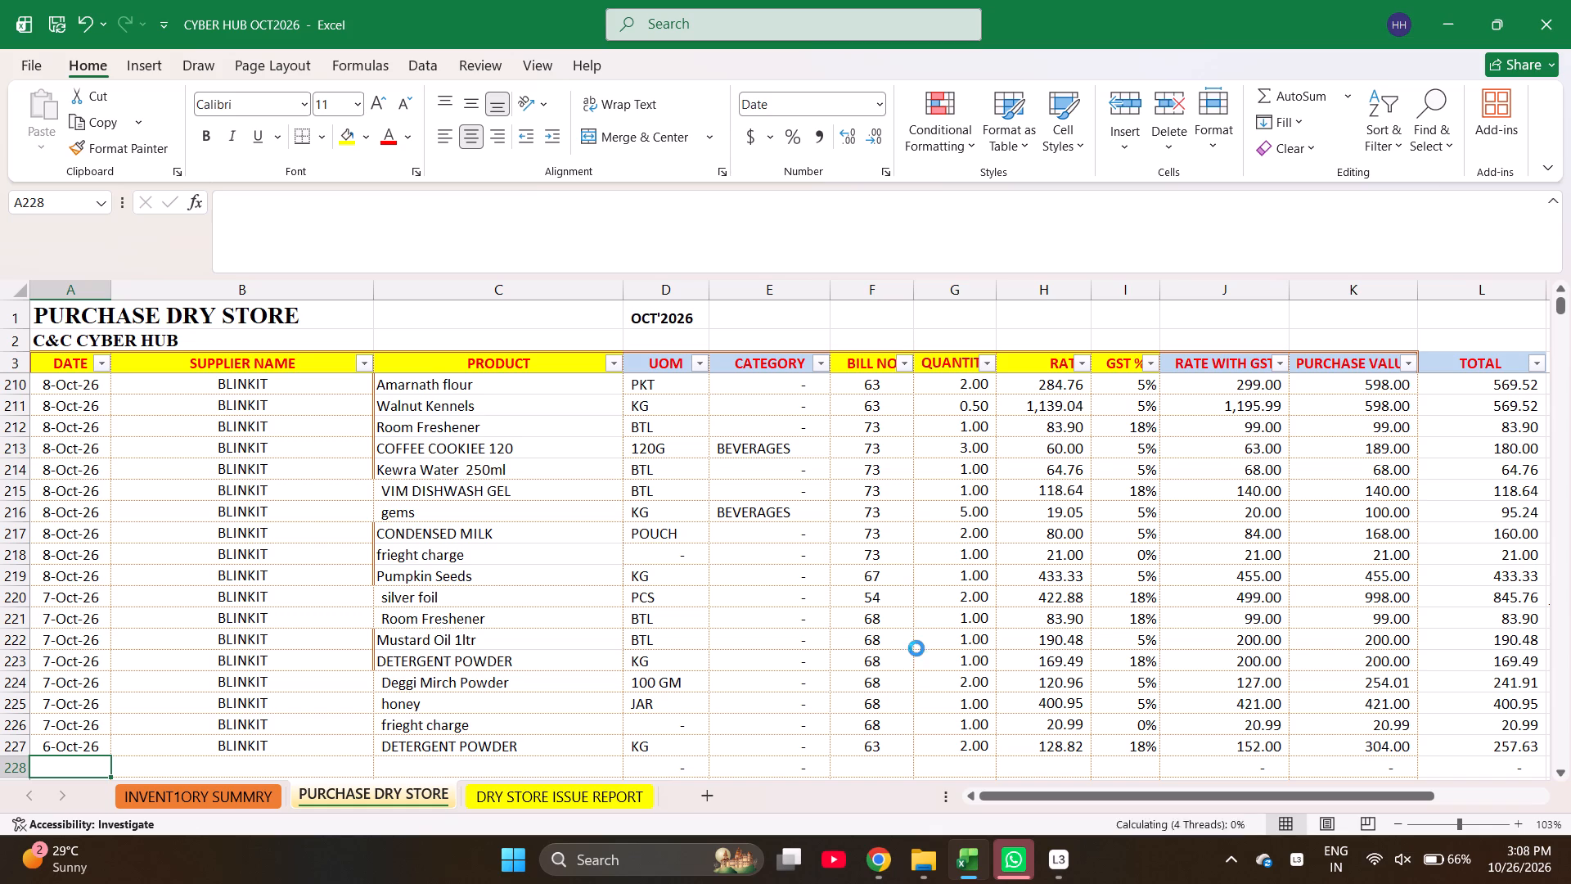
key(Right)
key(ctrl+d)
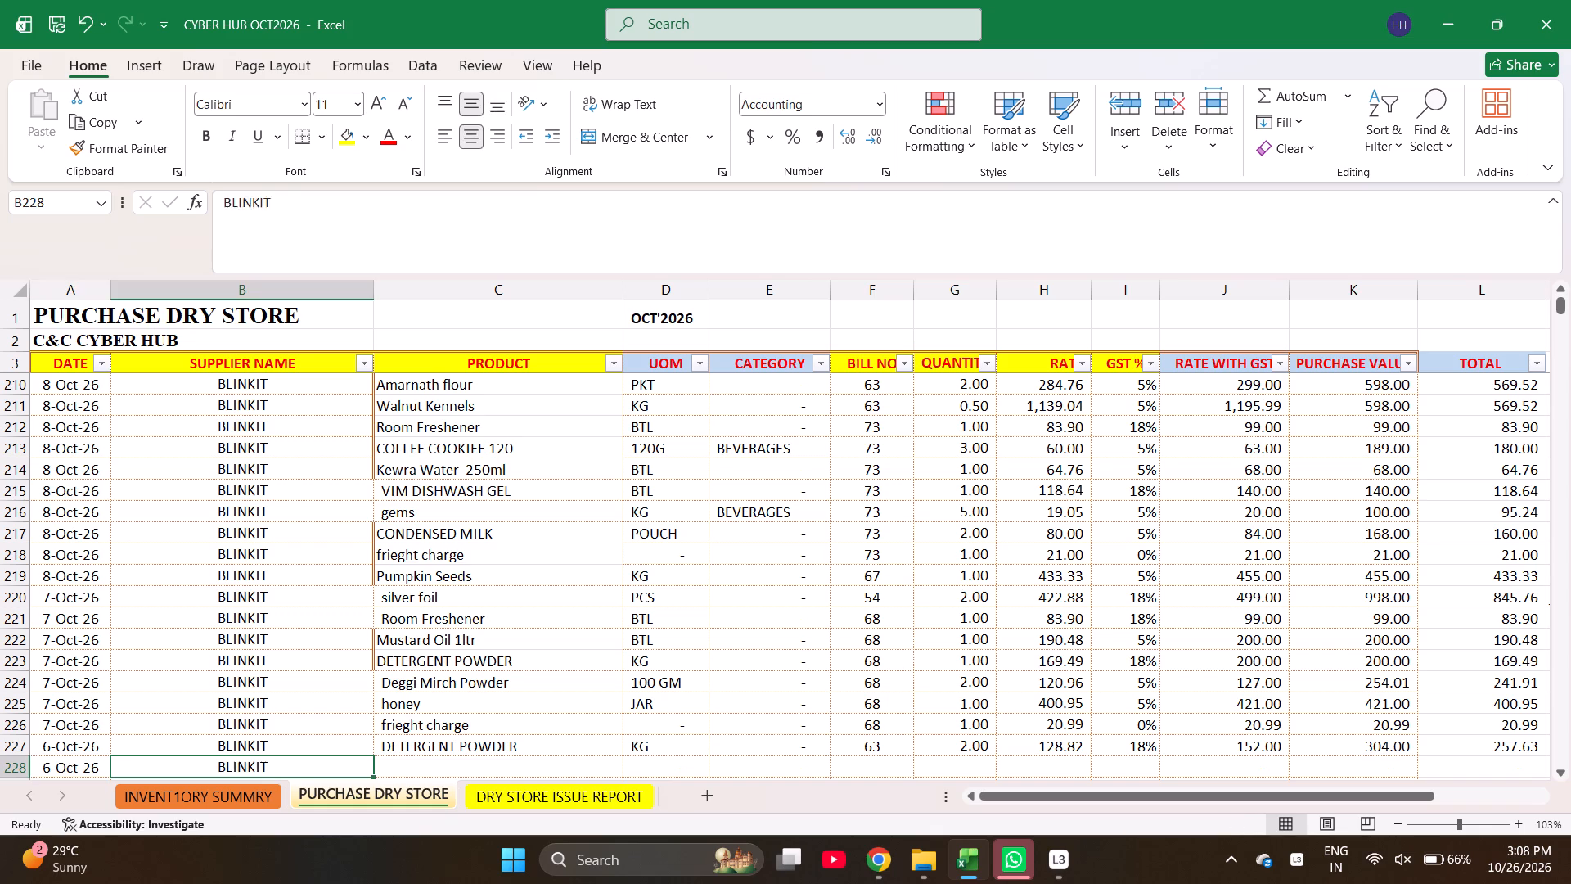
Find "pomac" in the inventory summary sheet and copy the product name pomace olive oil 1 ltr into the new purchase row.
key(Right)
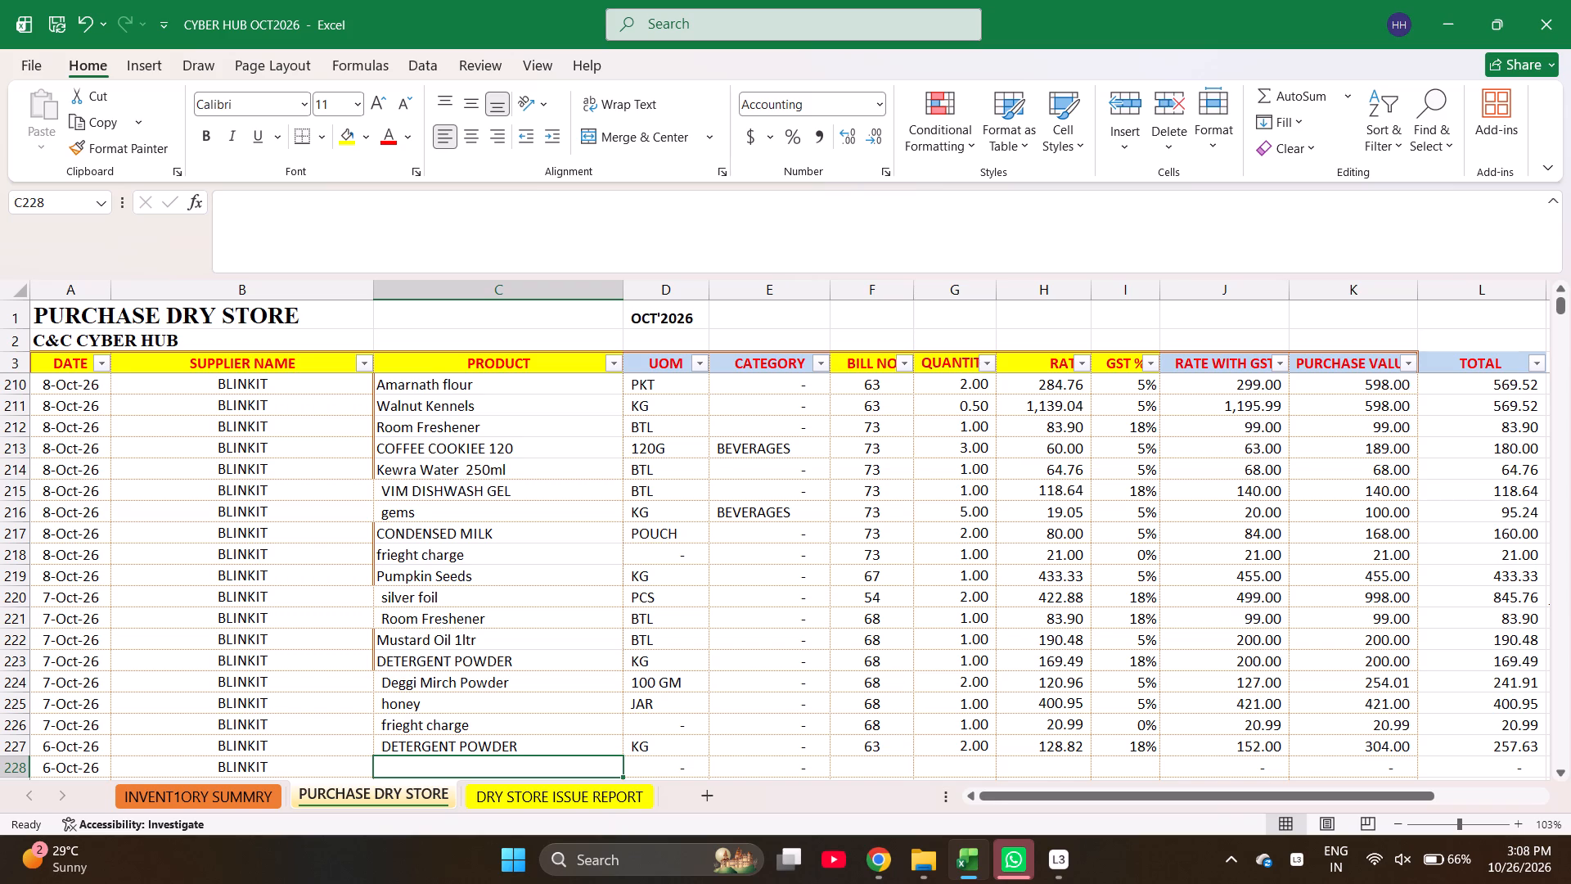
key(ctrl+Page_Up)
key(ctrl+f)
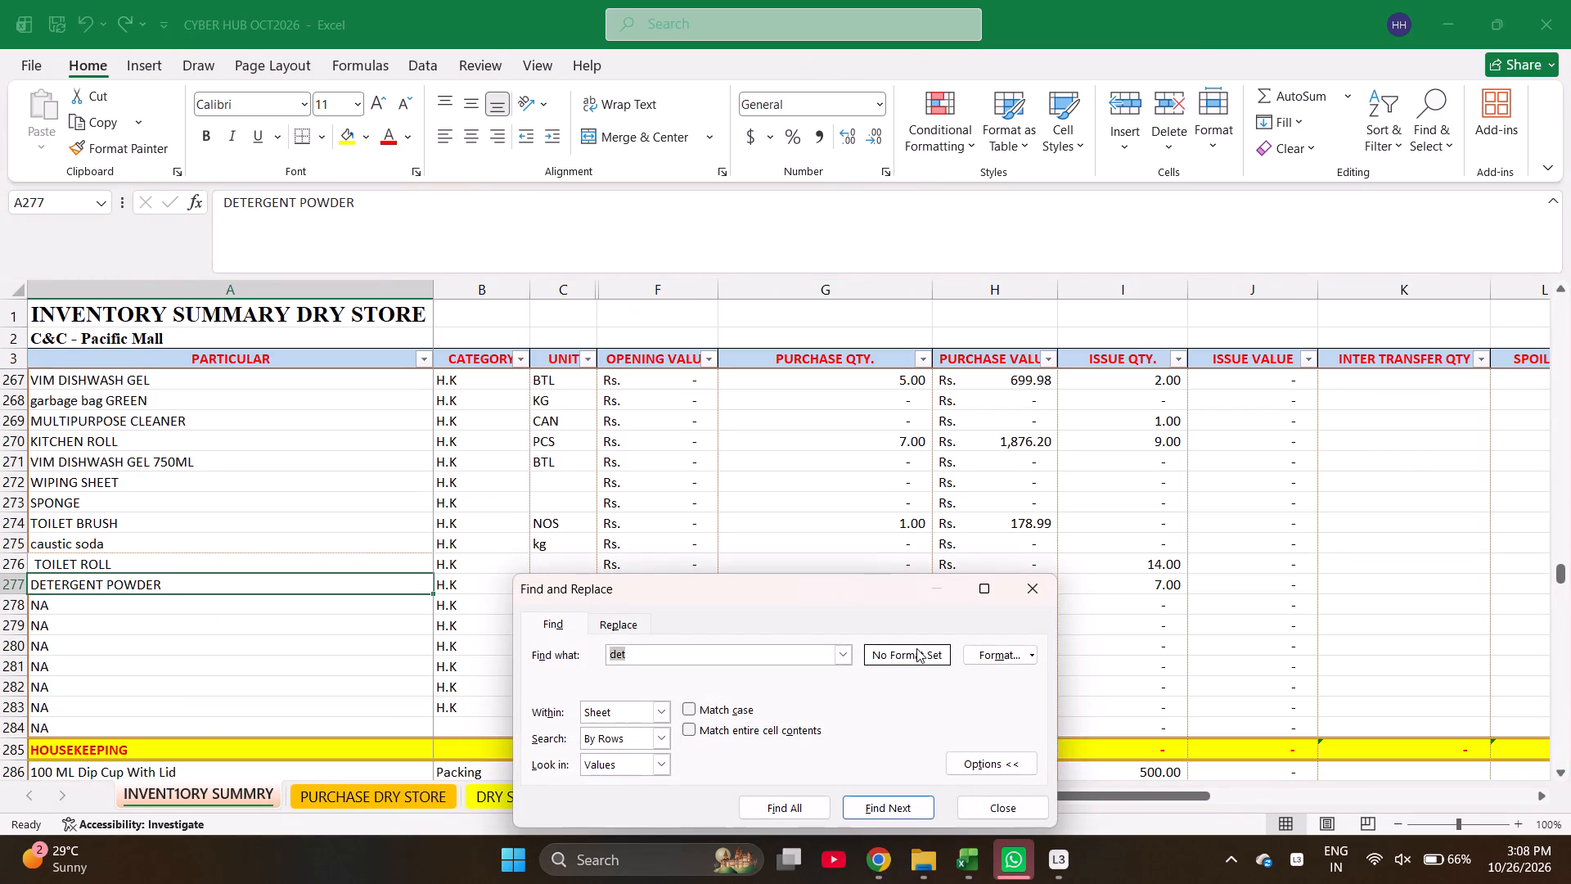
key(o)
key(BackSpace)
text(pomac)
key(Return)
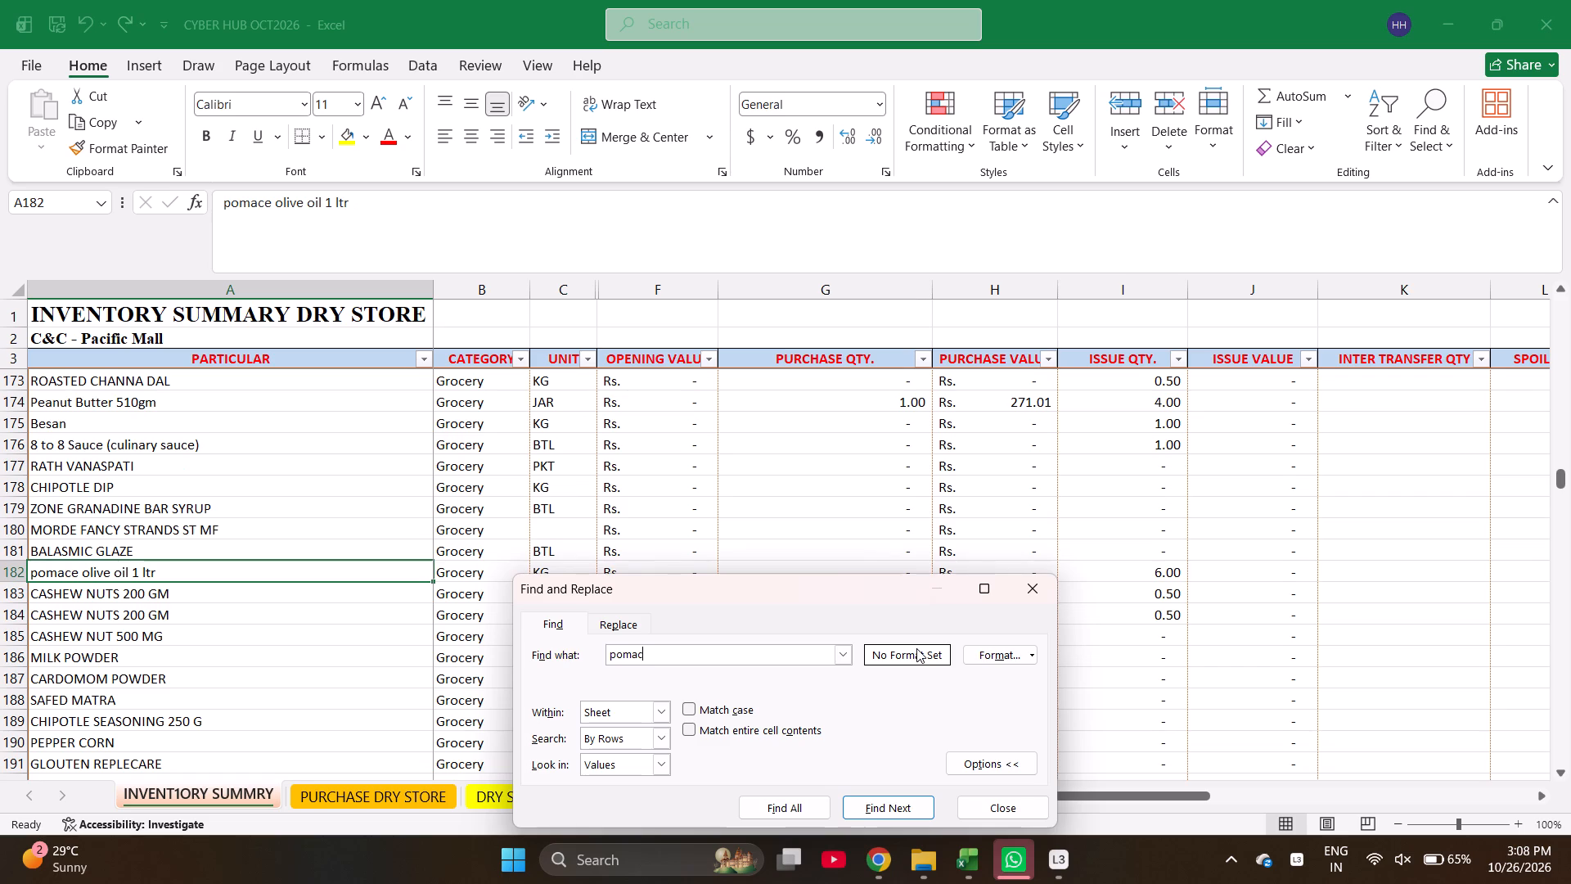
key(Escape)
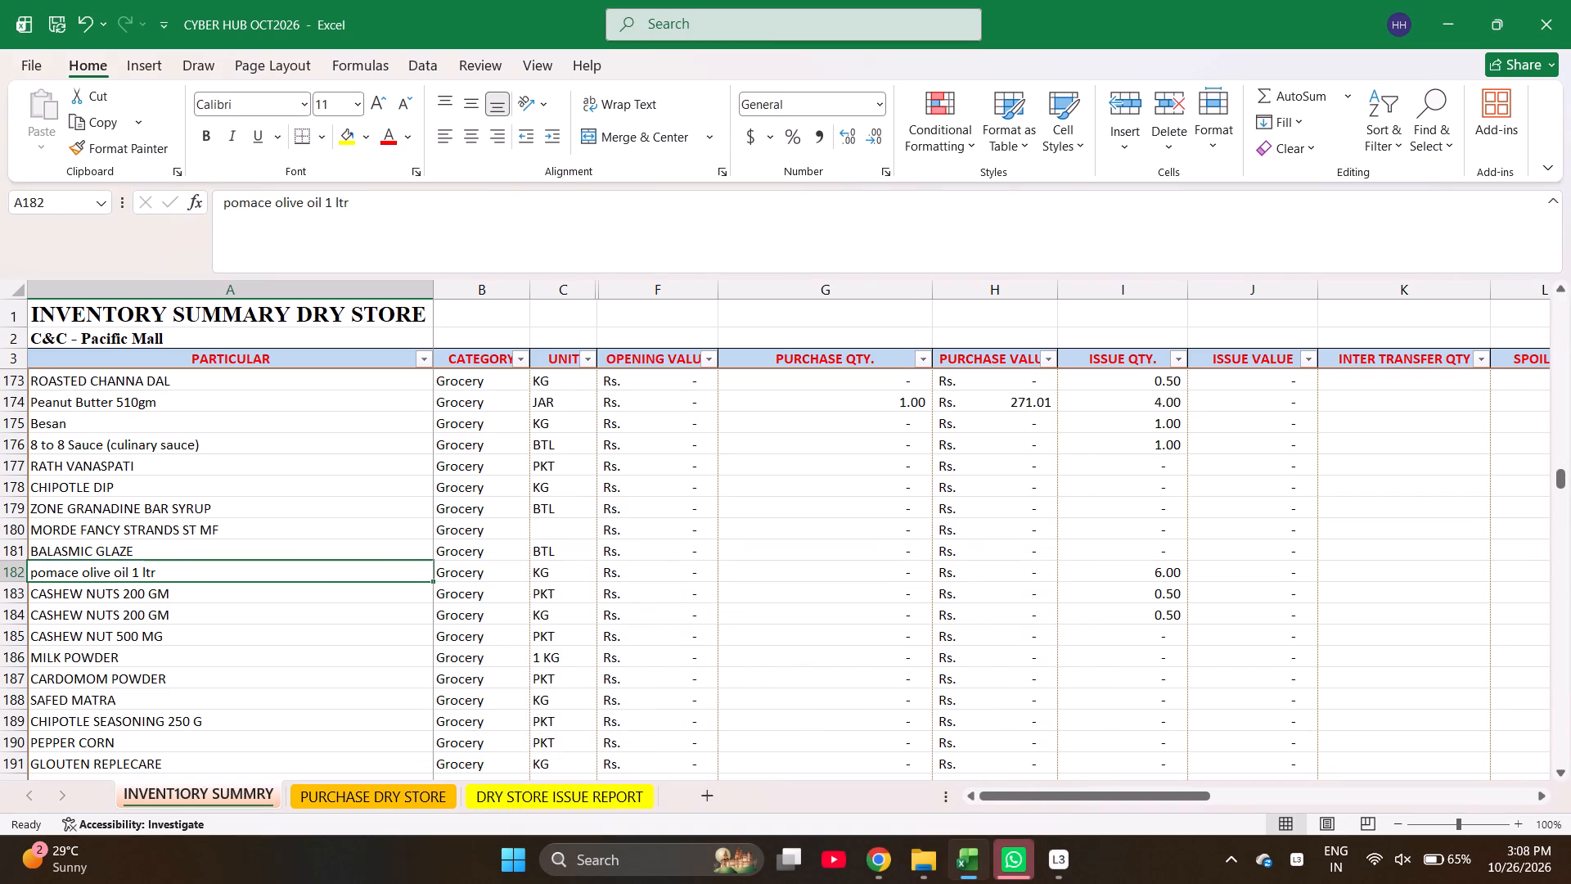
key(ctrl+c)
key(ctrl+Page_Down)
key(Return)
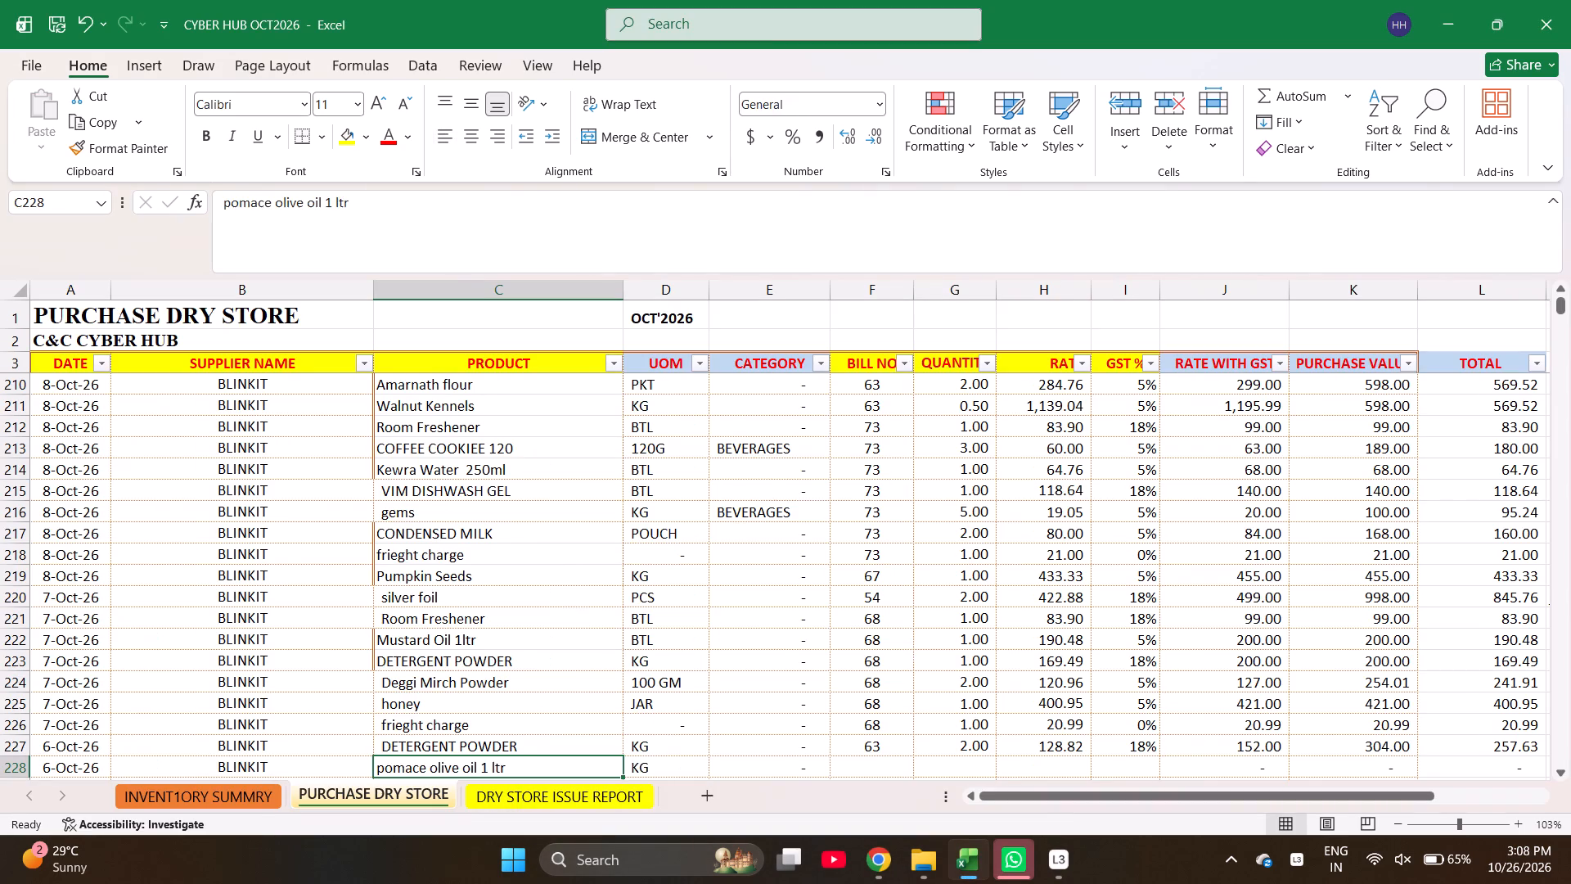
Add the products Room Freshener, Saffron (Kesar) and VIM DISHWASH GEL in the three rows below pomace olive oil 1 ltr.
key(Down)
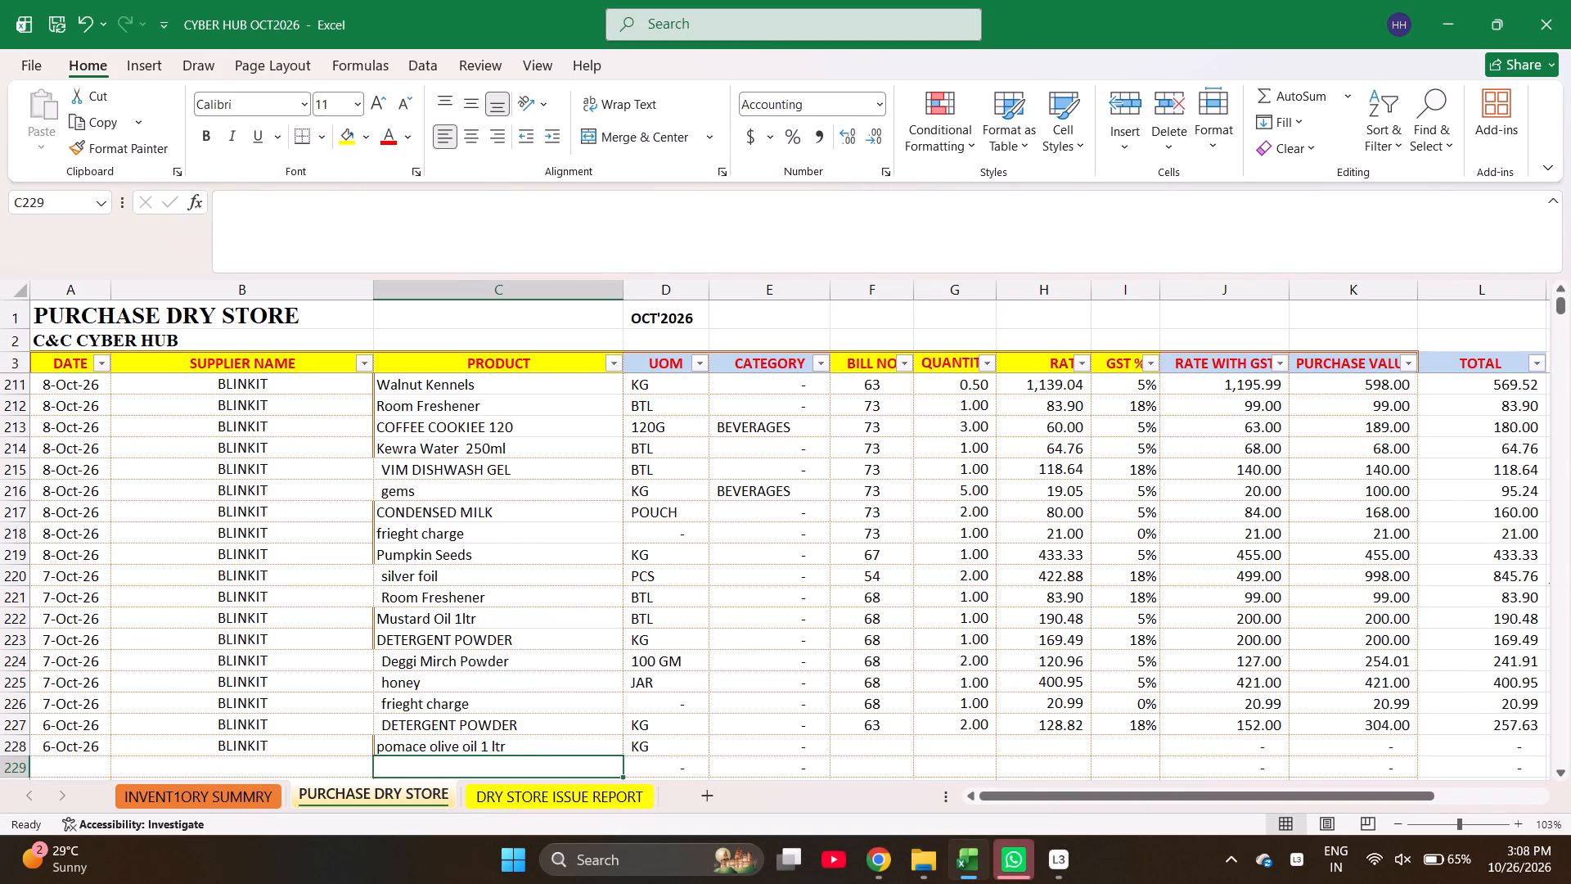
text(room)
key(Return)
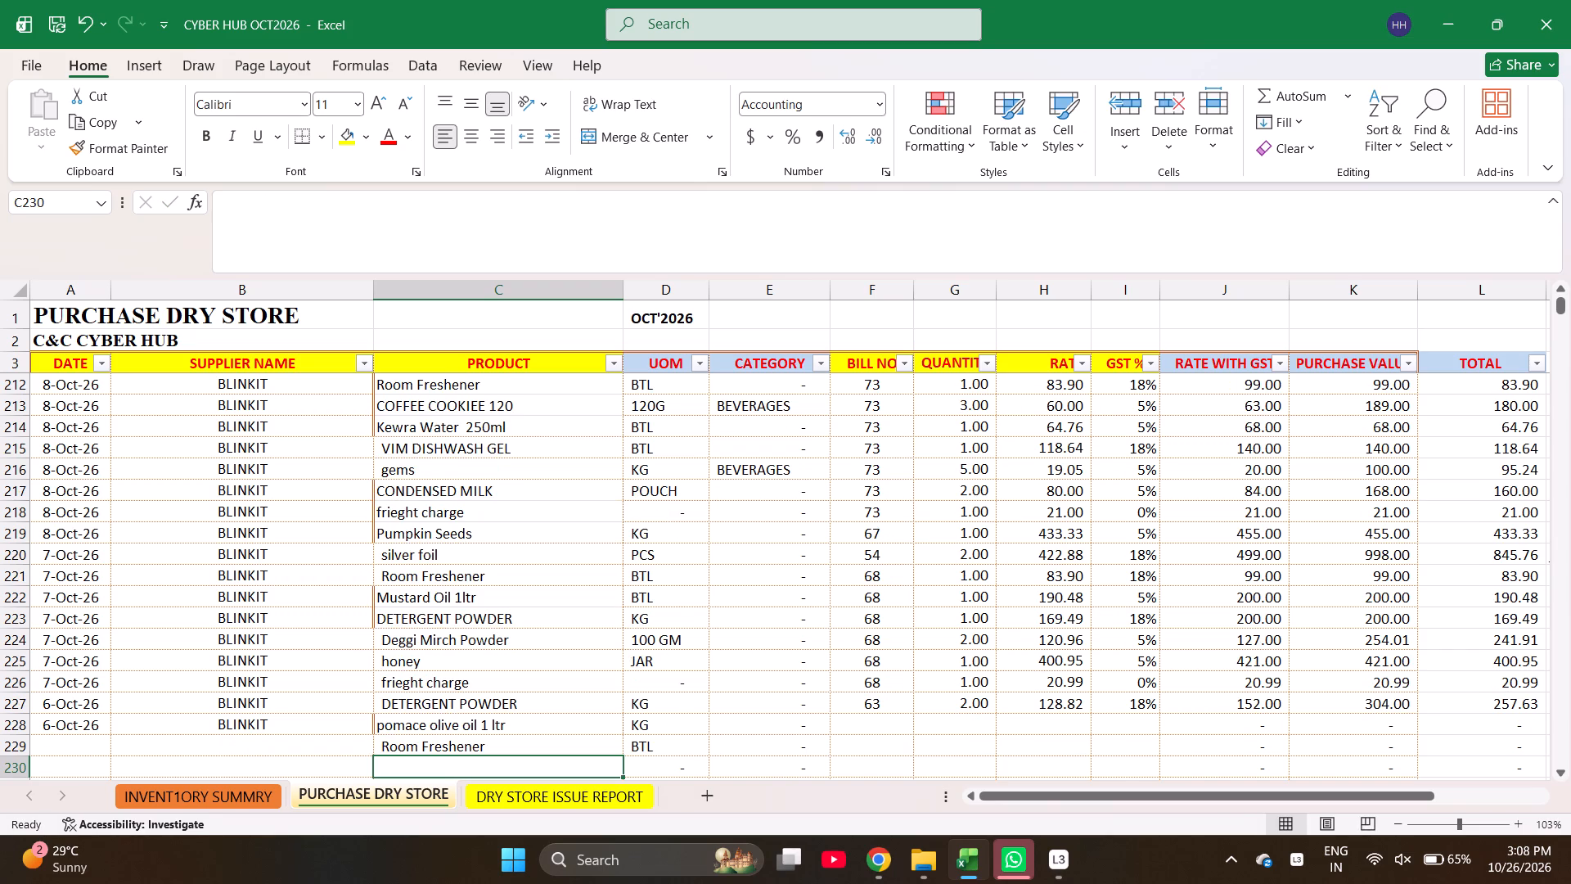
text(sa)
text(ff)
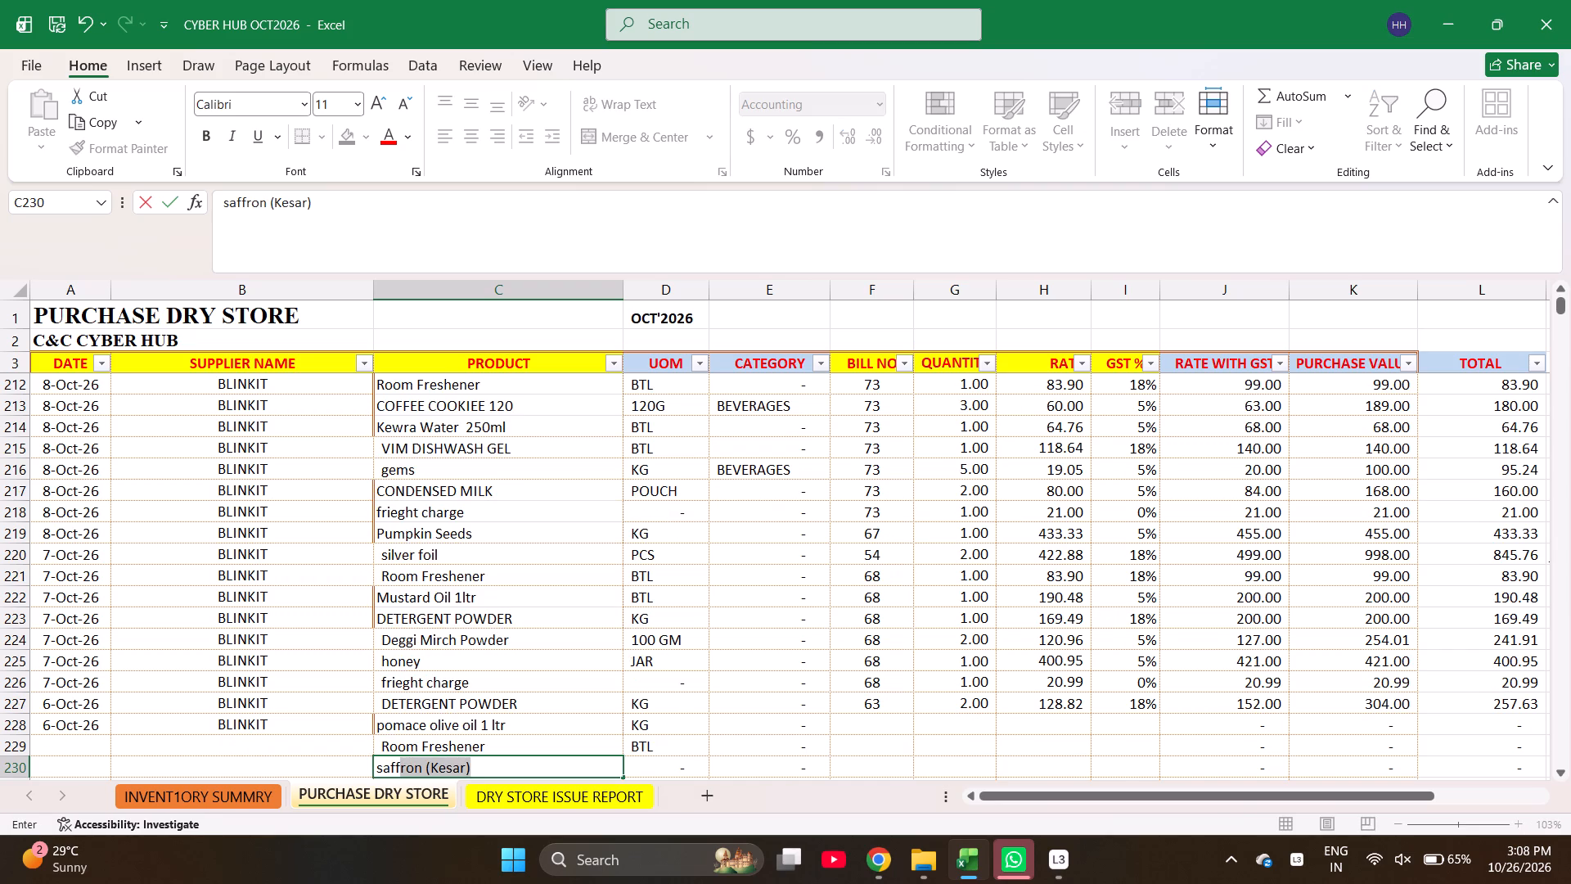
key(Return)
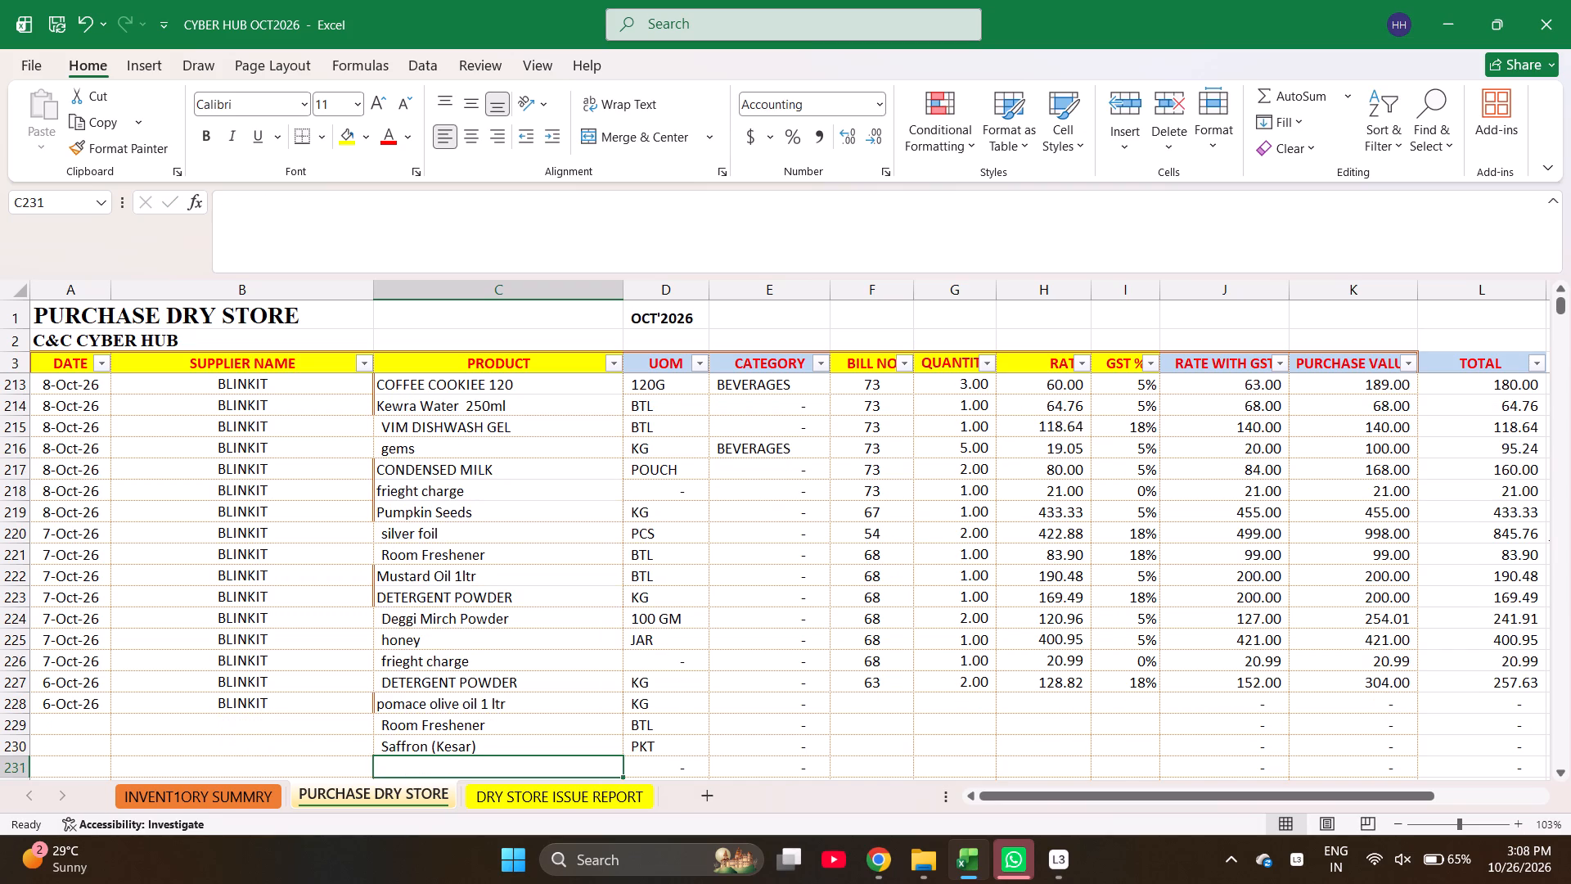
text(vim)
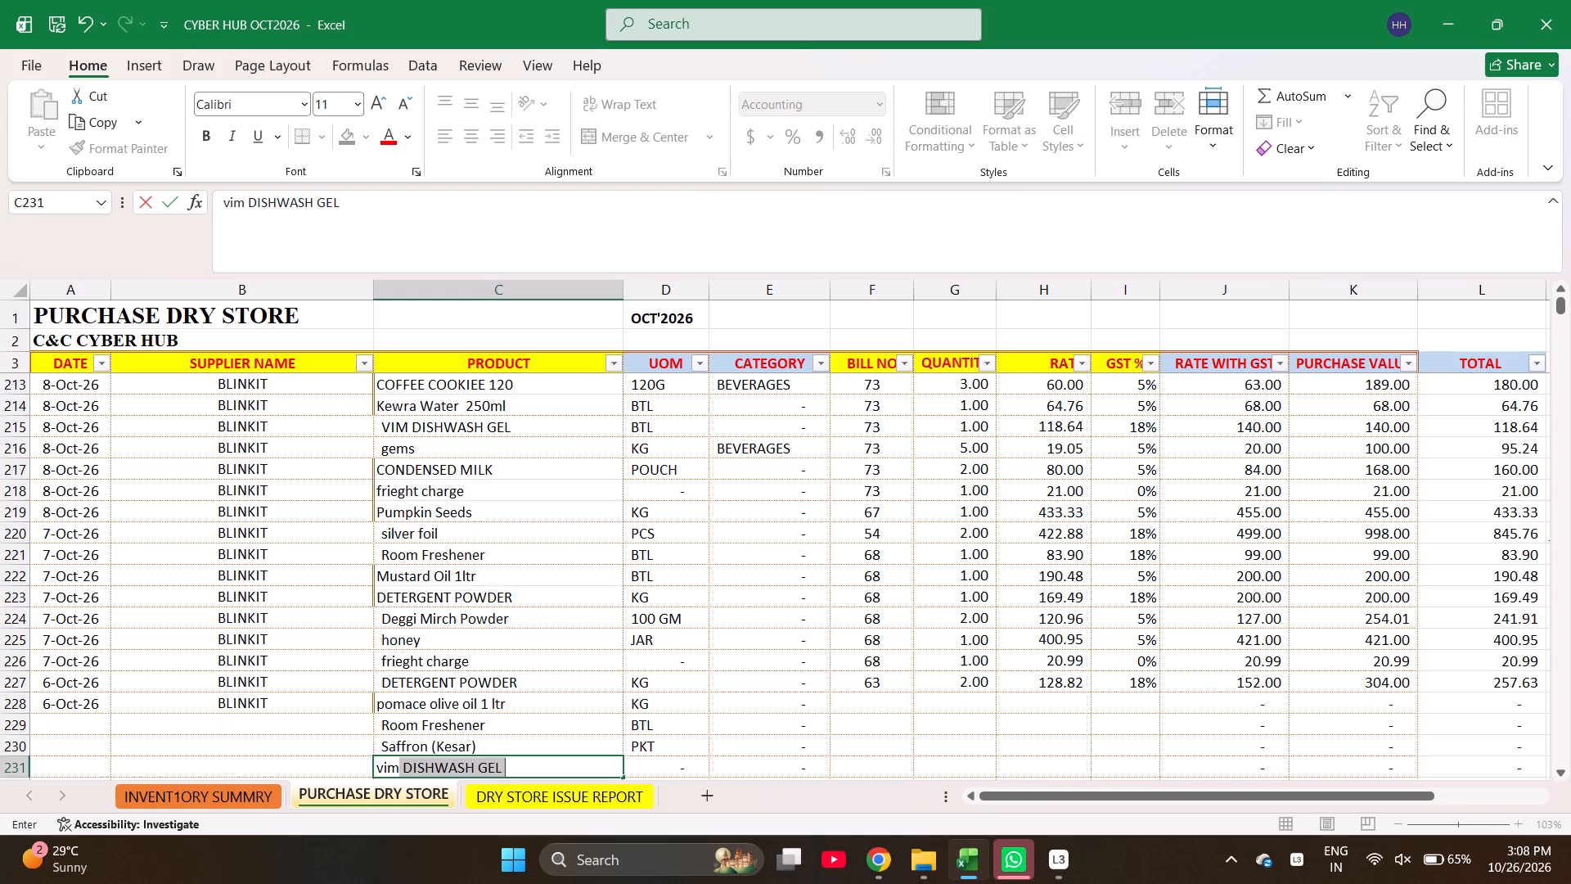
key(Right)
Enter bill number 64 in five consecutive rows, from the pomace olive oil row through the blank row below VIM DISHWASH GEL.
key(Right)
key(Right)
key(ctrl+Up)
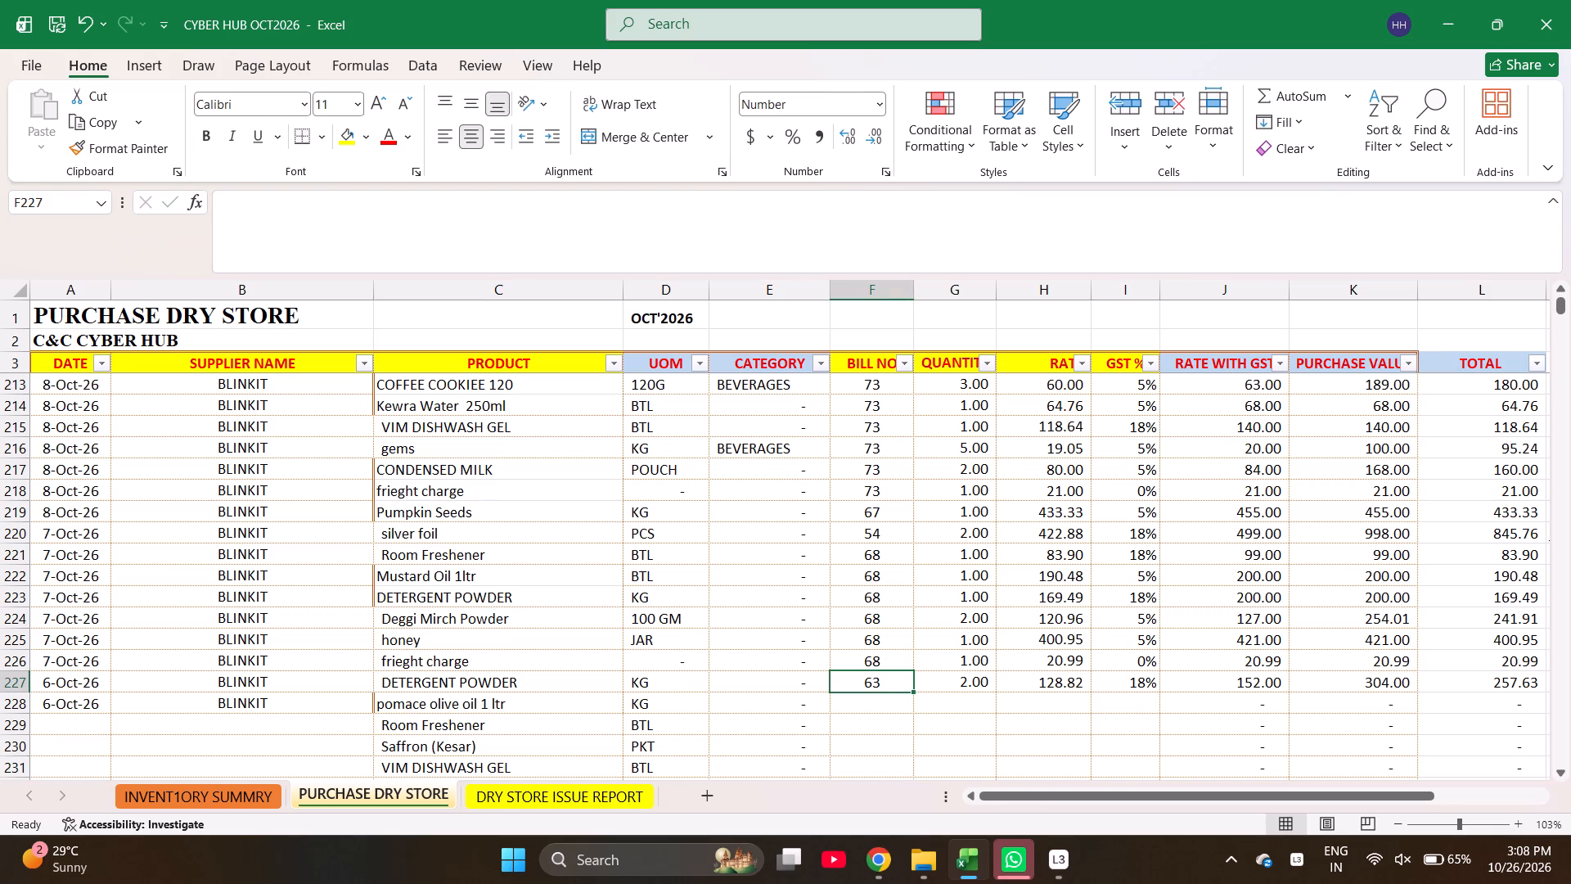
key(Down)
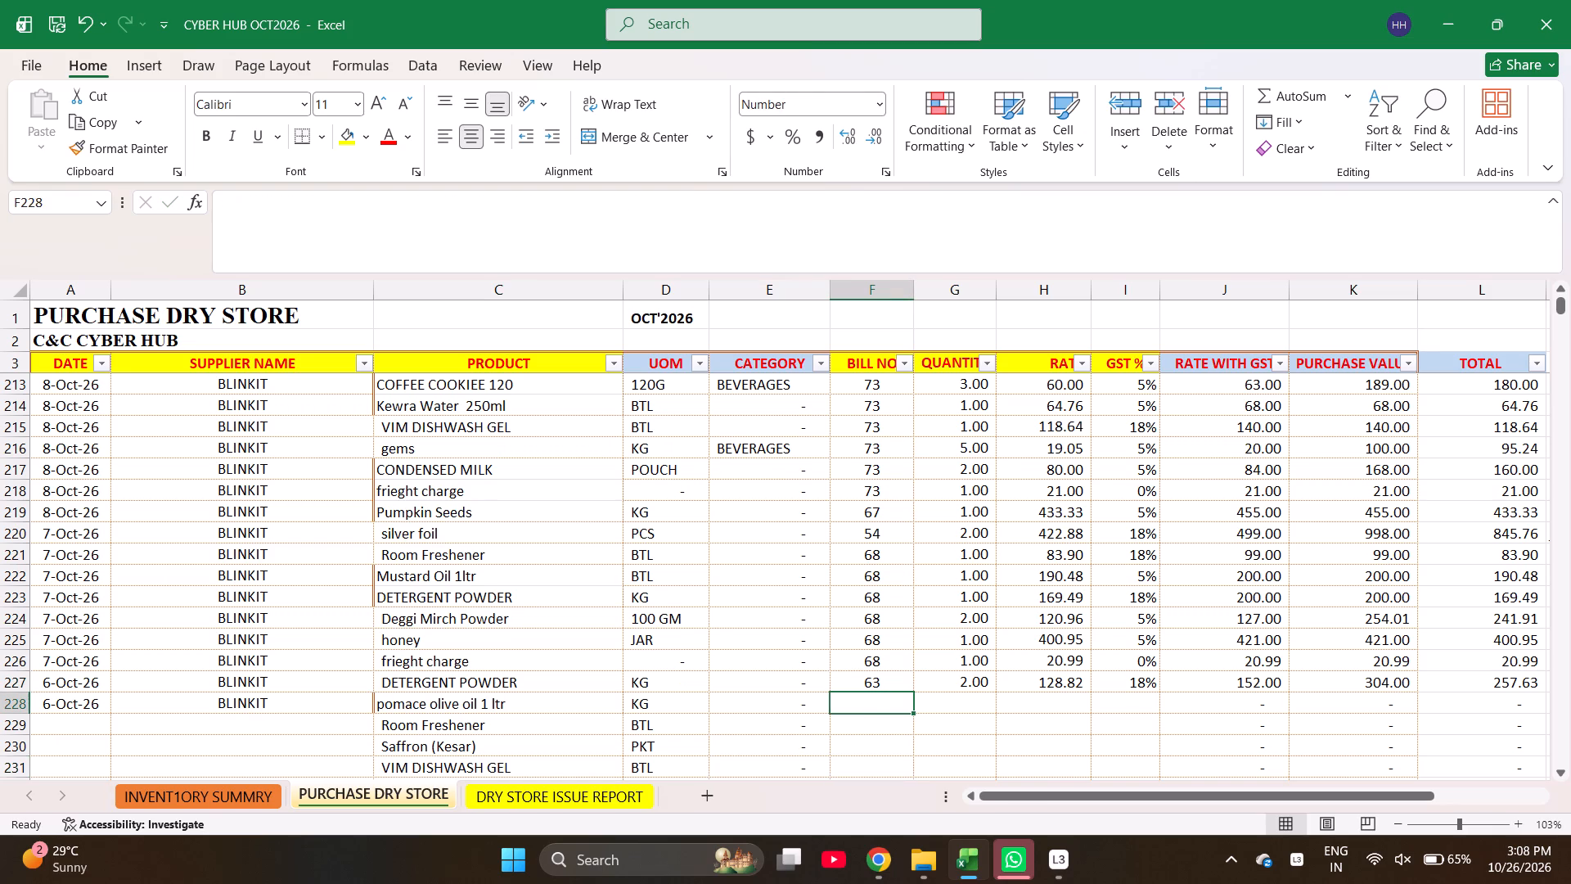
text(64)
key(Return)
text(64)
key(Return)
text(64)
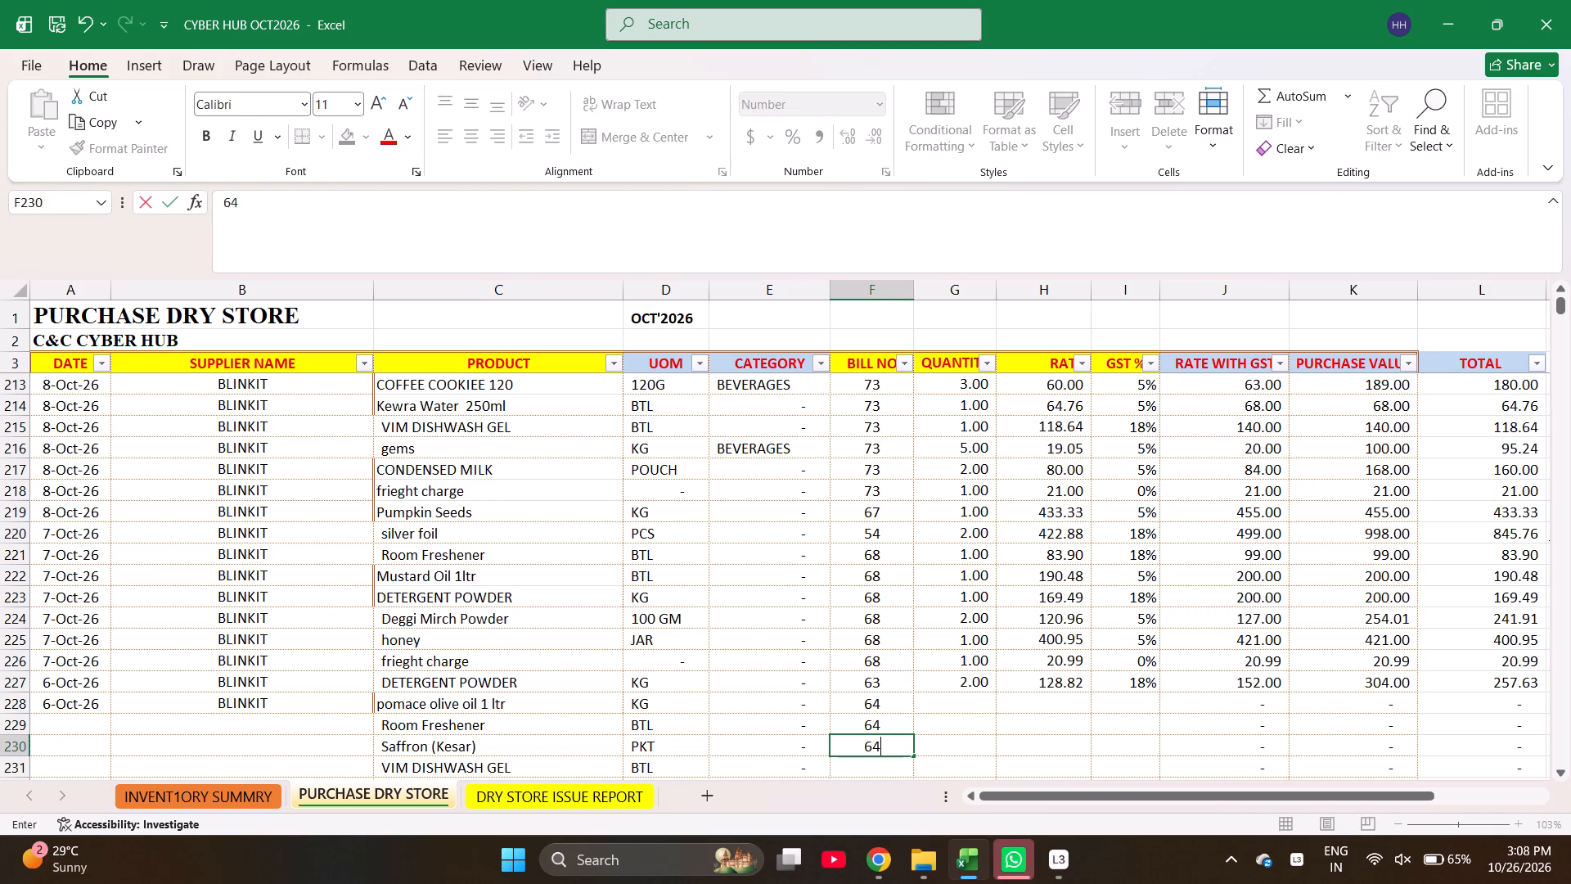
key(Return)
text(64)
key(Return)
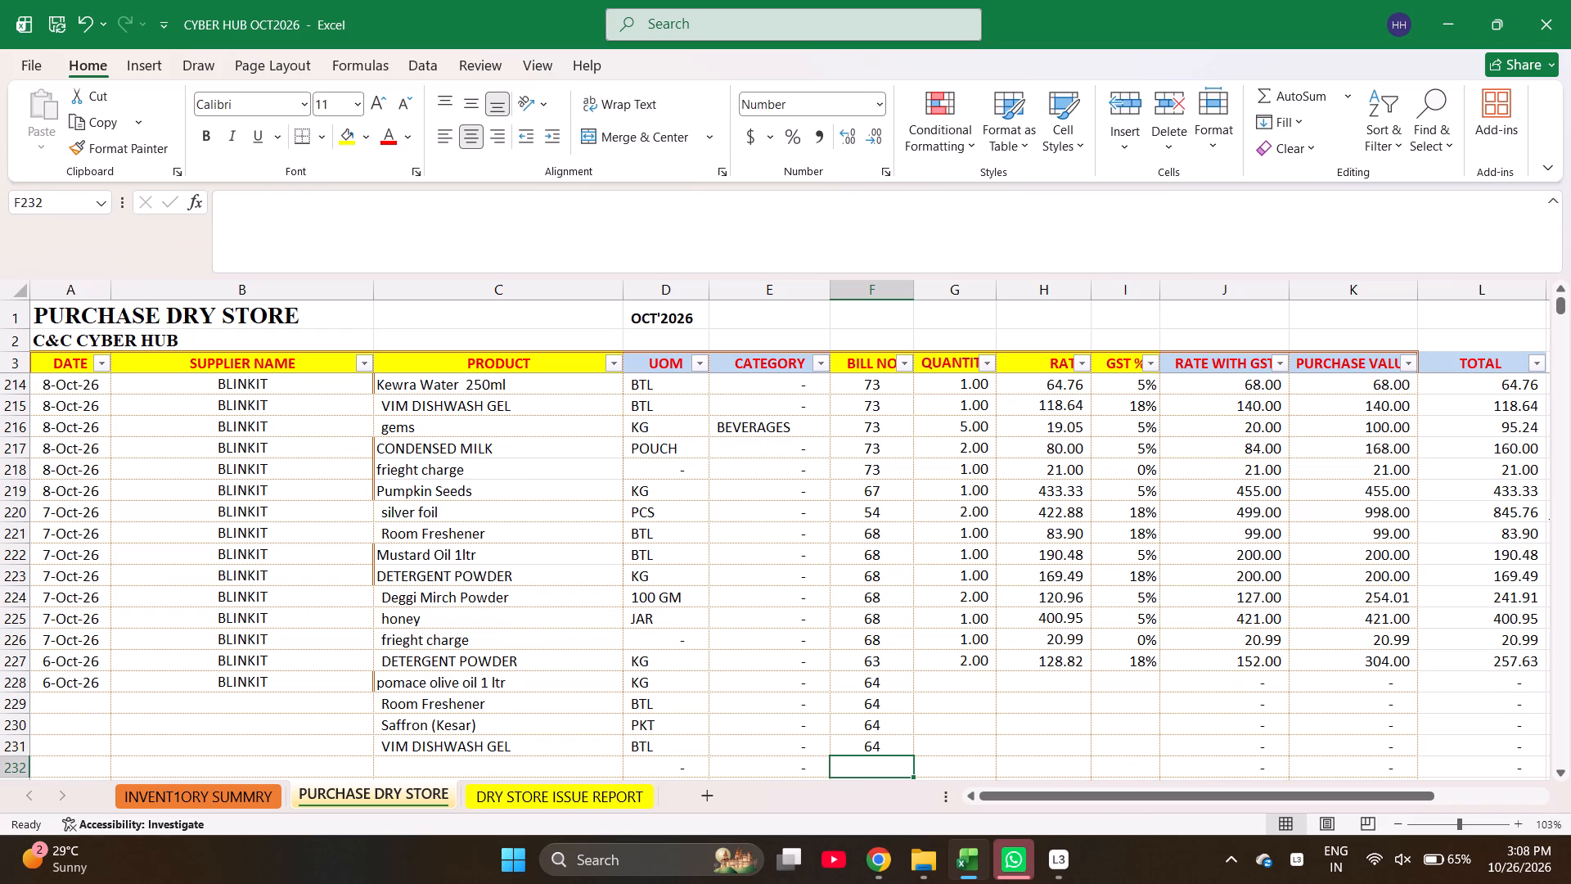
text(64)
key(Return)
Enter the bill 64 quantities from the pomace olive oil row down as 1, 1, 2, 1 and 1.
key(Right)
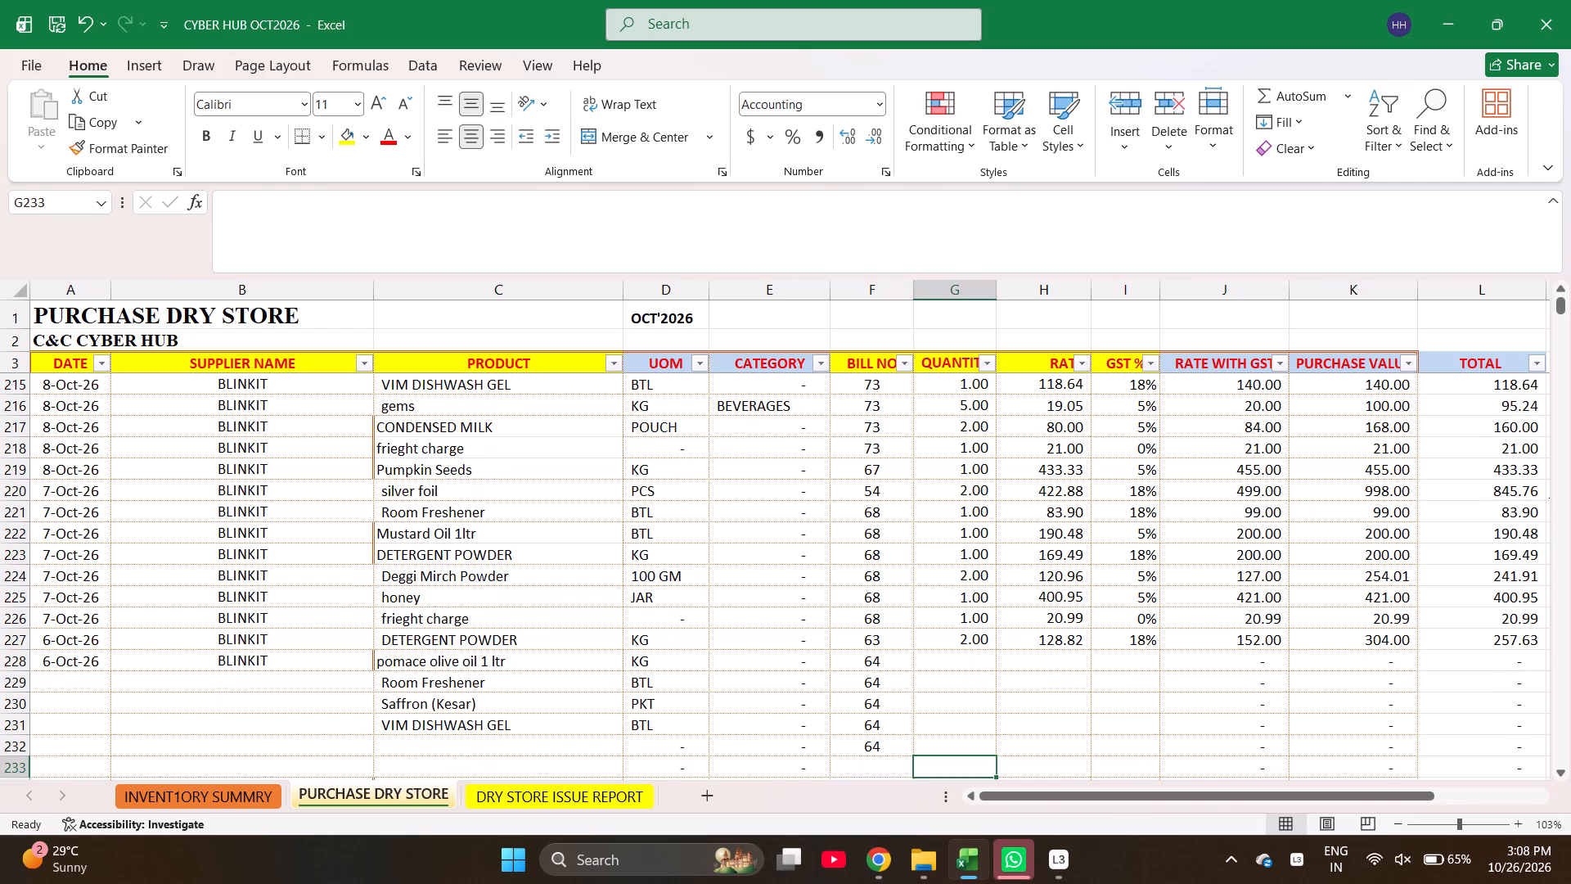
key(ctrl+Up)
key(Down)
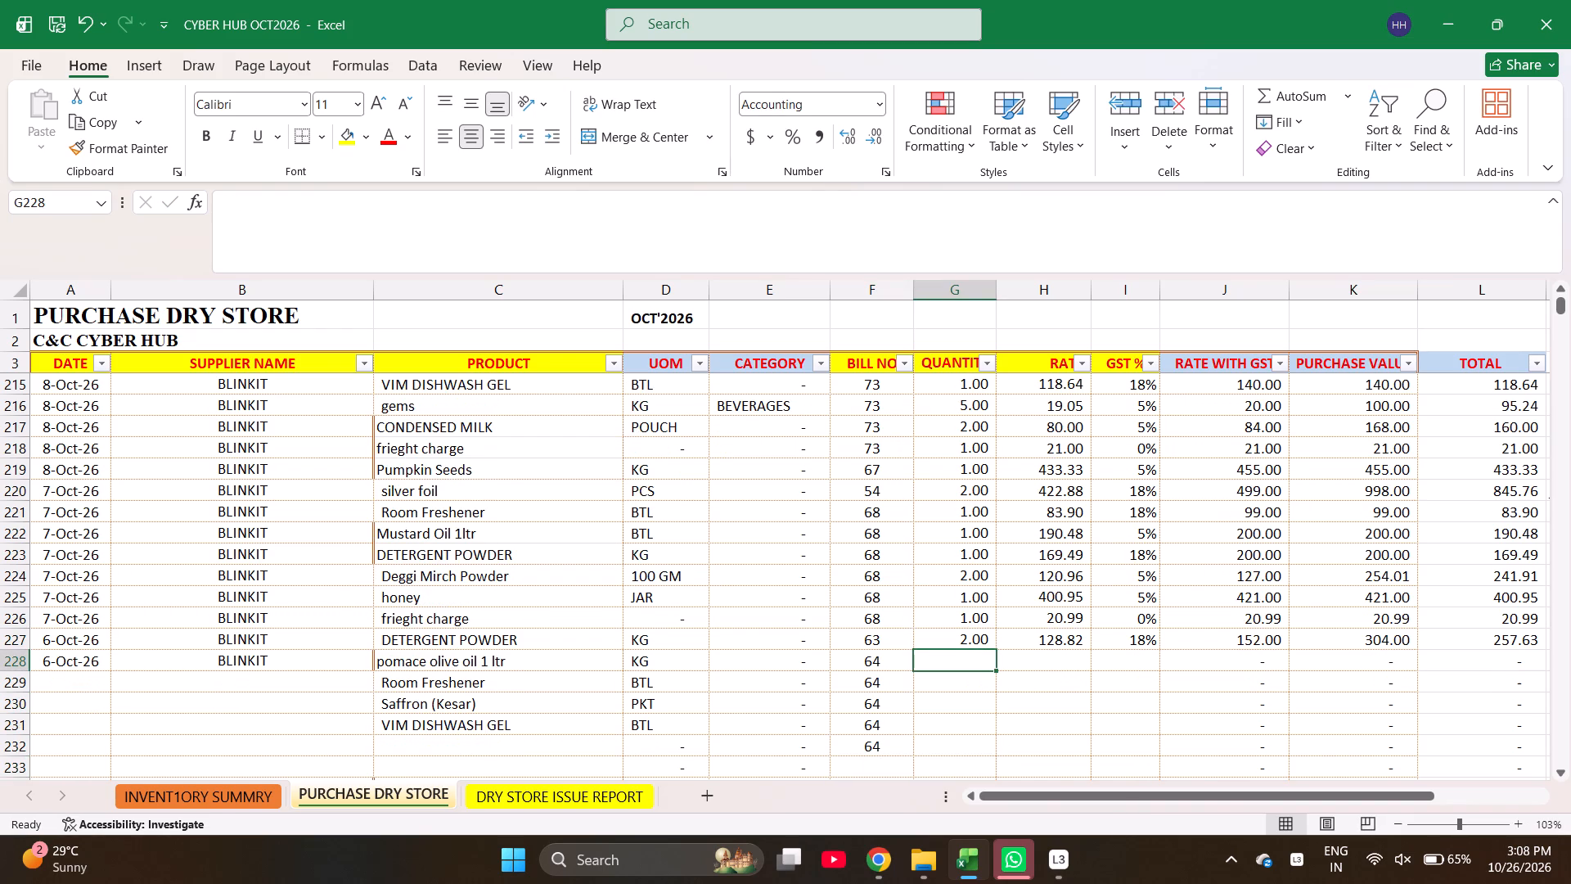
key(1)
key(Return)
key(1)
key(Return)
key(2)
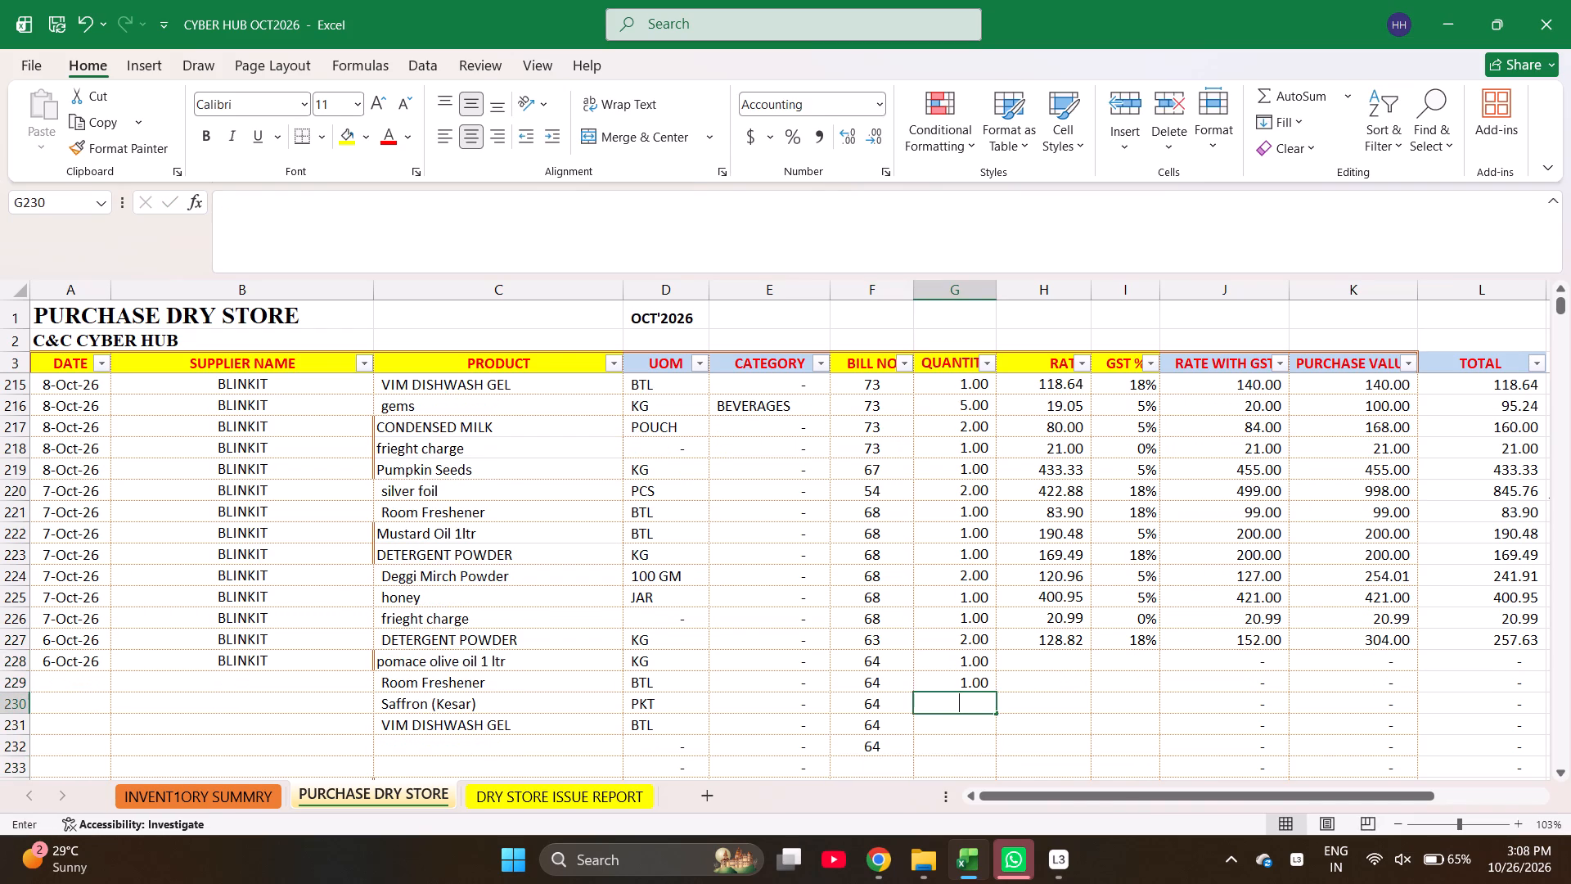
key(Return)
key(1)
key(Return)
key(1)
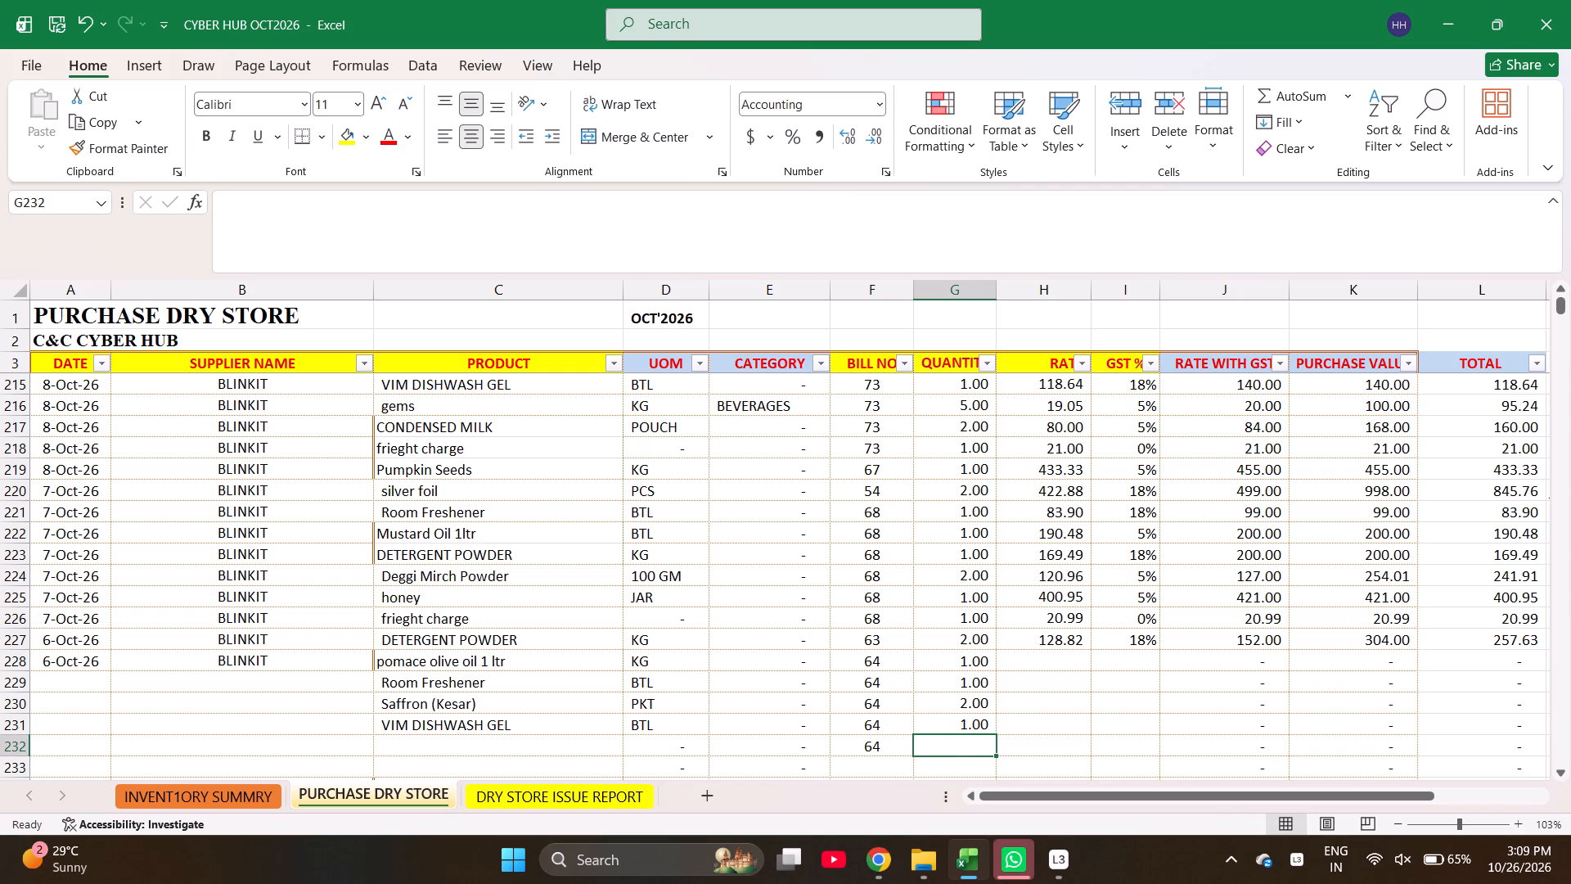
key(Return)
Enter the five bill 64 rates from the pomace olive oil row down as 380, 83.90, =363.81/2, 118.64 and 17.
key(Right)
key(ctrl+Up)
key(Down)
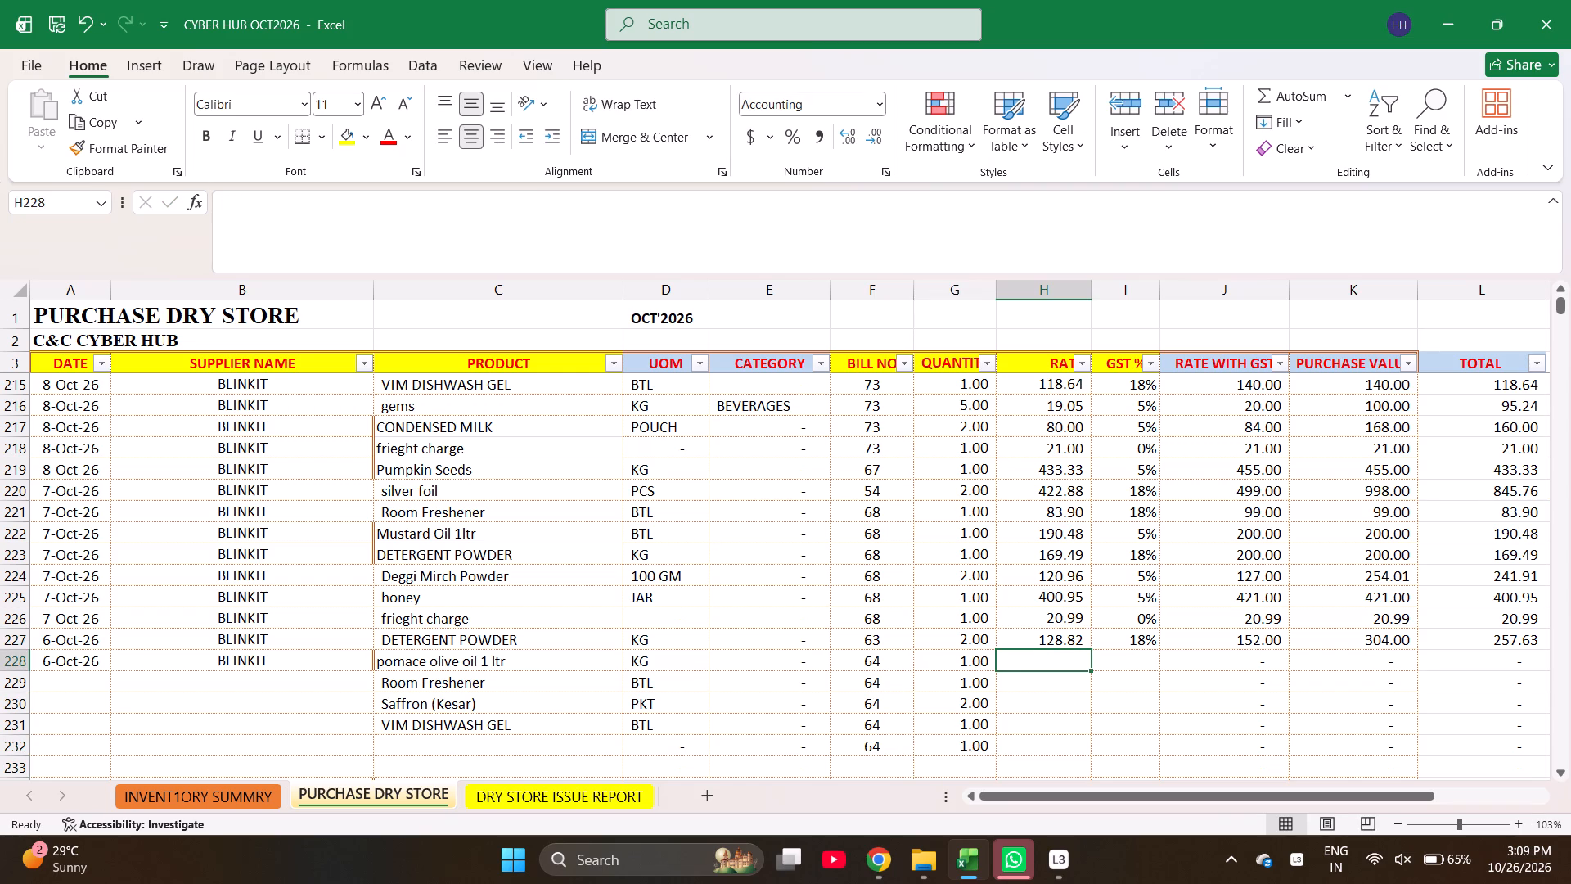
text(380)
key(Return)
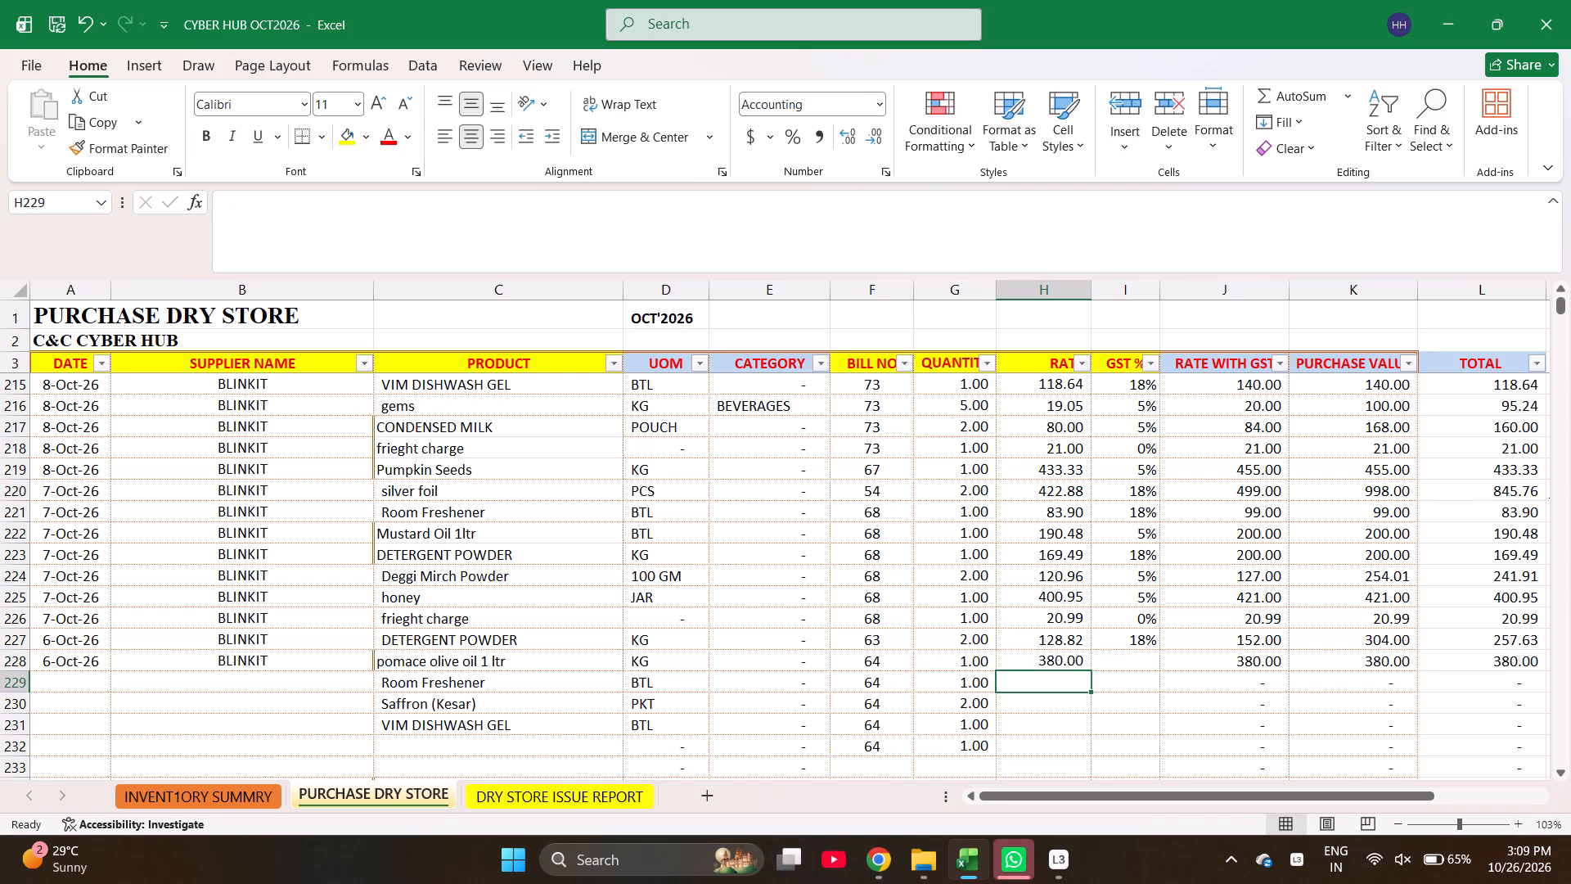
text(83.90)
key(Return)
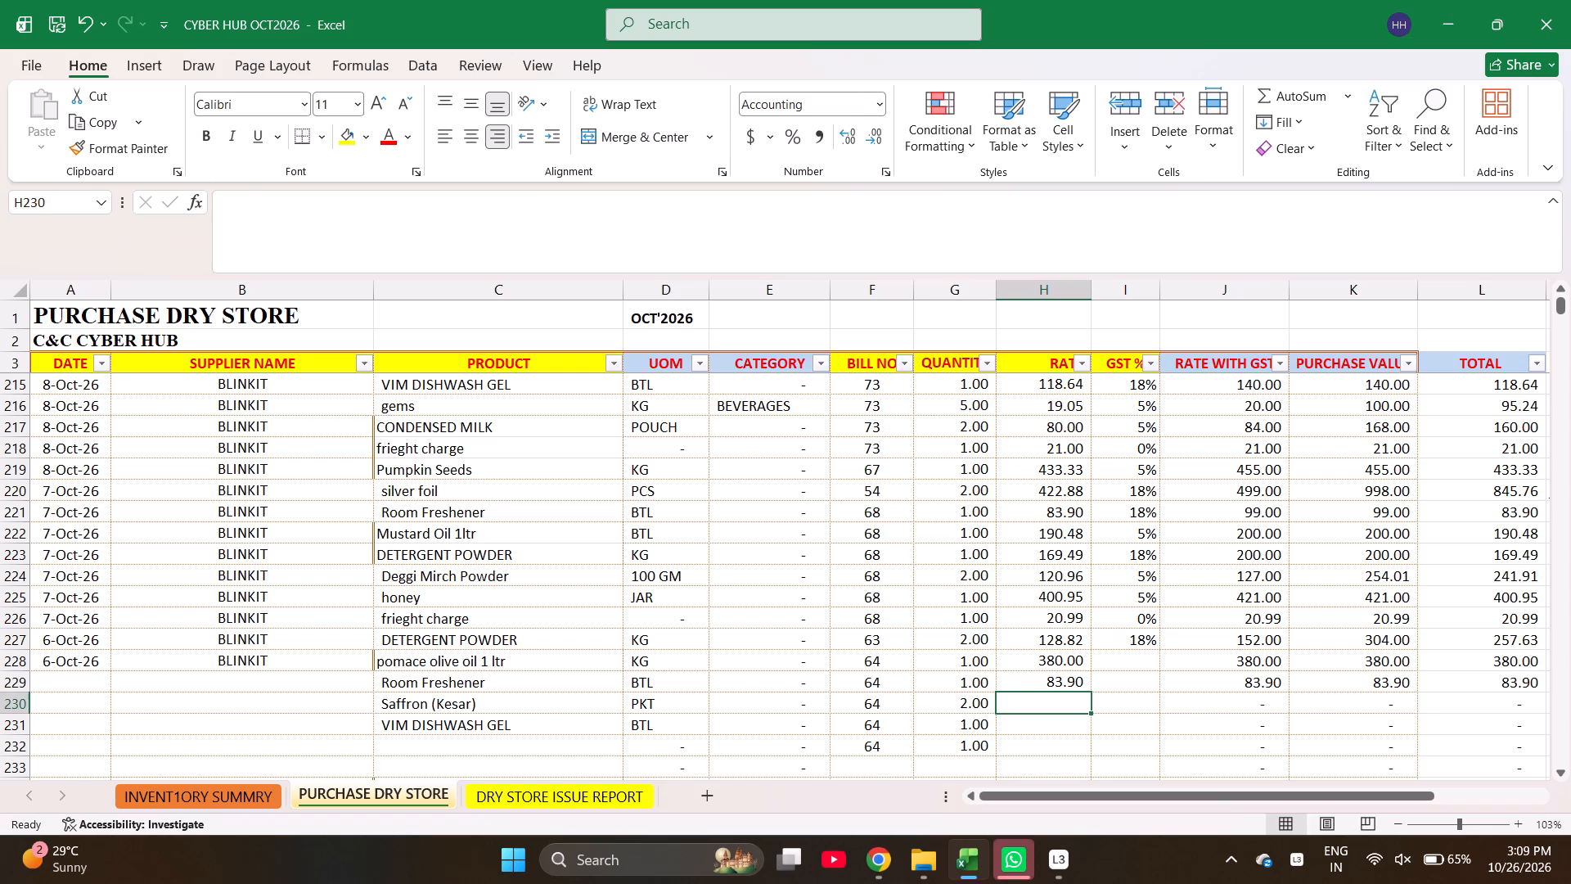
text(=363.81/)
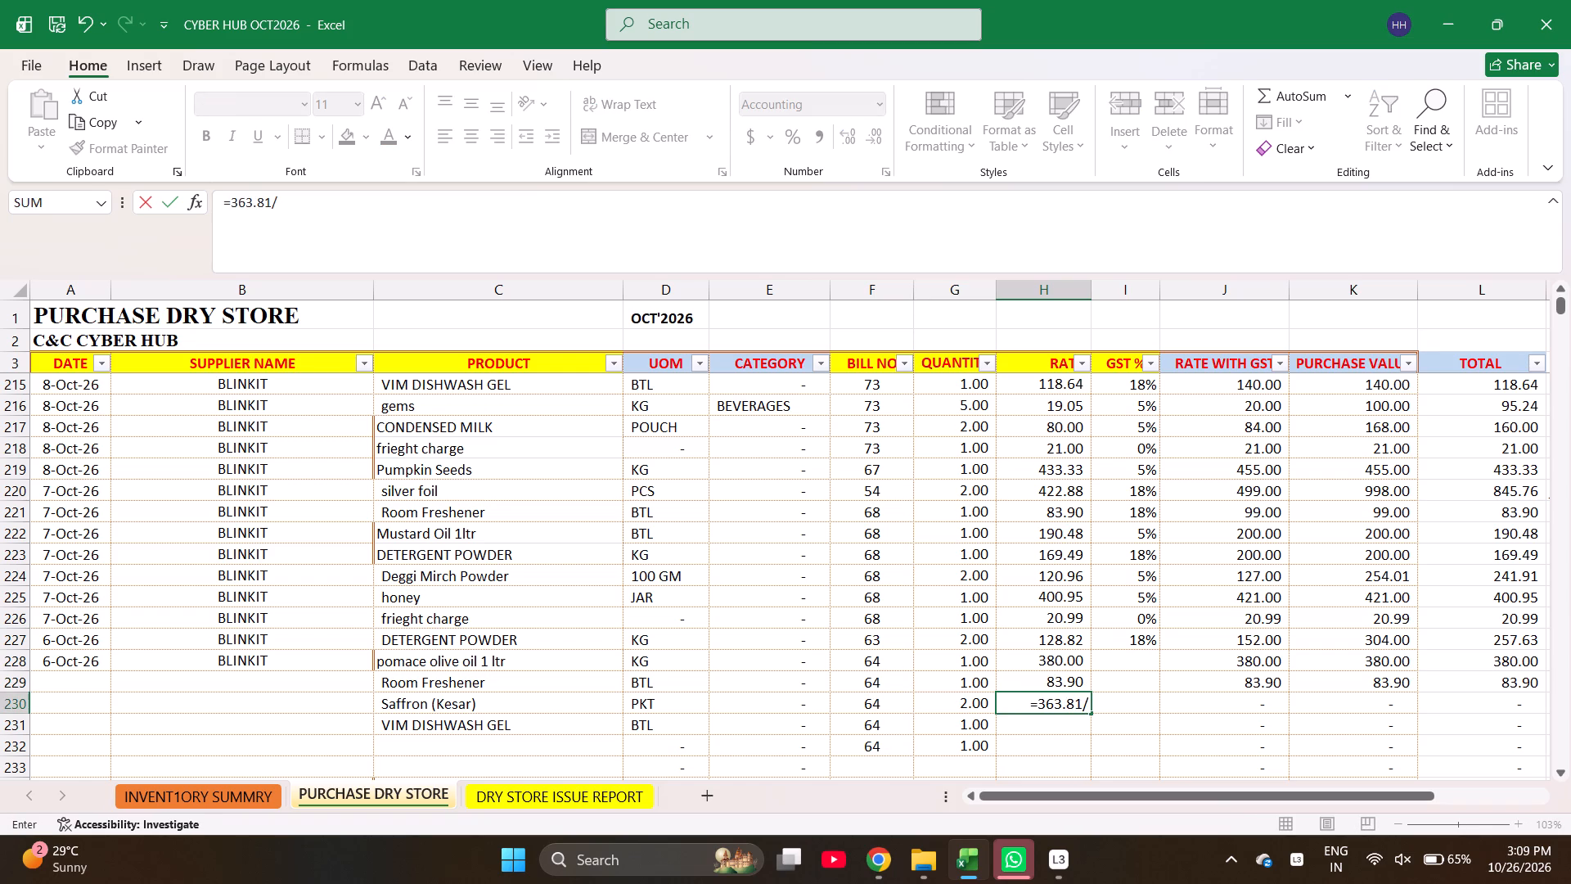
key(2)
key(Return)
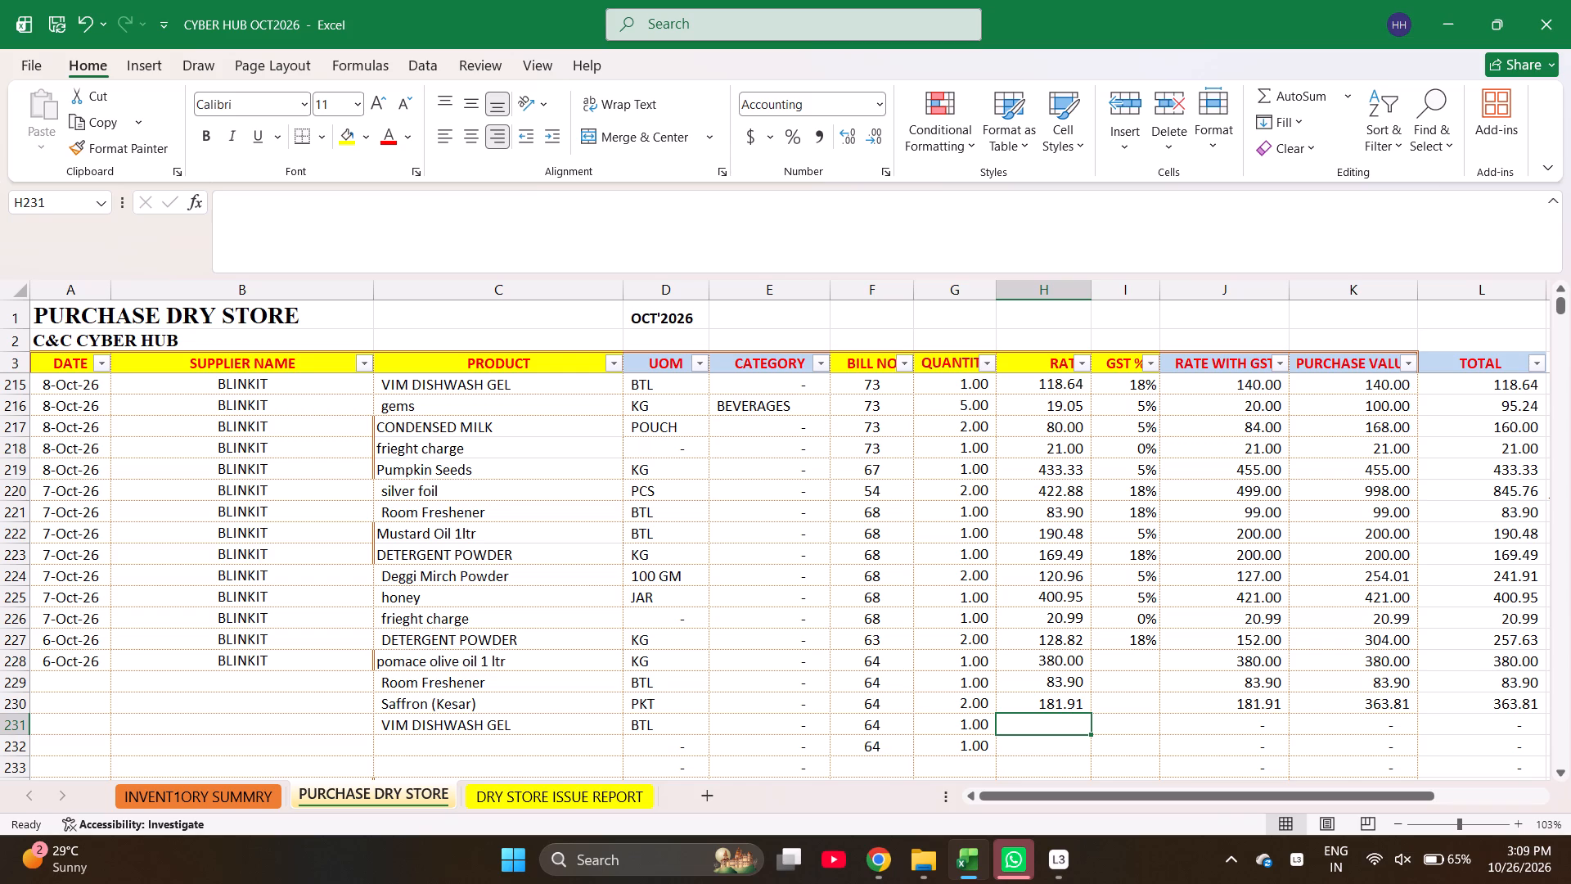
text(118)
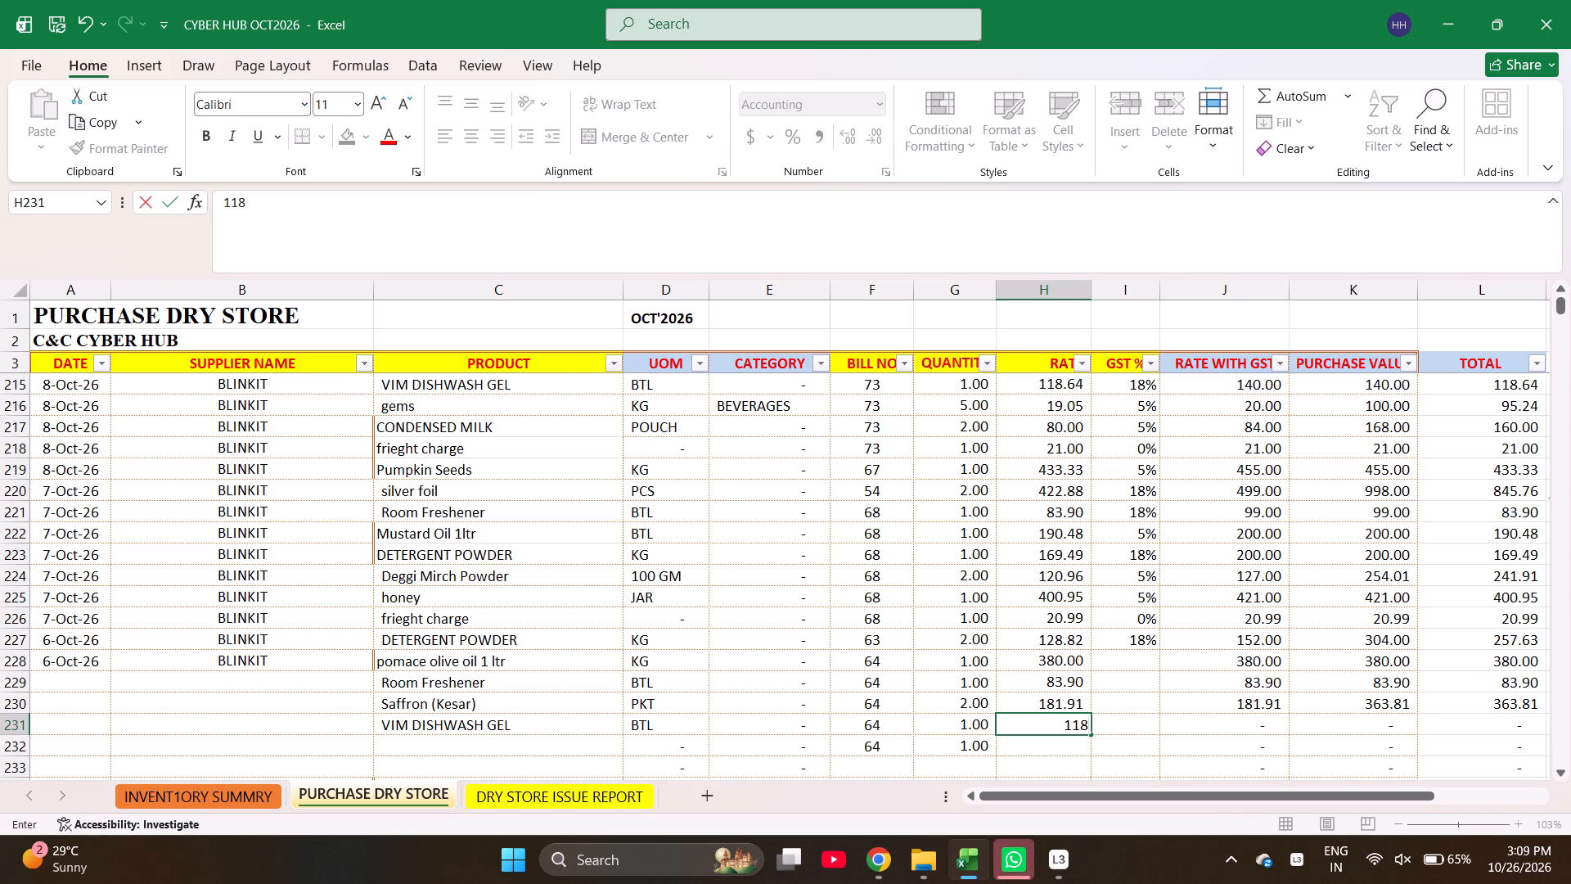
text(.64)
key(Return)
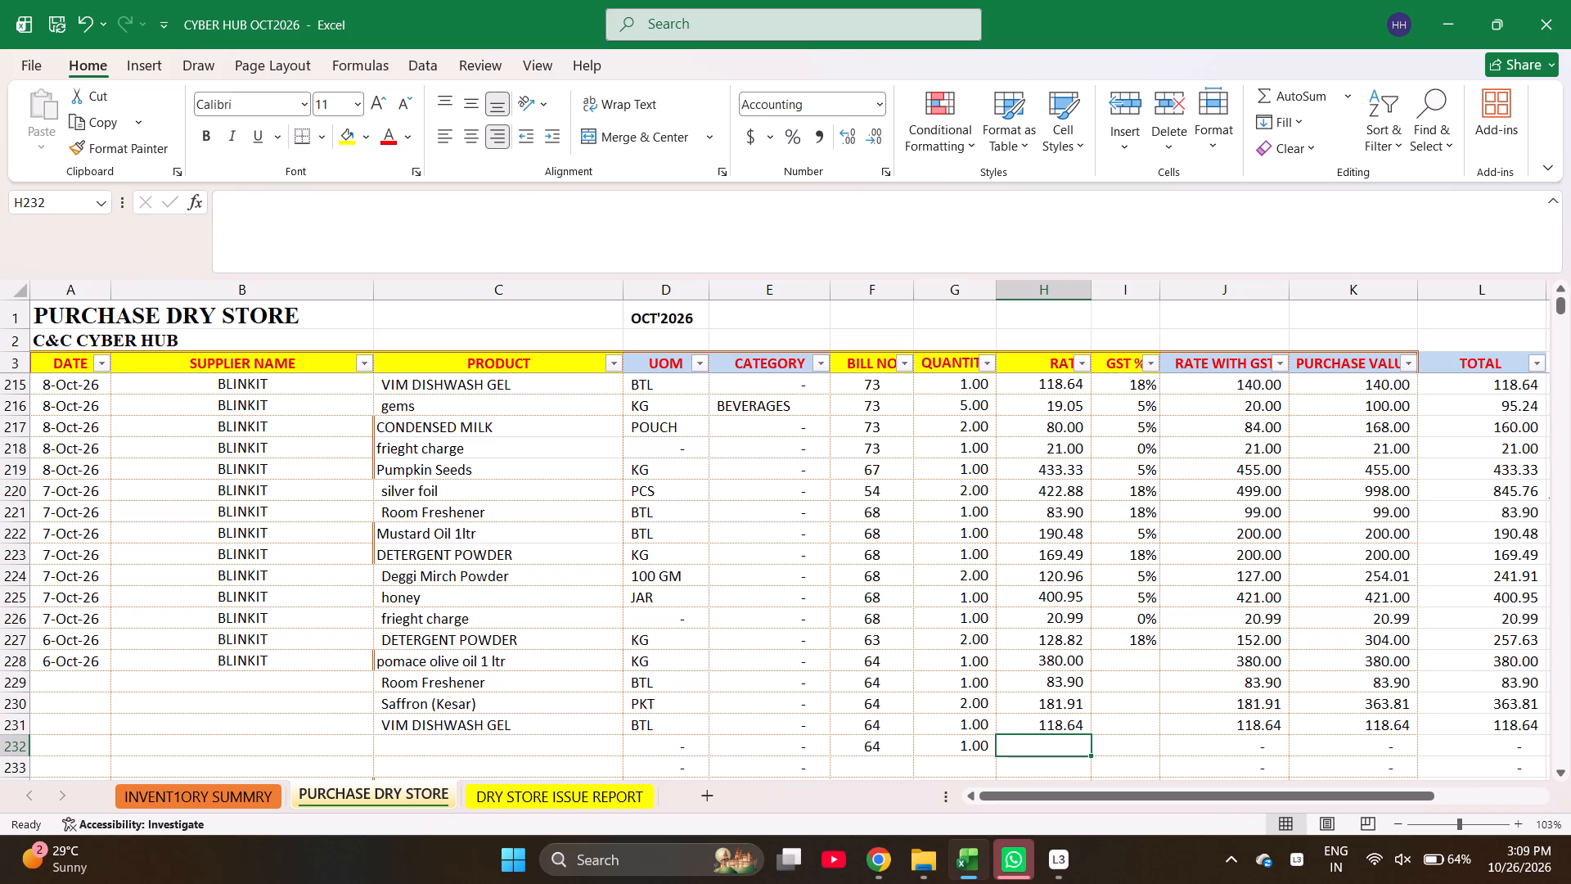
text(17)
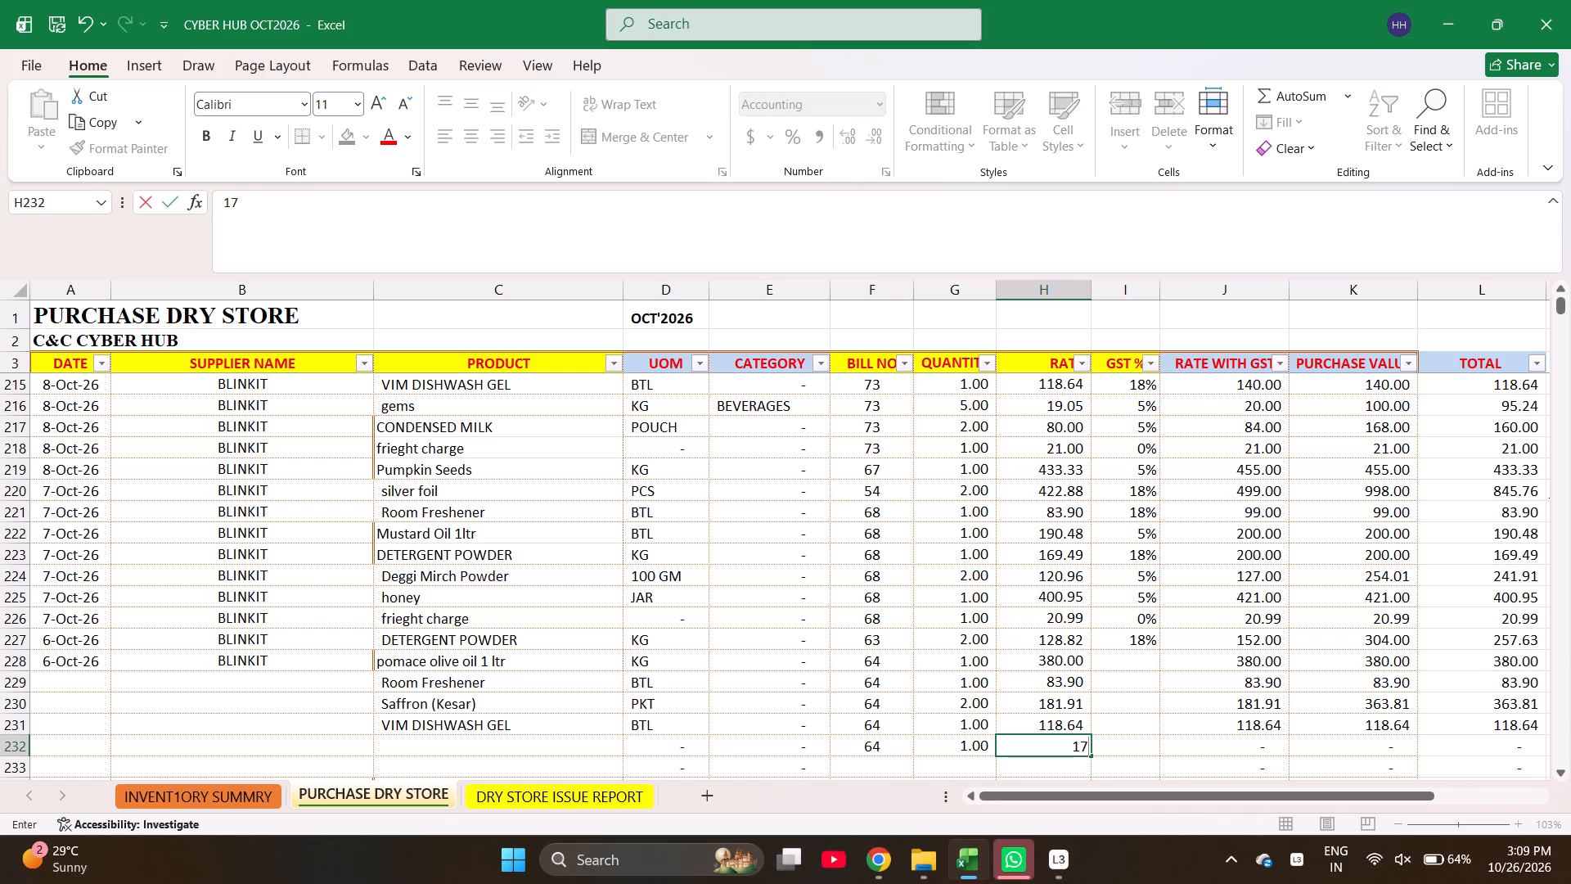
key(Right)
Set GST to 5% for pomace olive oil, 18% for Room Freshener, 5% for Saffron and 18% for VIM DISHWASH GEL.
key(ctrl+Up)
key(Down)
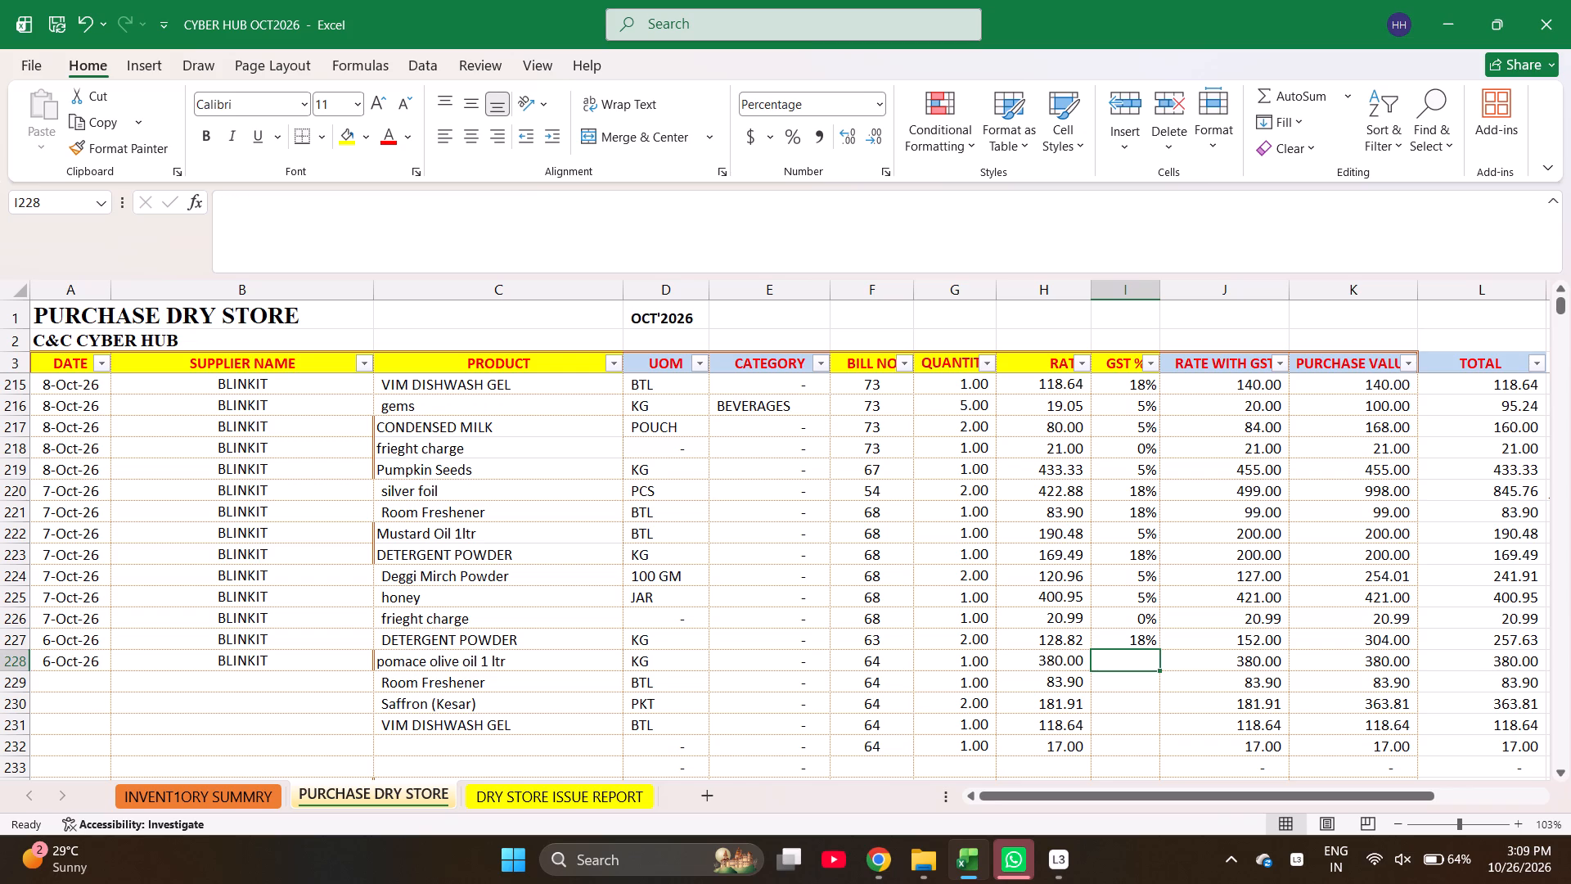
key(5)
key(Return)
text(18)
key(Return)
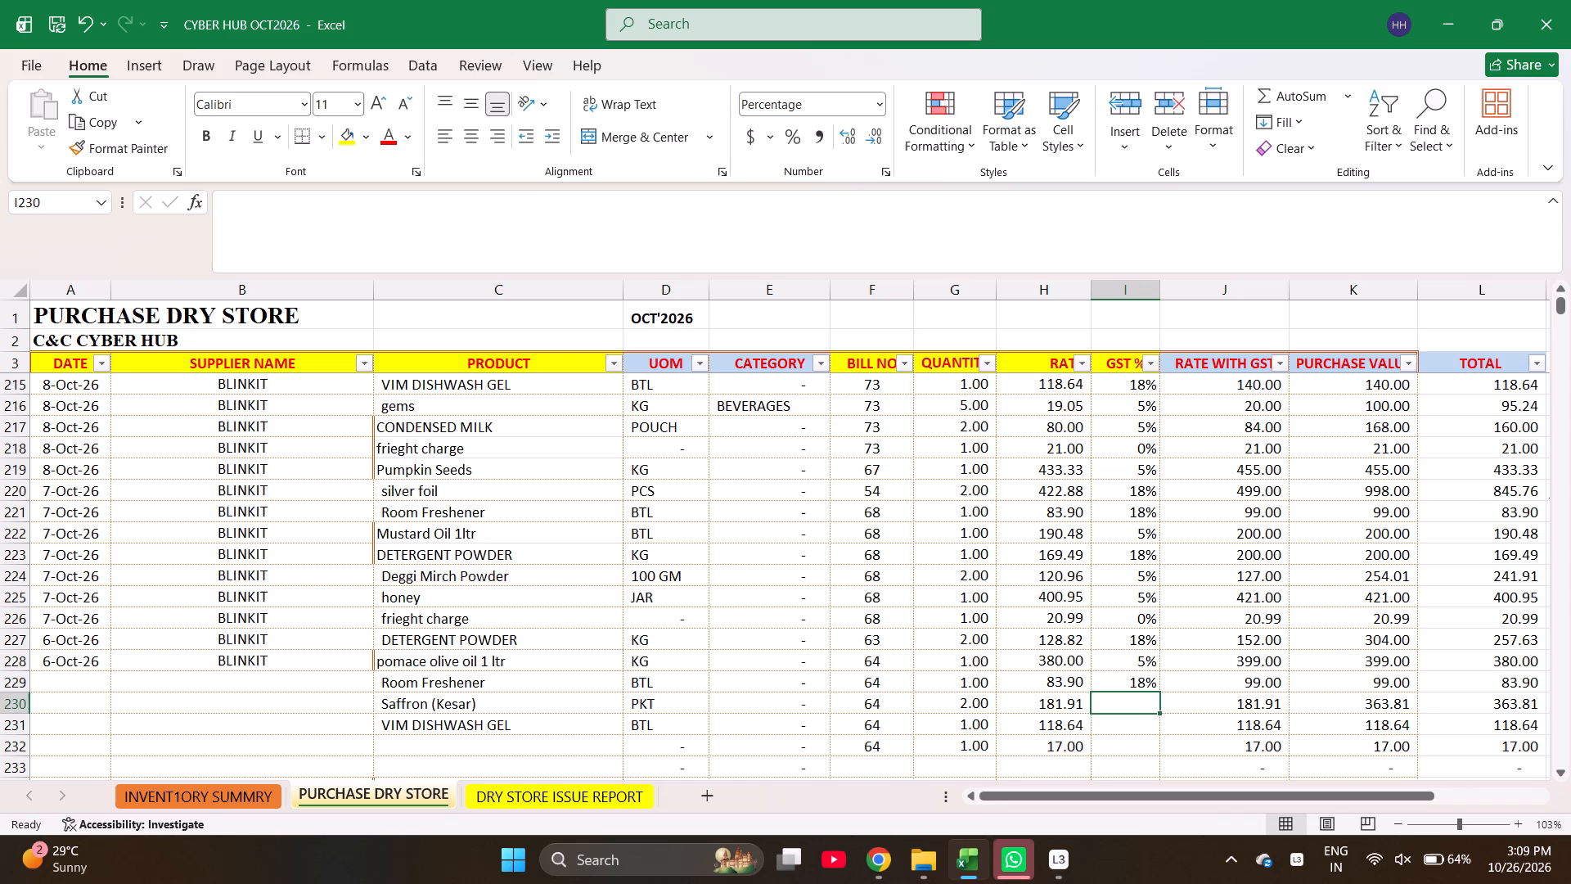
key(5)
key(Return)
text(18)
key(Return)
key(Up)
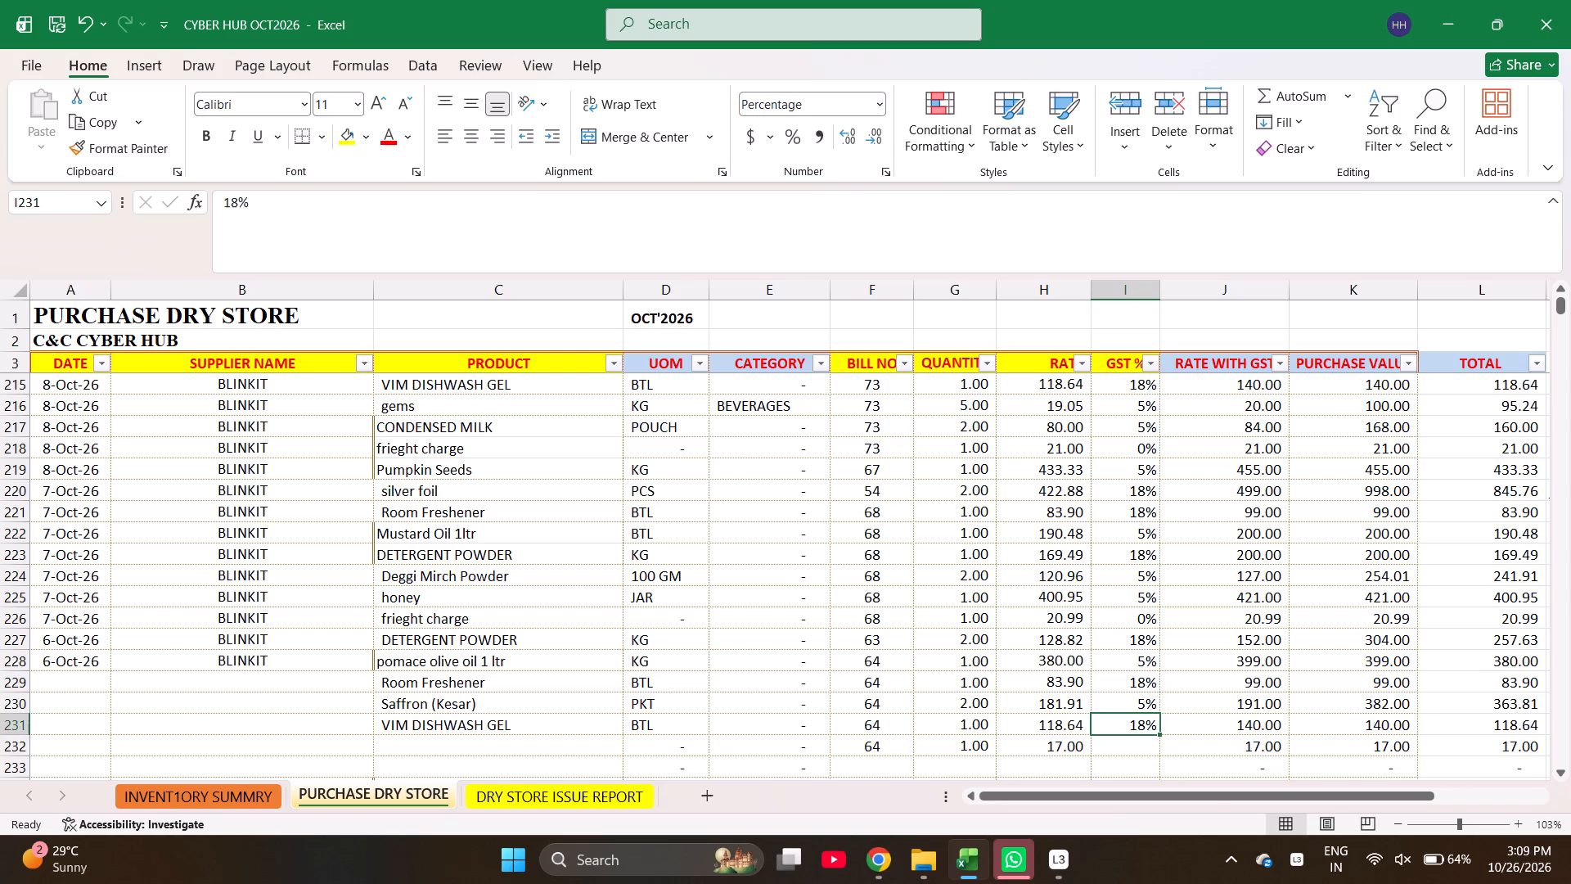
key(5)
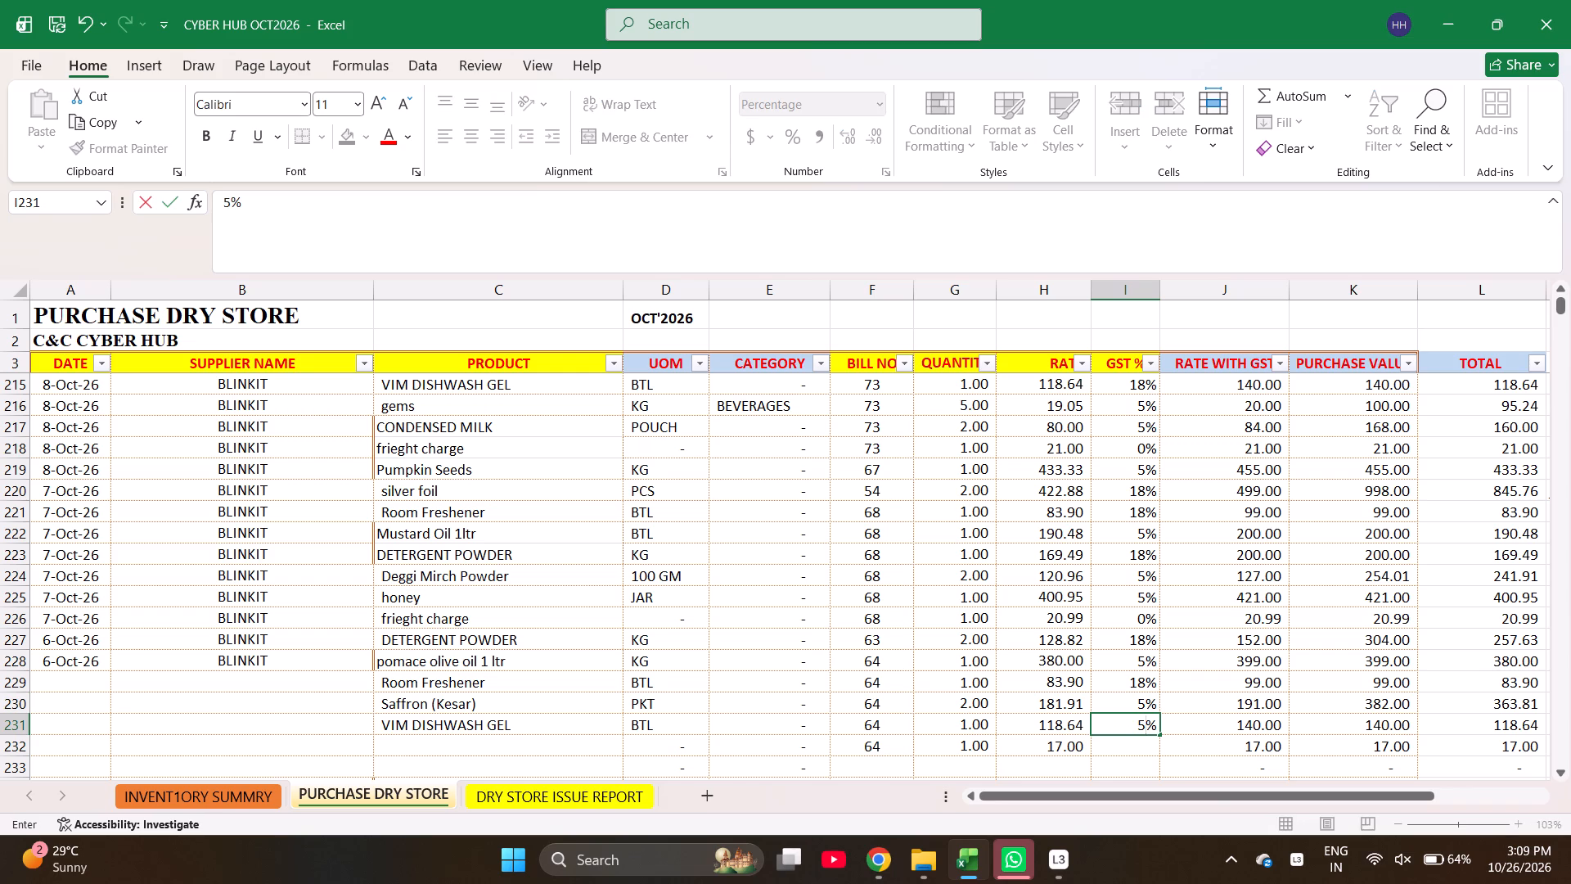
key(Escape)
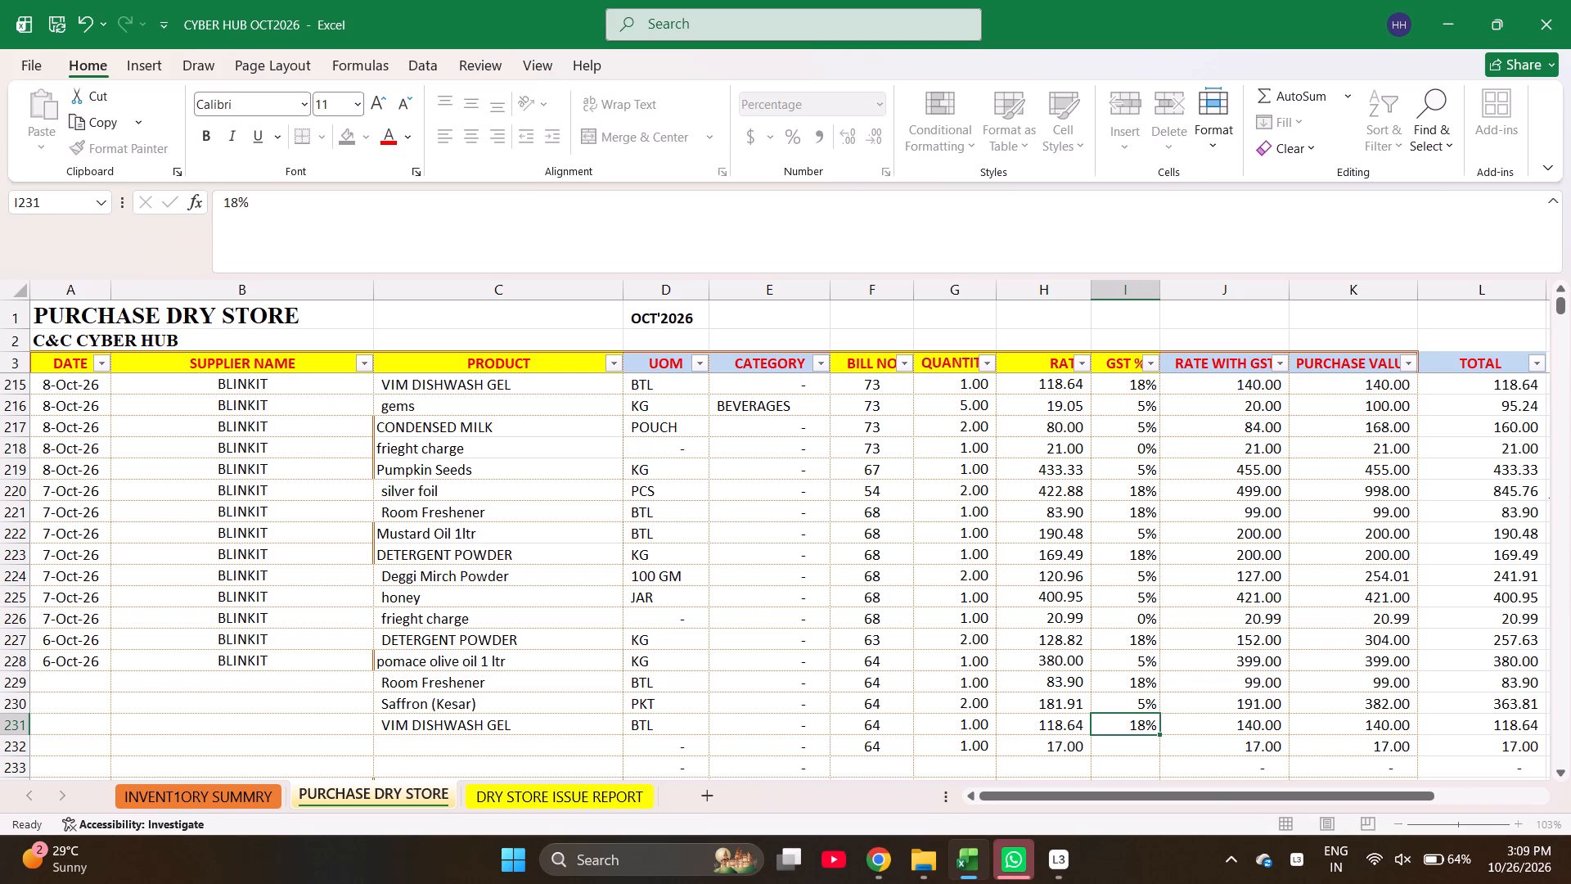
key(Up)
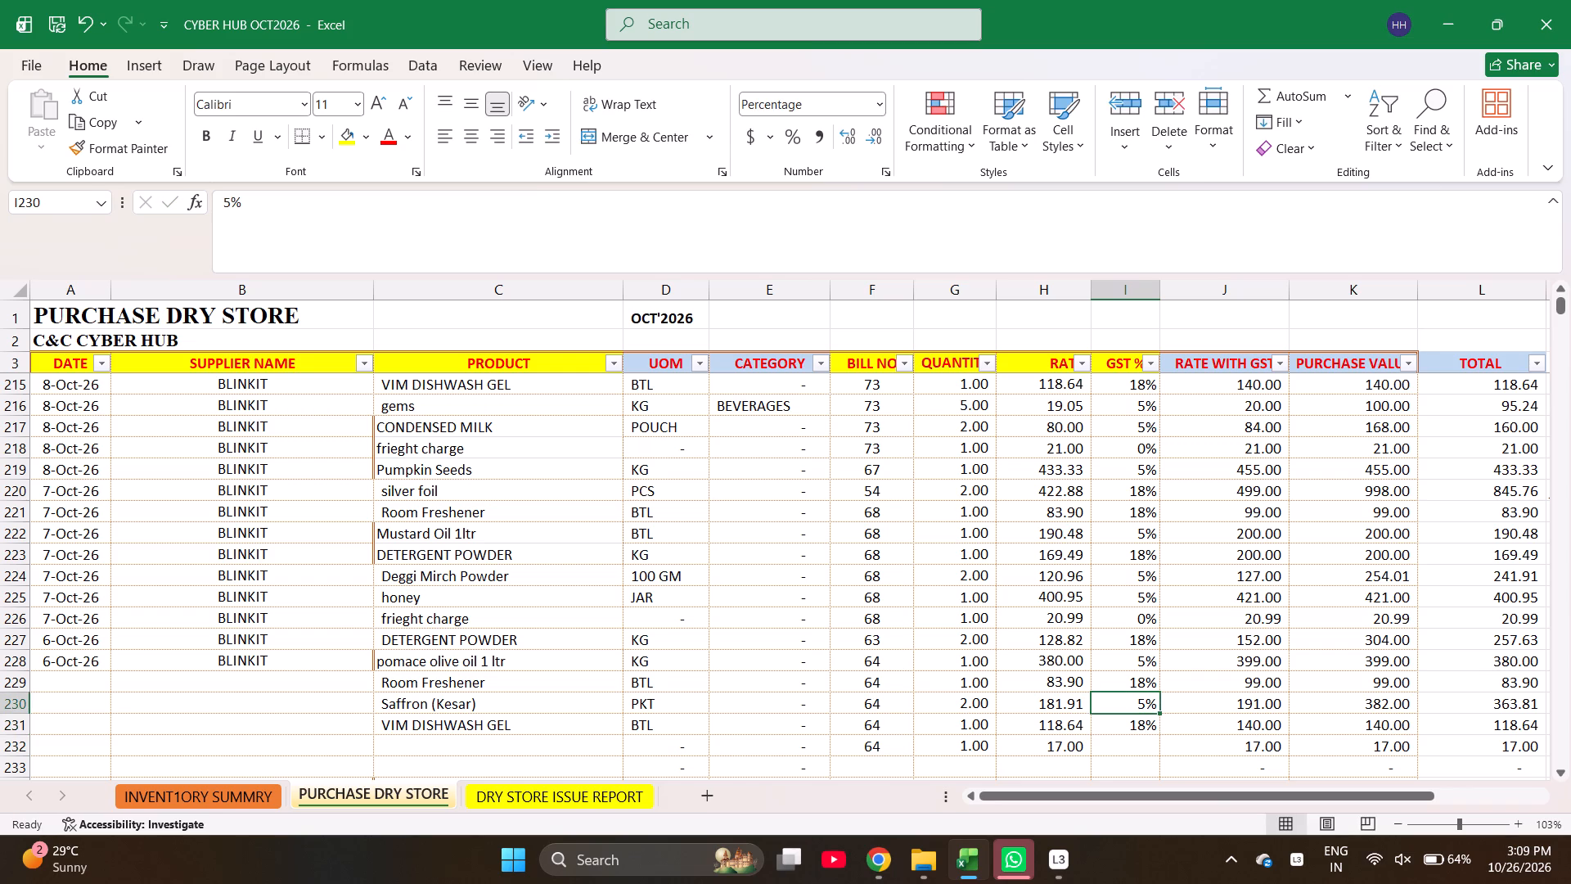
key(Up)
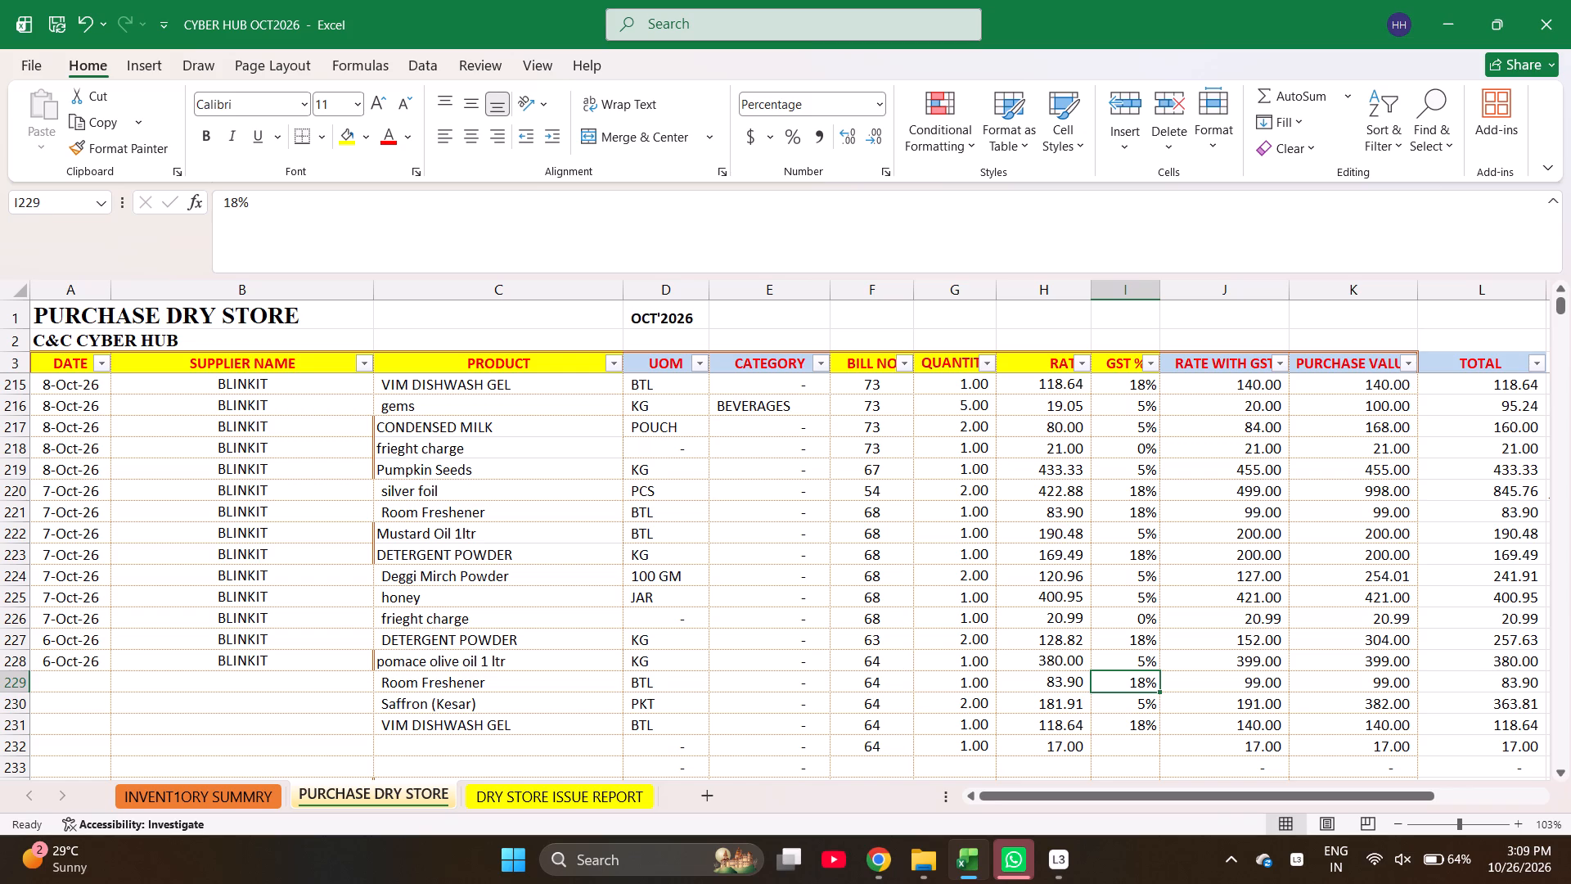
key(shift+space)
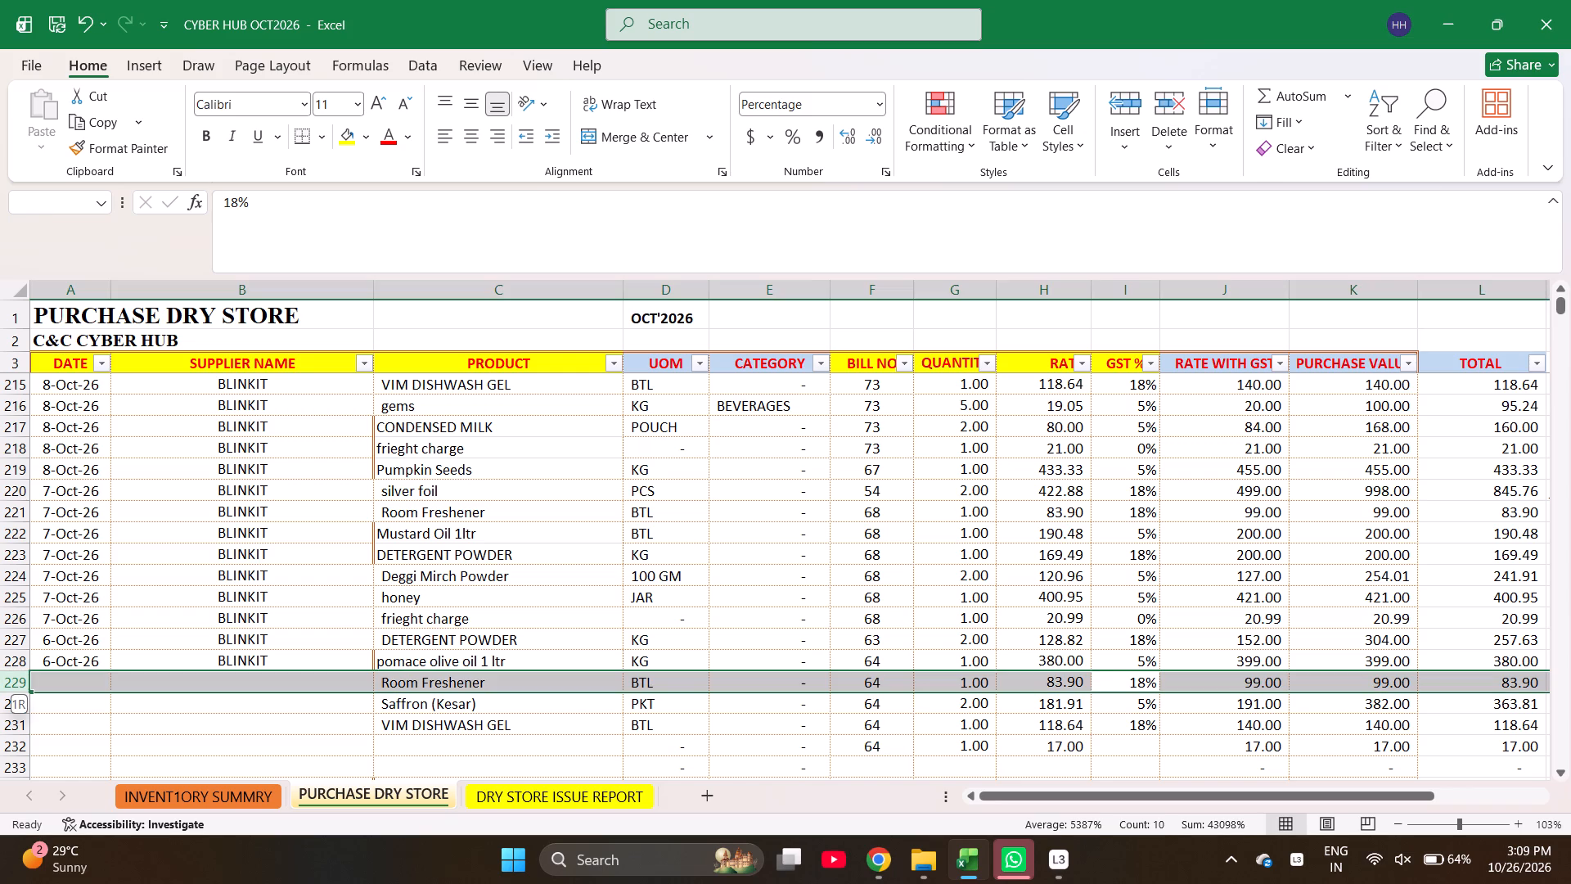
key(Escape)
Set GST to 5% in the unnamed row with rate 17, and to 0% in the empty row below it.
key(Down)
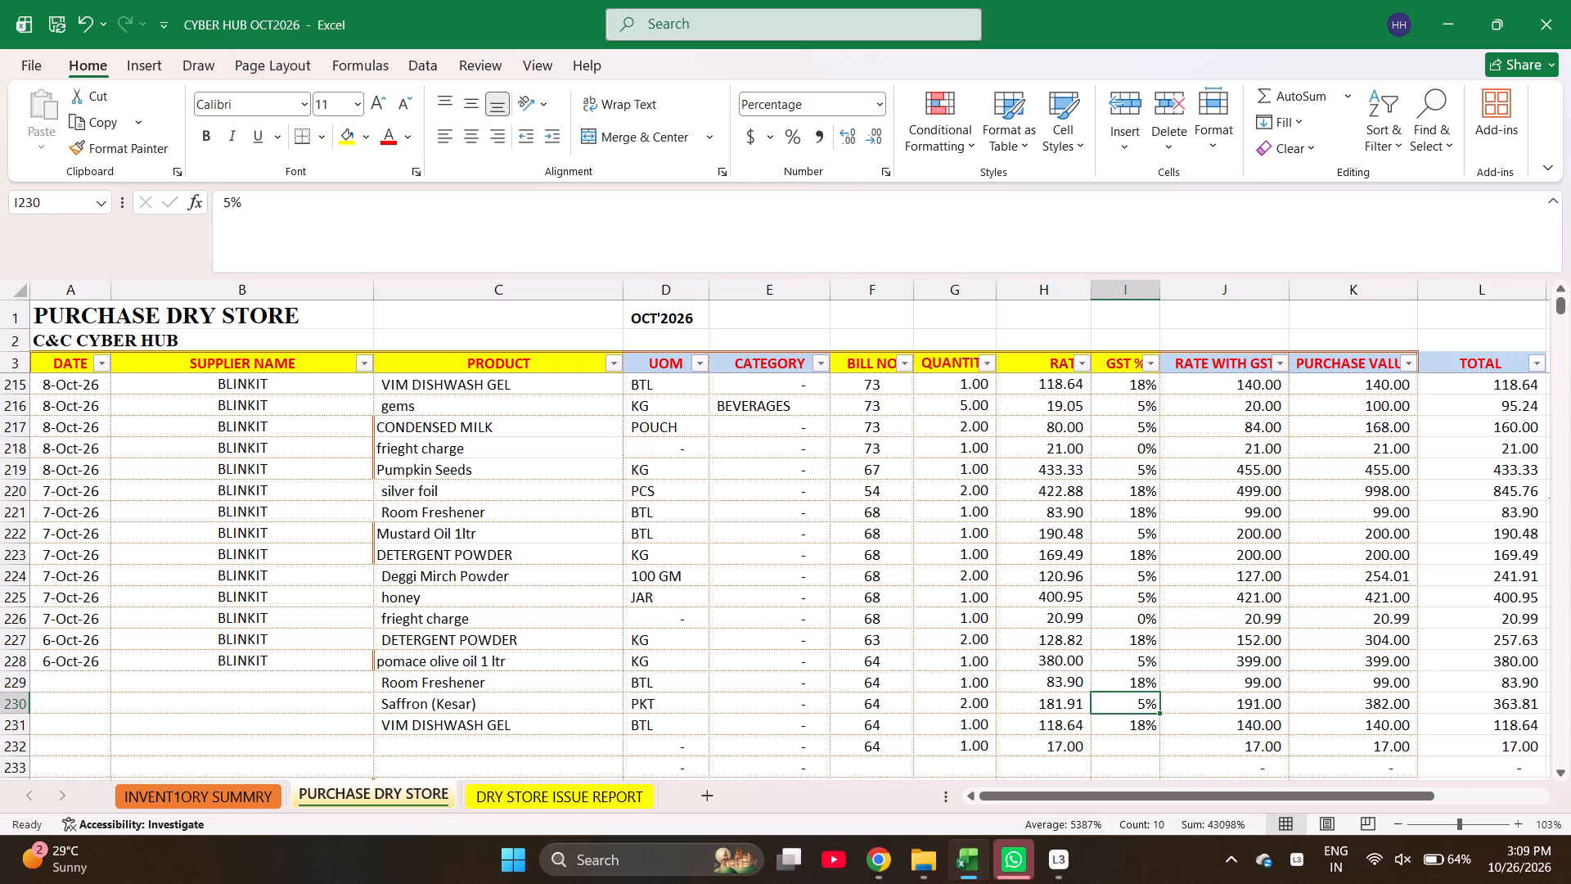
key(Down)
key(Down)
key(5)
key(Return)
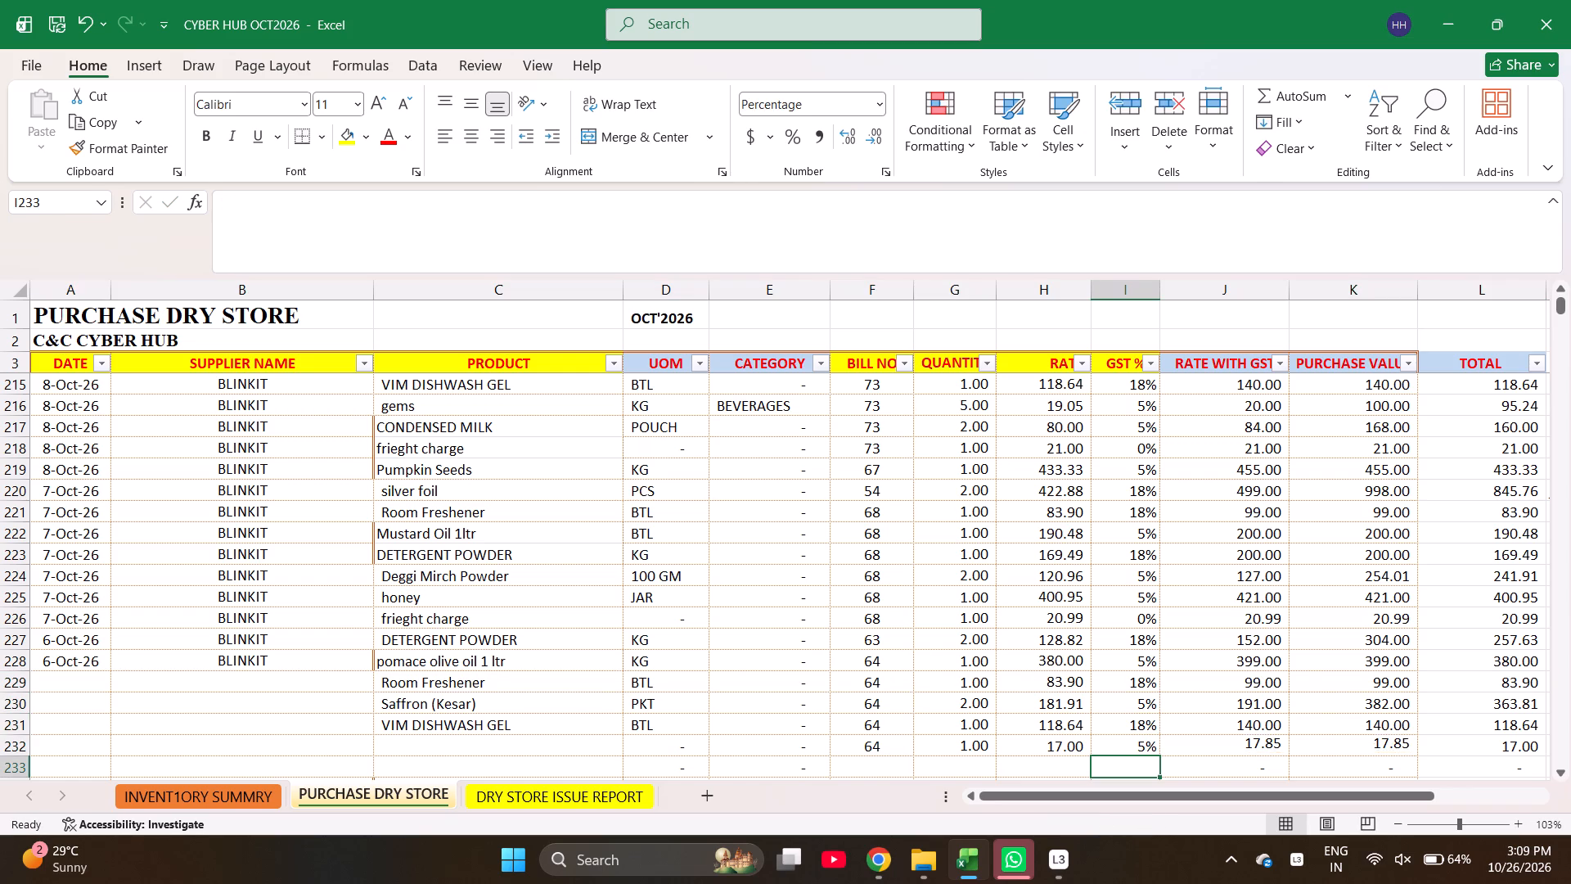
key(0)
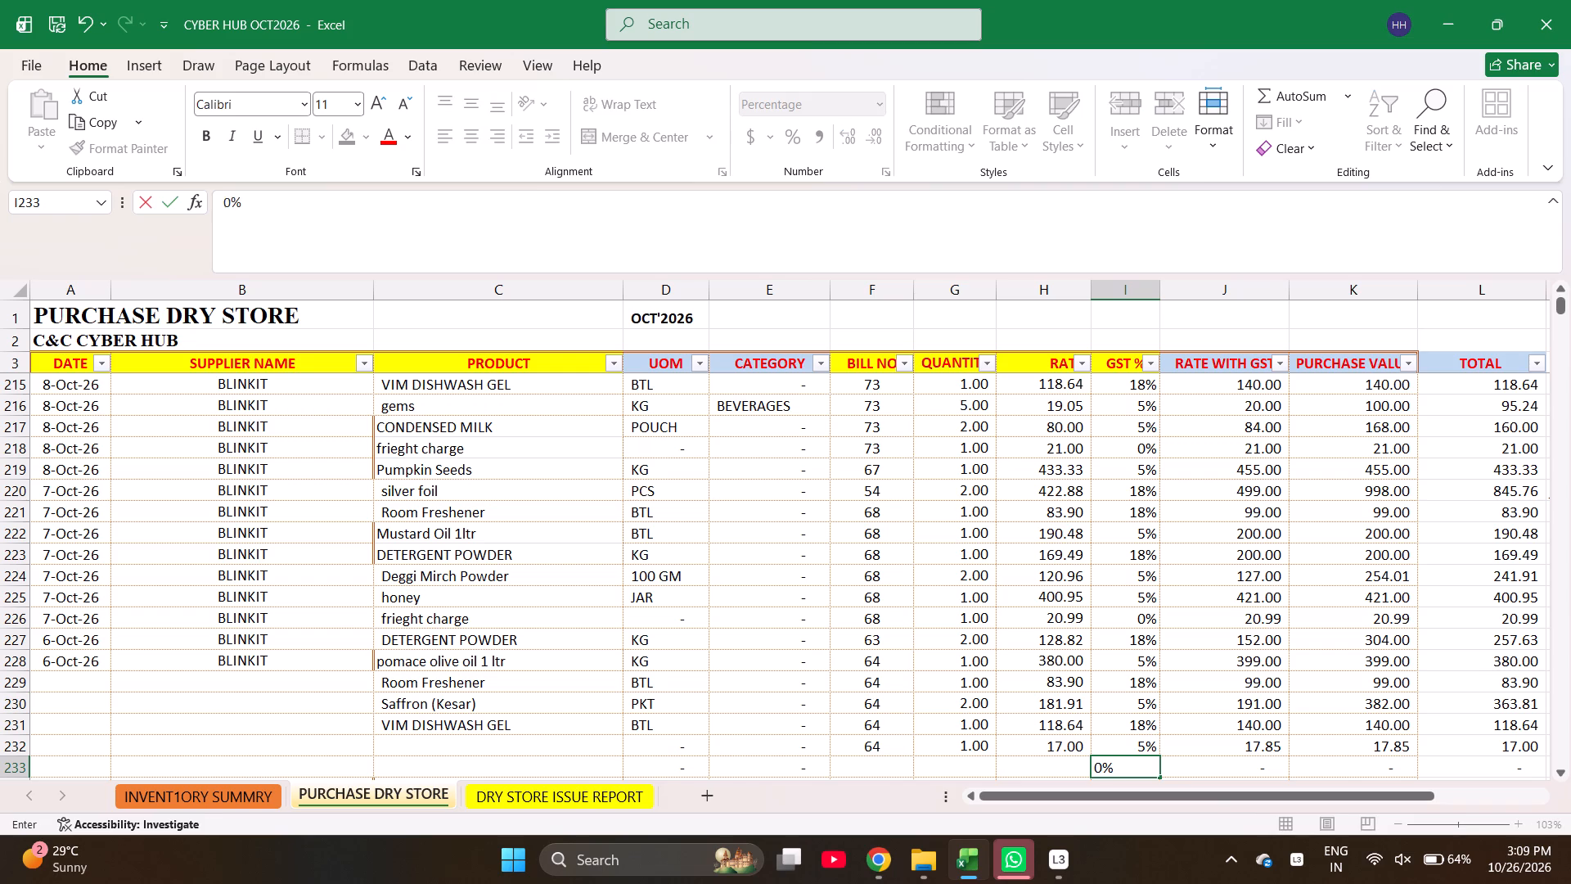
key(Up)
Review the GST percentages of the bill 64 rows from pomace olive oil to VIM DISHWASH GEL.
key(Up)
key(Up)
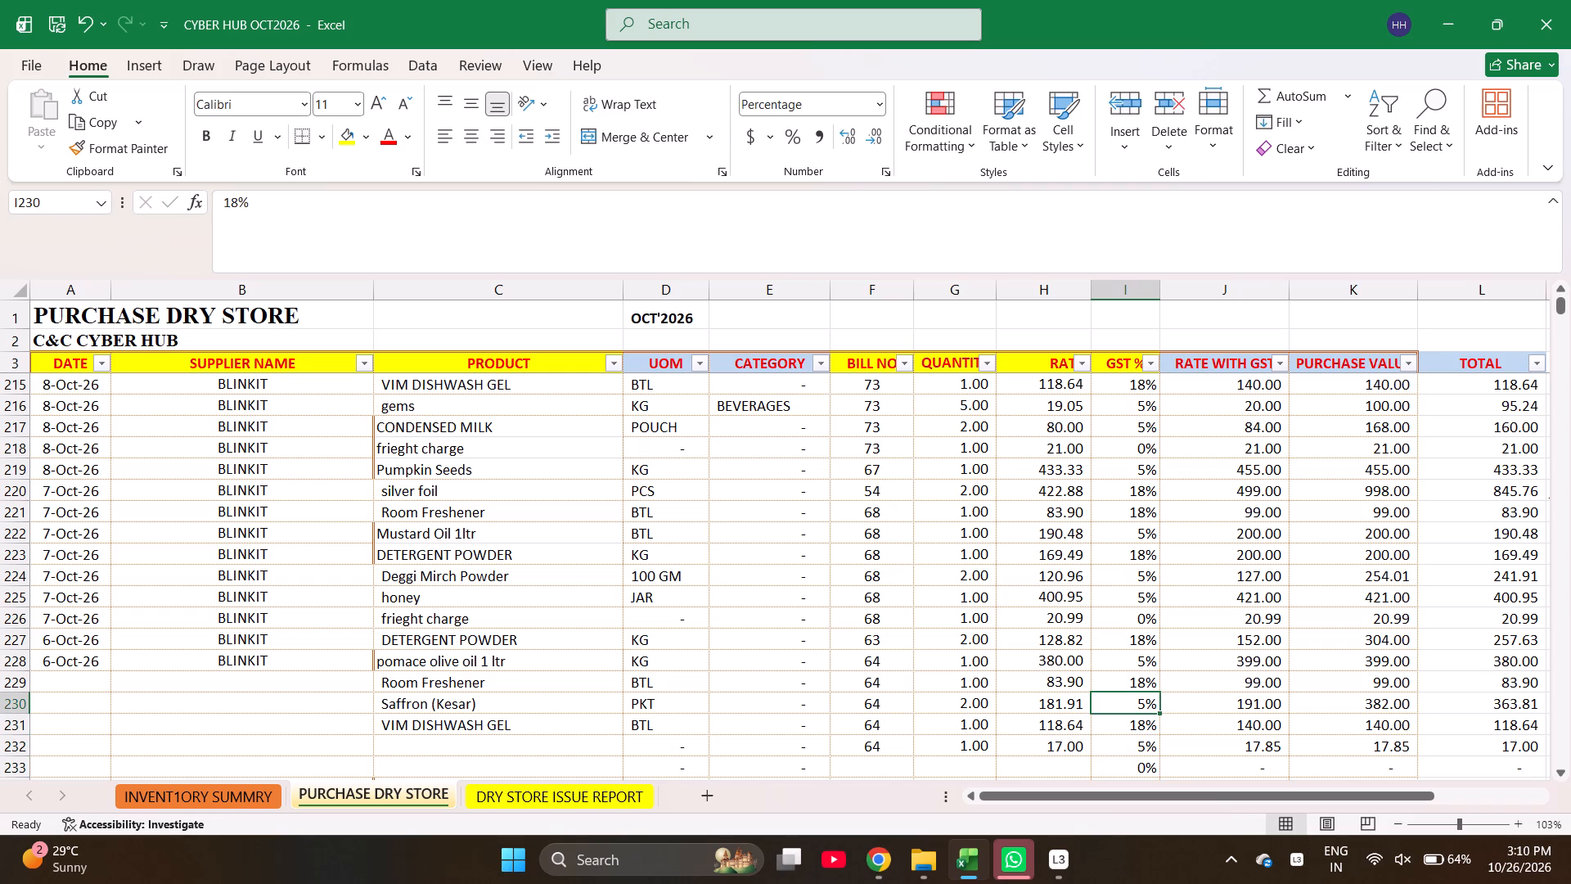
key(Up)
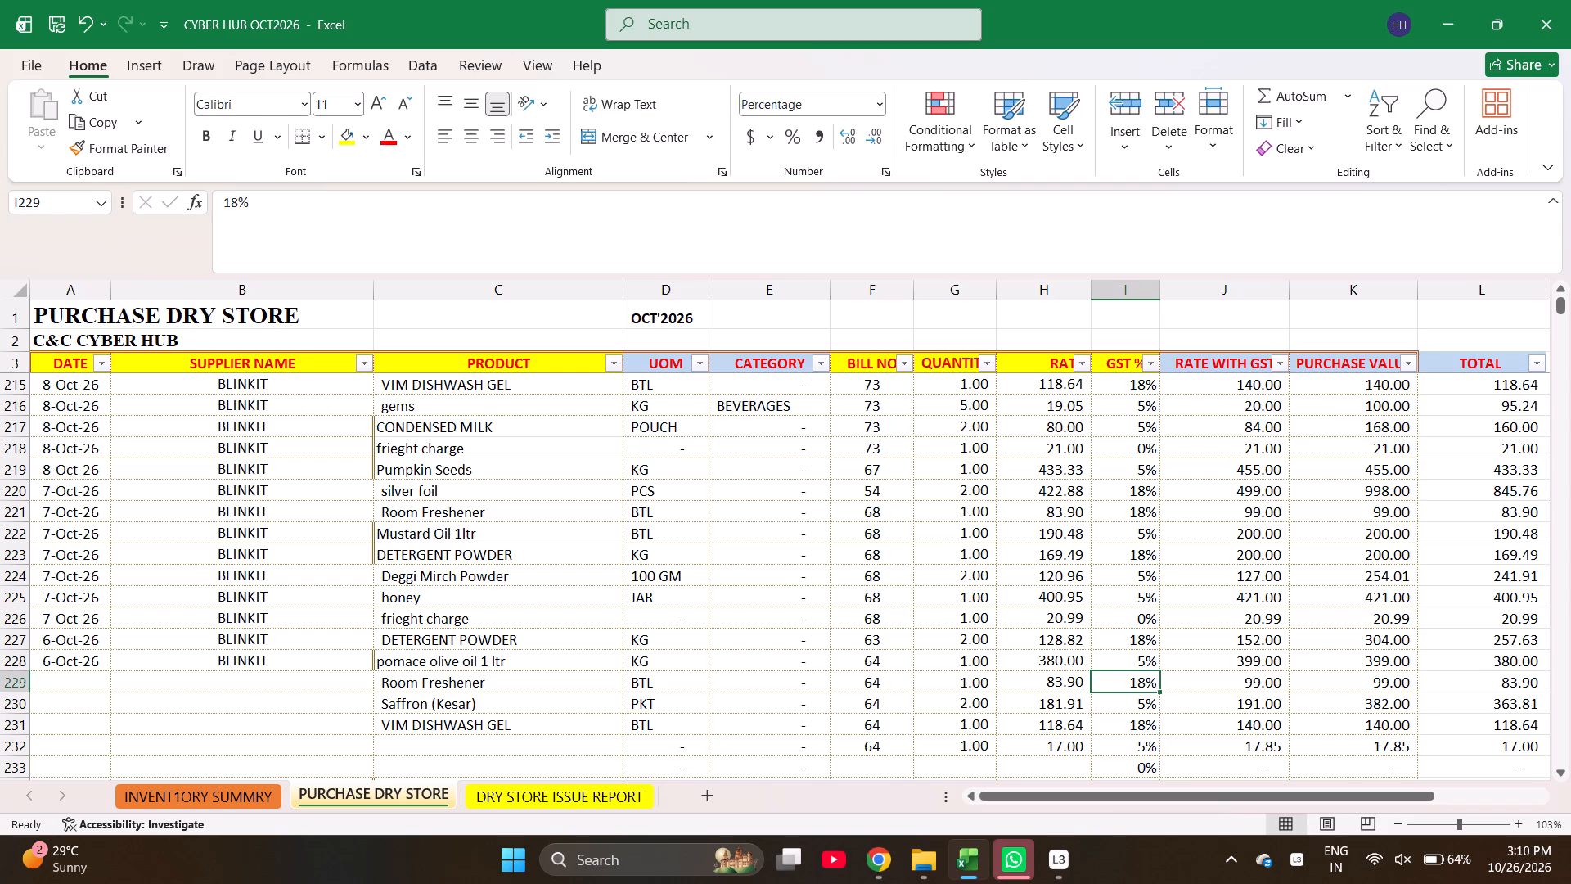
key(Down)
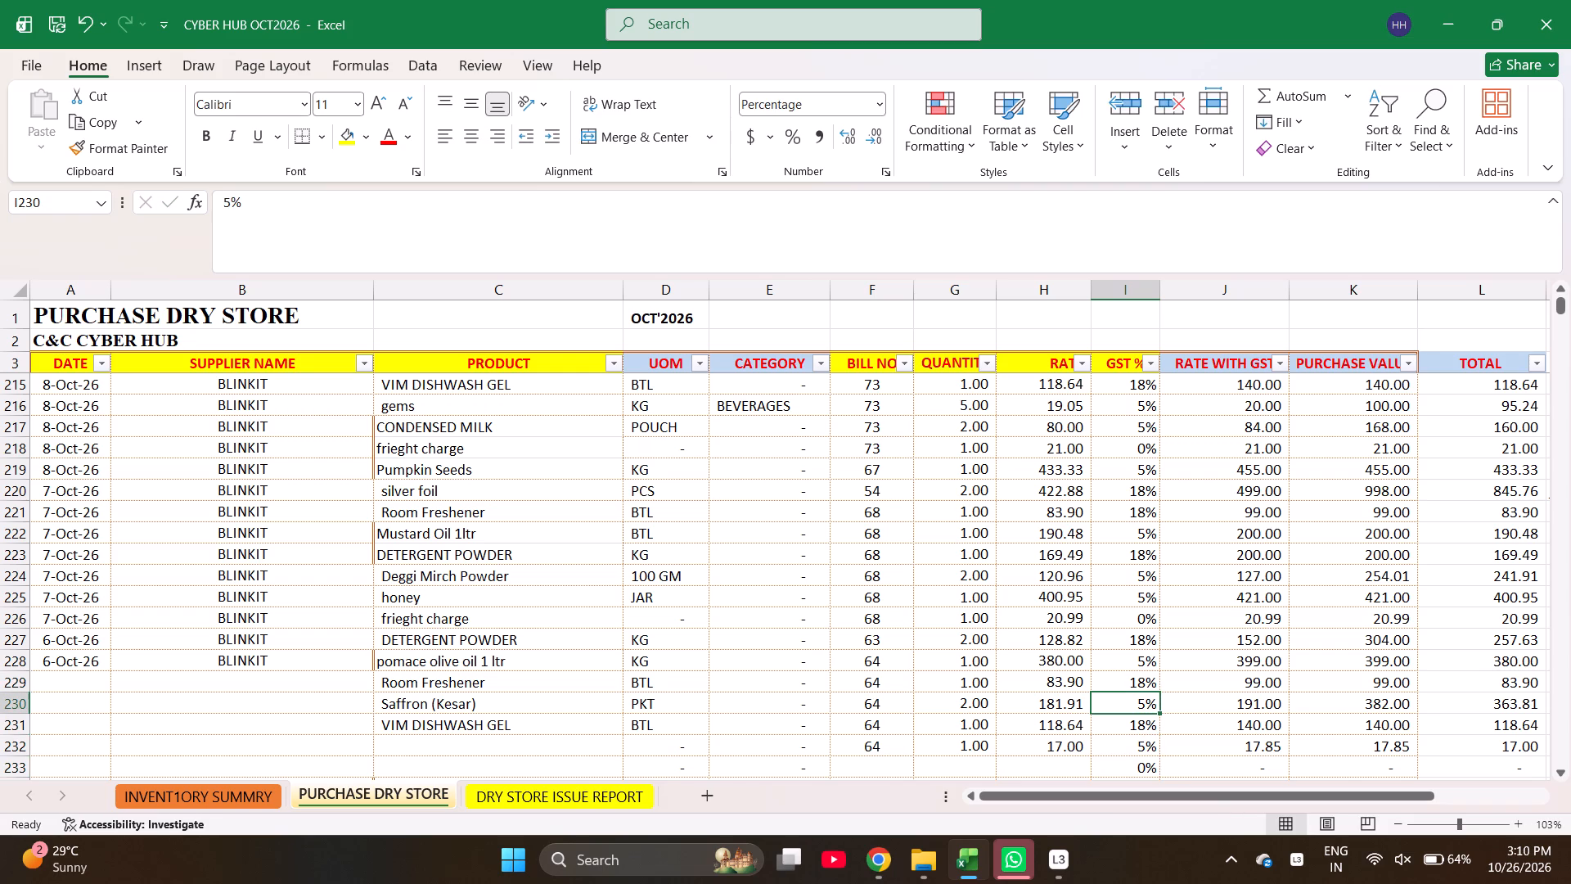
key(Up)
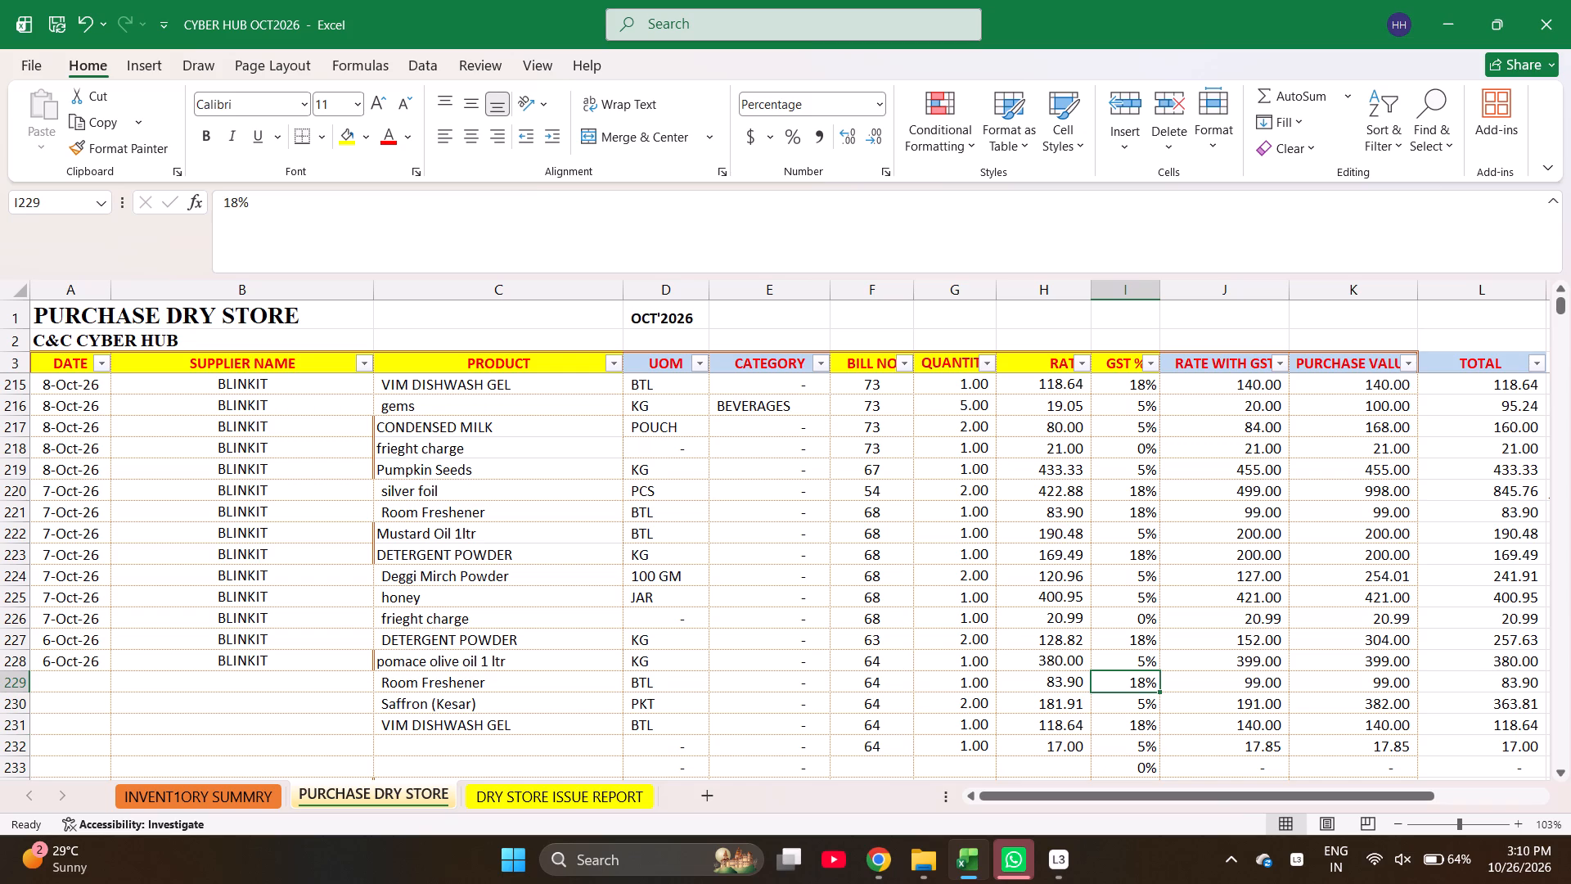
key(Up)
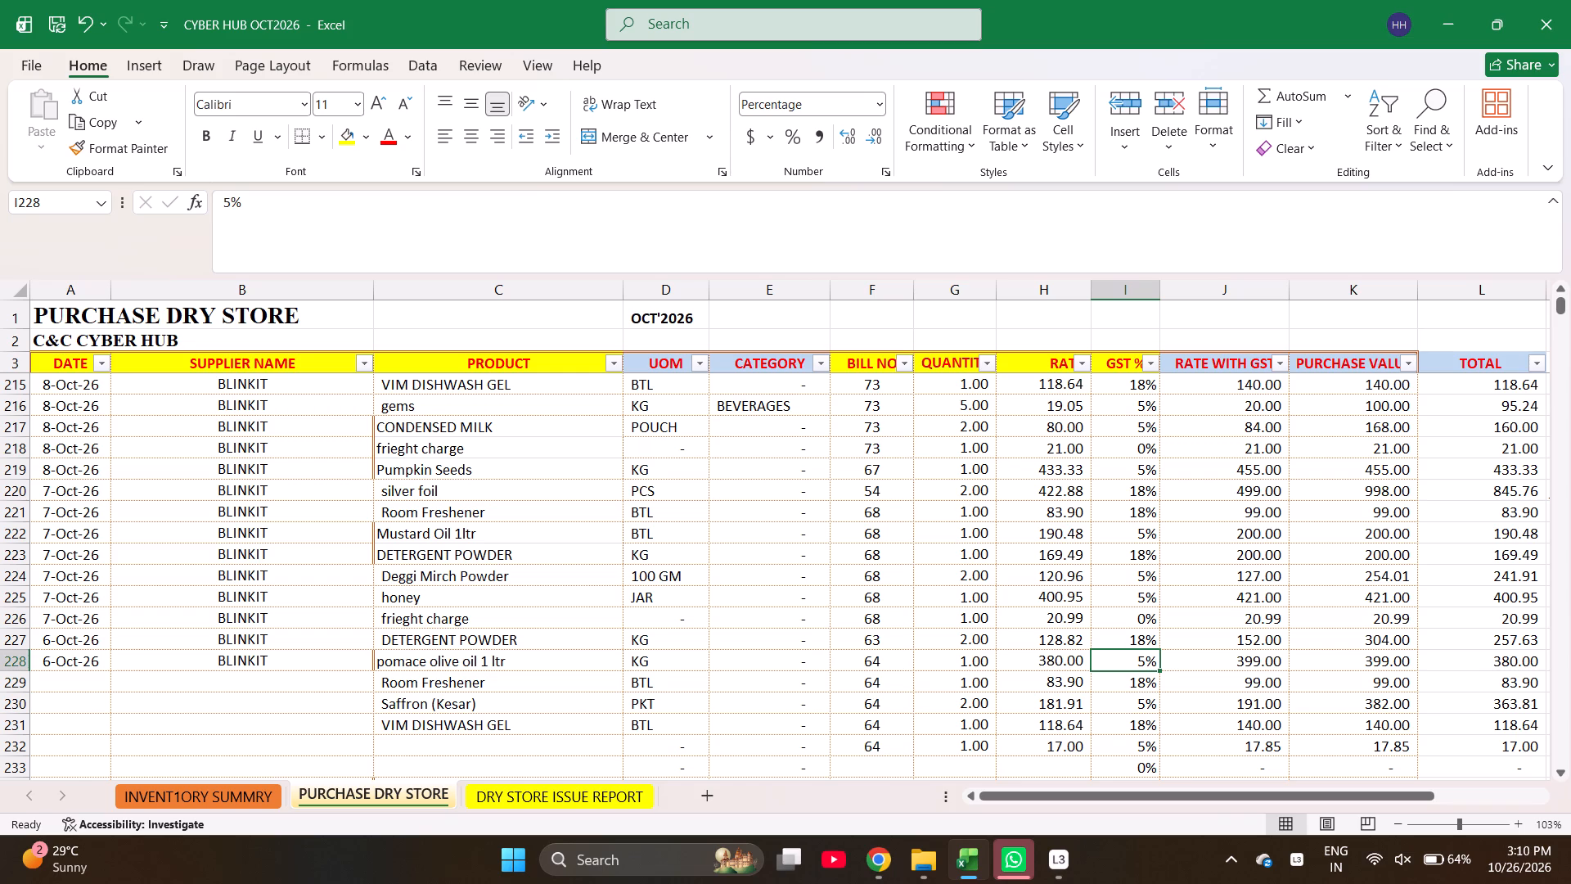
key(Return)
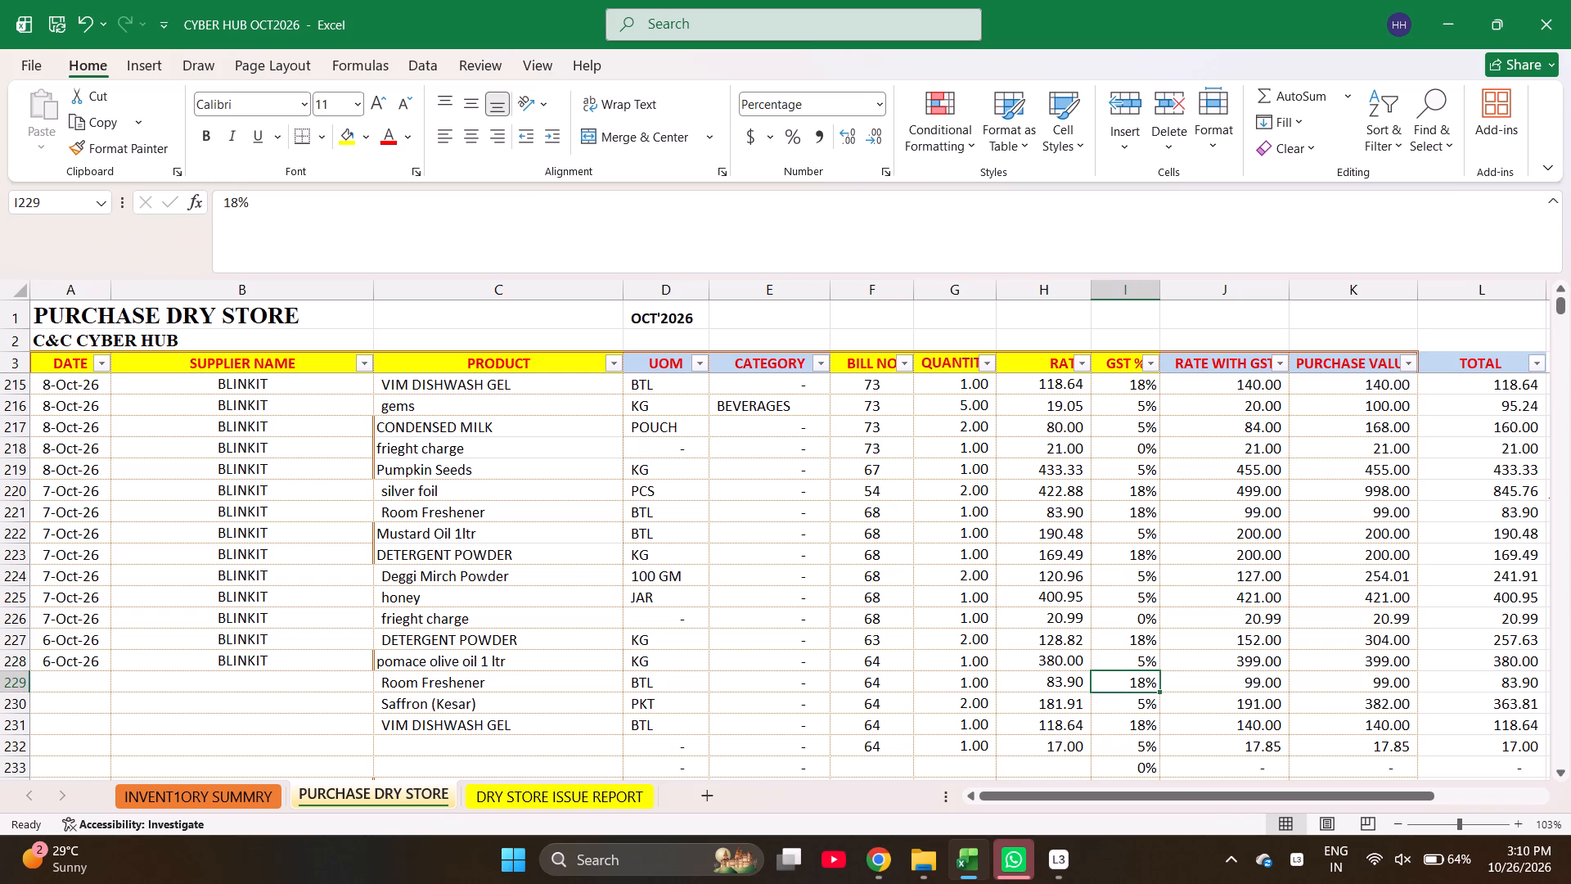
key(Return)
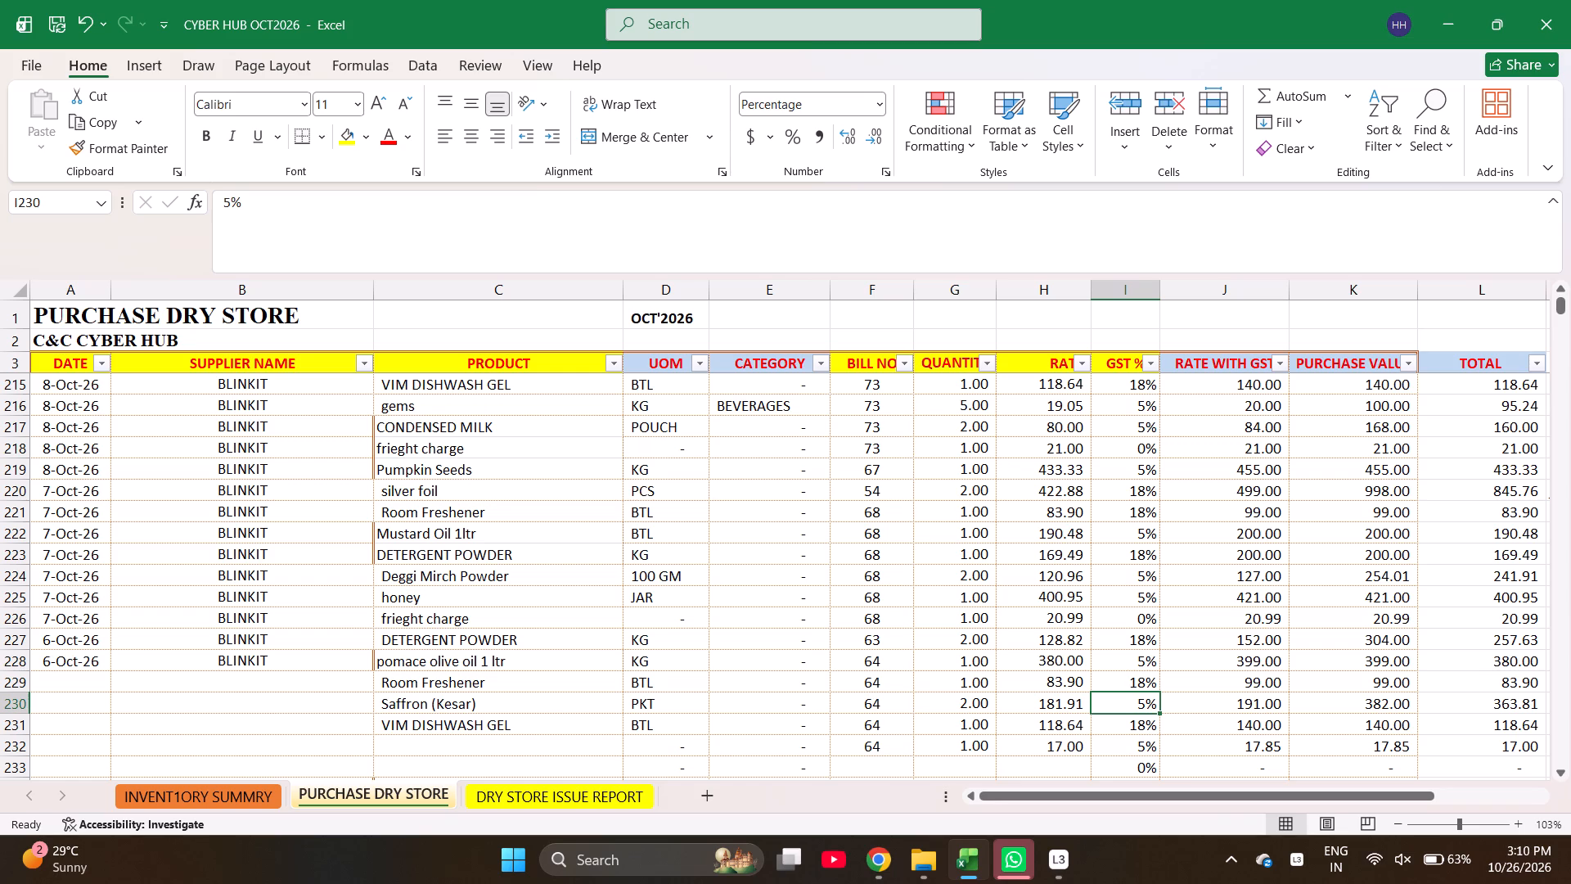
key(Down)
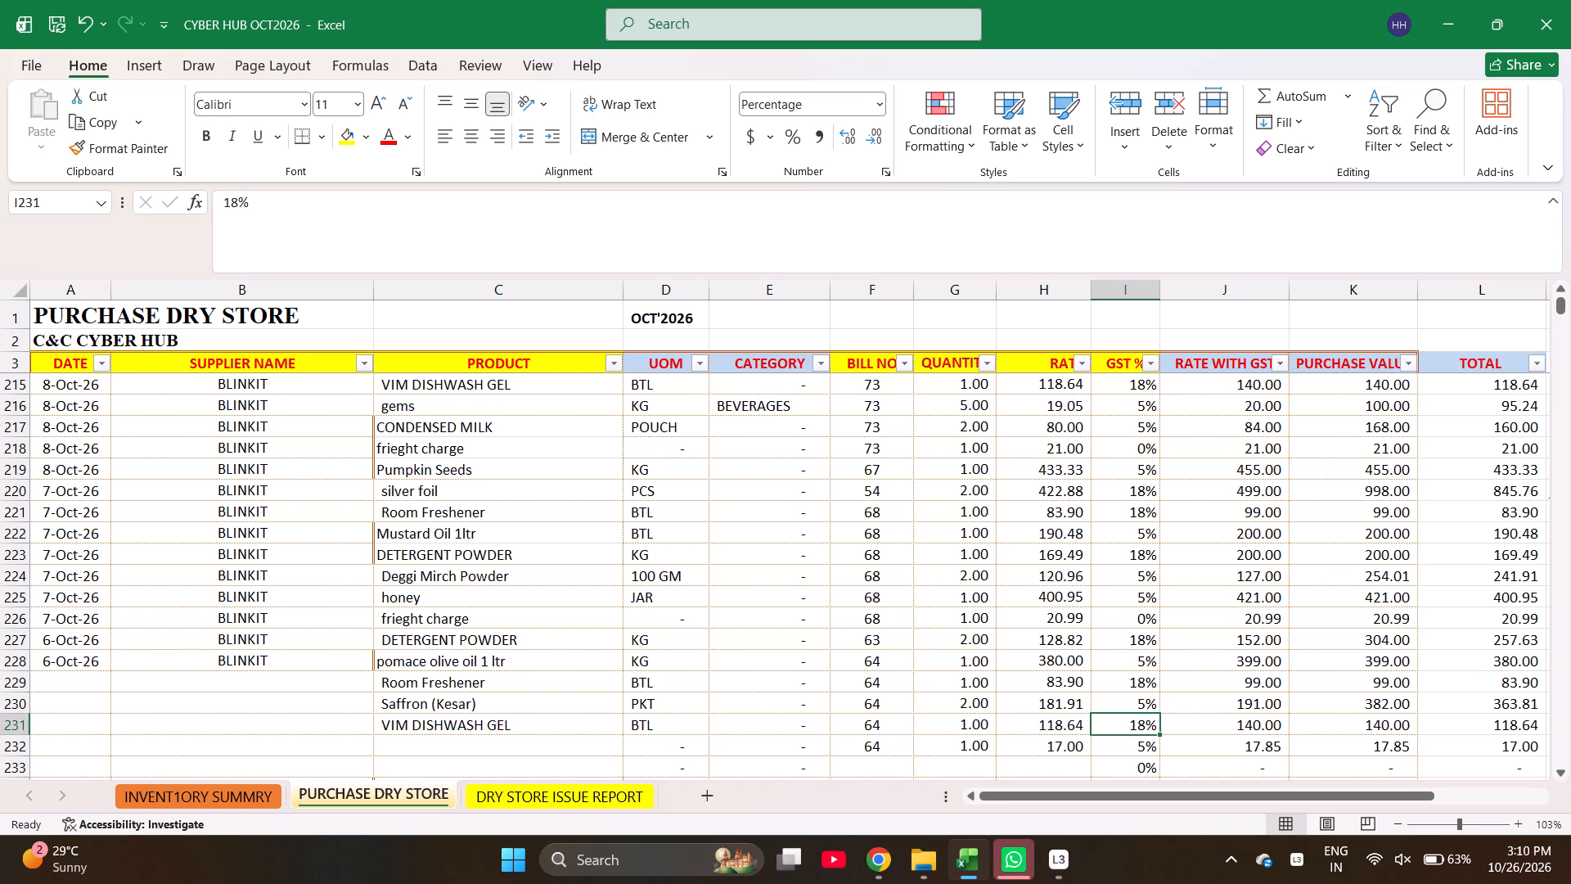
Set GST to 0% in the unnamed bill 64 row with rate 17 and clear the GST cell in the empty row below.
key(Down)
key(0)
key(Return)
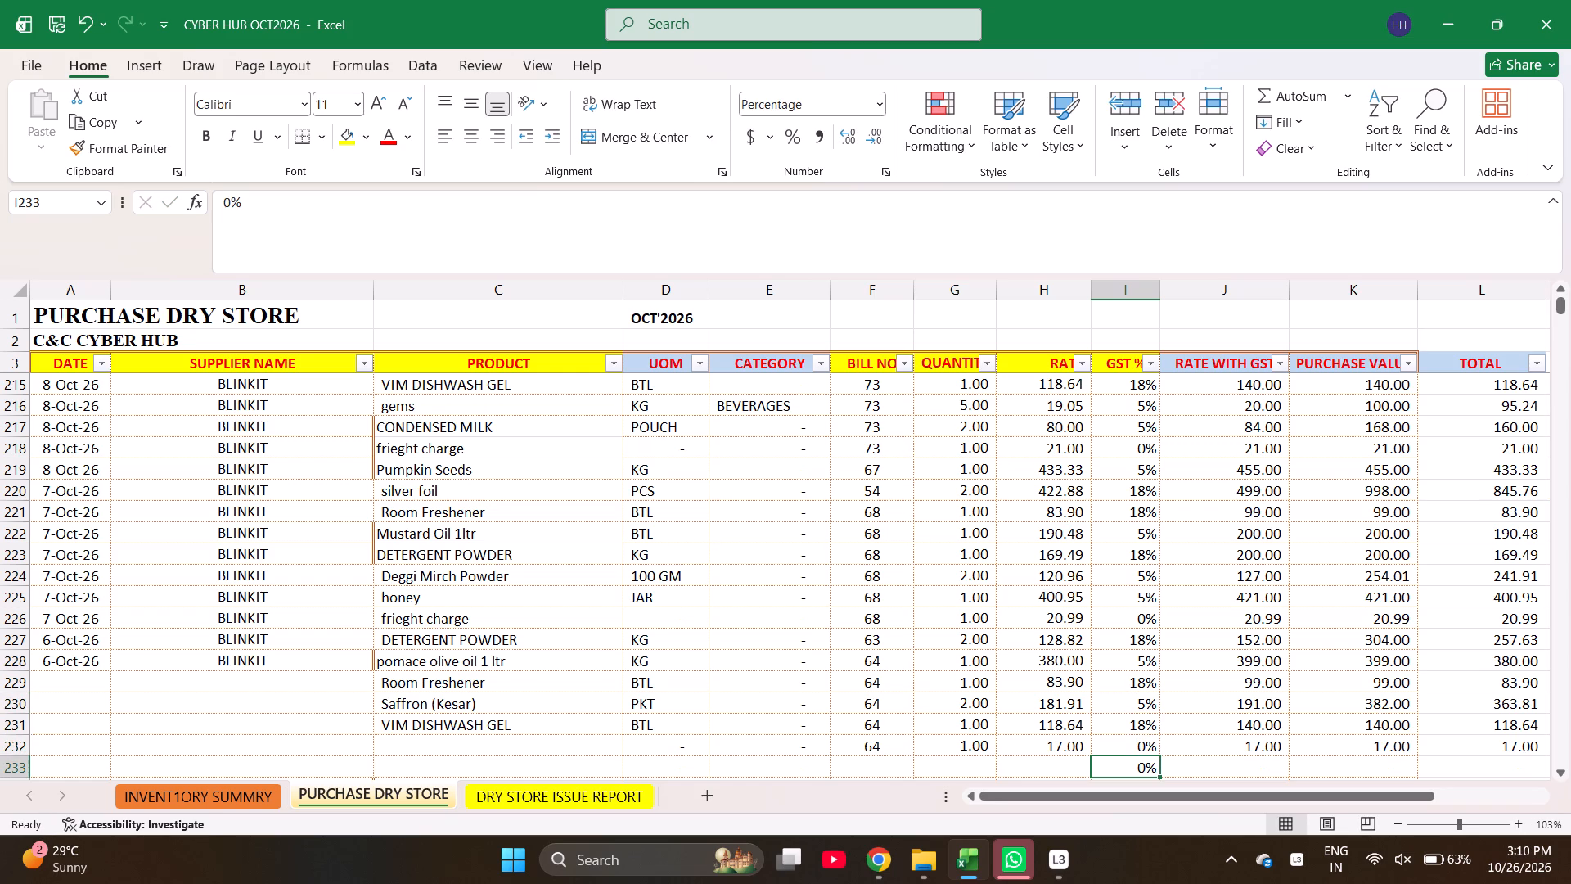
key(Delete)
key(Page_Down)
key(Page_Up)
Check the sum of the bill 64 purchase values from pomace olive oil down to the unnamed row.
key(Right)
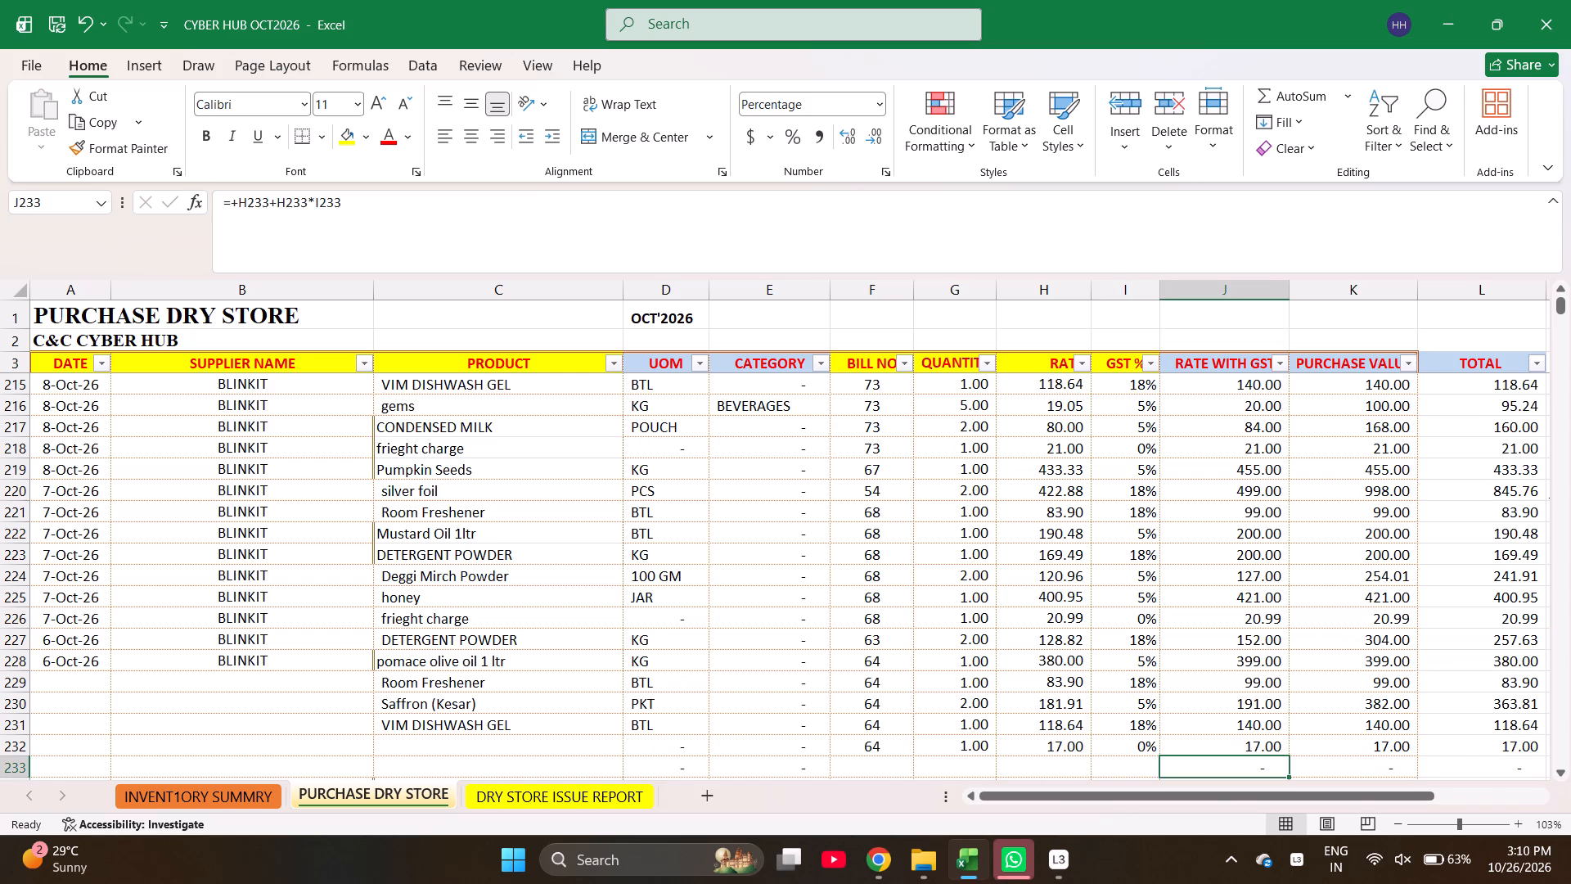
key(Right)
key(Right)
key(Up)
key(Left)
key(shift+Up)
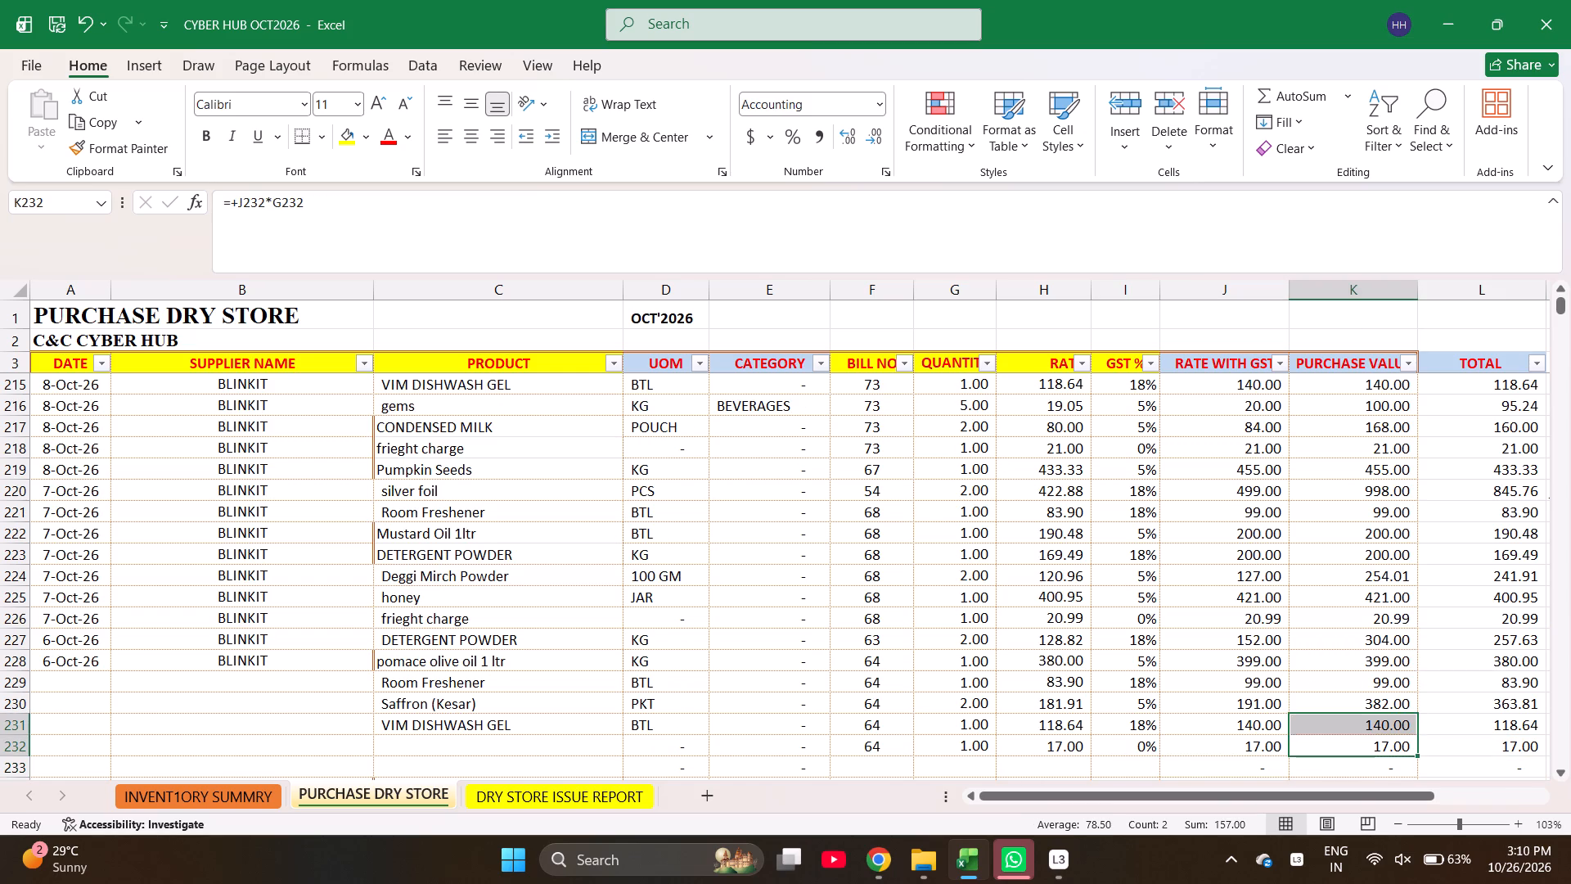
key(shift+Up)
key(shift+Up)
key(shift+Up)
key(shift+Up)
key(shift+Up)
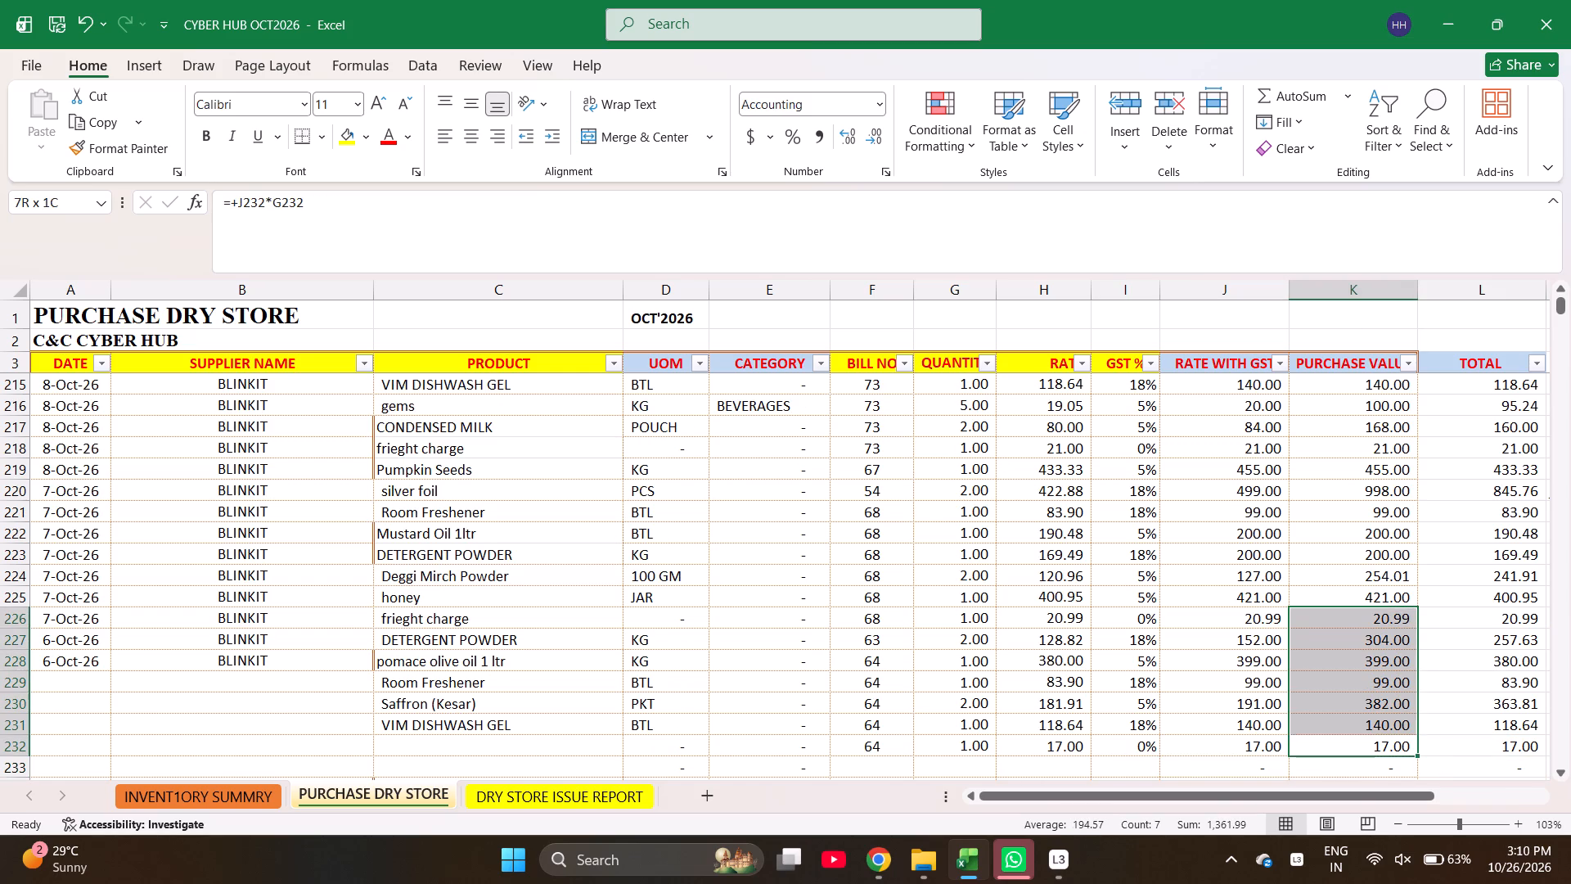
key(shift+Down)
key(shift+Down)
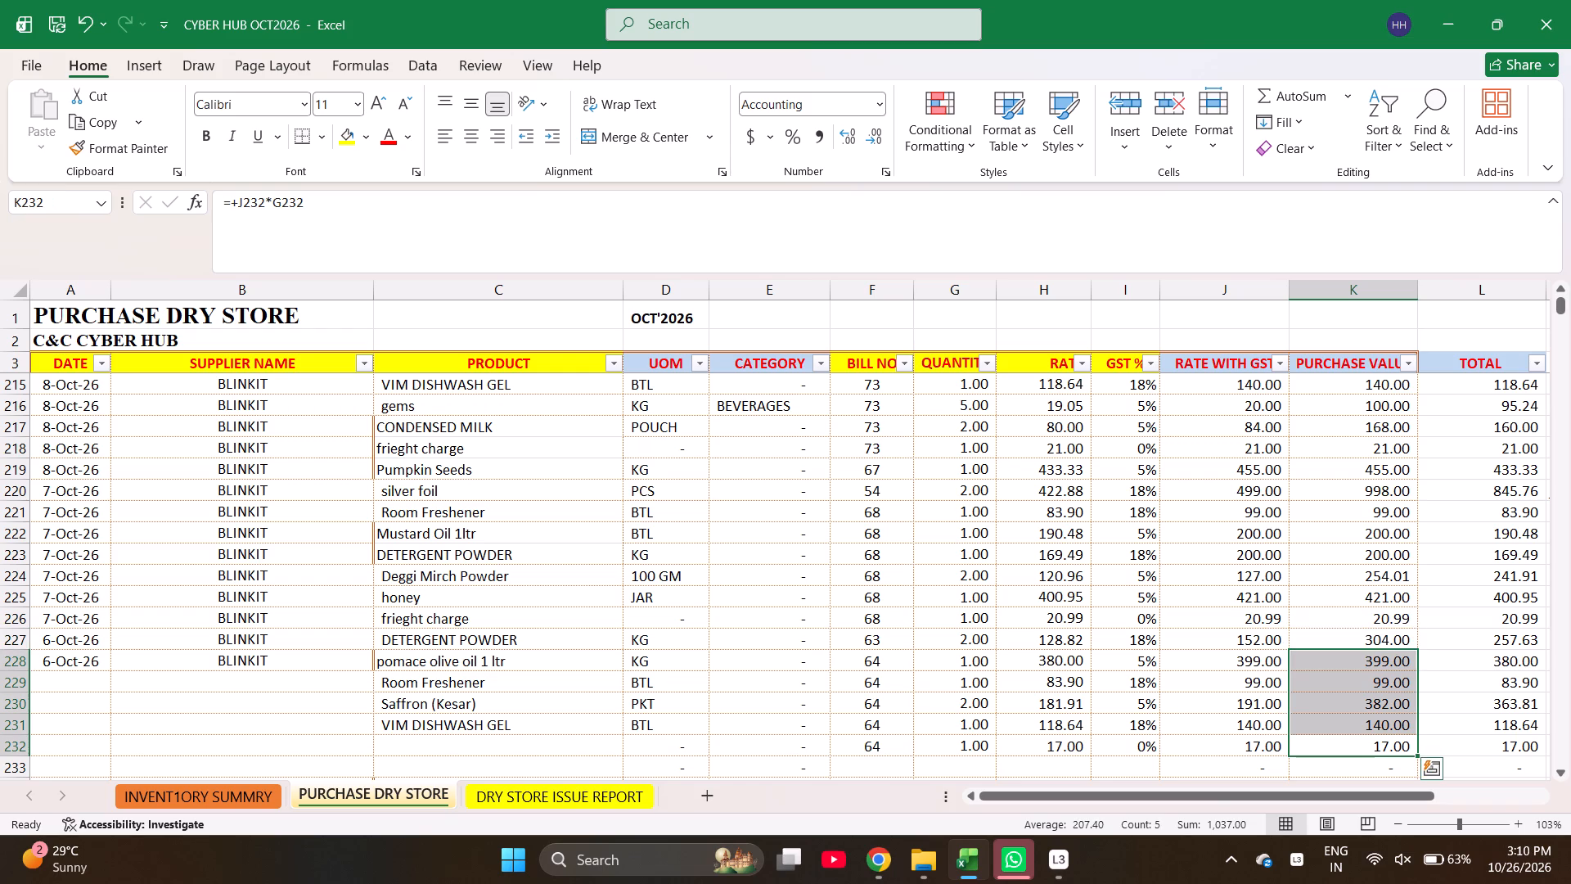
Set the rate of the unnamed bill 64 row to 17.17.
key(Left)
key(Left)
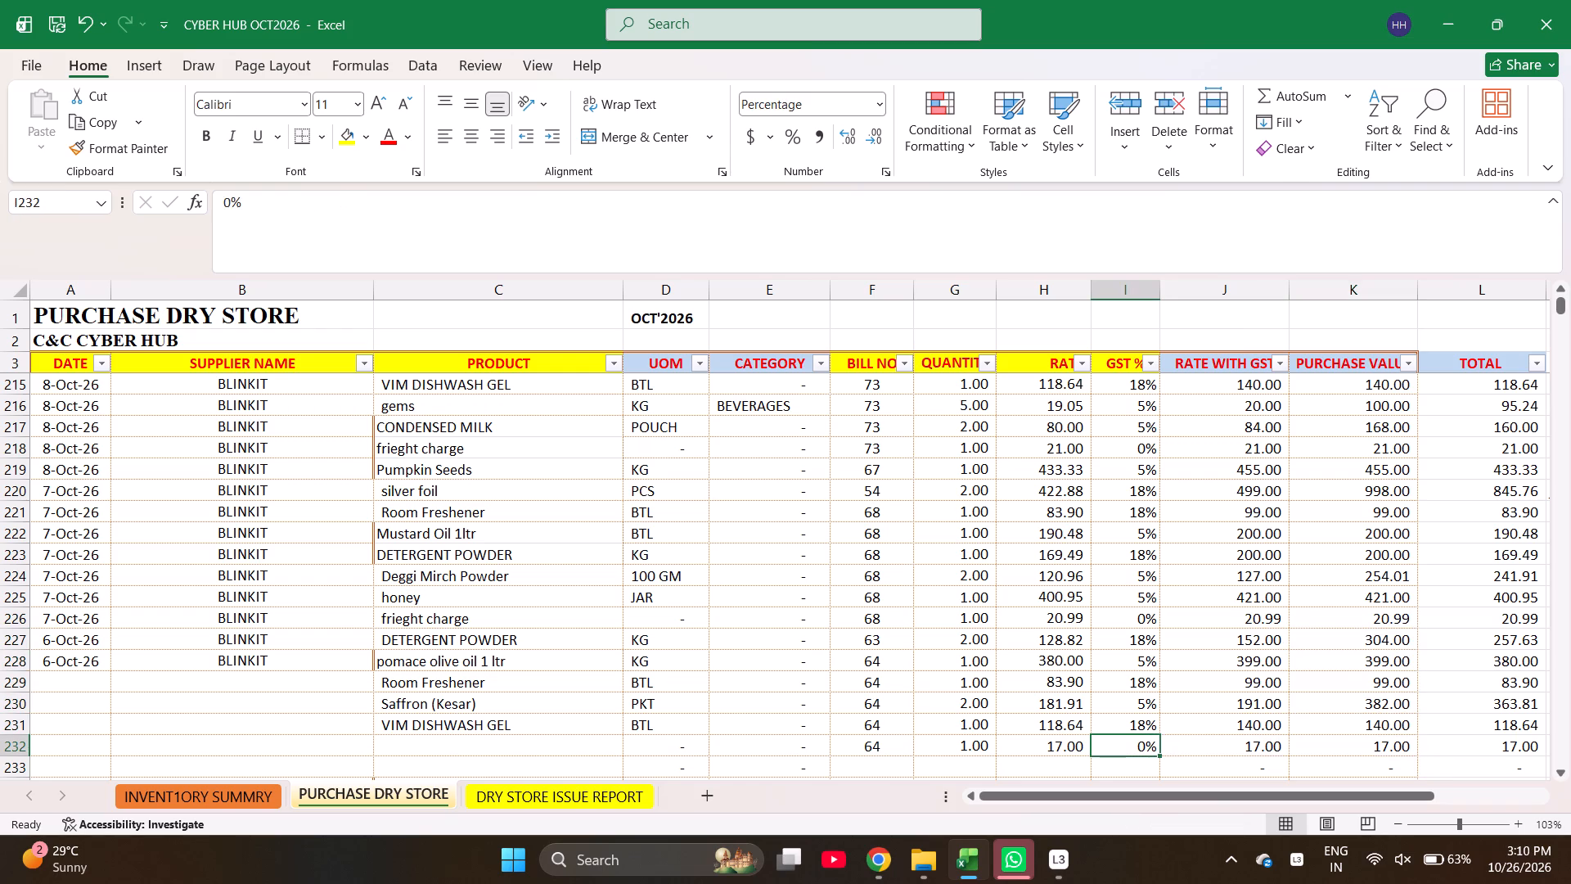
key(Left)
text(17.17)
Fill the date 6-Oct-26 and supplier BLINKIT from the pomace olive oil row down through the last bill 64 row.
key(ctrl+Left)
key(ctrl+Left)
key(ctrl+Left)
key(ctrl+Left)
key(ctrl+Left)
key(ctrl+Left)
key(ctrl+Left)
key(ctrl+Left)
key(ctrl+Left)
key(ctrl+Left)
key(ctrl+Left)
key(ctrl+Left)
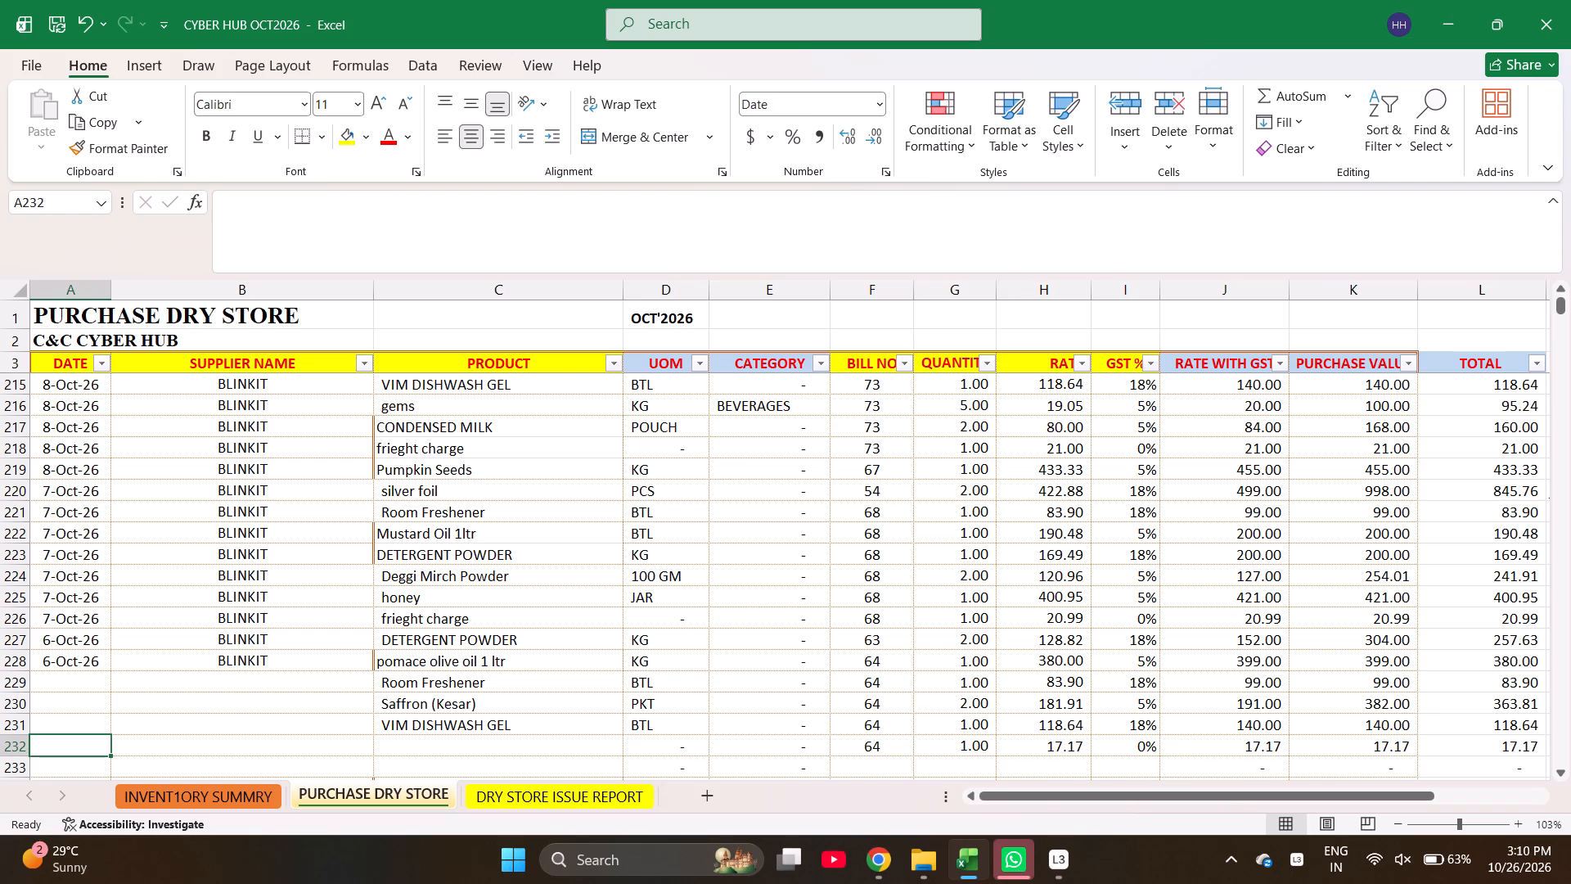
key(ctrl+Up)
key(shift+Right)
key(shift+Down)
key(shift+Down)
key(shift+Down)
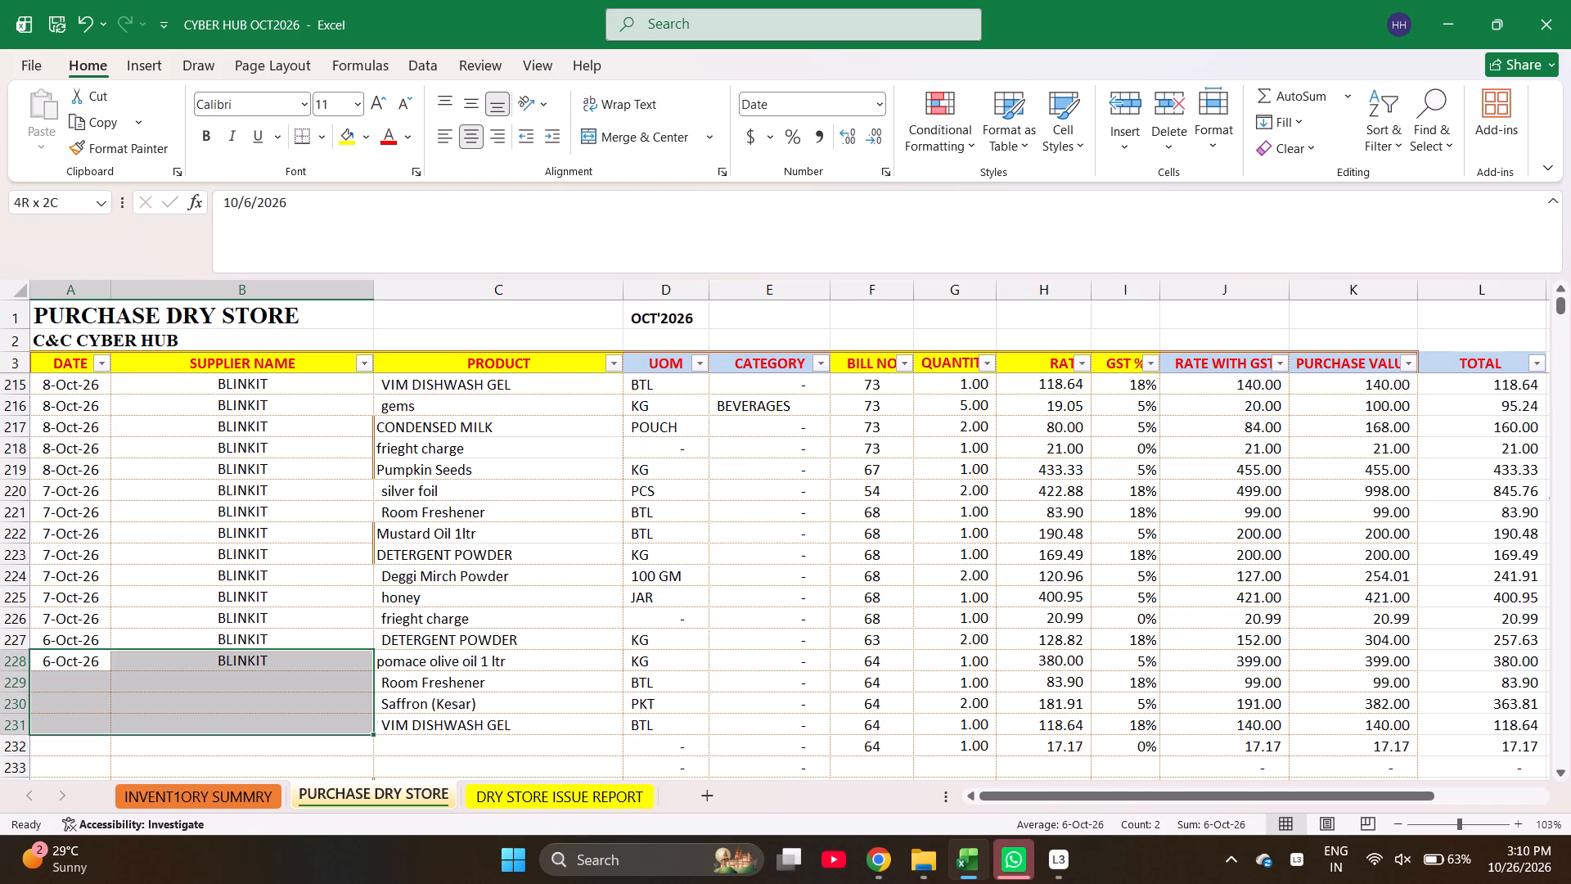
key(shift+Down)
key(Escape)
key(shift+Down)
key(ctrl+d)
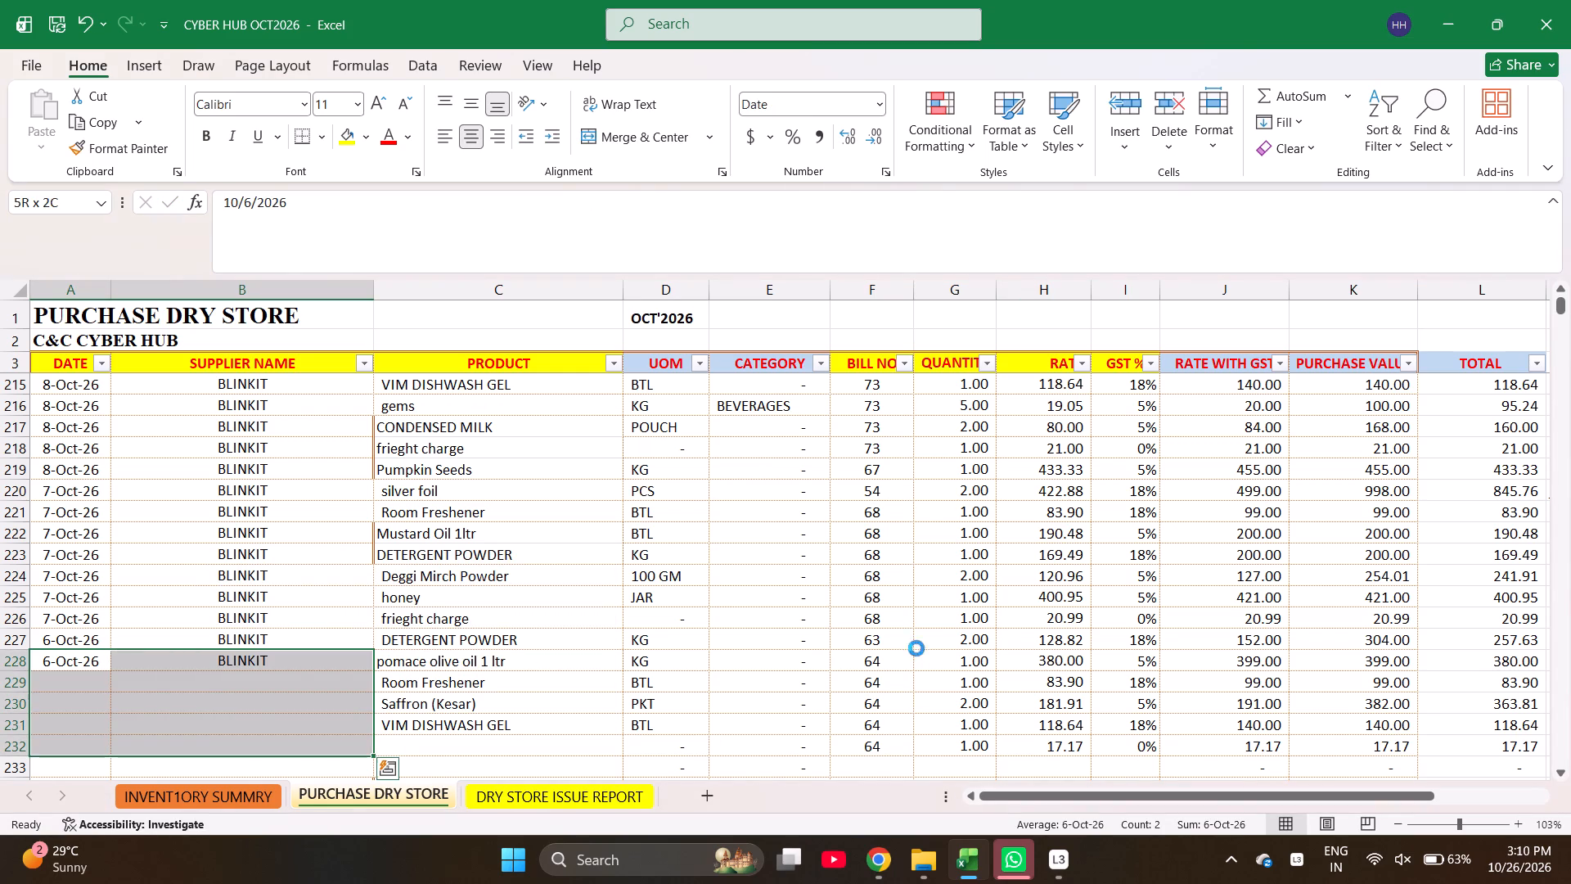
Enter frieght charge as the product in the unnamed last row of bill 64.
key(ctrl+Down)
key(Right)
key(Right)
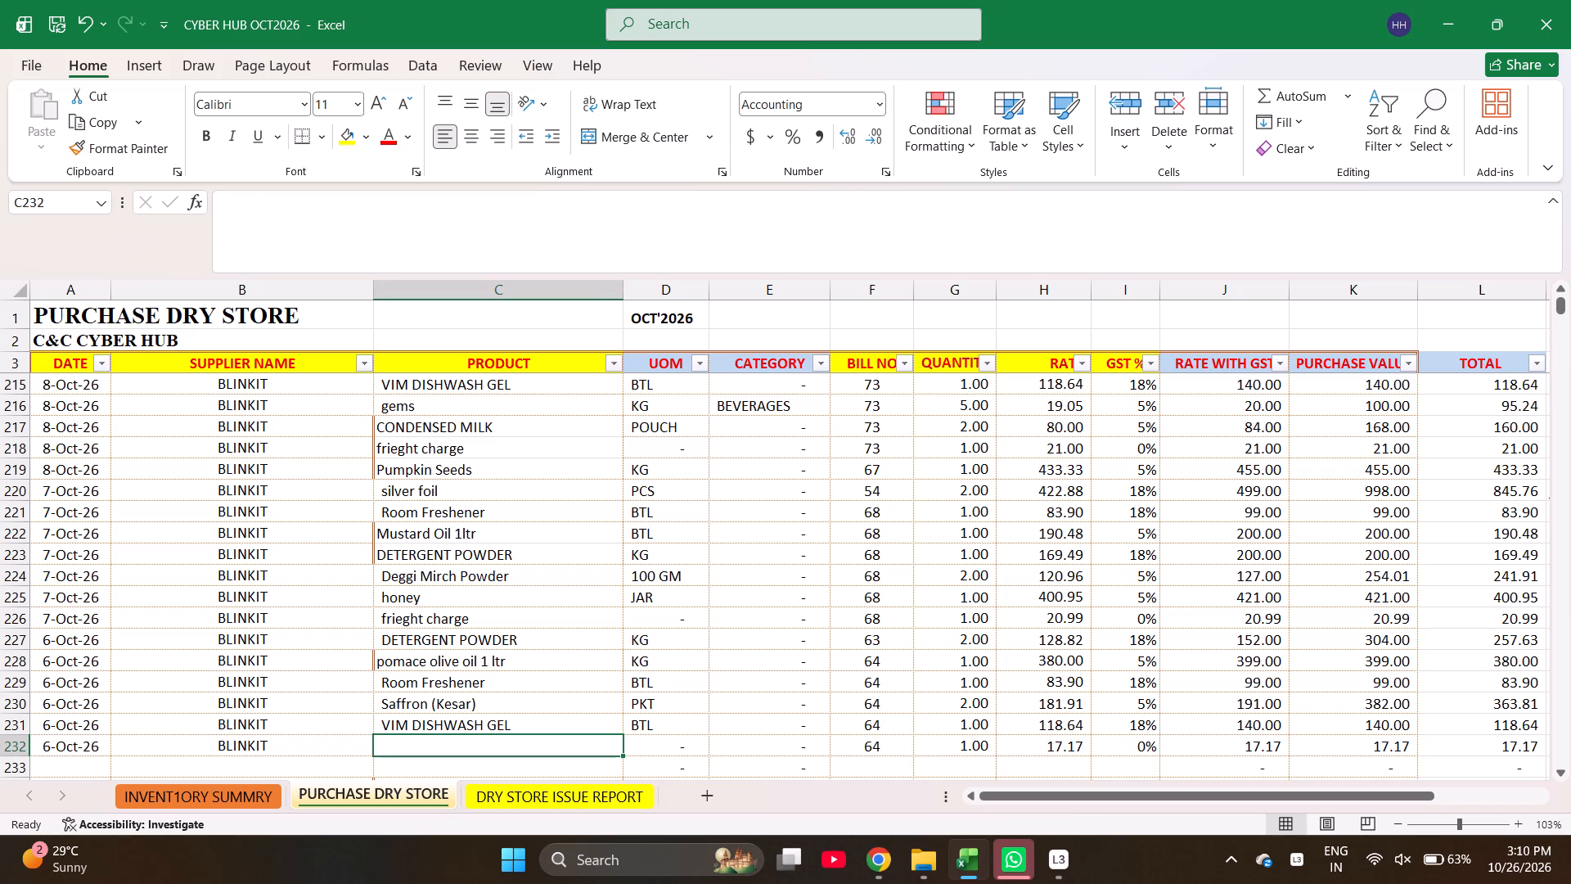
text(fr)
key(Right)
Recheck the sum of the bill 64 purchase values from pomace olive oil to frieght charge.
key(Right)
key(Right)
key(Right)
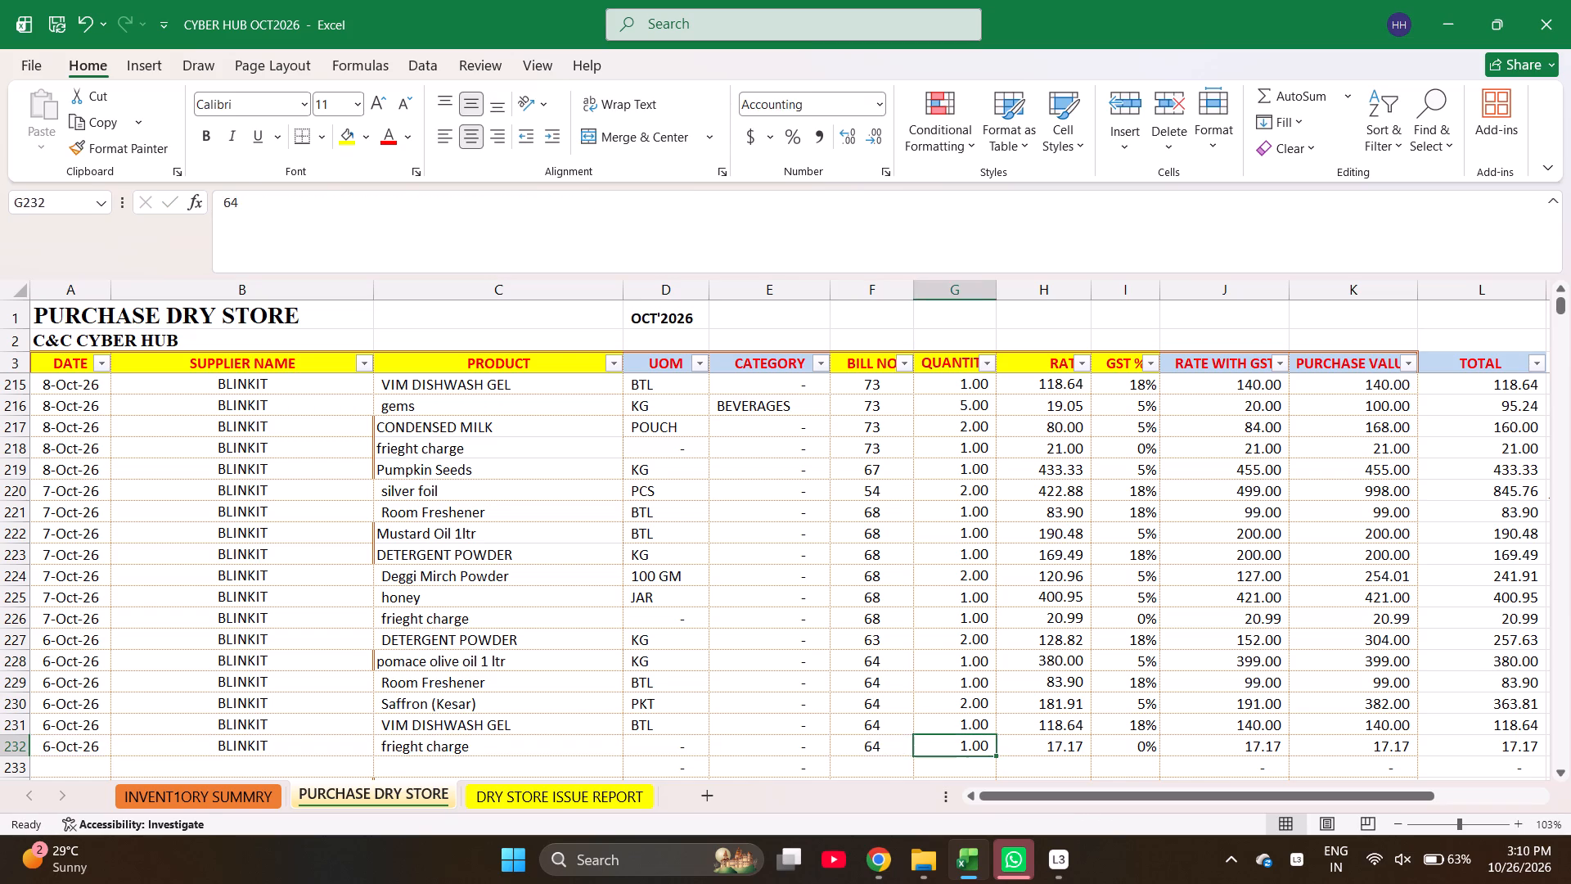
key(Right)
key(Right)
key(Right)
key(Right)
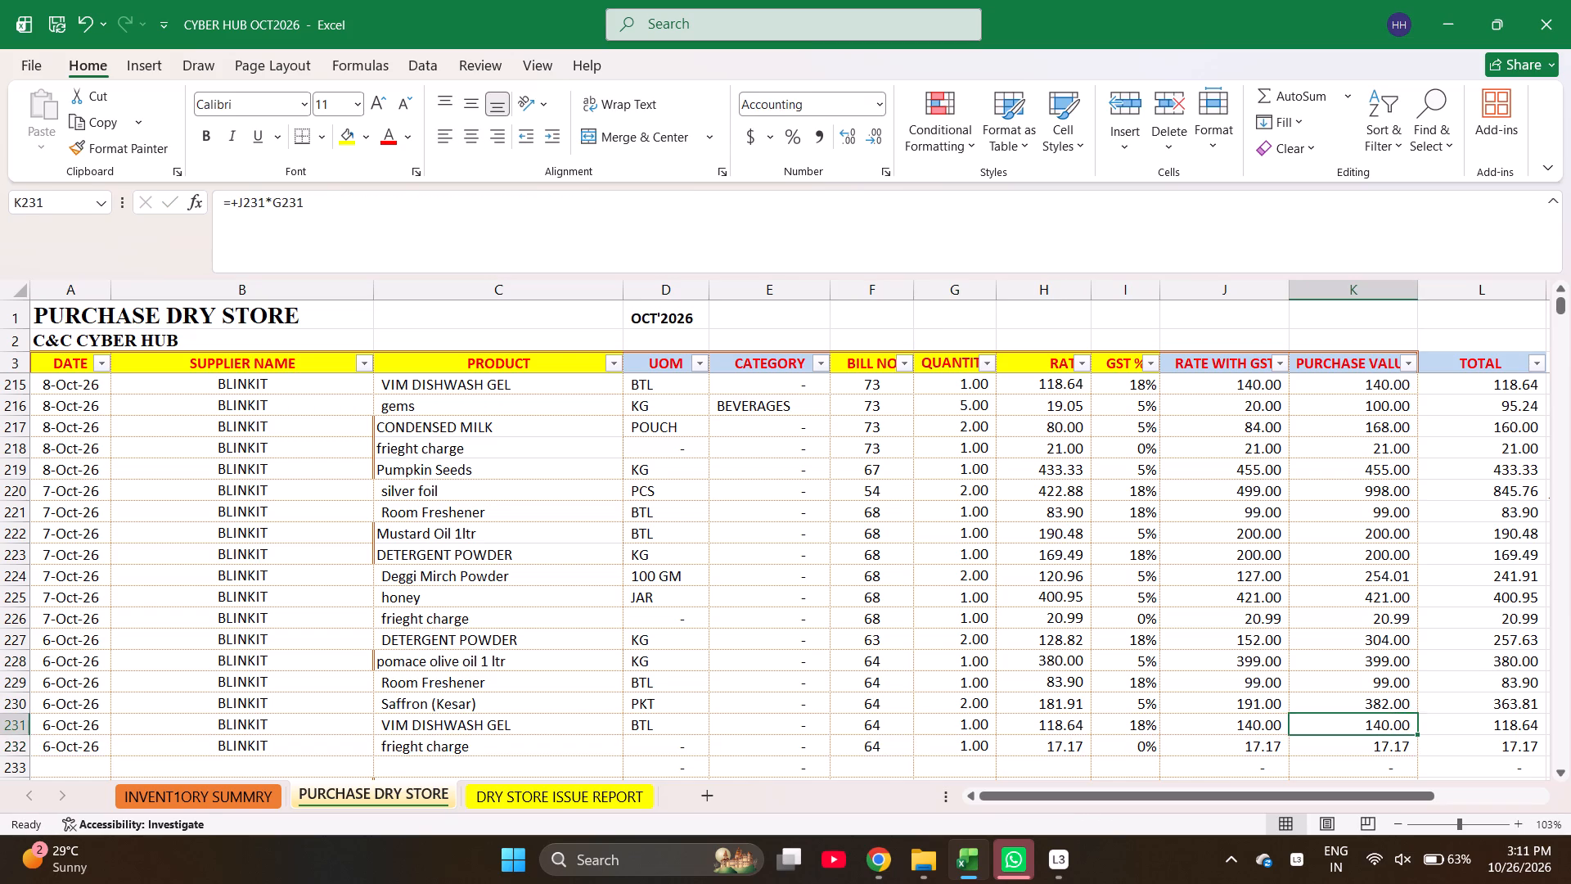
key(Down)
key(Down)
key(shift+Up)
key(shift+Up)
key(shift+Up)
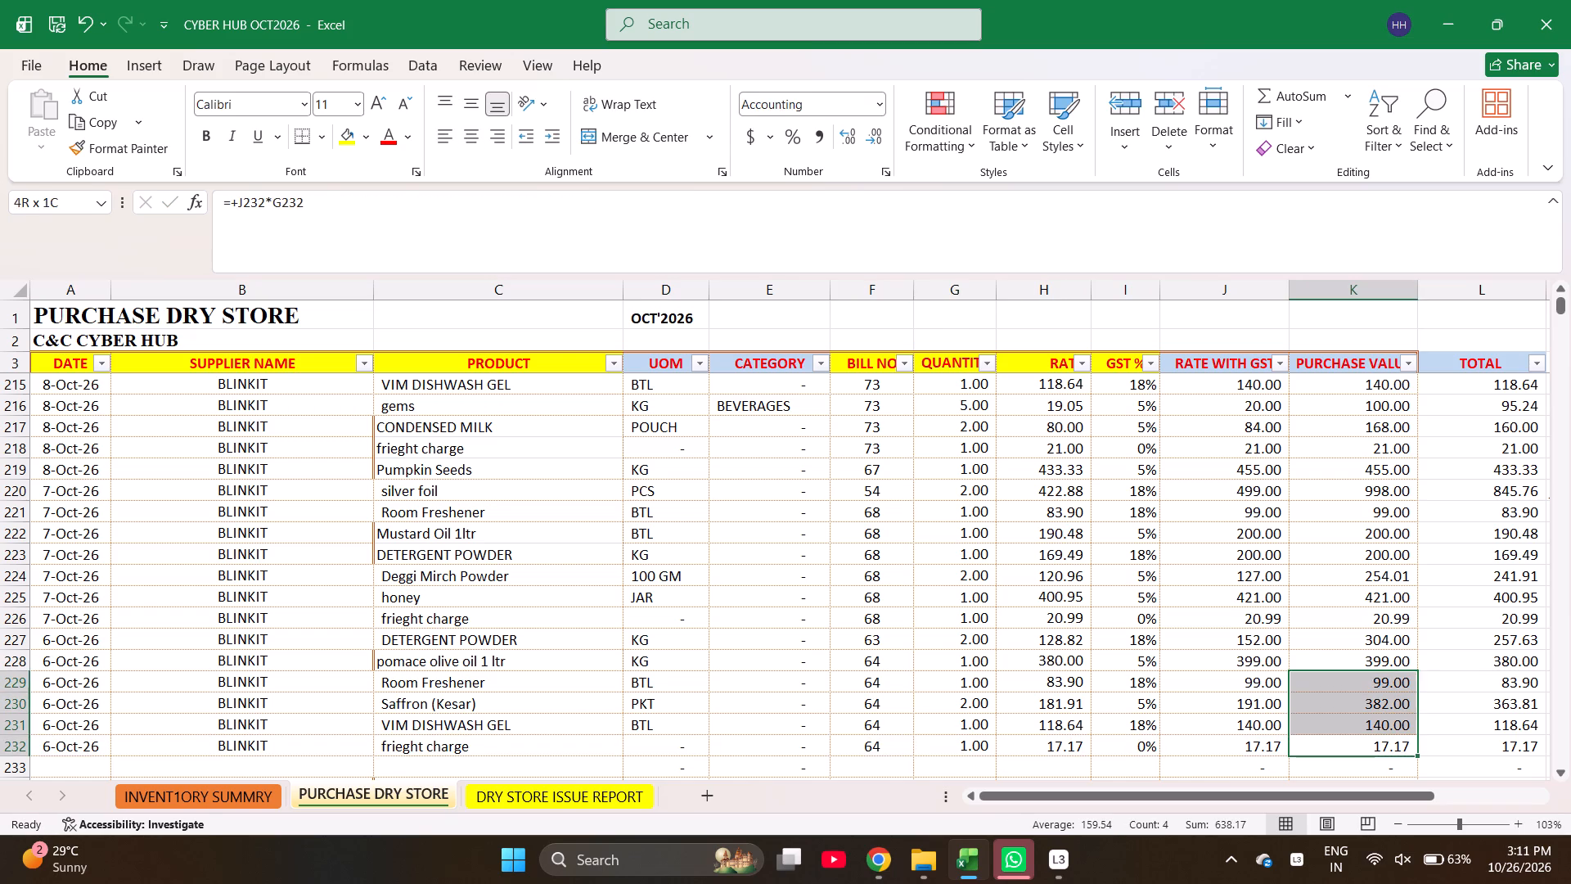
key(shift+Up)
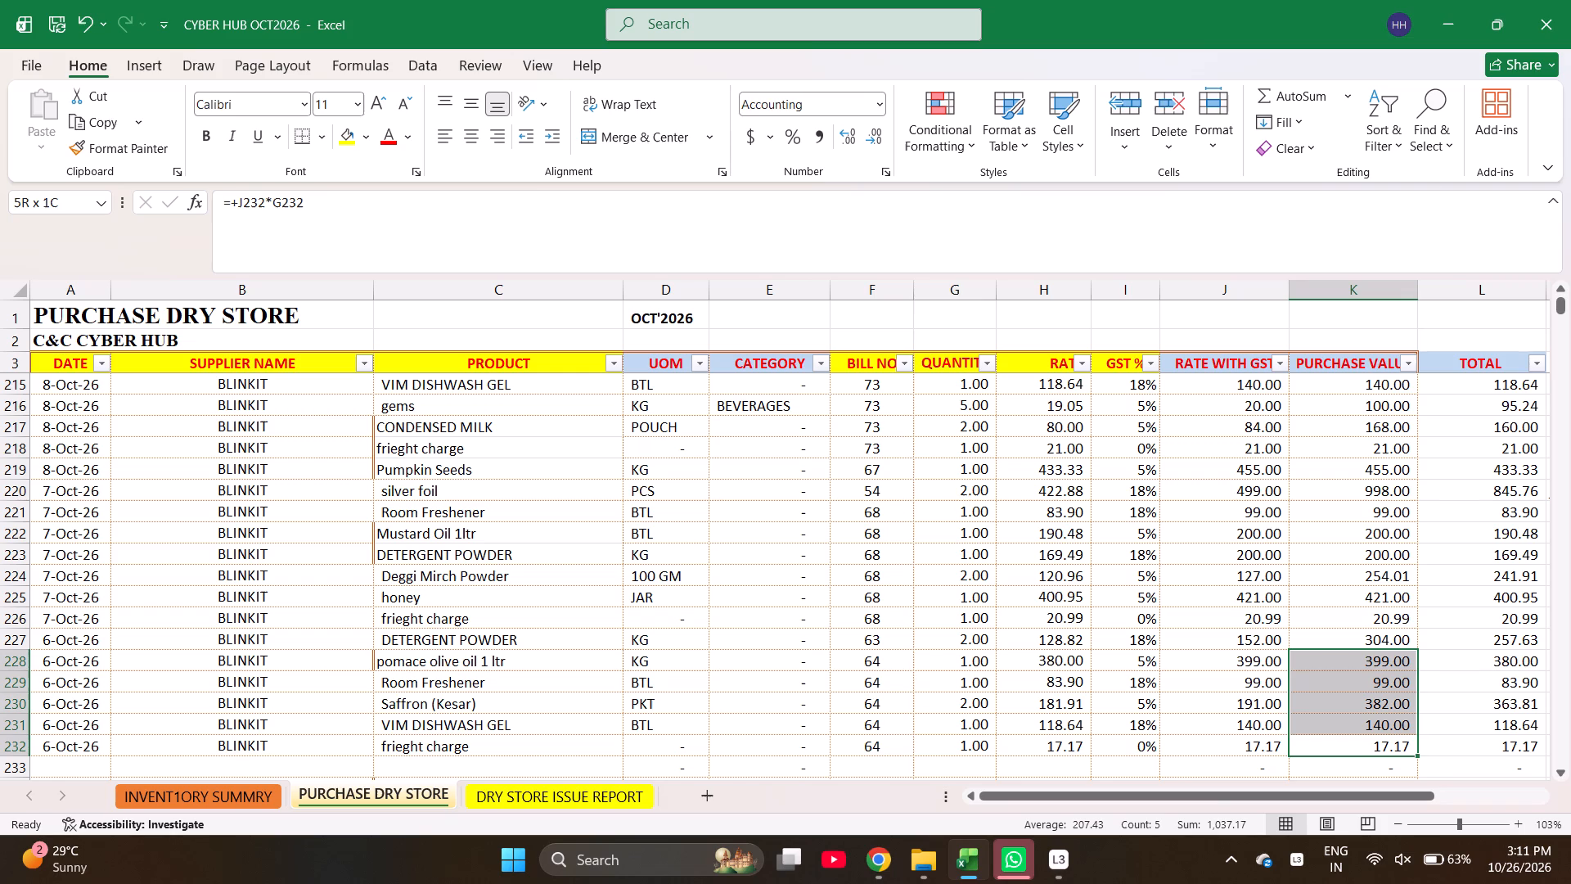
Start a new purchase row below the bill 64 freight charge with date 6-Oct-26, supplier BLINKIT and product HIT spray.
key(ctrl+Left)
key(ctrl+Left)
key(ctrl+Left)
key(ctrl+Left)
key(ctrl+Left)
key(ctrl+Left)
key(ctrl+Left)
key(ctrl+Left)
key(Down)
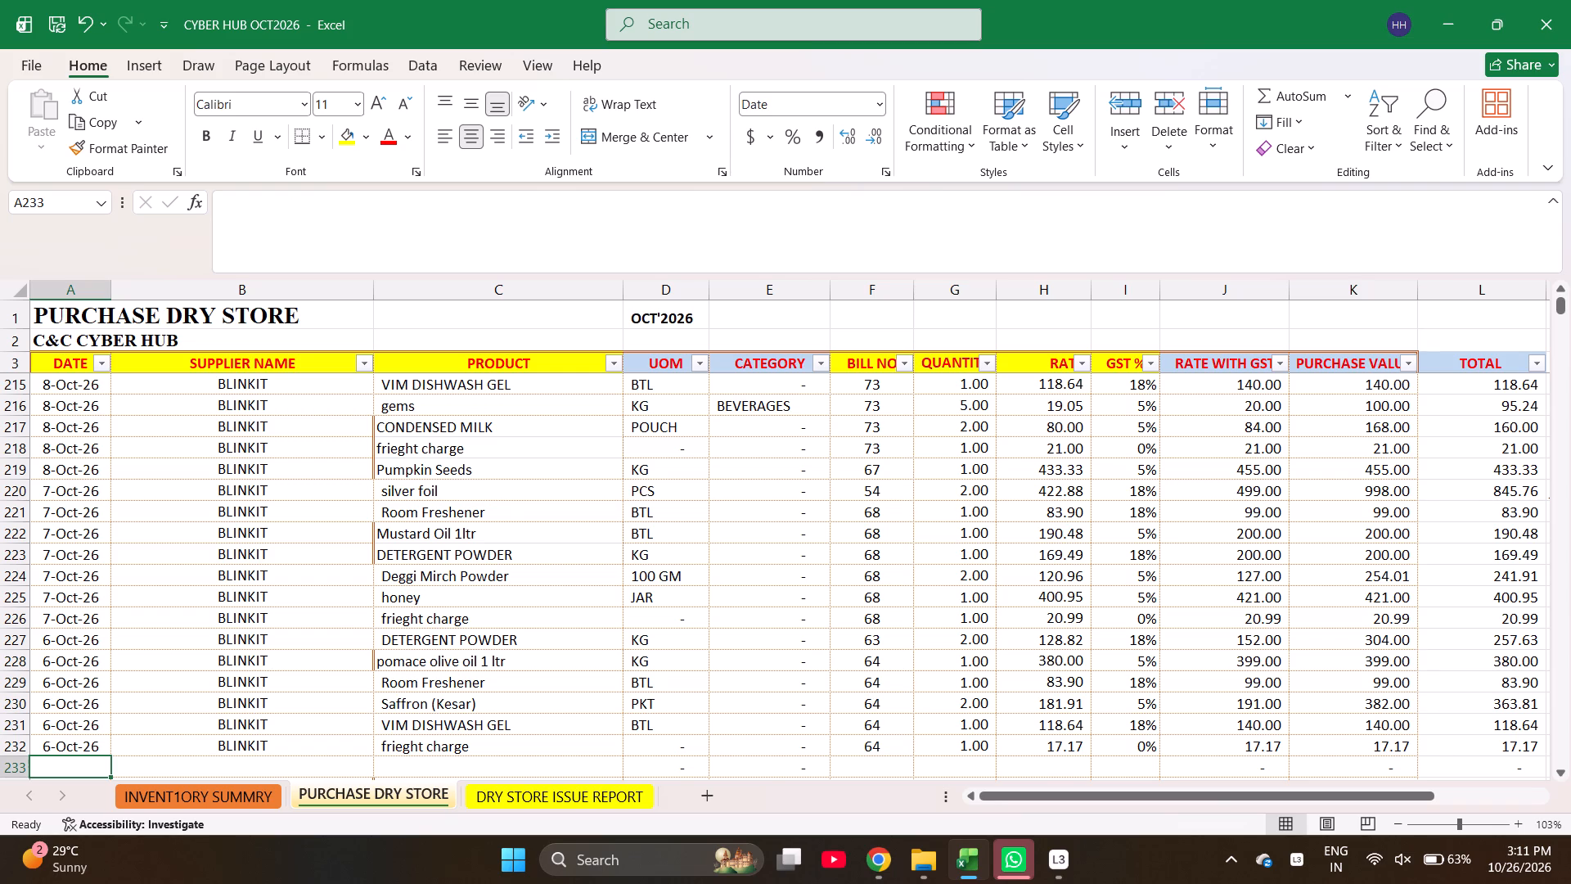
key(ctrl+d)
key(Right)
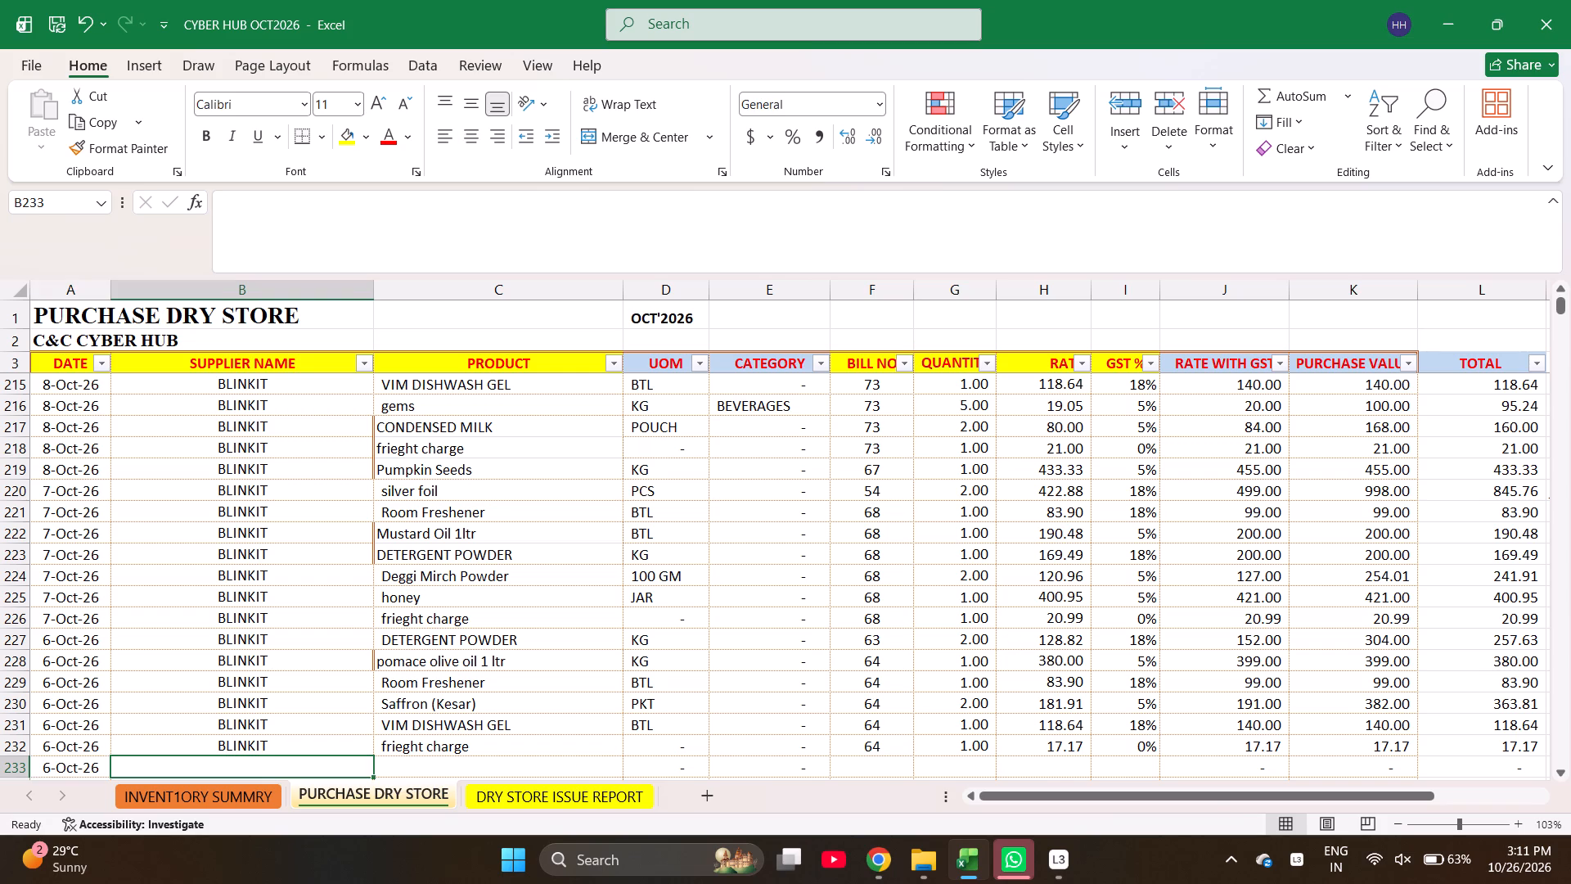
key(ctrl+d)
key(Right)
text(HIT)
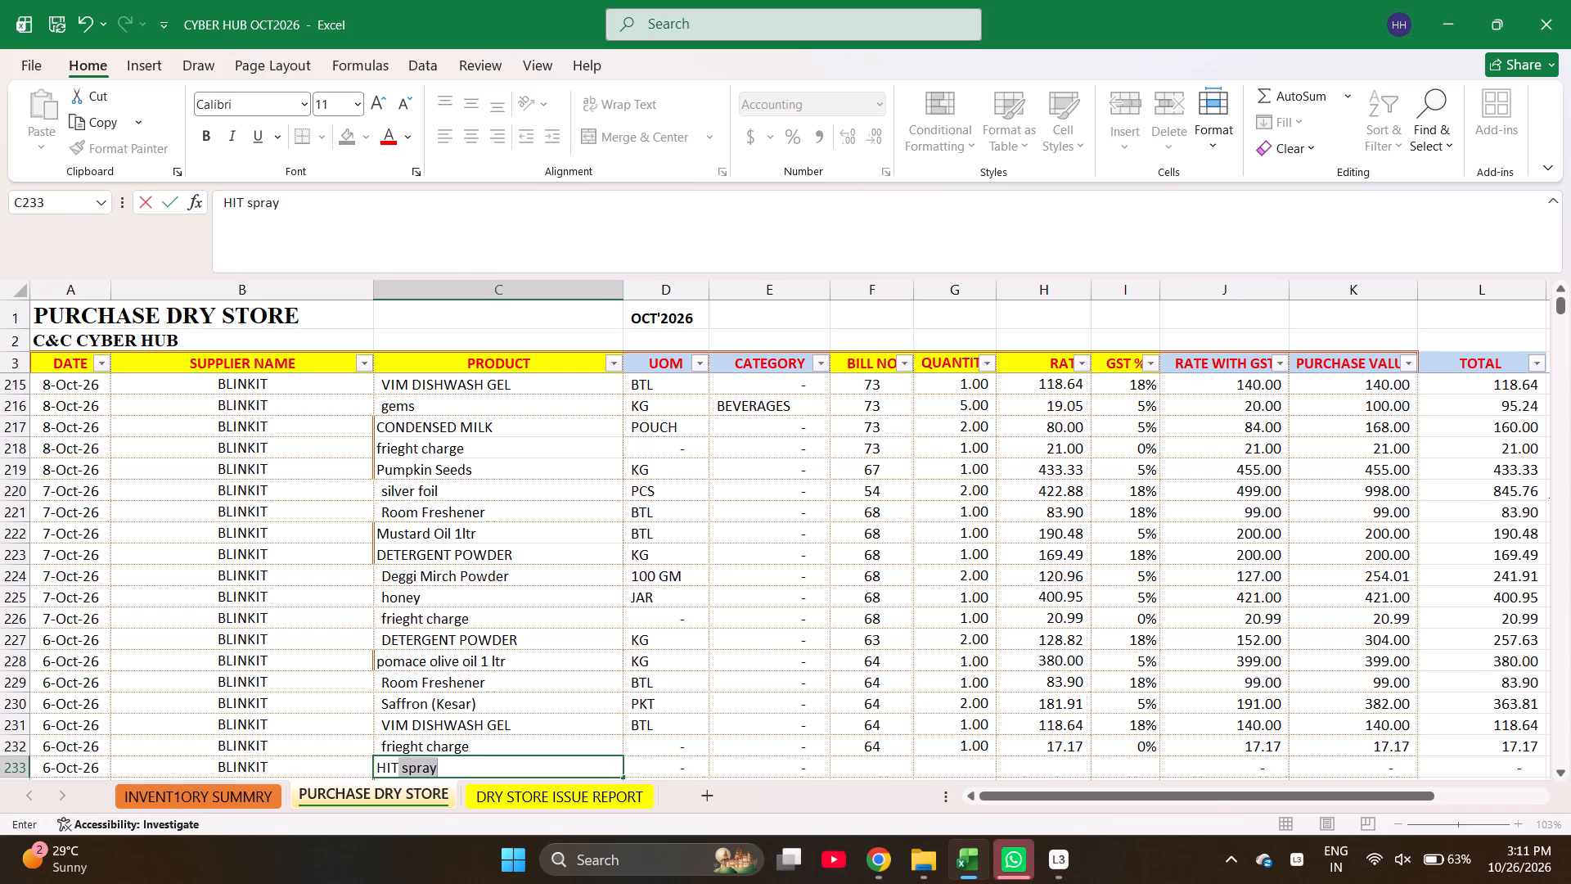
key(Return)
Enter bill number 1, quantity 1, rate 193.22 and GST 18% for the Hit spray row.
key(Up)
key(Right)
key(Right)
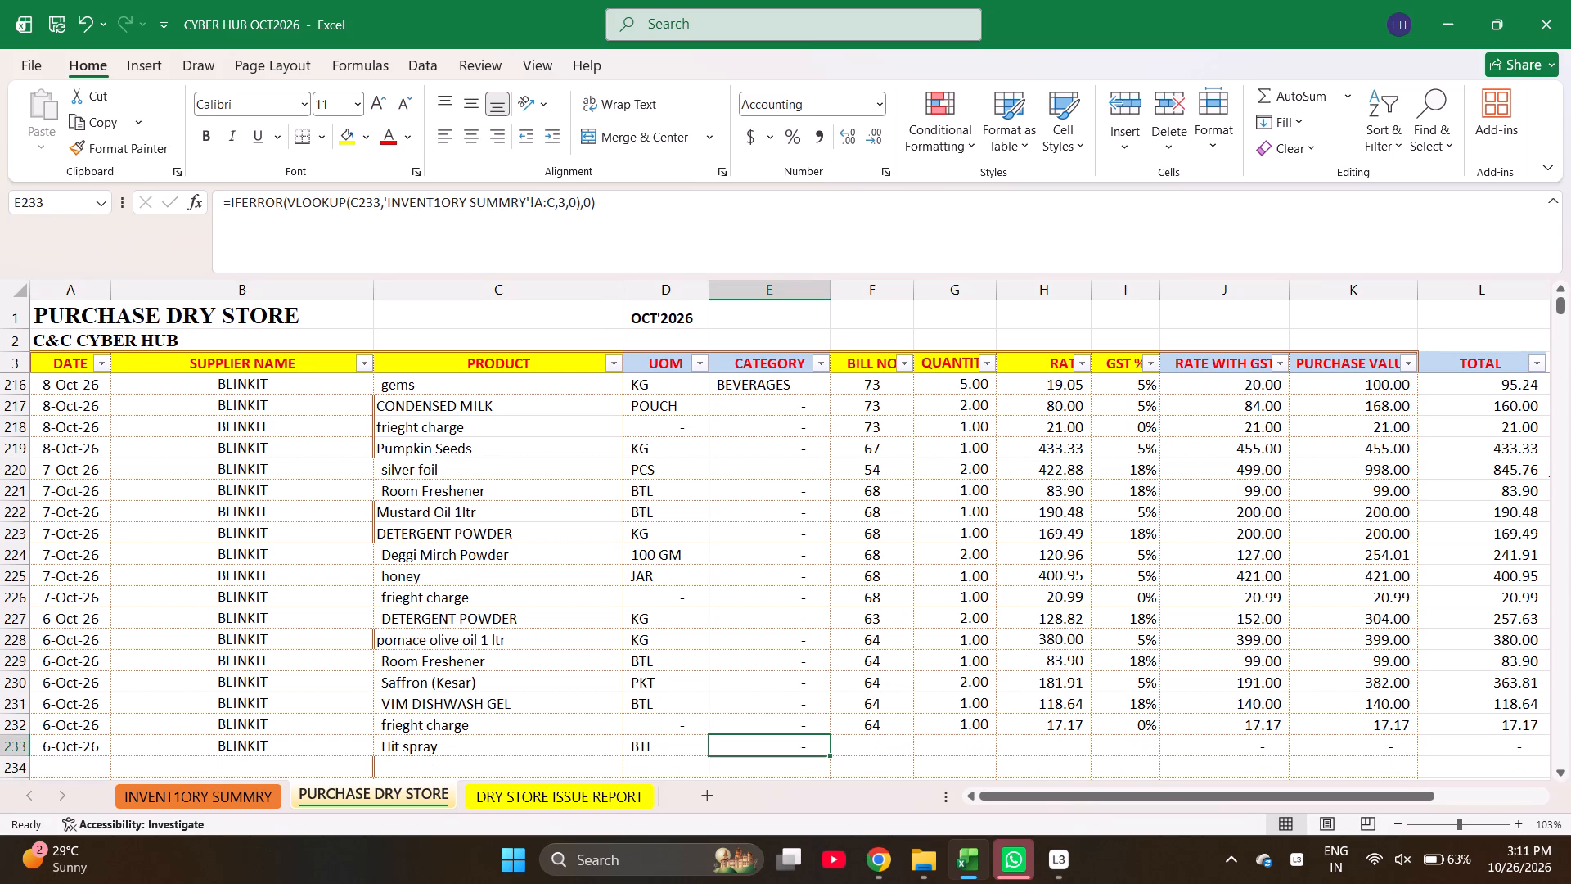
key(Right)
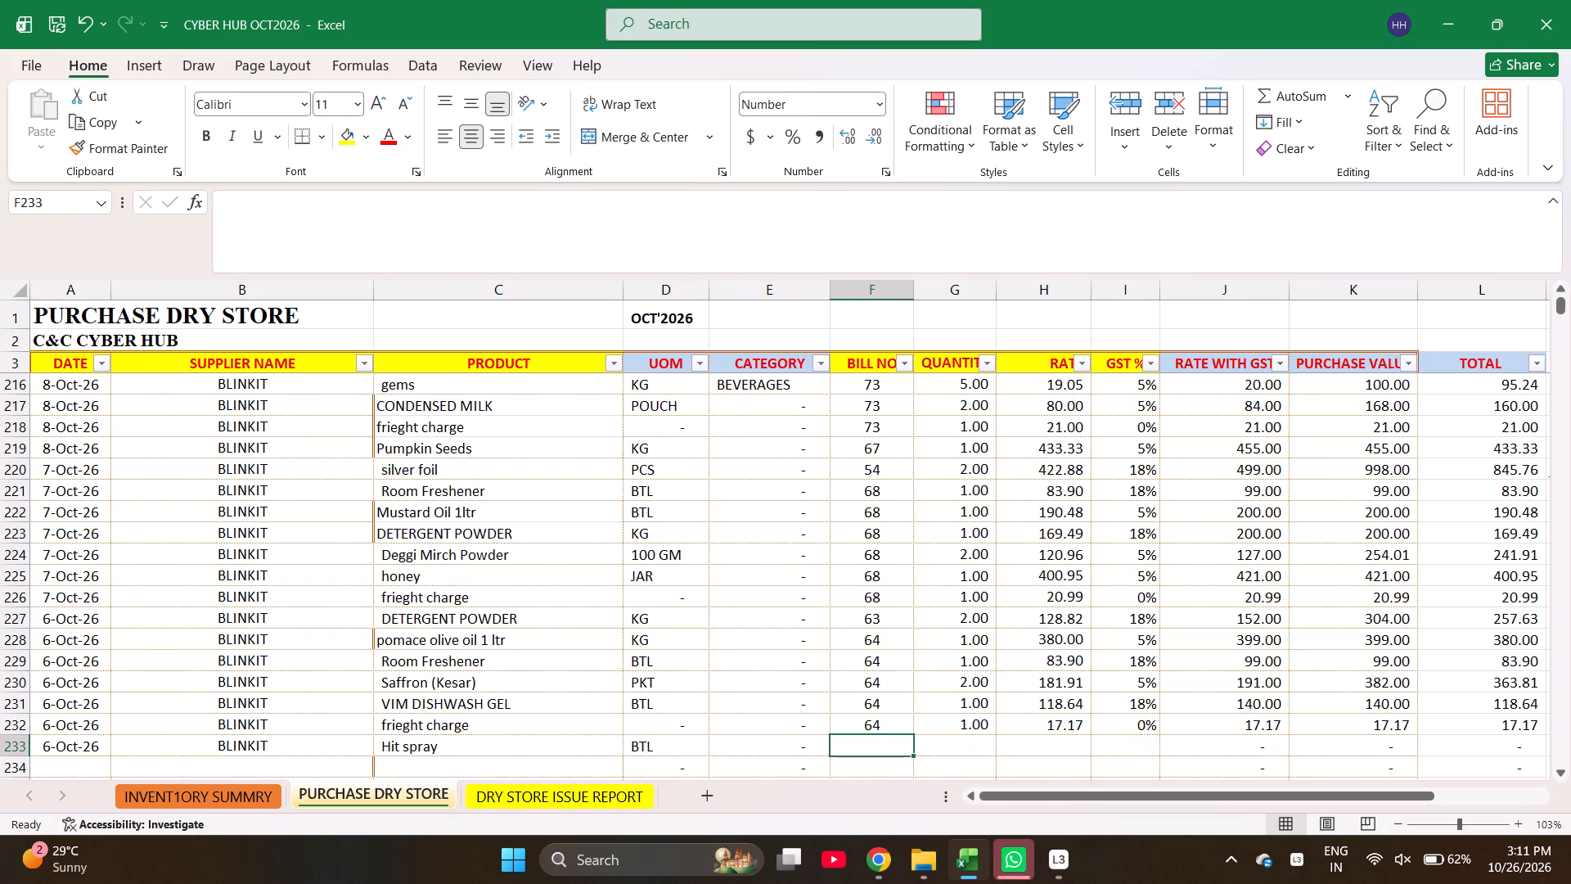
key(1)
key(Right)
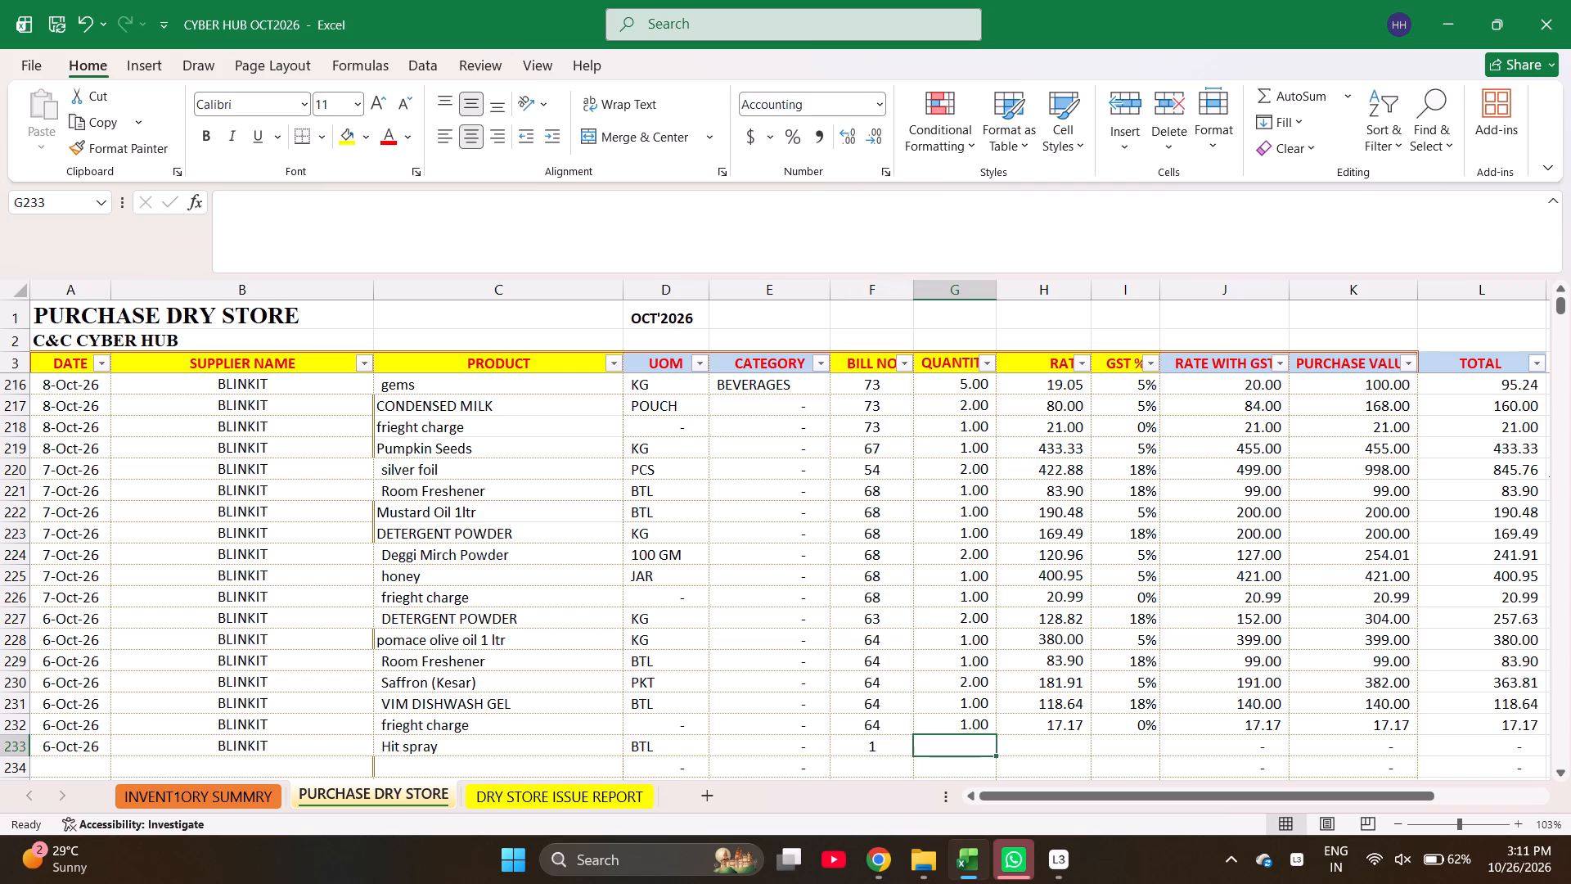
key(1)
key(Right)
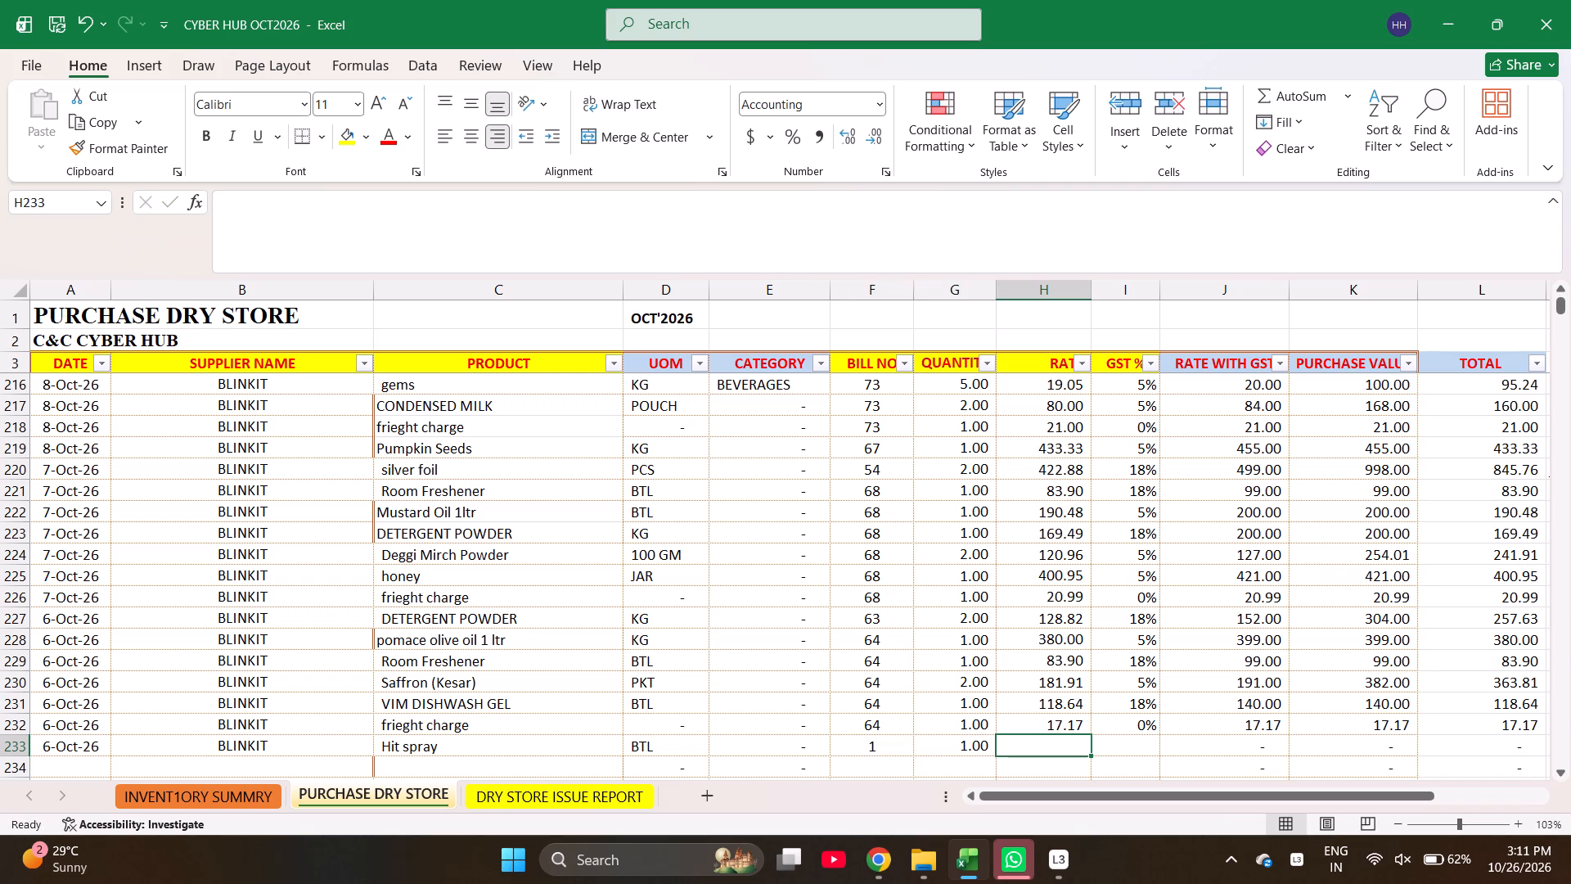
text(193.22)
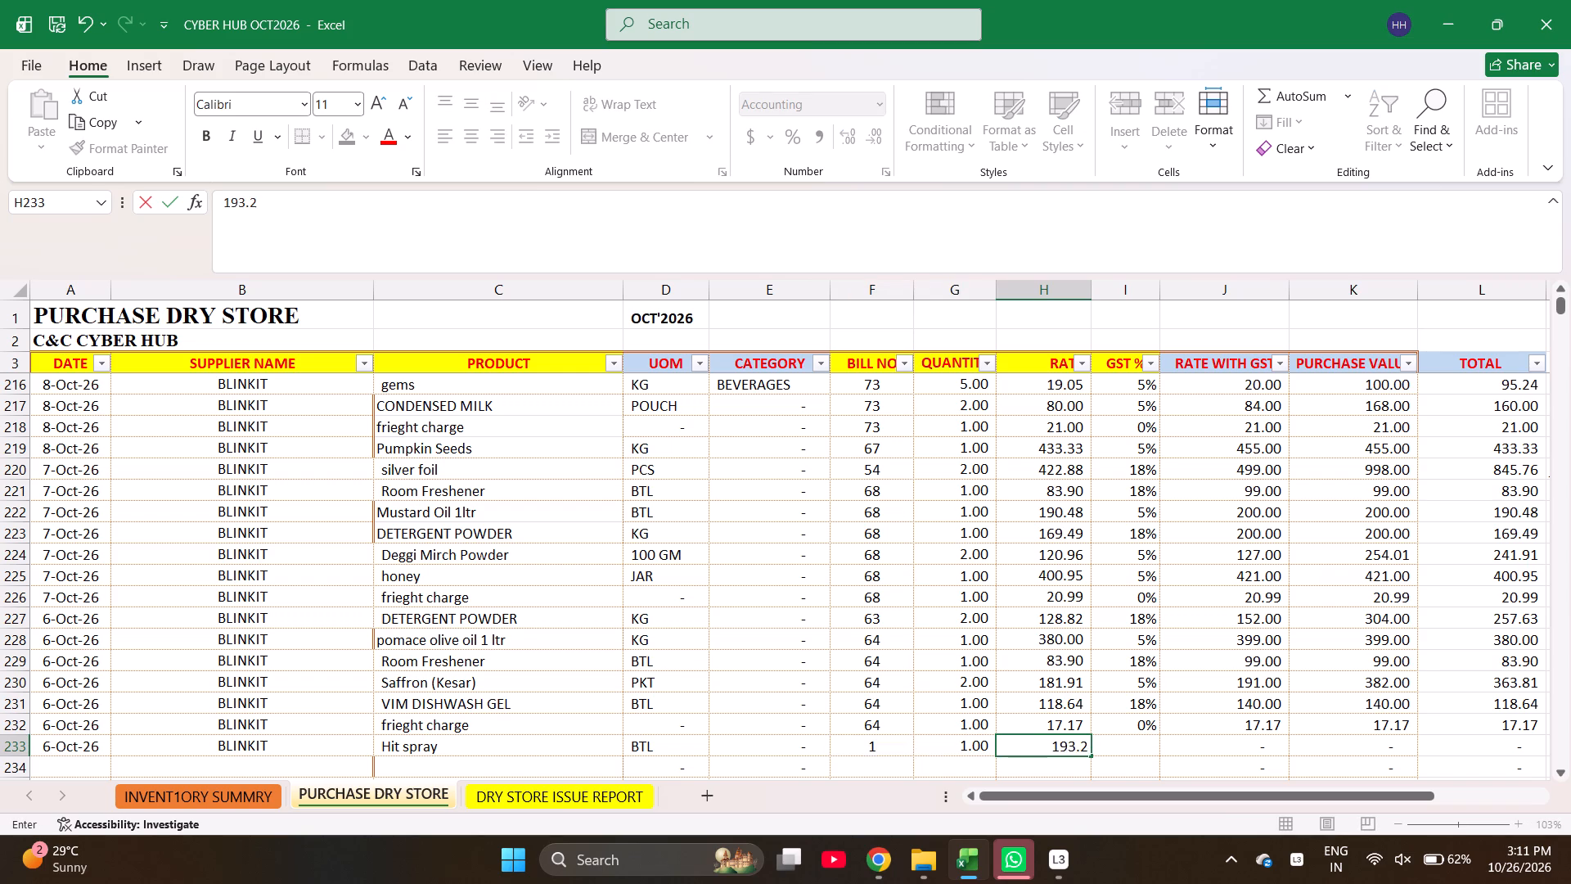
key(Right)
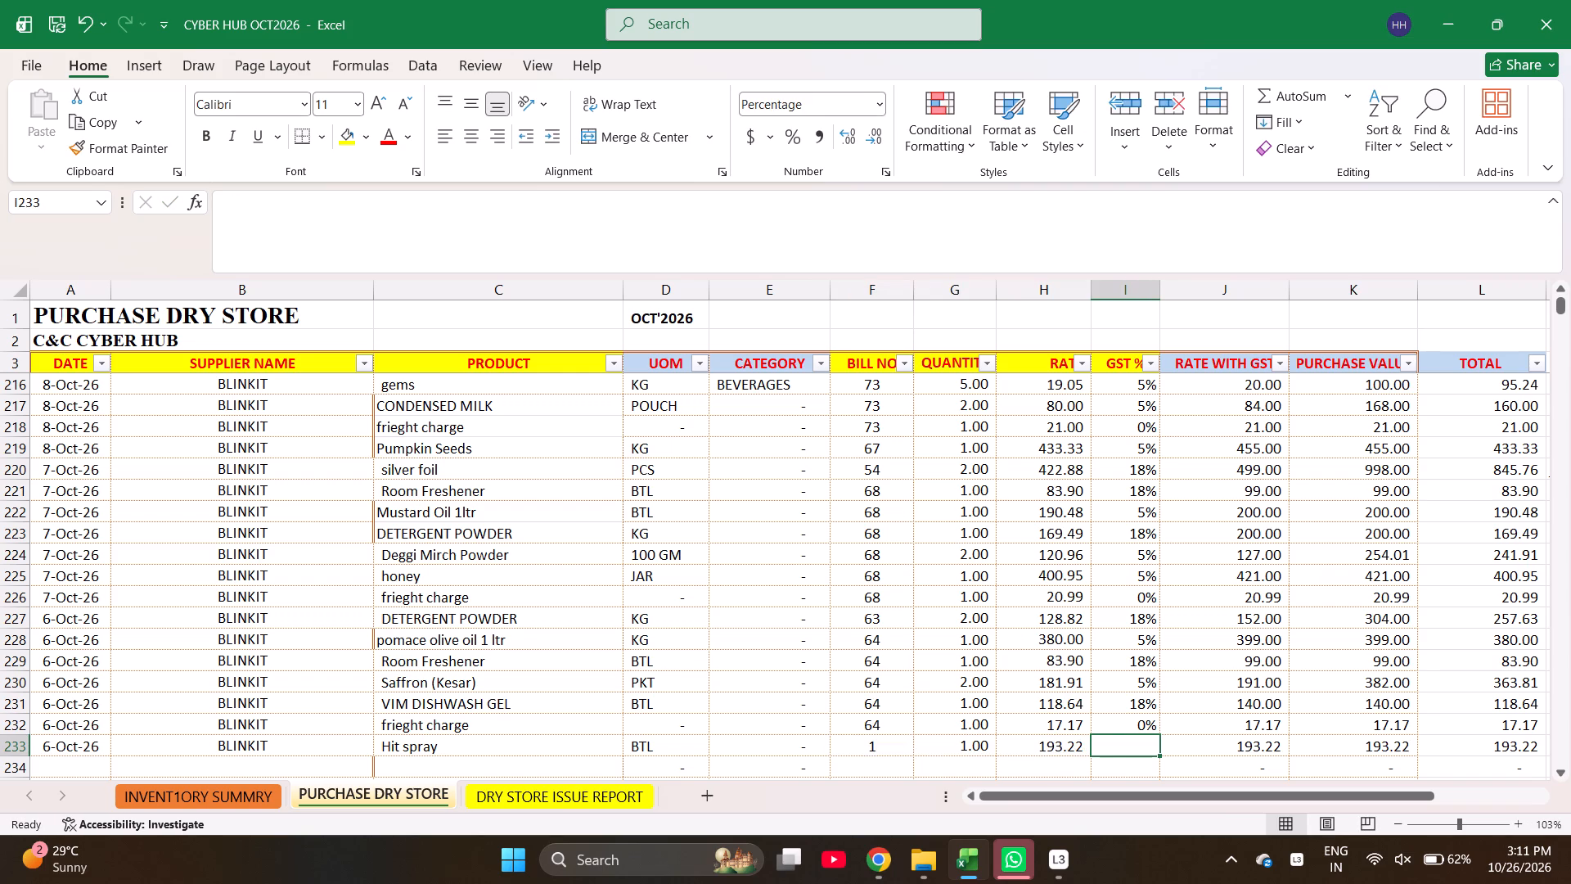
text(18)
key(Return)
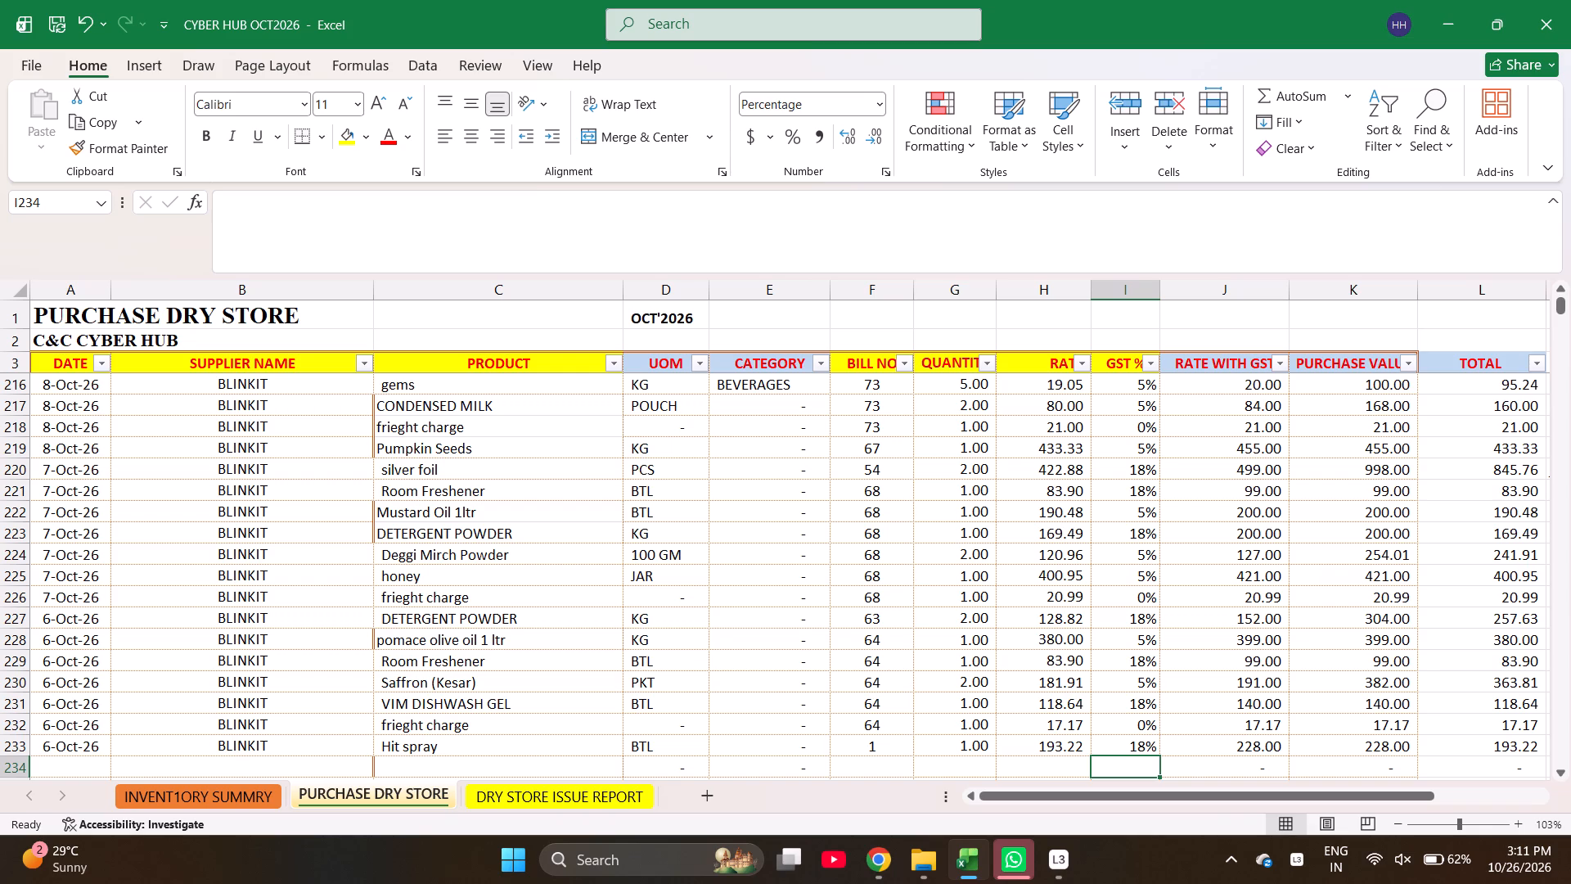
Start a purchase row below Hit spray with date 10-5-2026, supplier BLINKIT and product VIM DISHWASH GEL.
key(ctrl+Left)
key(ctrl+Left)
key(ctrl+Left)
key(ctrl+Left)
key(ctrl+Left)
key(ctrl+Left)
key(ctrl+Left)
key(ctrl+Left)
key(ctrl+Left)
key(ctrl+Left)
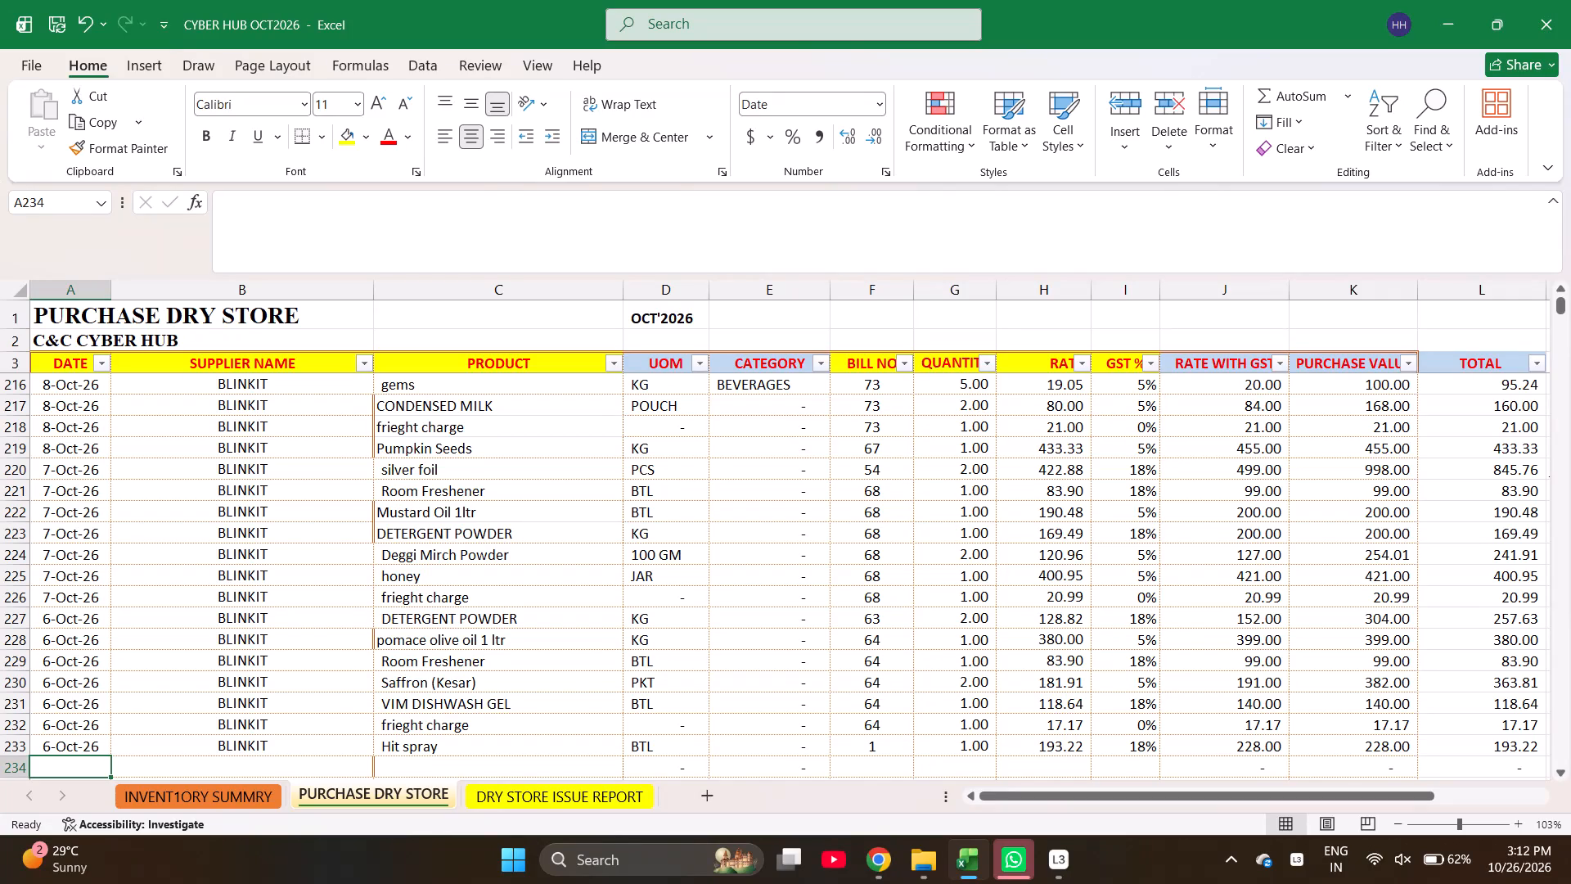
text(10-5-2026)
key(Right)
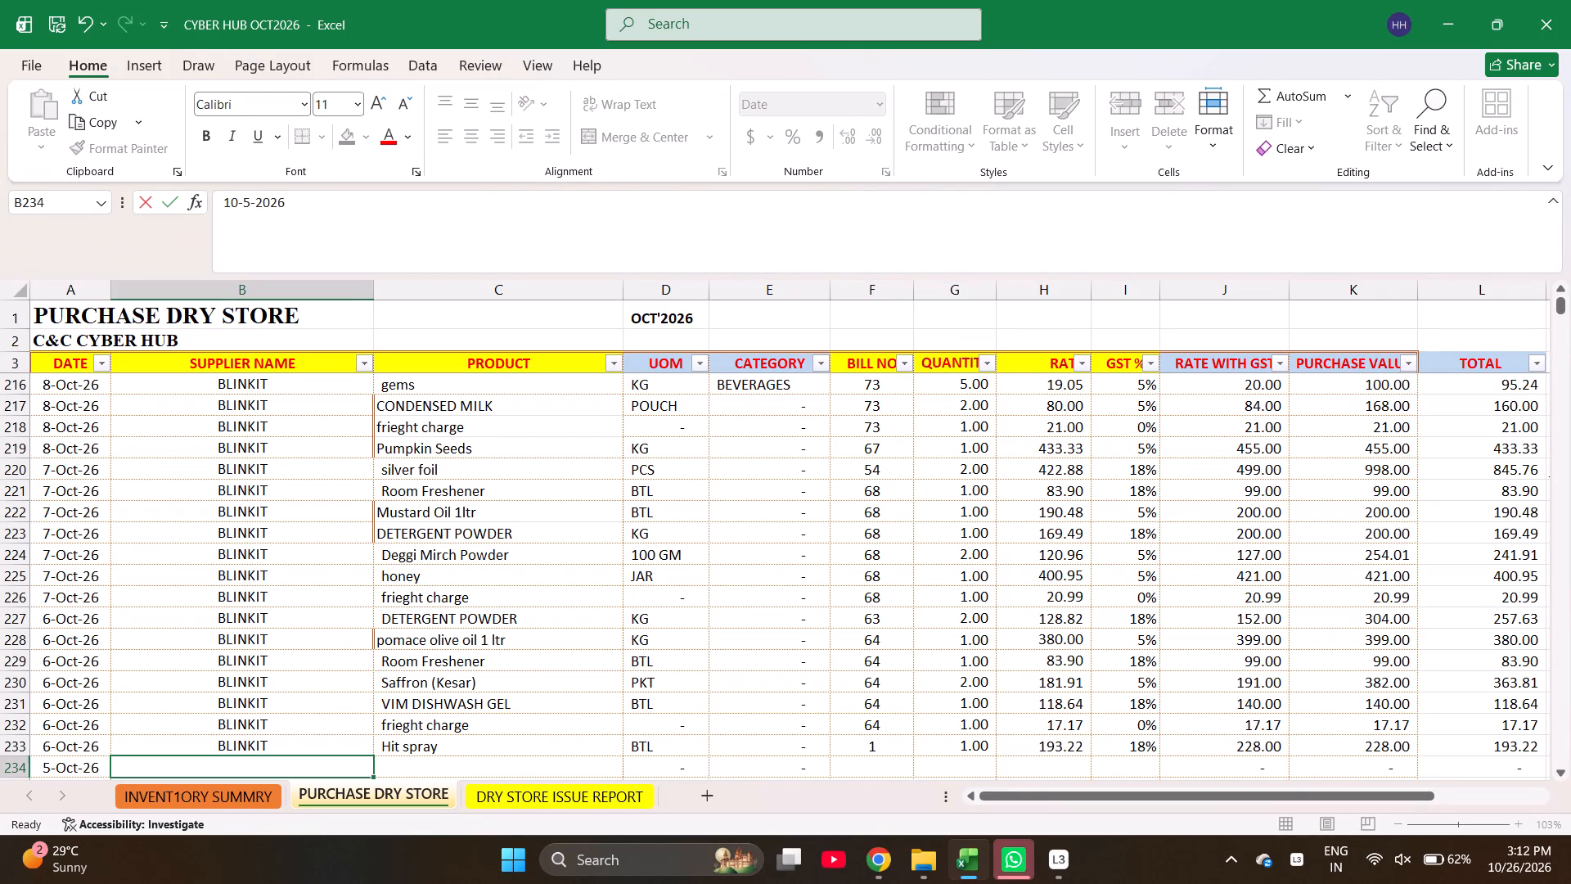
key(ctrl+d)
key(Right)
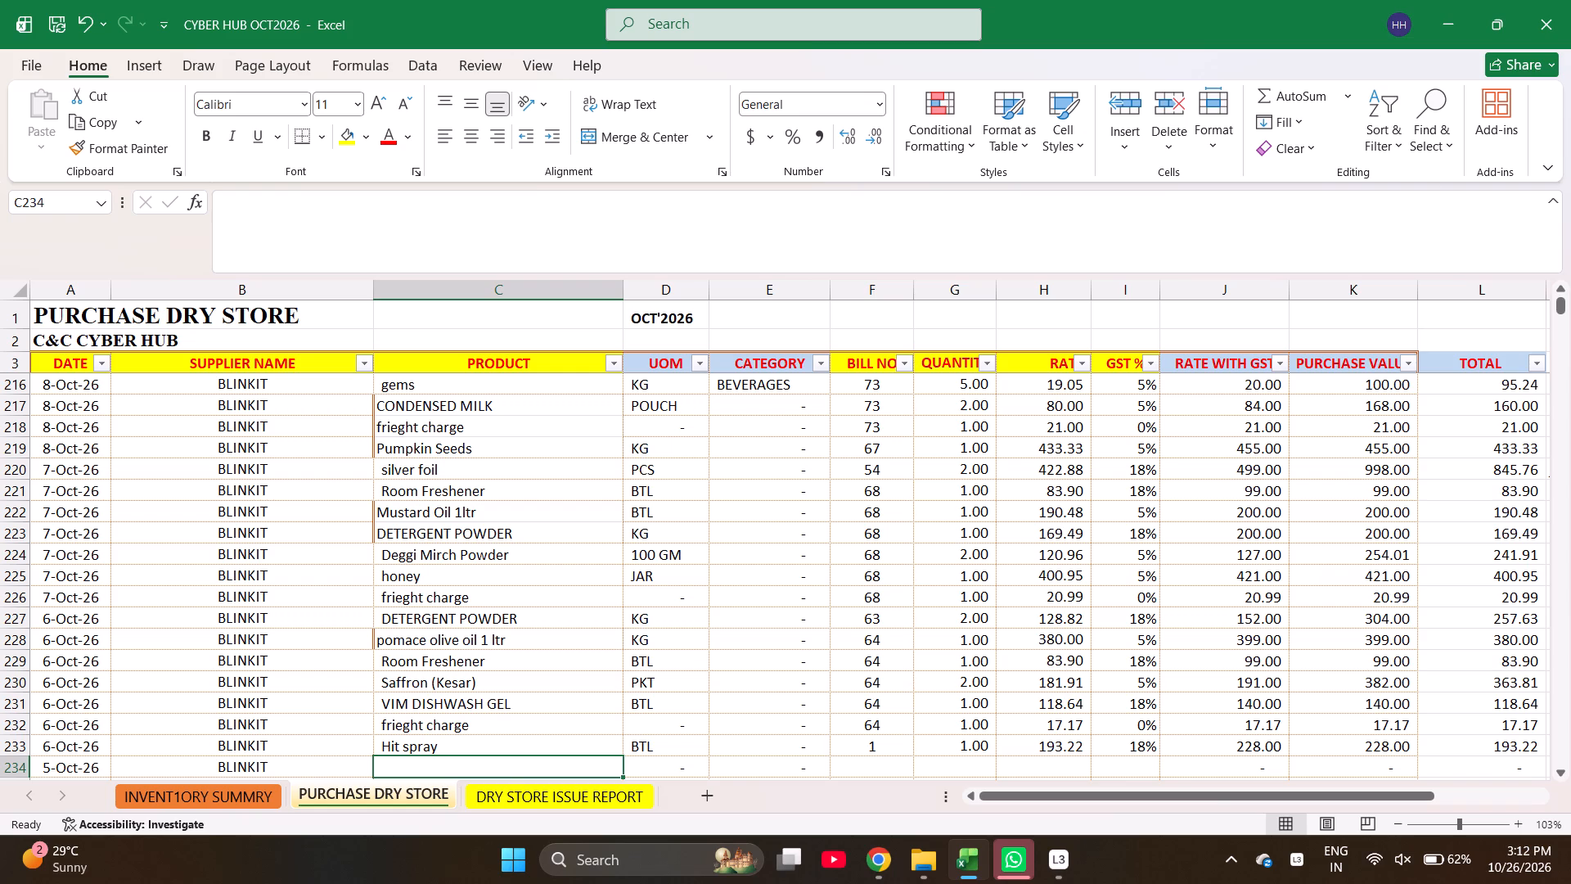
text(VIM)
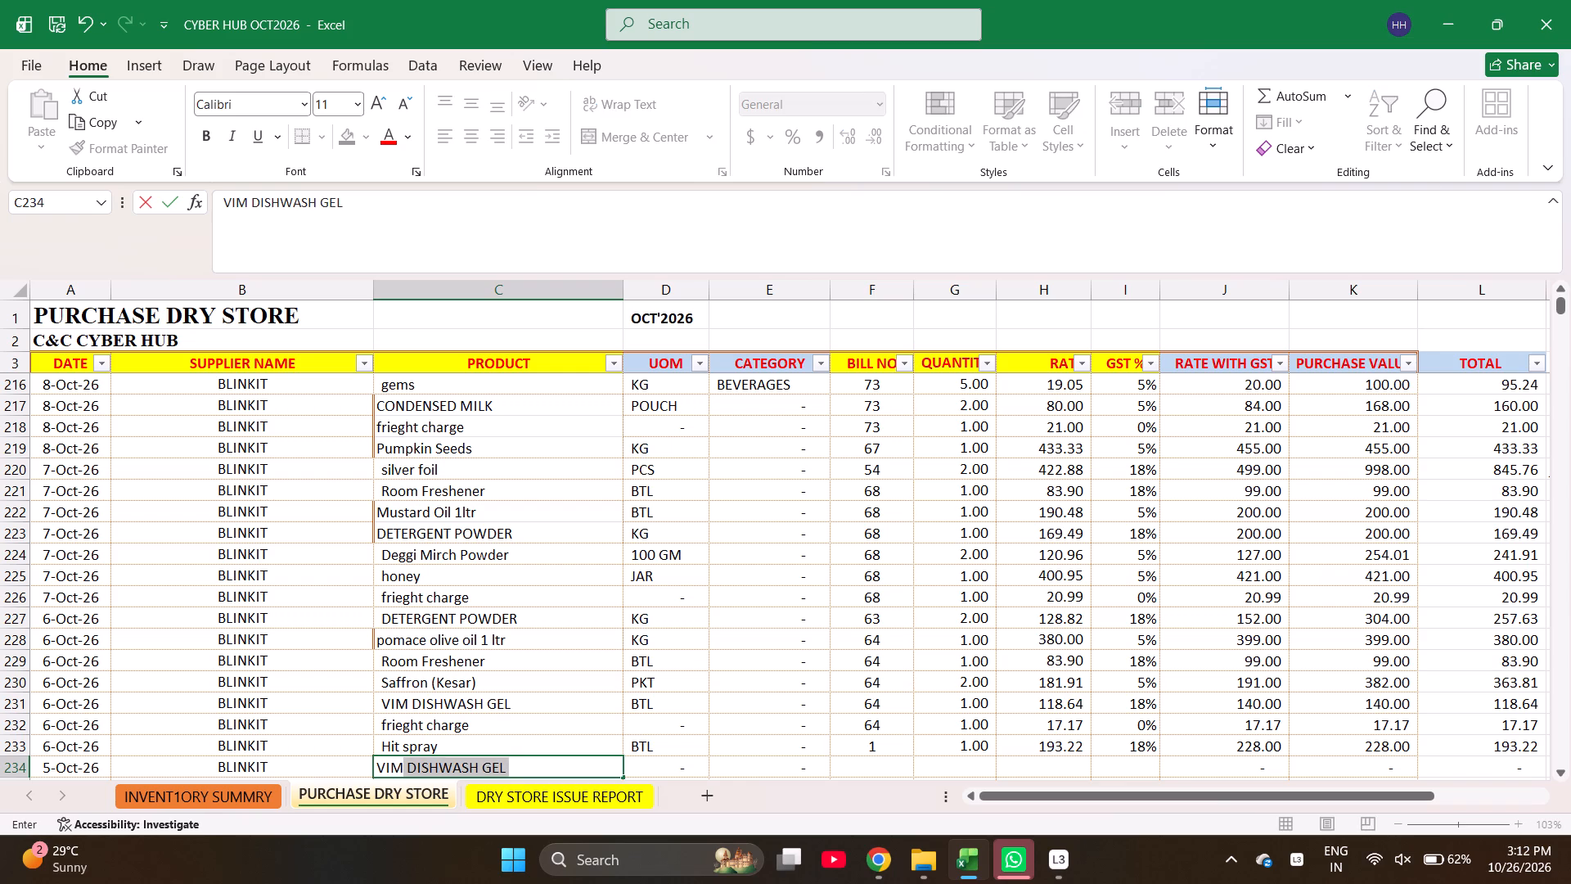
key(Right)
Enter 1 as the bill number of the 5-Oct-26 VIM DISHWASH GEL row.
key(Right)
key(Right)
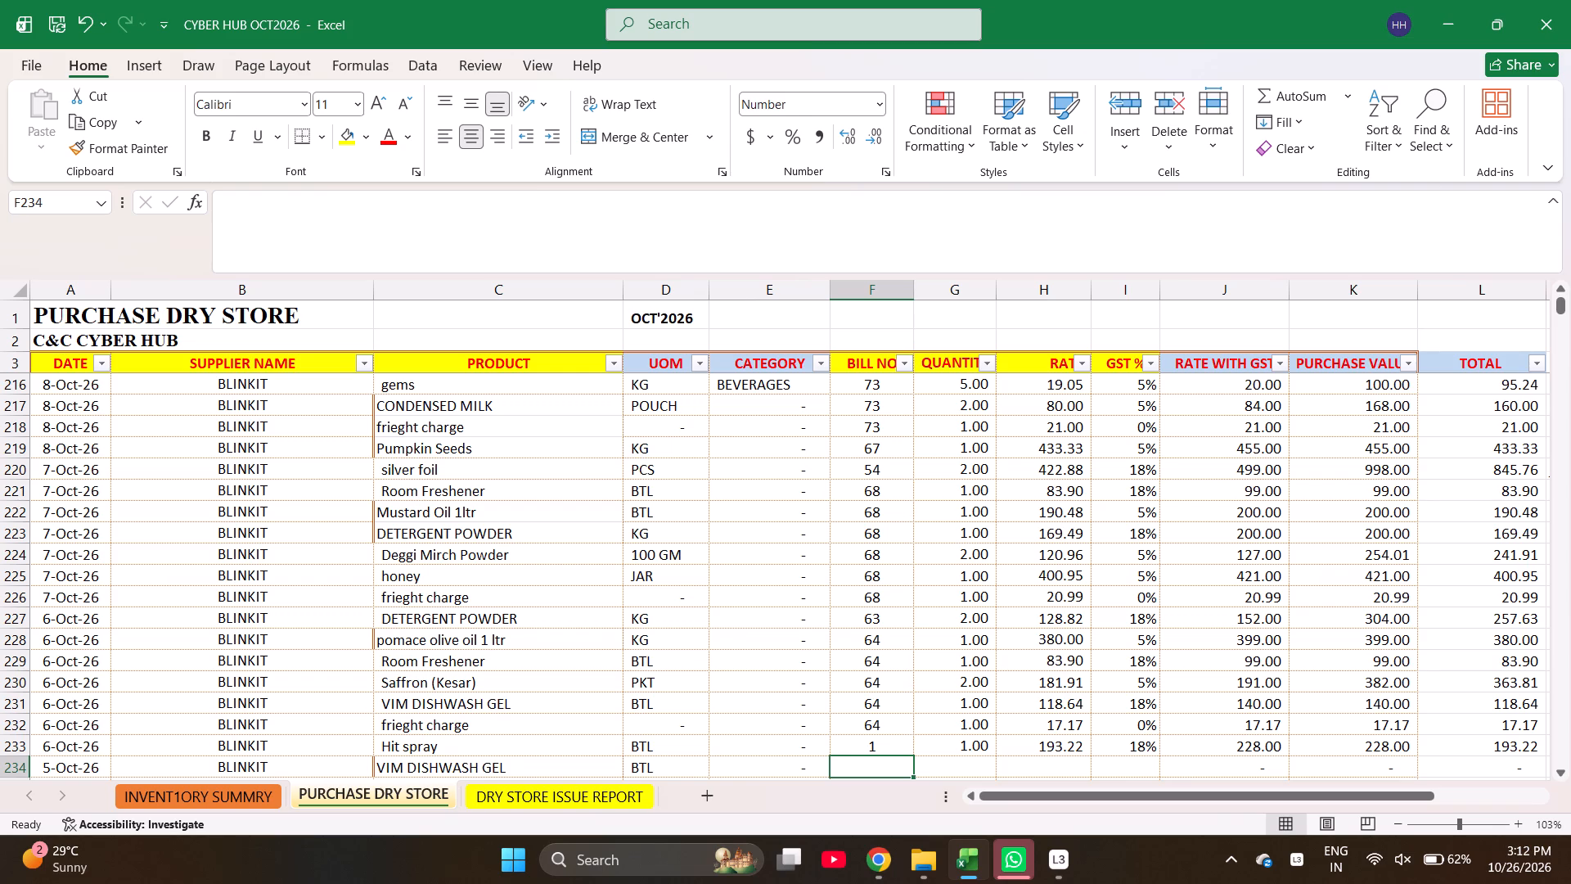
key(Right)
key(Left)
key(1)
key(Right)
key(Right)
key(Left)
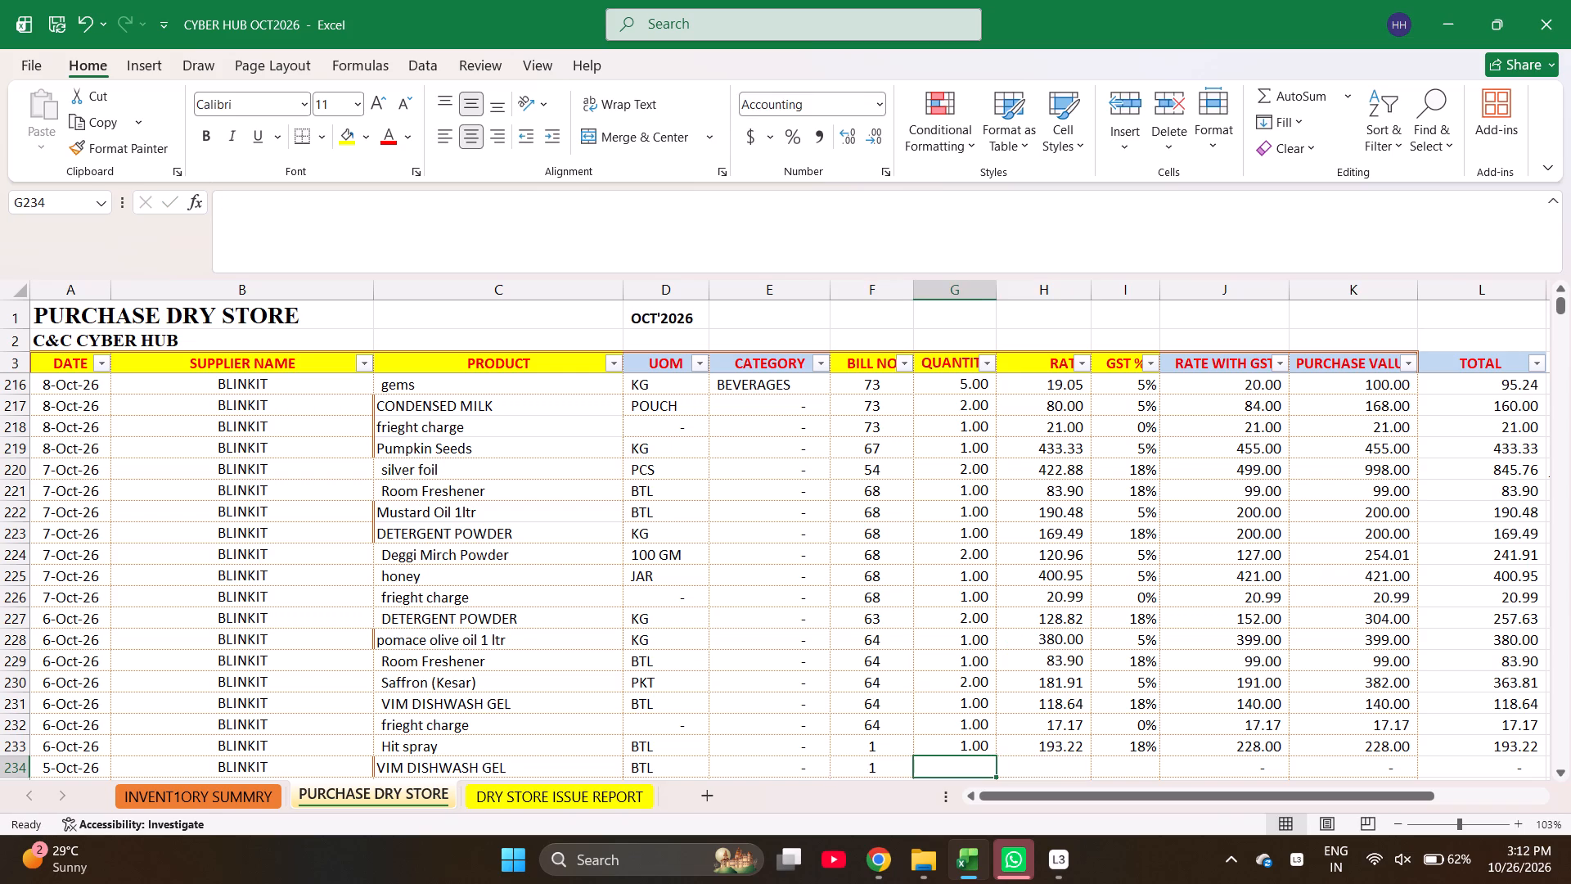
Complete the 5-Oct-26 VIM DISHWASH GEL row with bill number 2247, quantity 1, rate 118.64 and GST 18%.
key(Left)
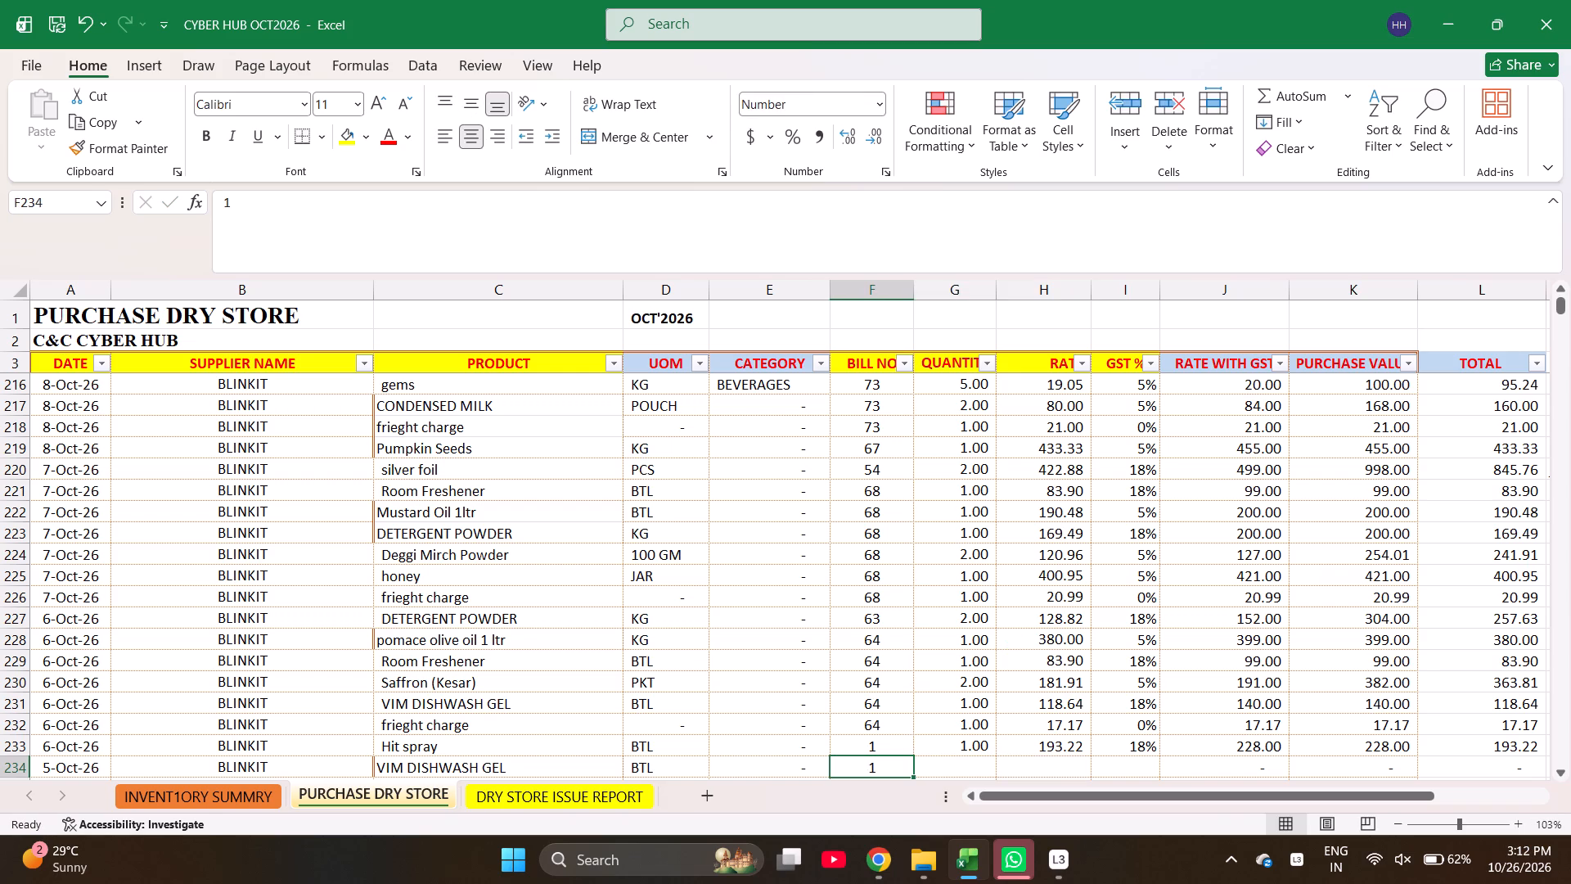
text(2247)
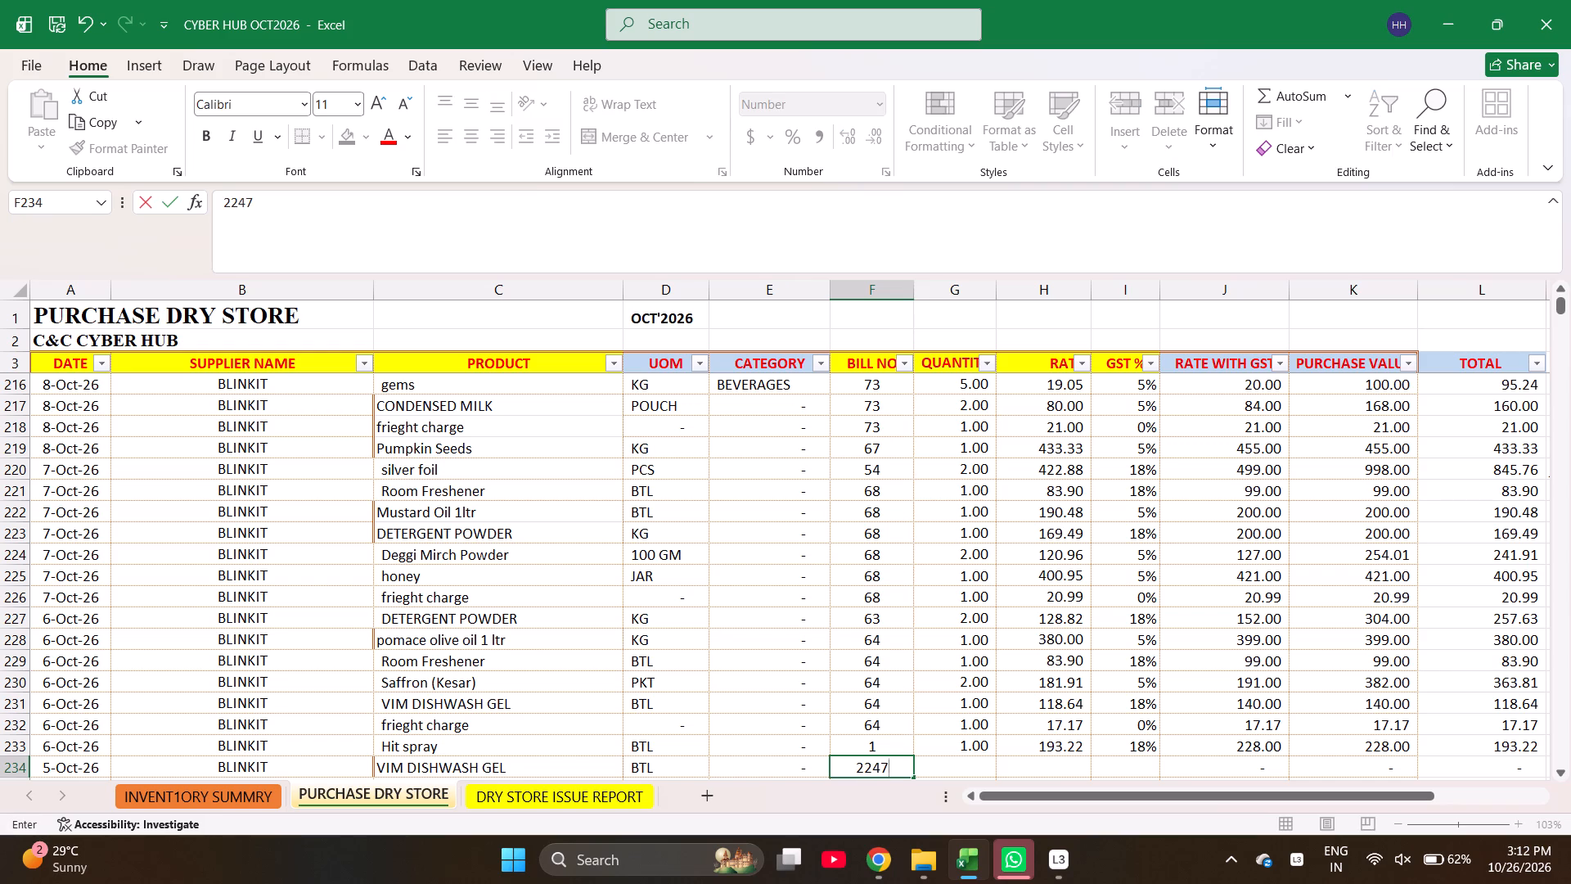
key(Right)
key(1)
key(Right)
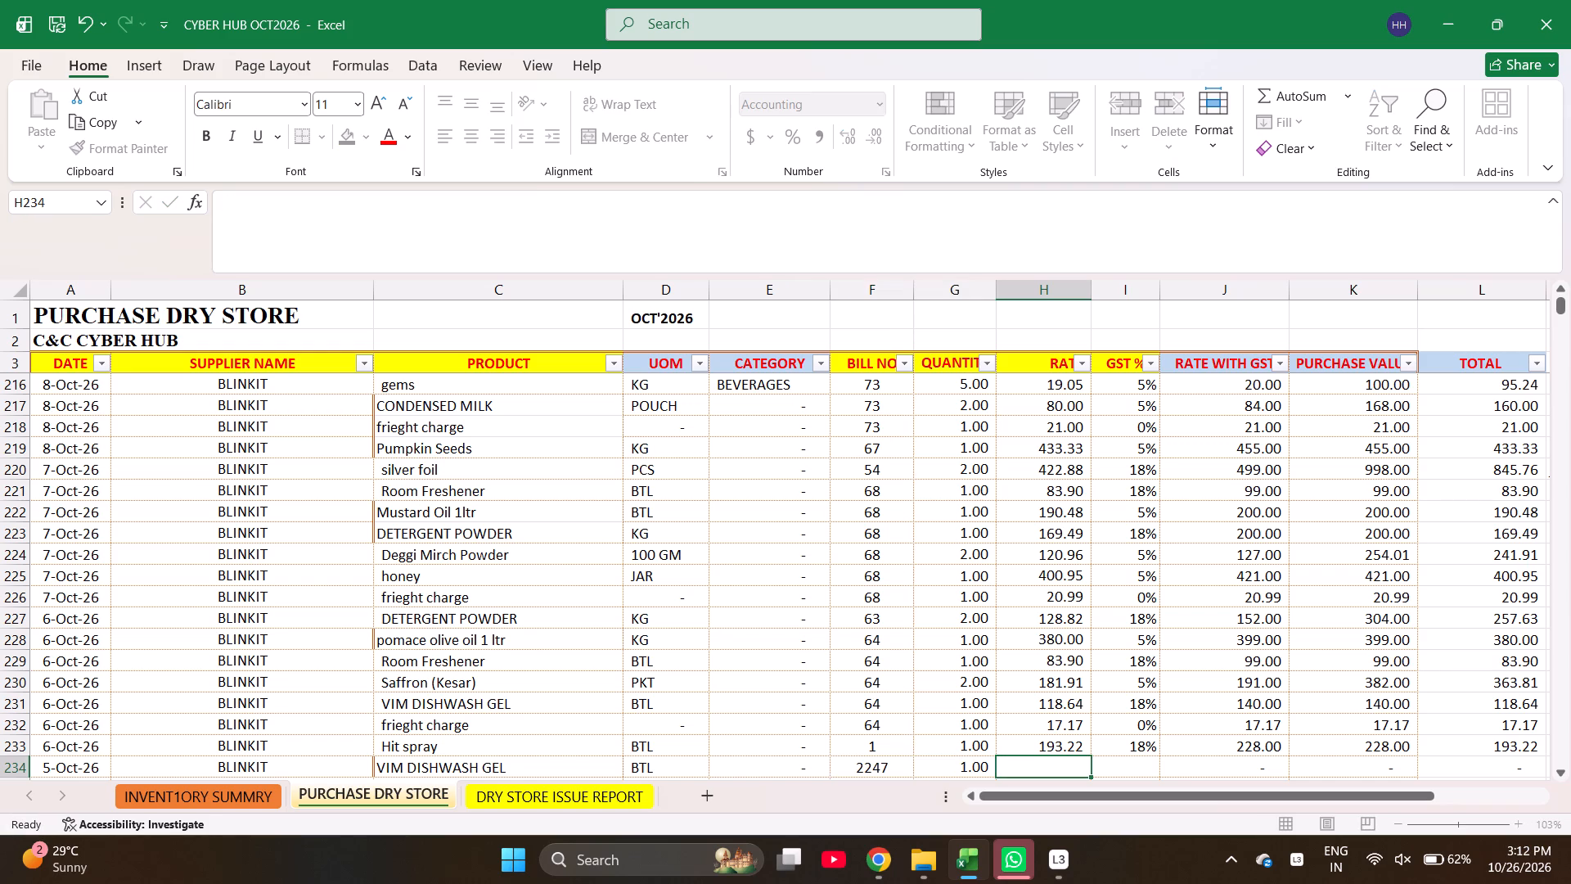
text(118.64)
key(Right)
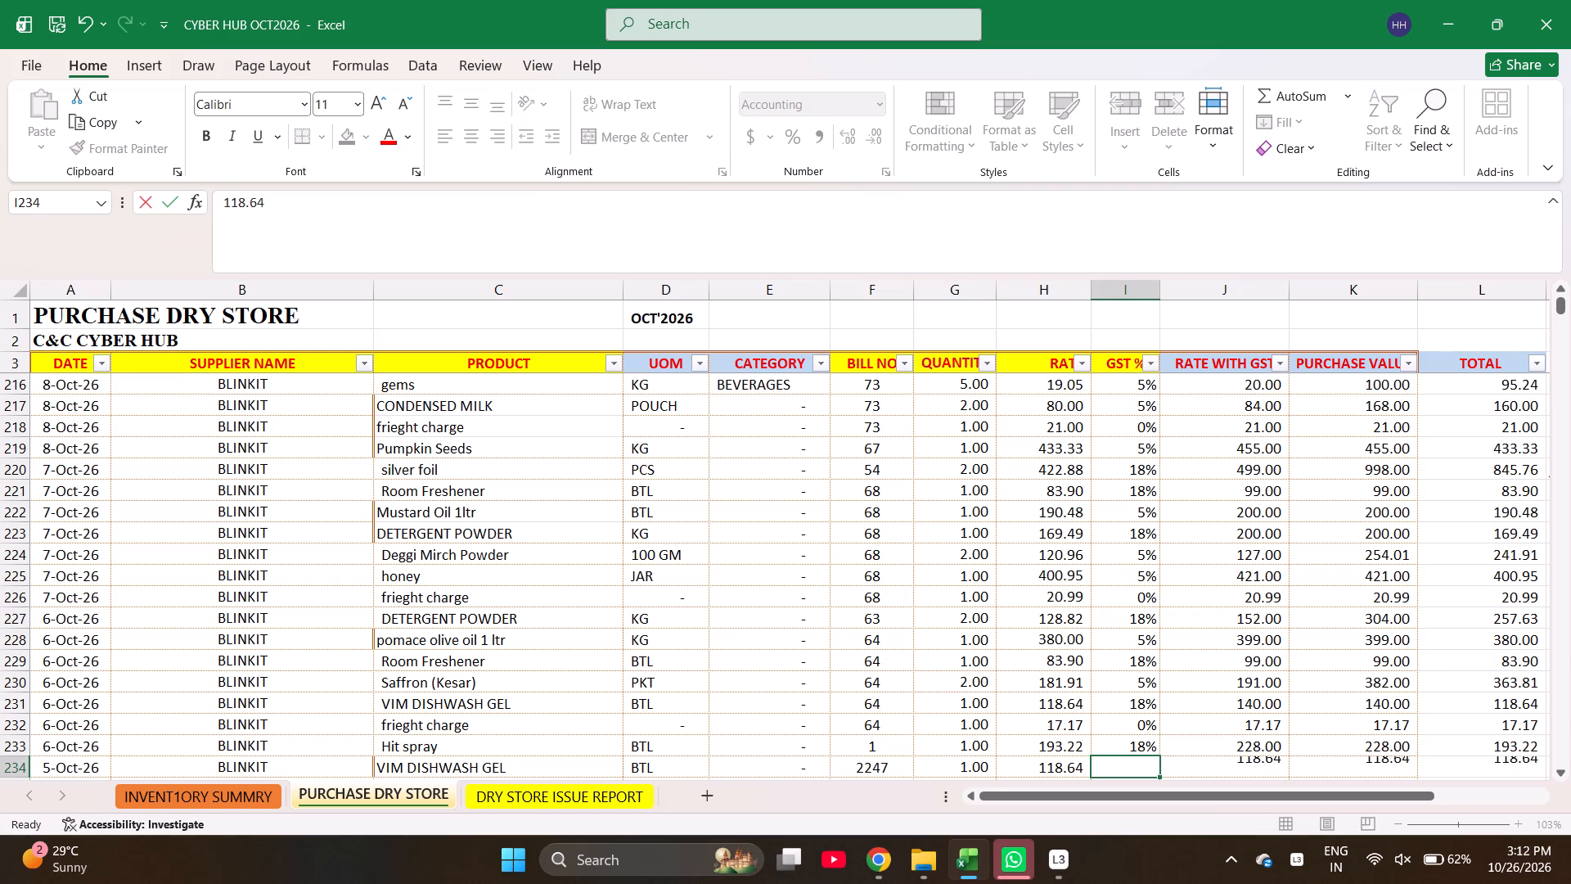
text(18)
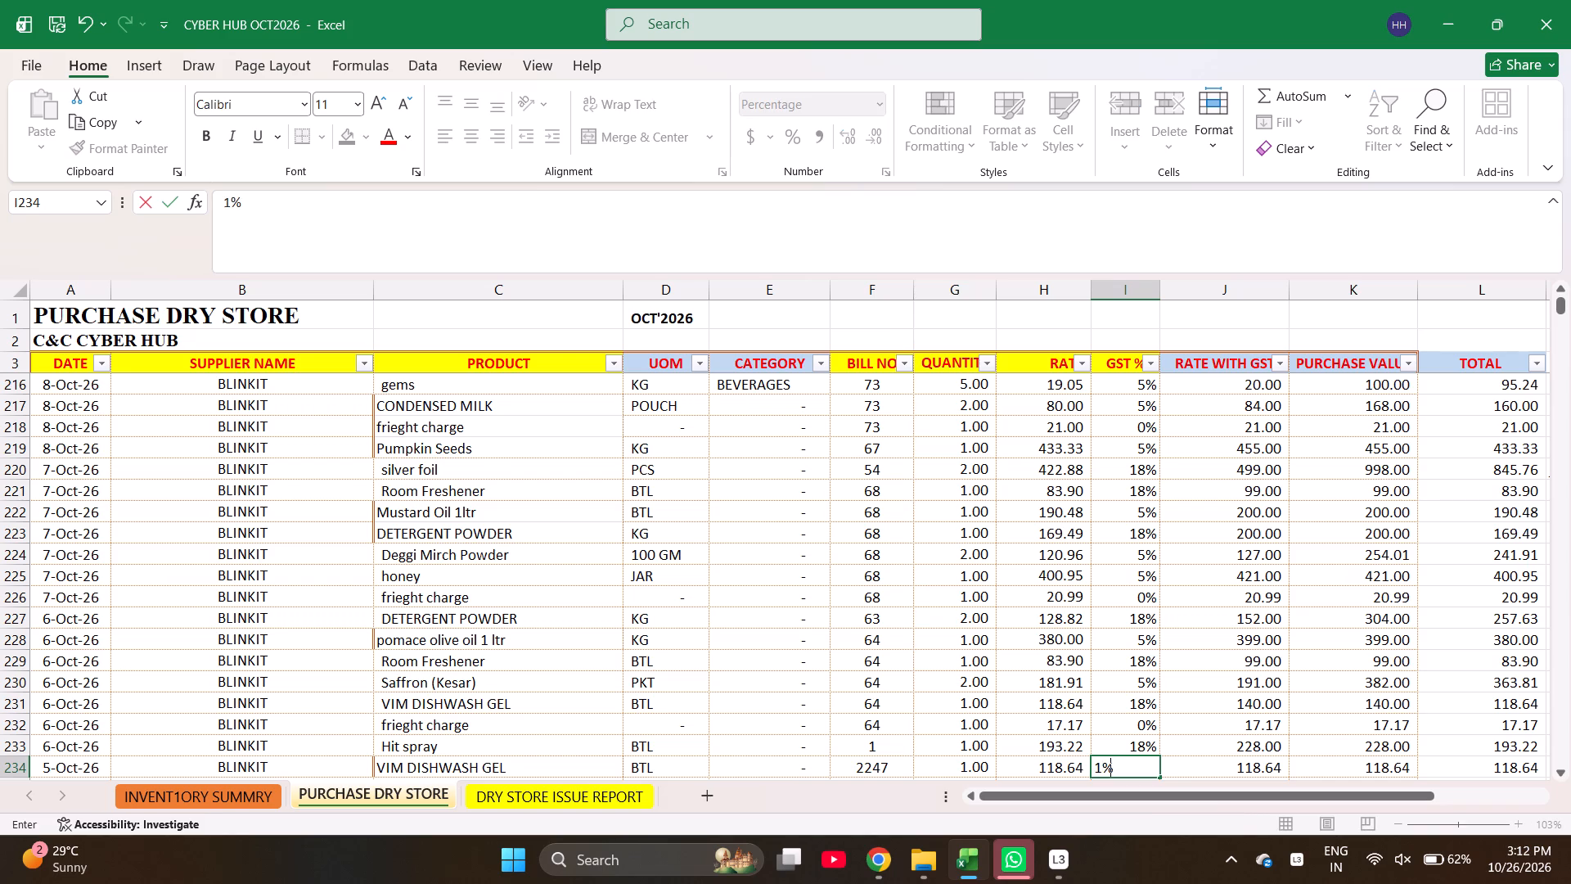
key(Return)
In the empty row below VIM DISHWASH GEL, enter rate 39, GST 0% and quantity 1.
key(Left)
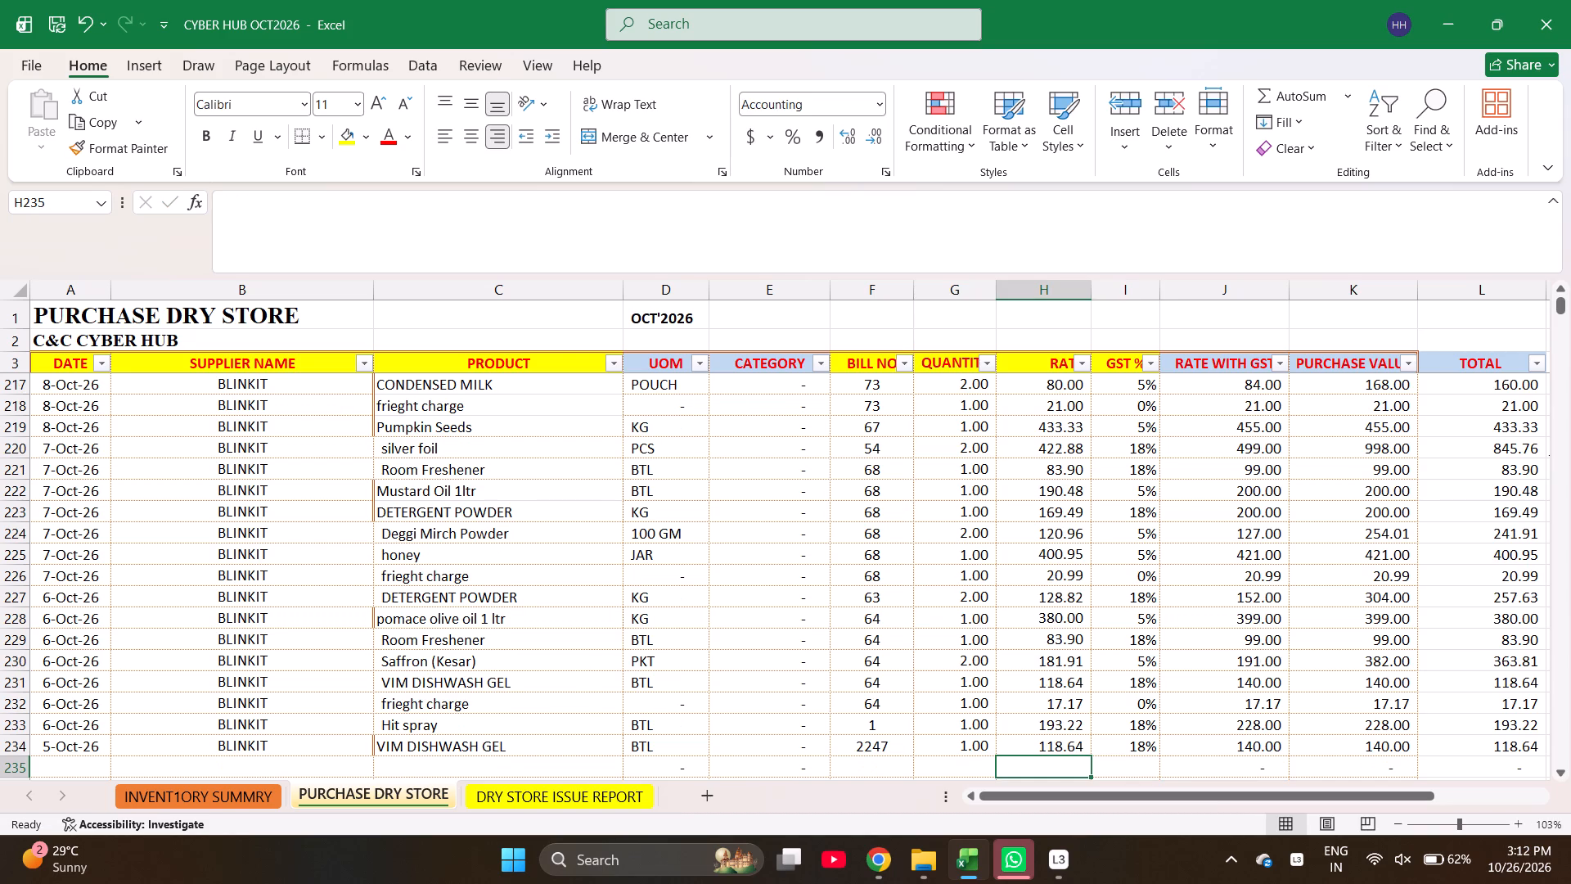
text(39)
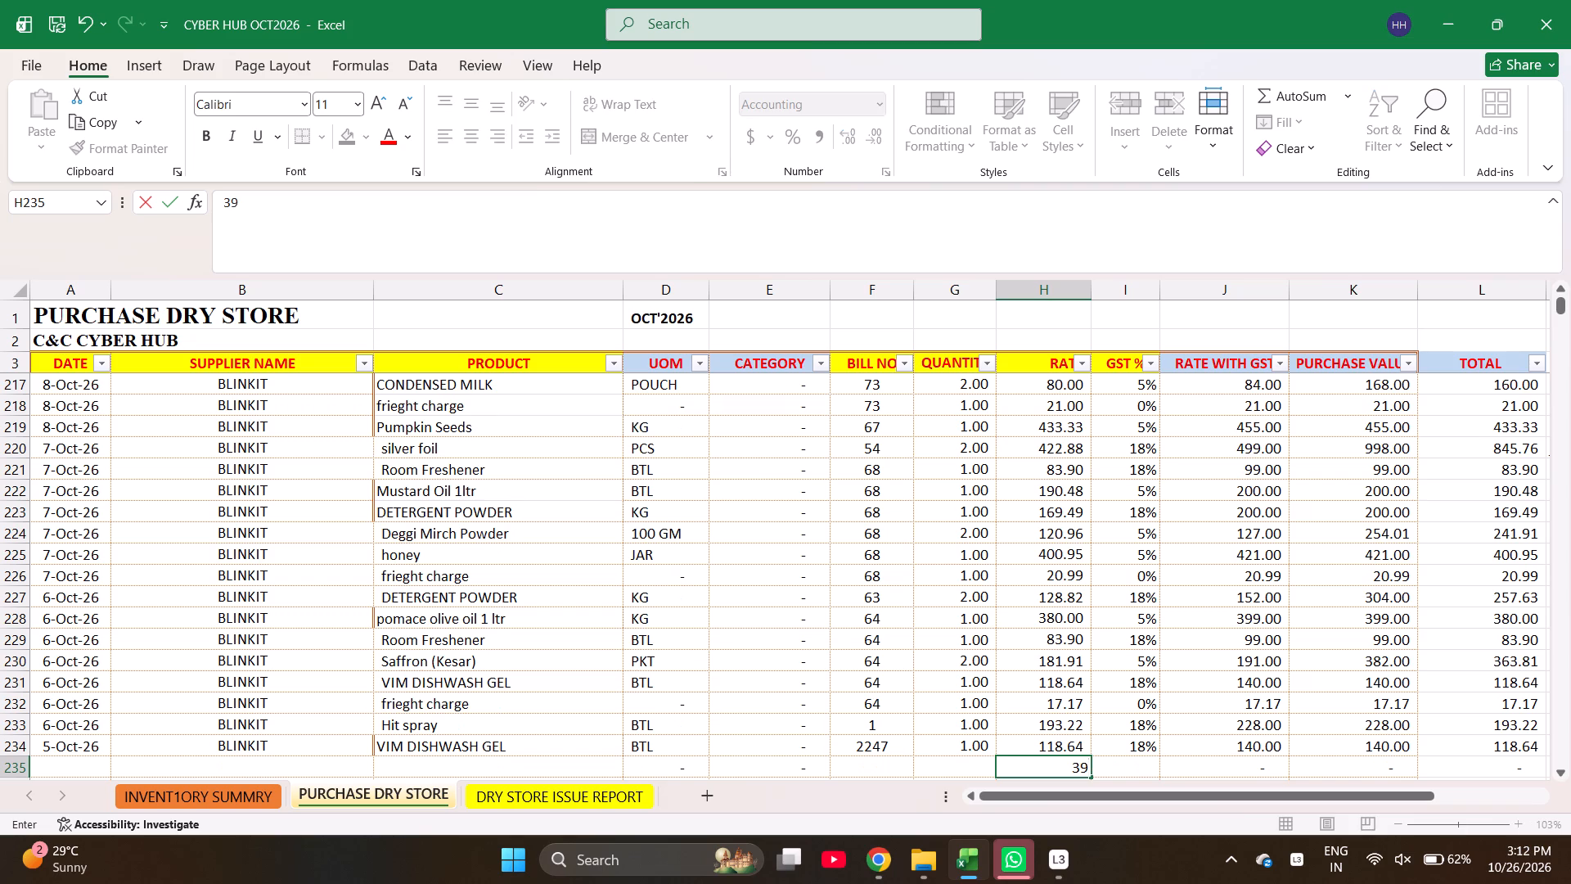
key(Right)
key(0)
key(Left)
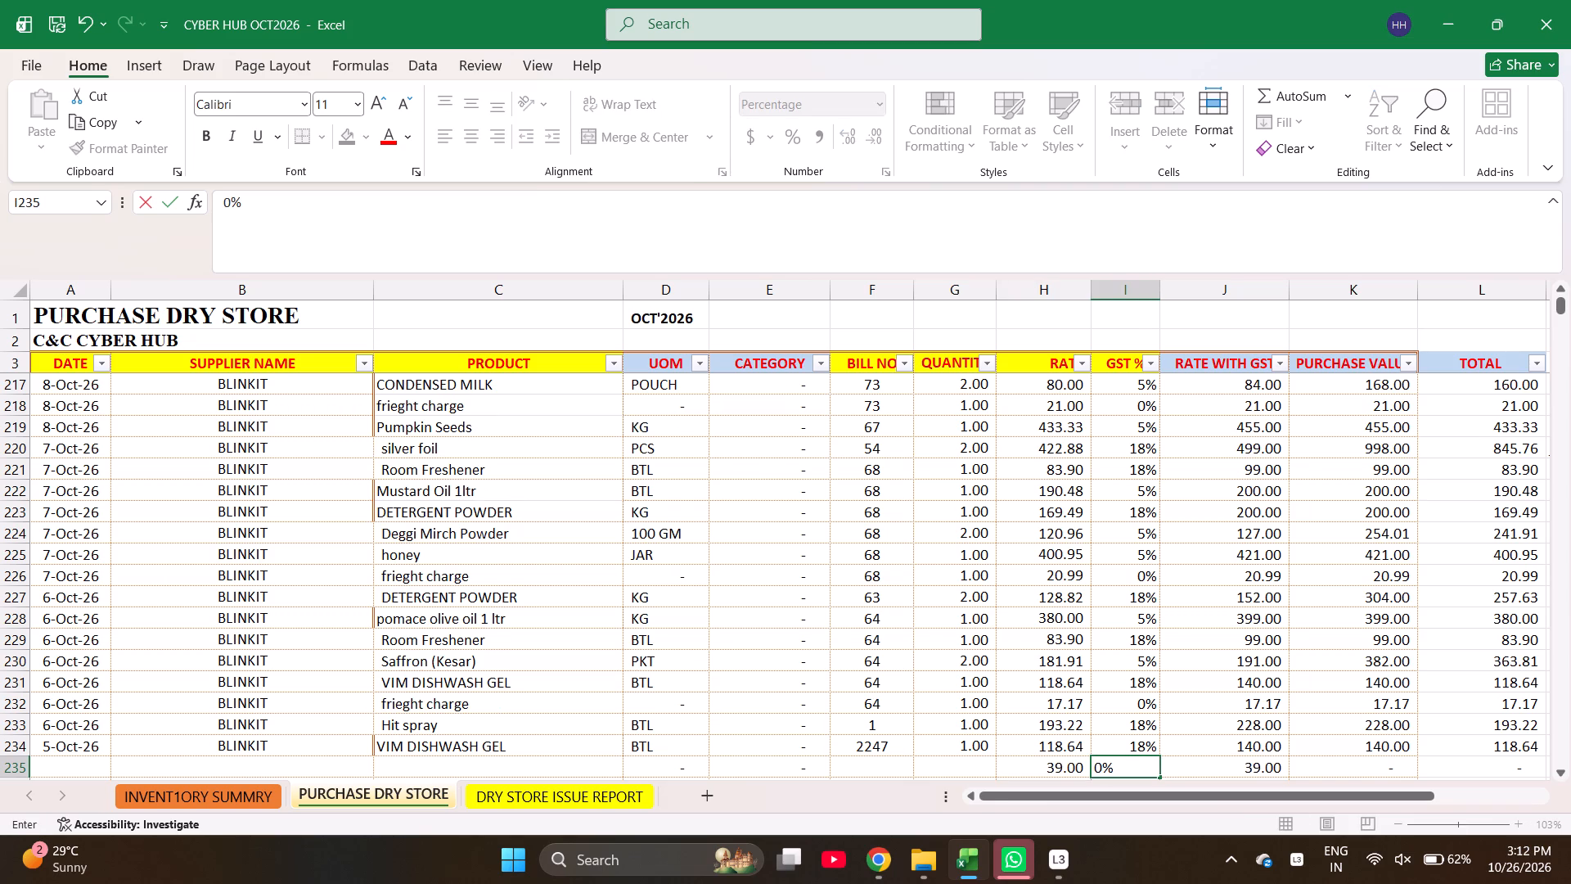
key(Left)
key(1)
Complete that row with date 5-Oct-26, supplier BLINKIT, product frieght charge and bill number 2247, copying the repeated values from the row above.
key(Left)
key(Left)
key(Left)
key(Left)
key(Left)
key(Left)
key(Left)
key(Left)
key(Left)
key(Left)
key(Left)
key(Left)
key(Left)
key(Left)
key(Left)
key(Left)
key(Left)
key(Left)
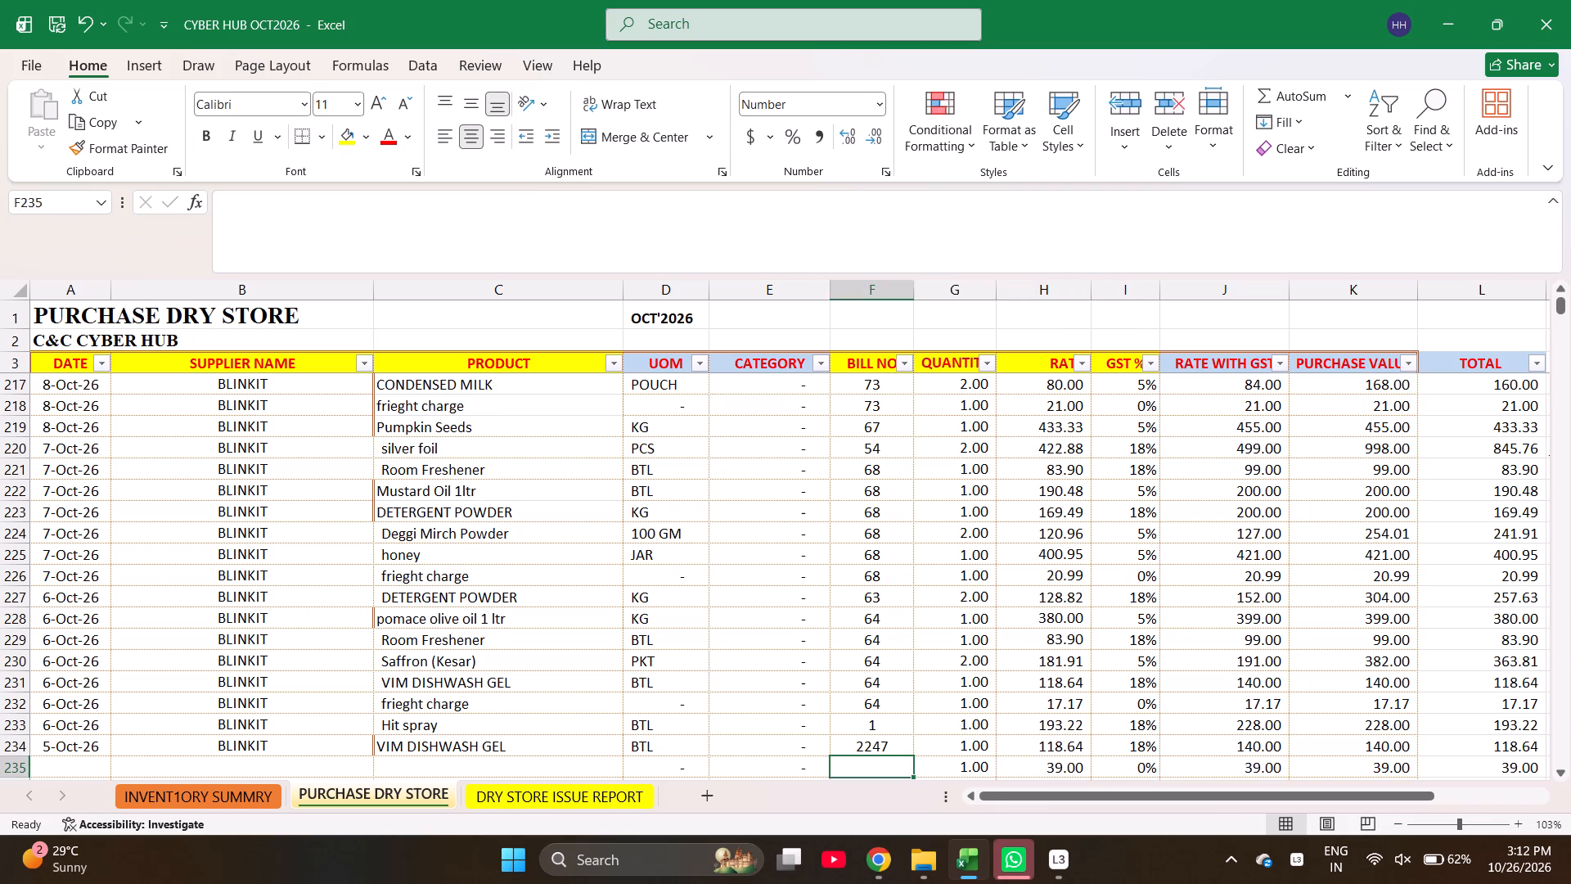
key(shift+Right)
key(ctrl+d)
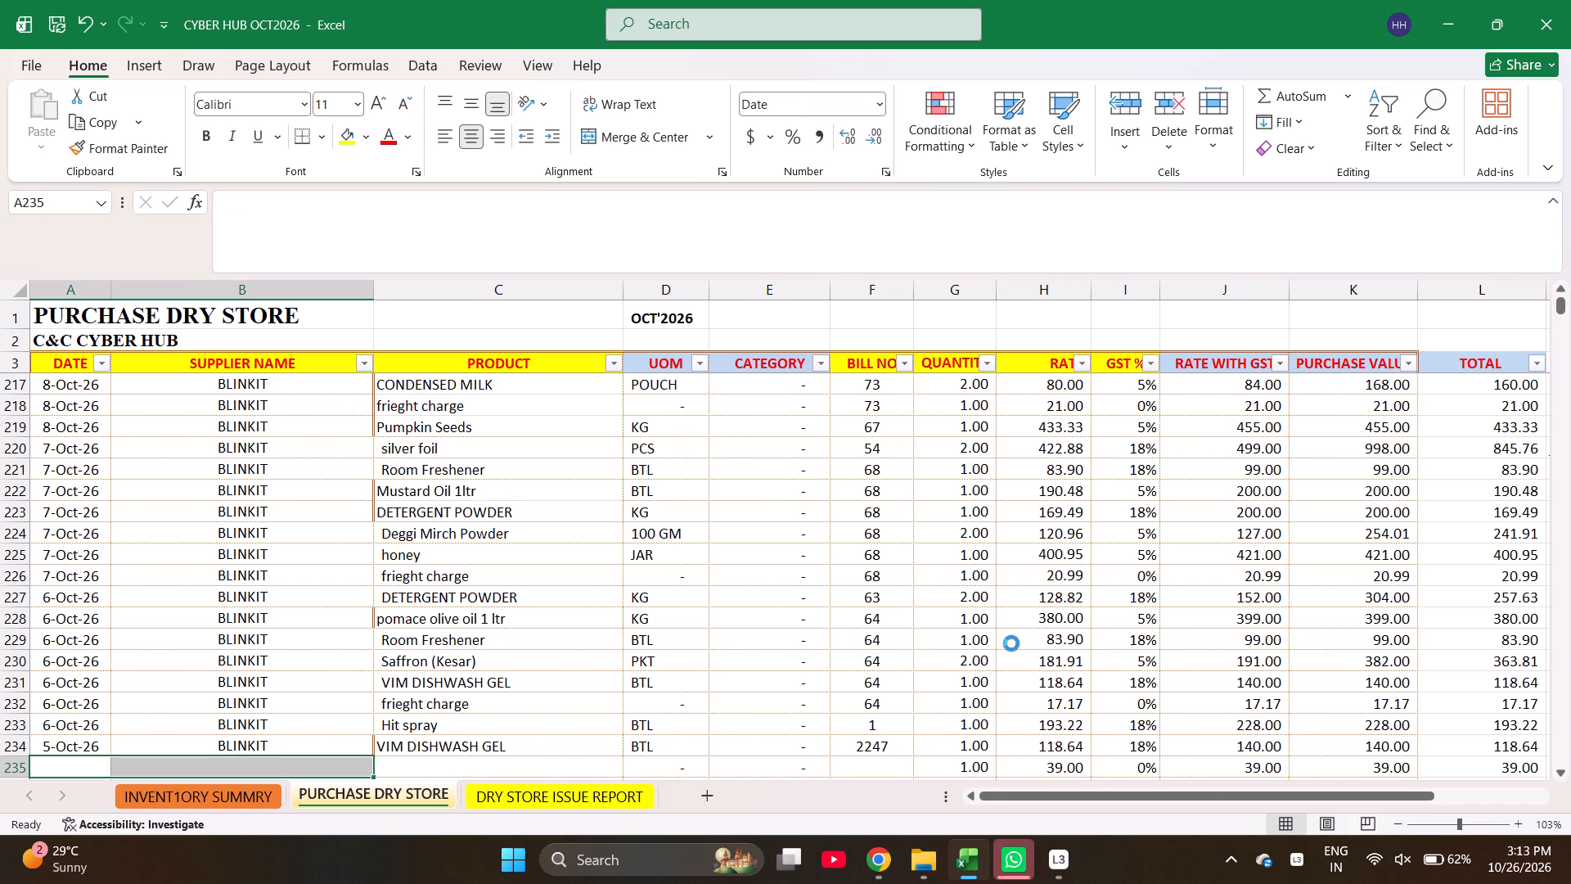
key(Right)
key(Right)
text(FR)
key(Right)
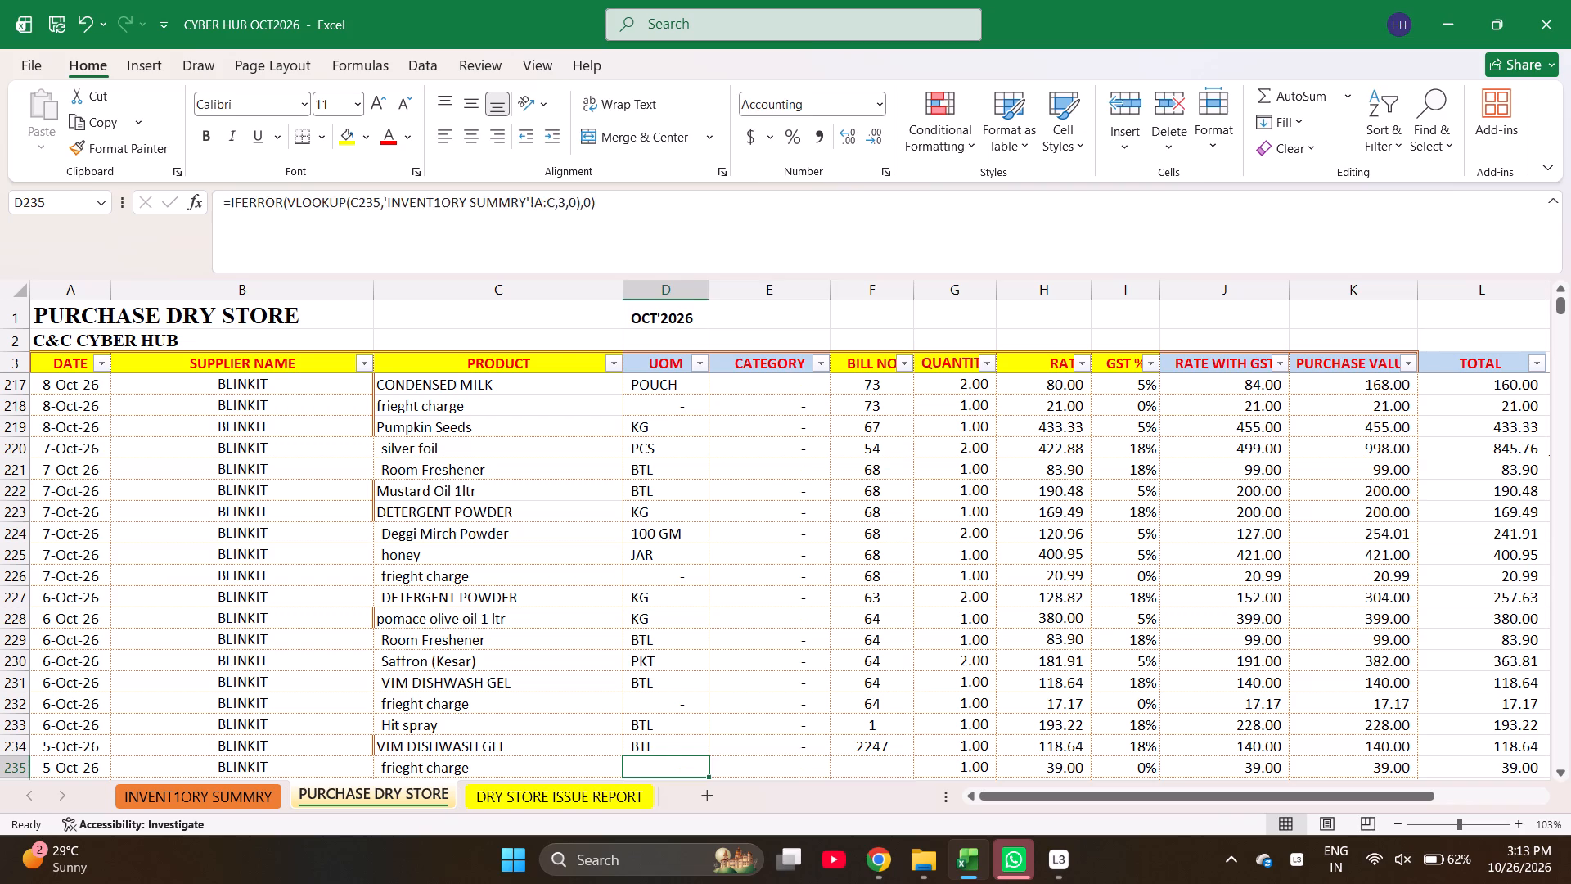
key(Right)
key(Right)
key(ctrl+d)
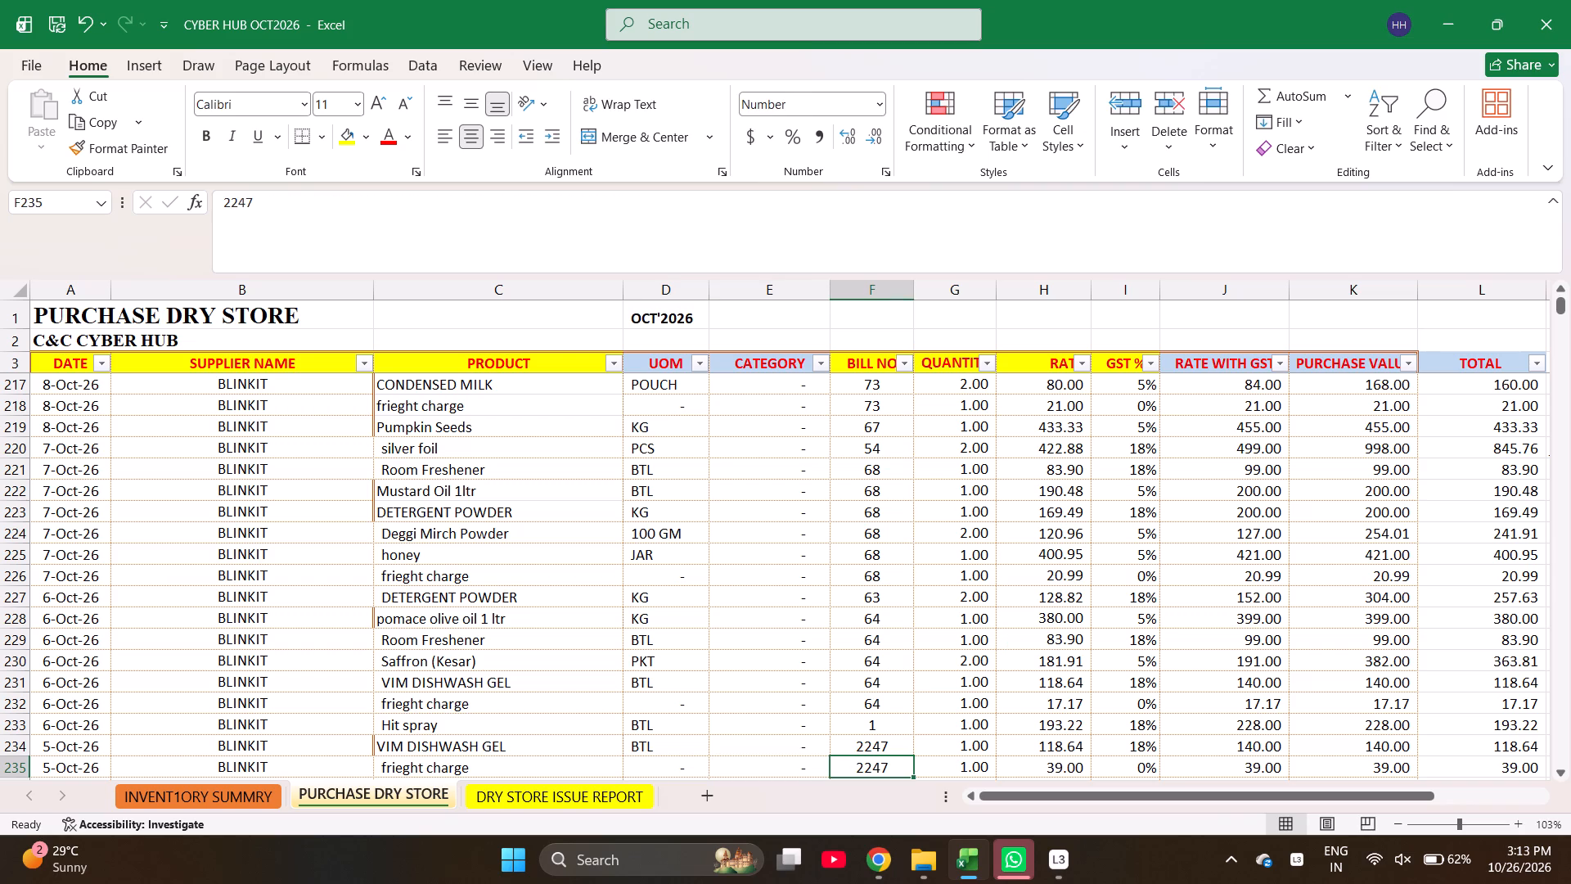
Check the combined purchase value of the two bill 2247 rows.
key(Right)
key(Right)
key(Right)
key(Right)
key(Right)
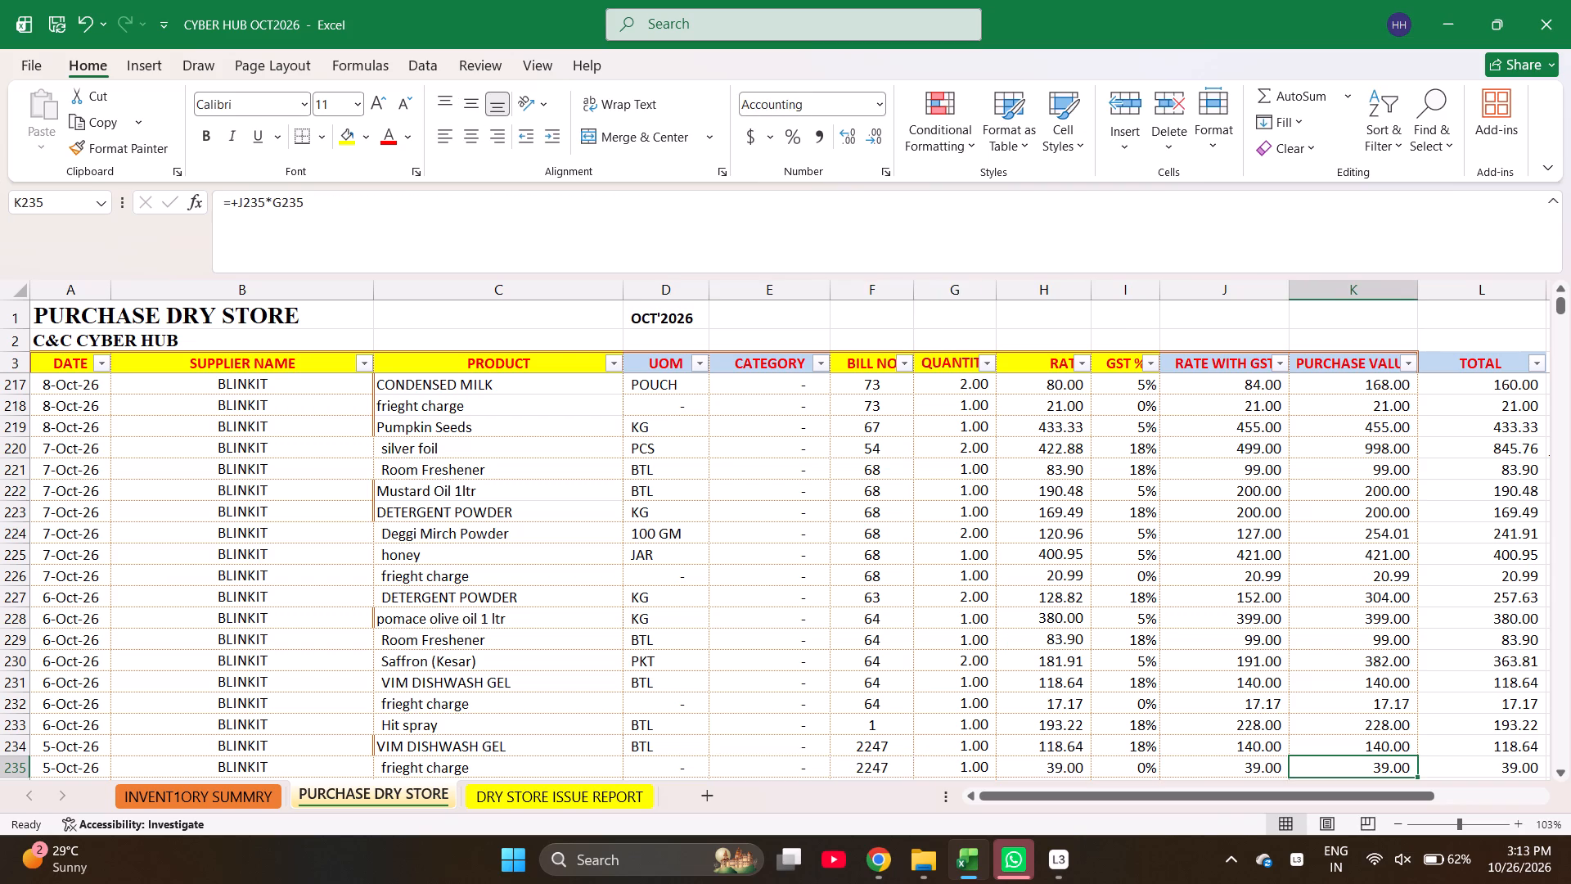
key(shift+Up)
key(shift+Up)
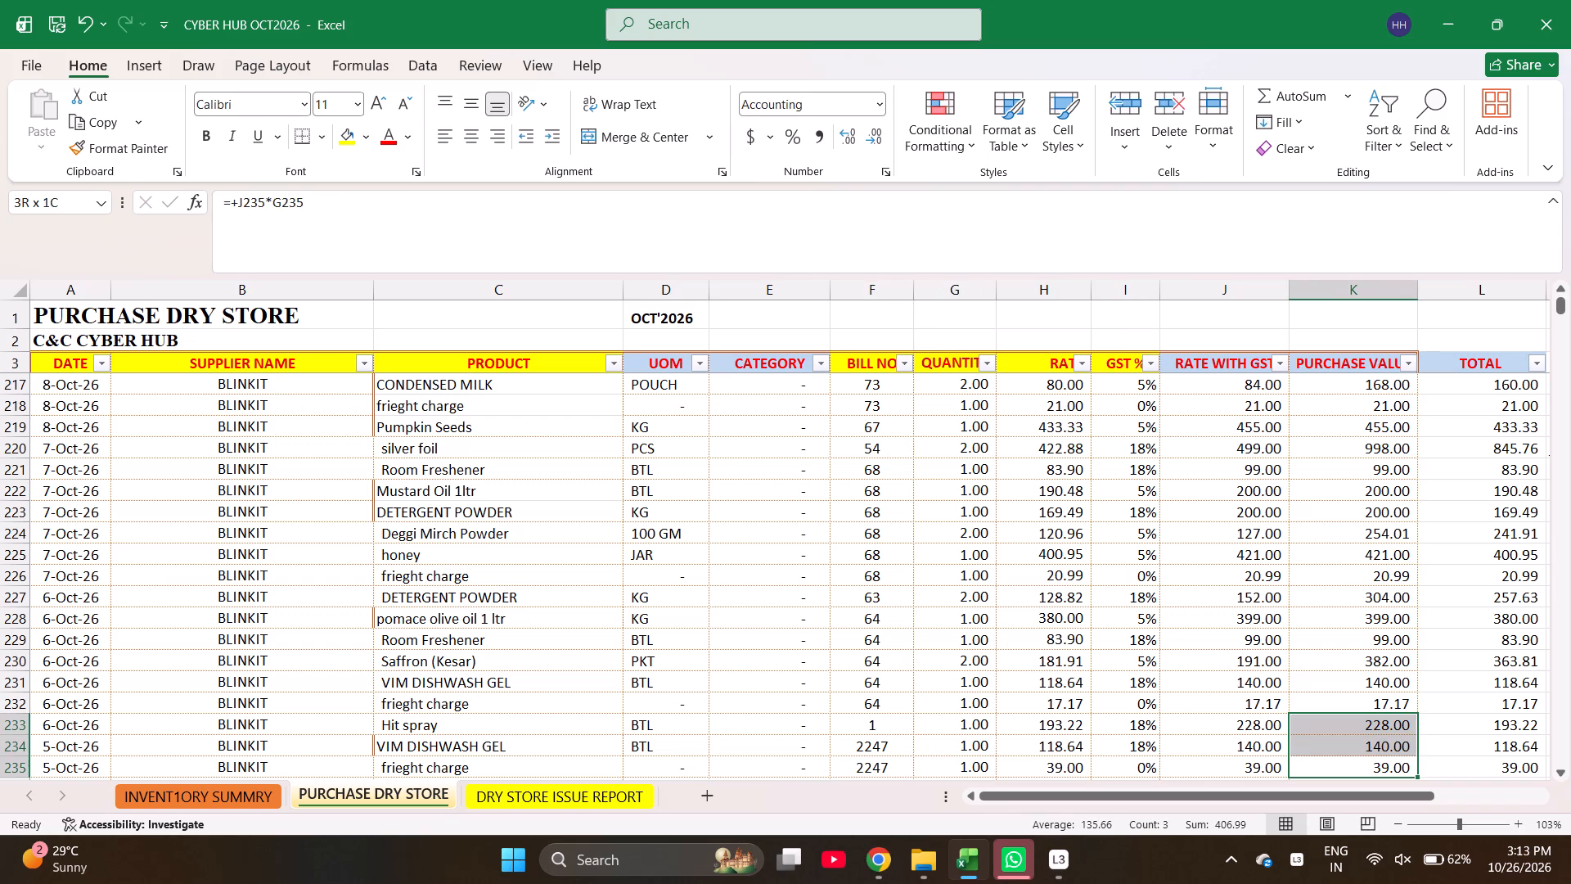
key(shift+Down)
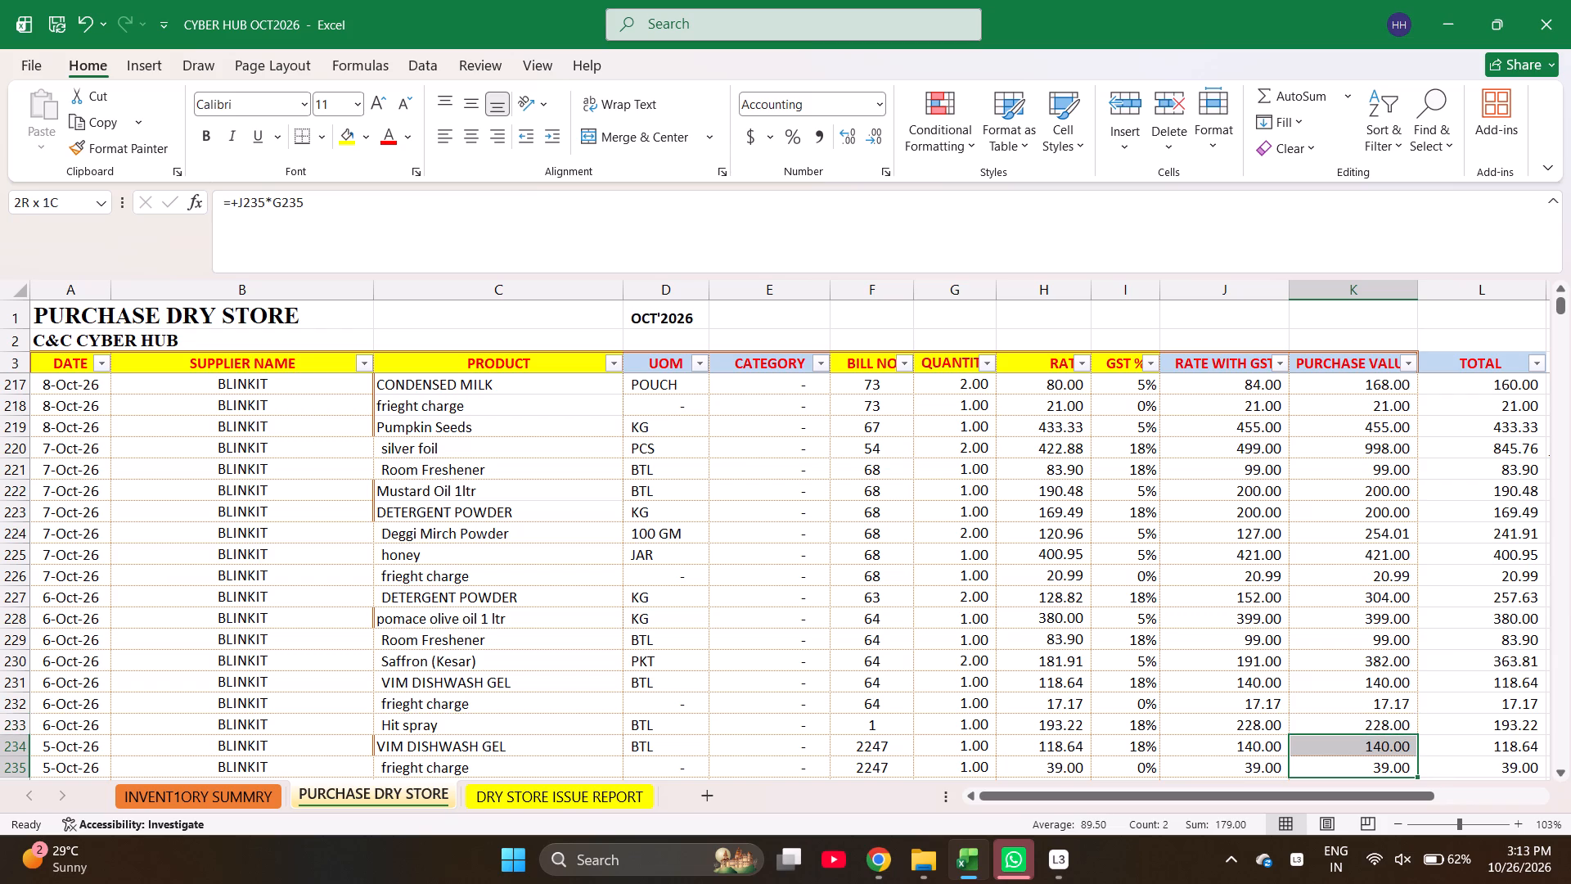
Start a purchase row below the bill 2247 freight charge with date 10-4-2026, supplier BLINKIT and product Room Freshener.
key(Down)
key(ctrl+Left)
key(ctrl+Left)
key(ctrl+Left)
key(ctrl+Left)
key(ctrl+Left)
key(ctrl+Left)
key(ctrl+Left)
key(ctrl+Left)
key(ctrl+Left)
key(ctrl+Left)
key(ctrl+Left)
key(ctrl+Left)
key(ctrl+Left)
key(ctrl+Left)
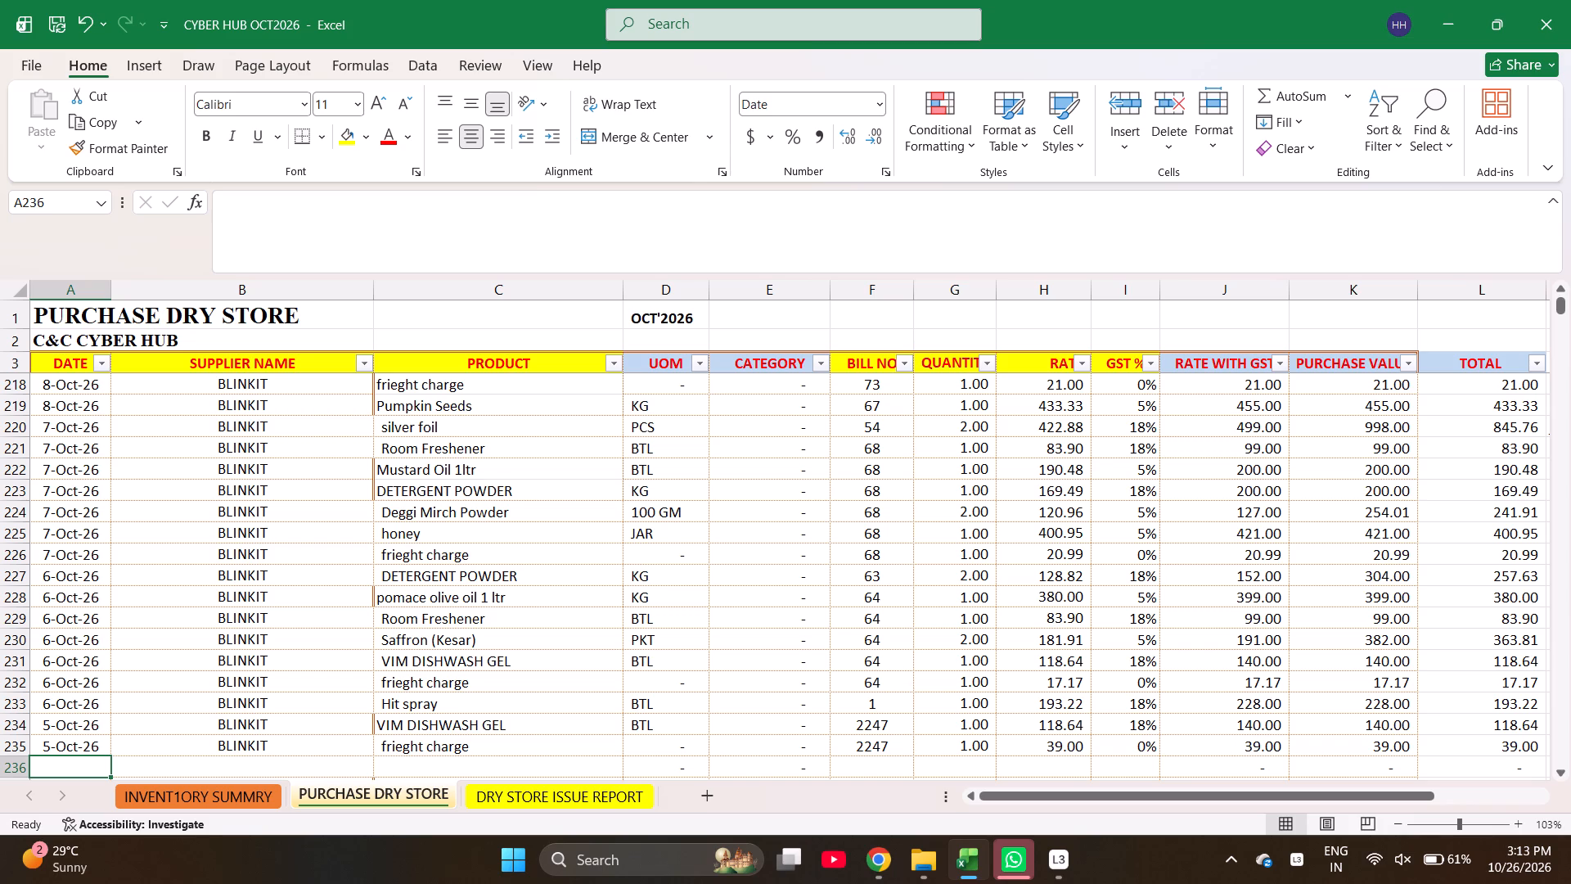
text(10-4-2026)
key(Right)
key(ctrl+d)
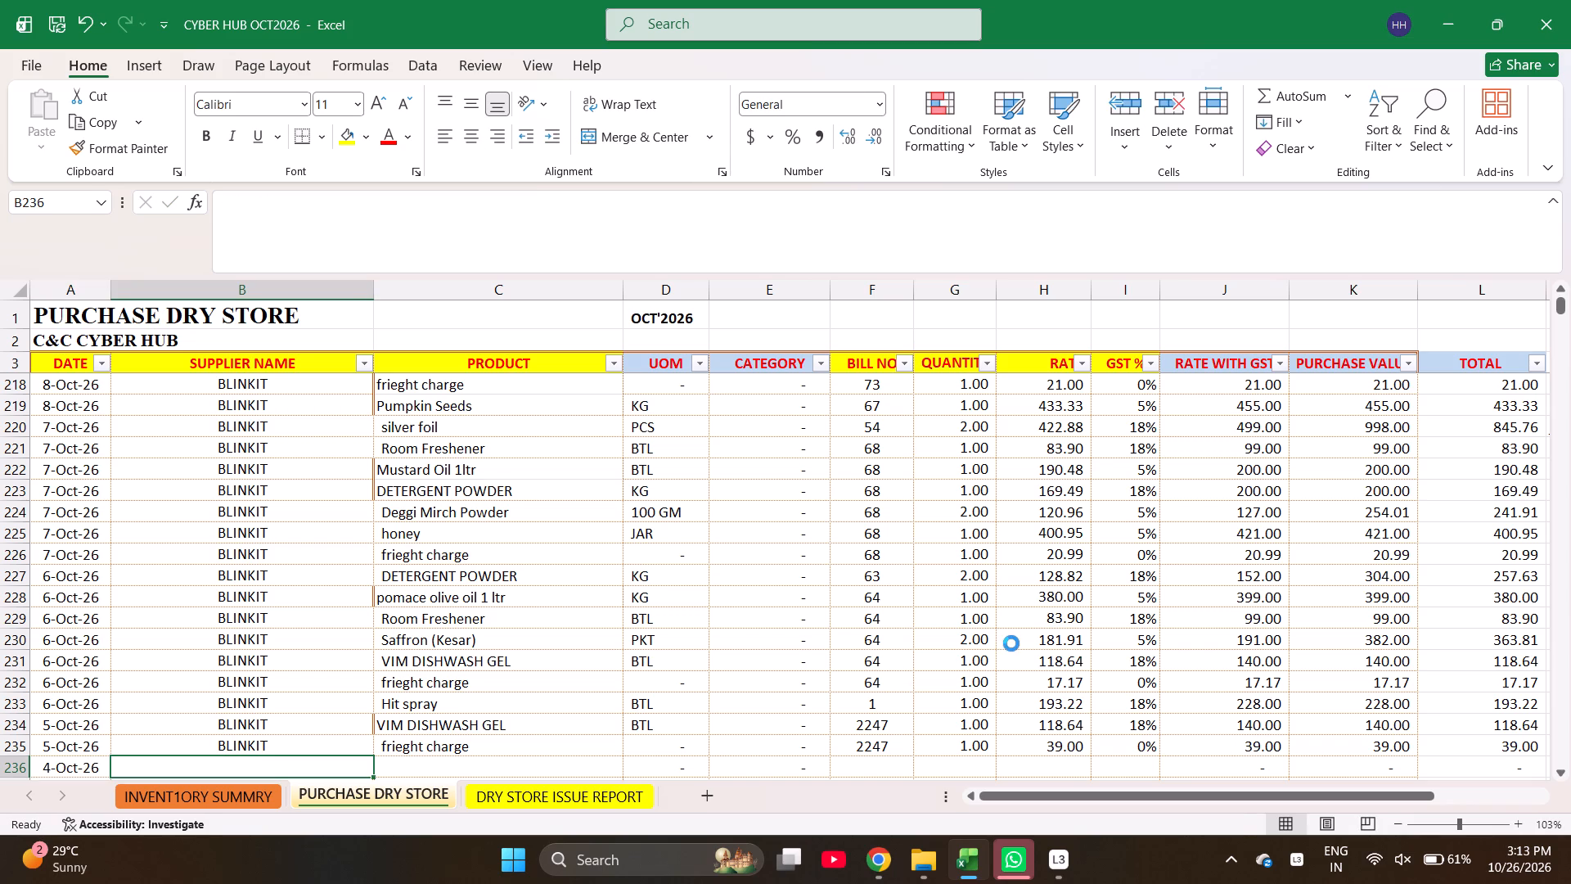
key(Right)
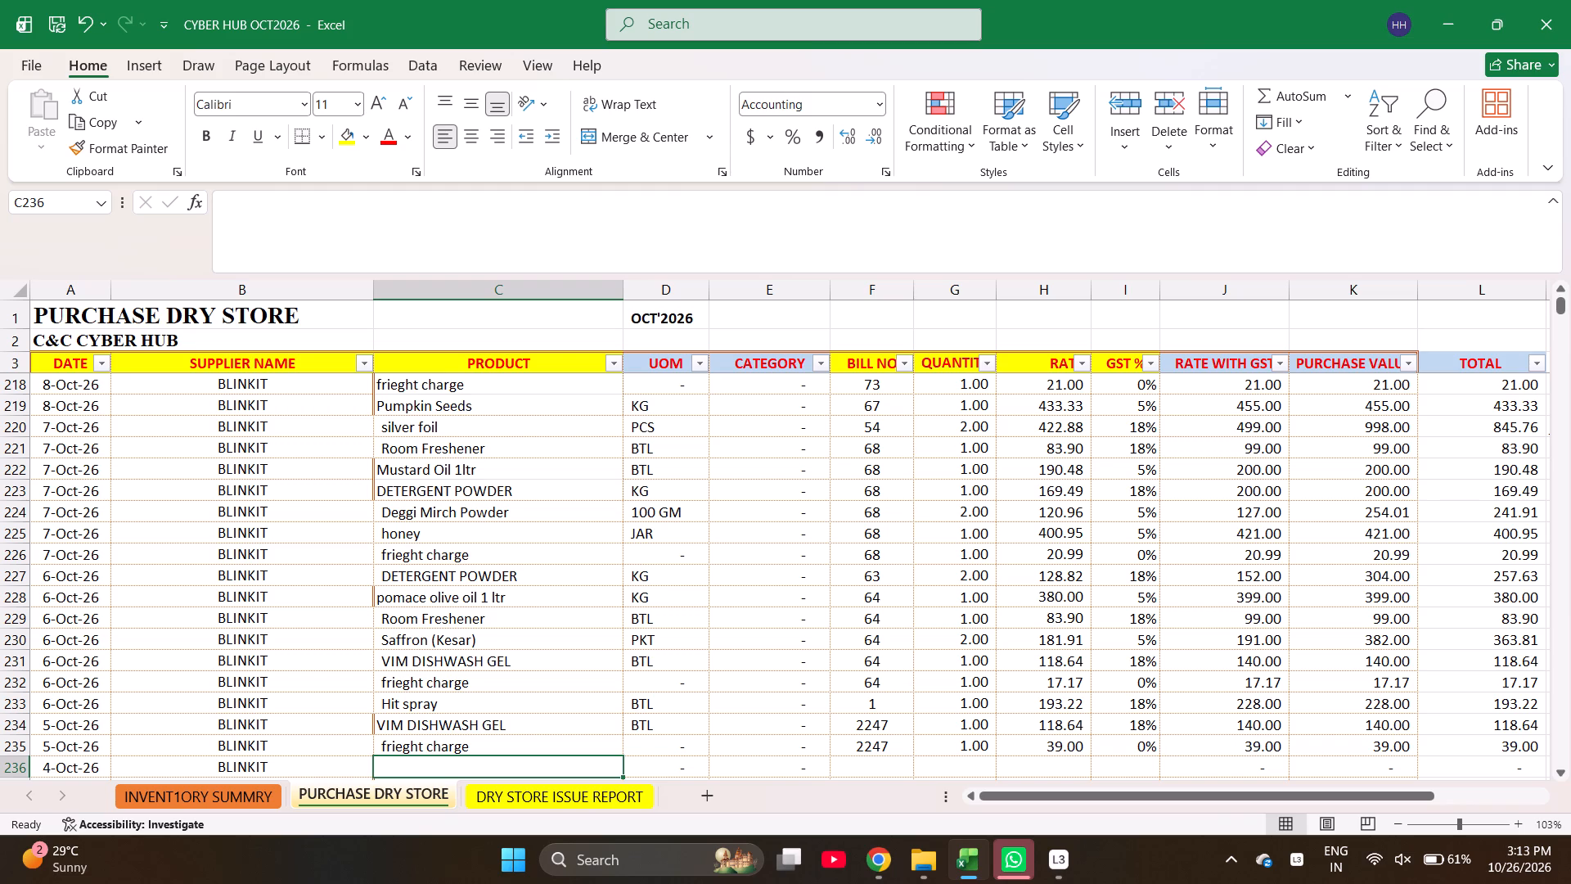
text(ROO)
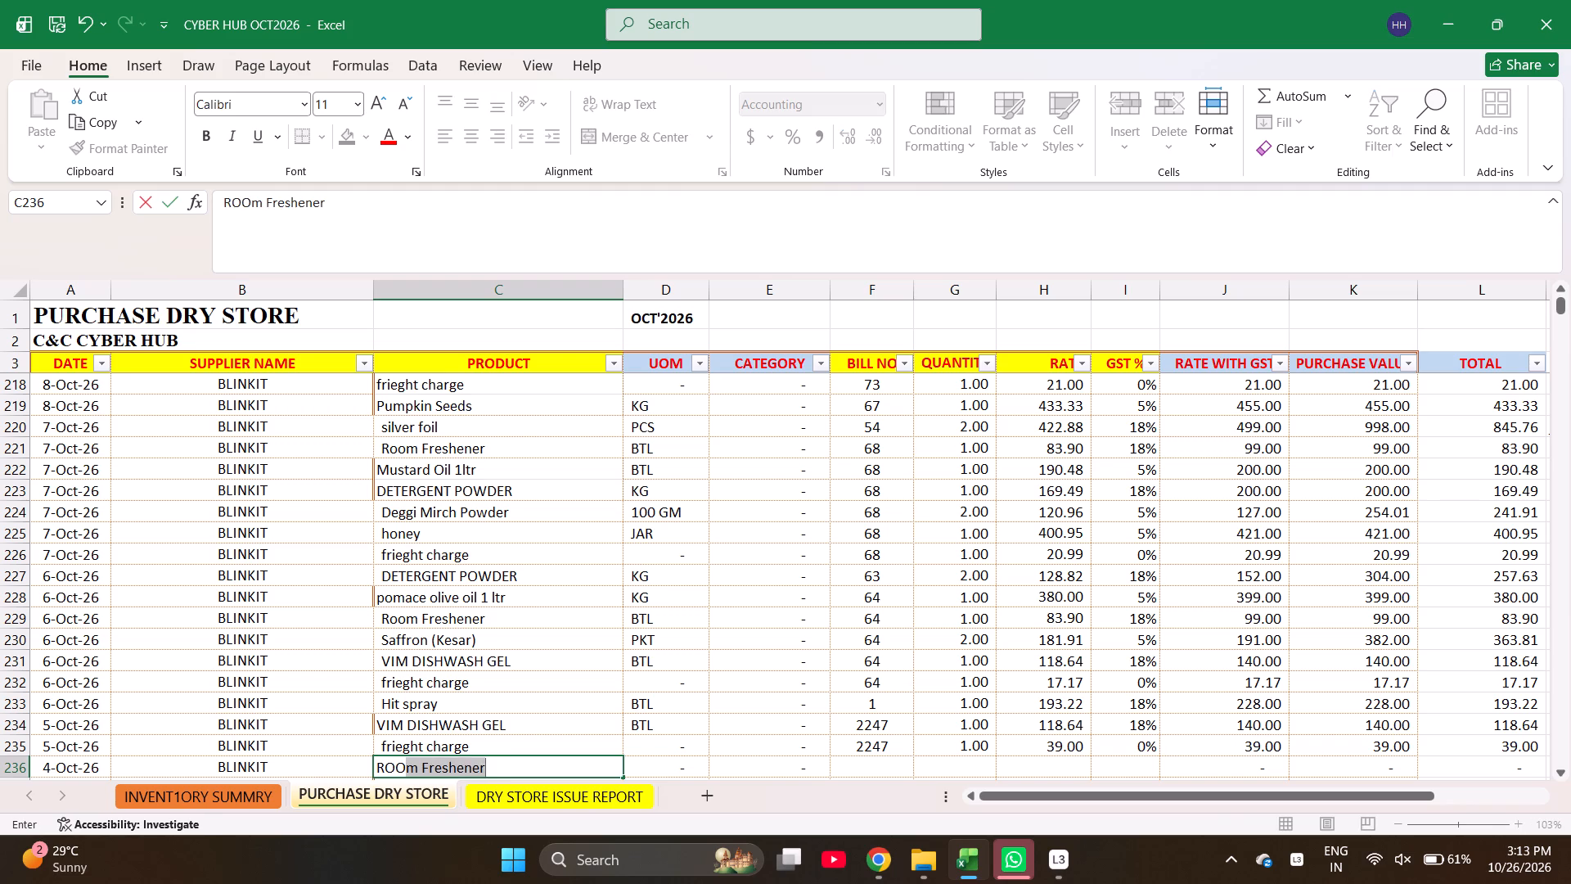
key(Return)
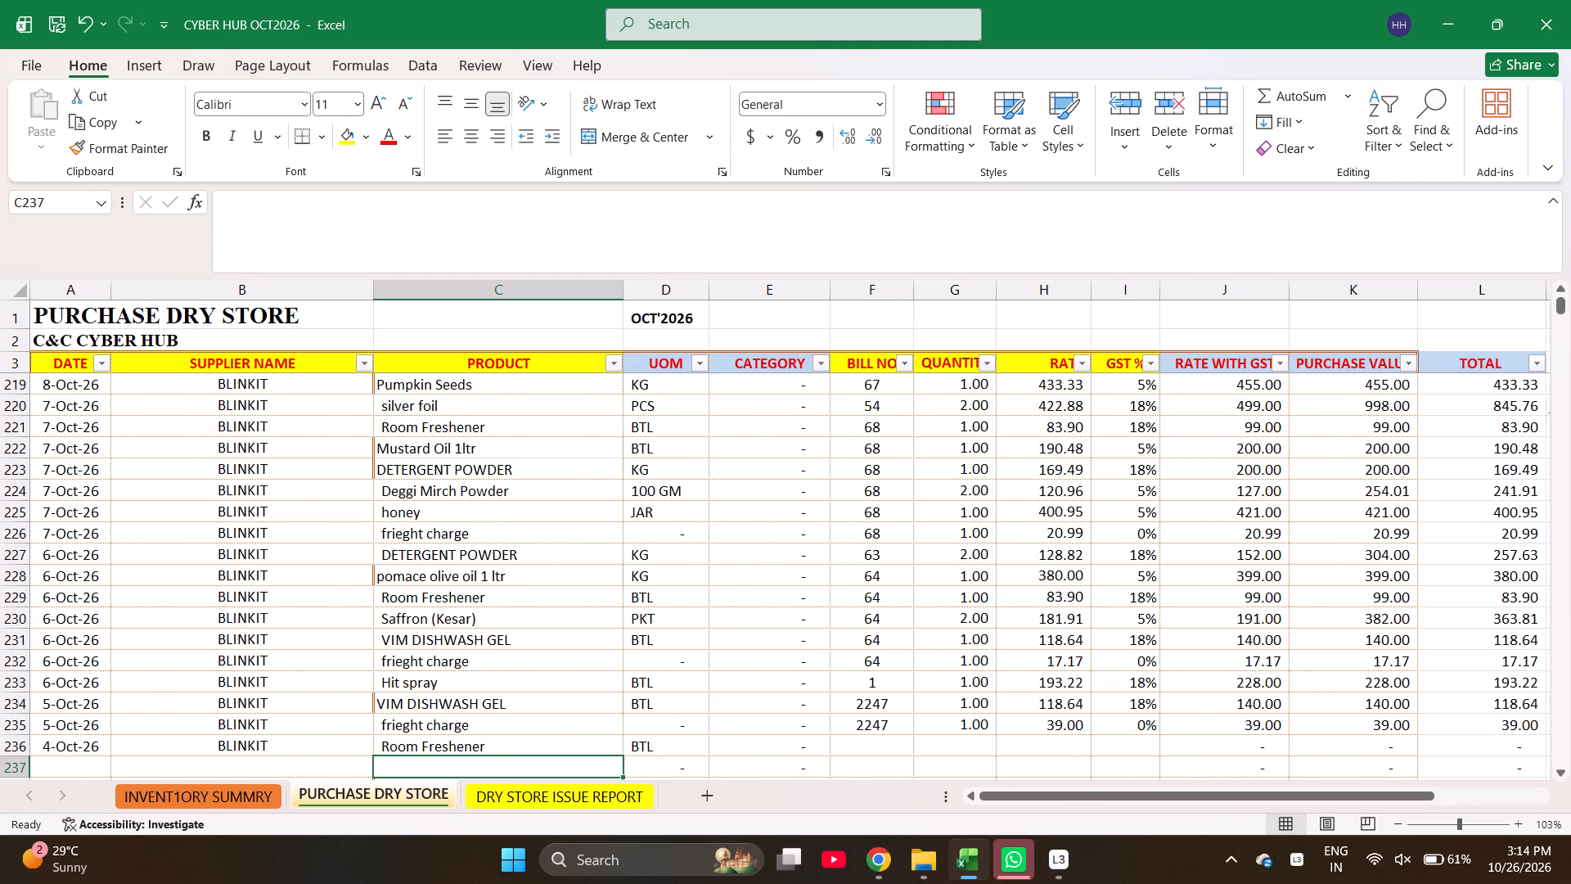
Enter SALT as the product below Room Freshener, without a trailing space or the suggested Salted Peanut name.
text(SAL)
key(Return)
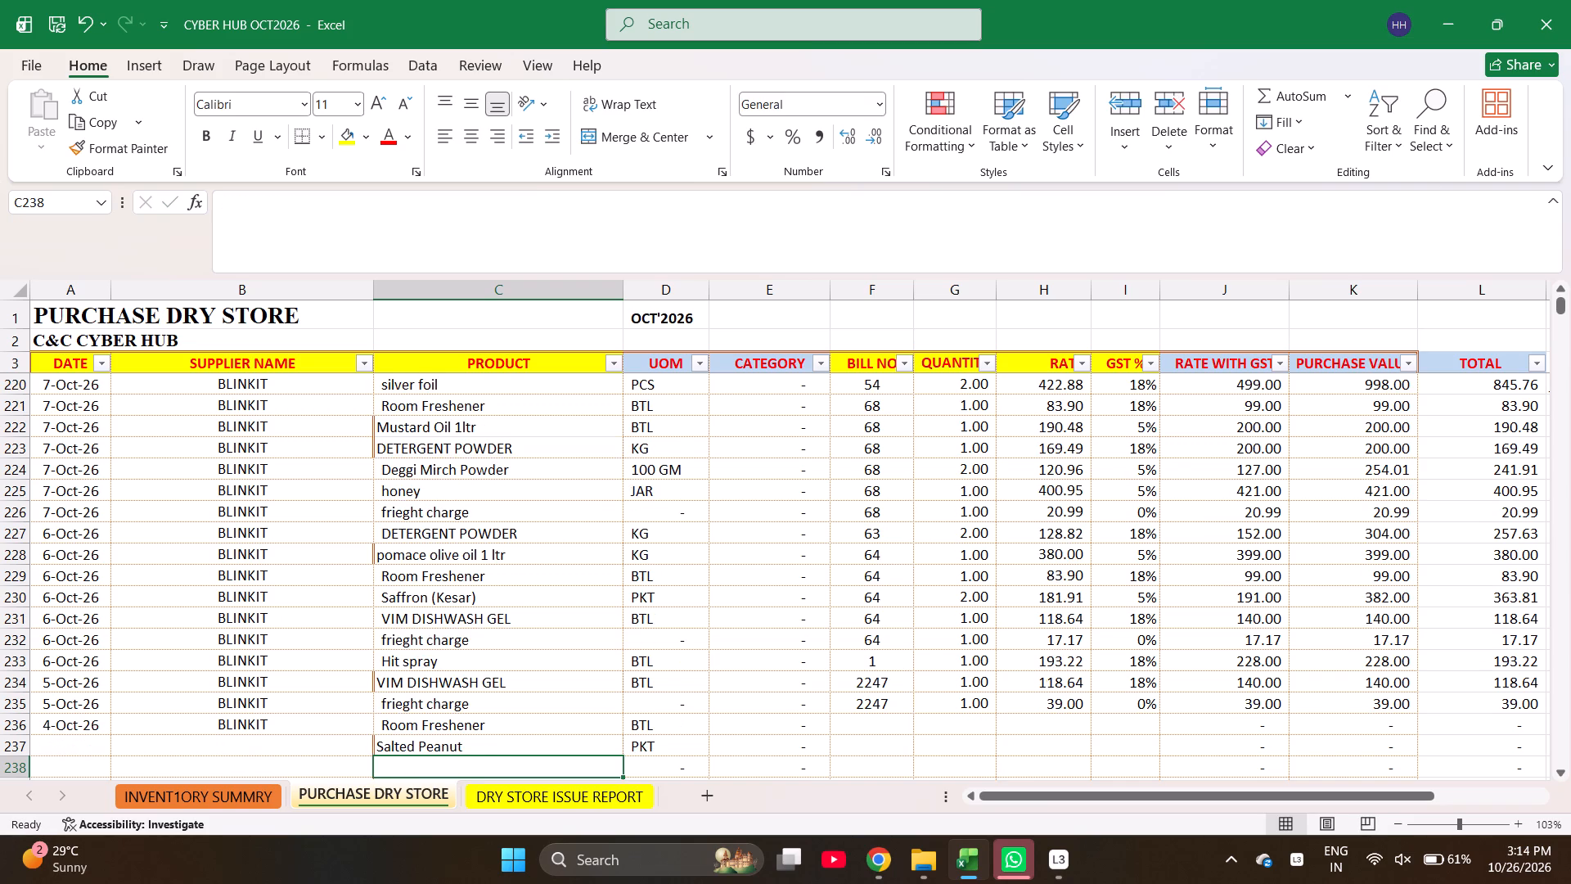
key(Up)
text(SALT)
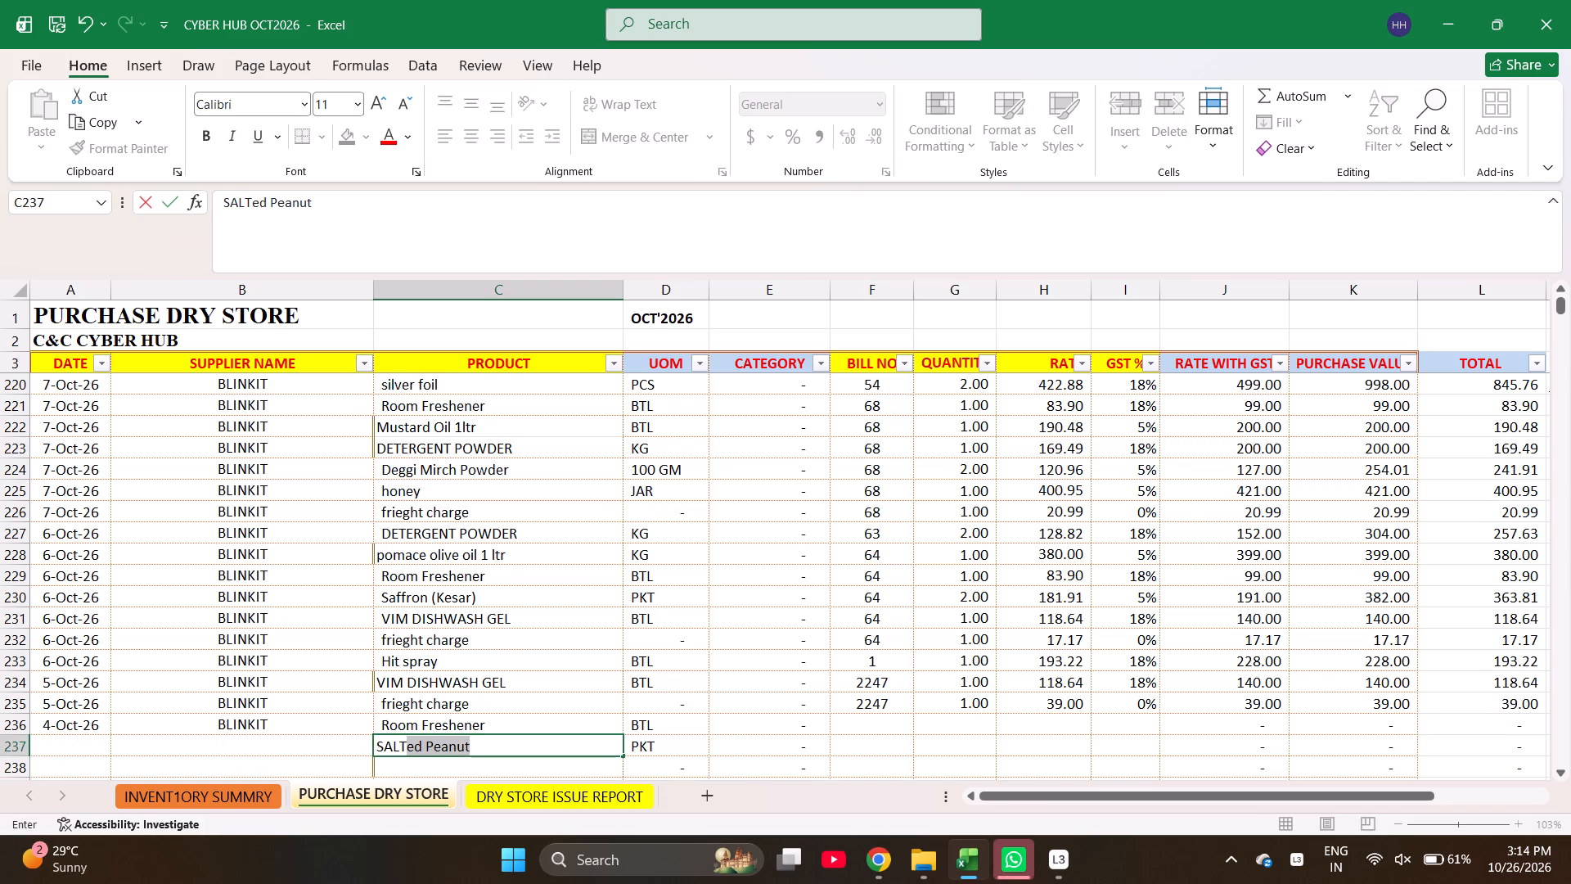
key(space)
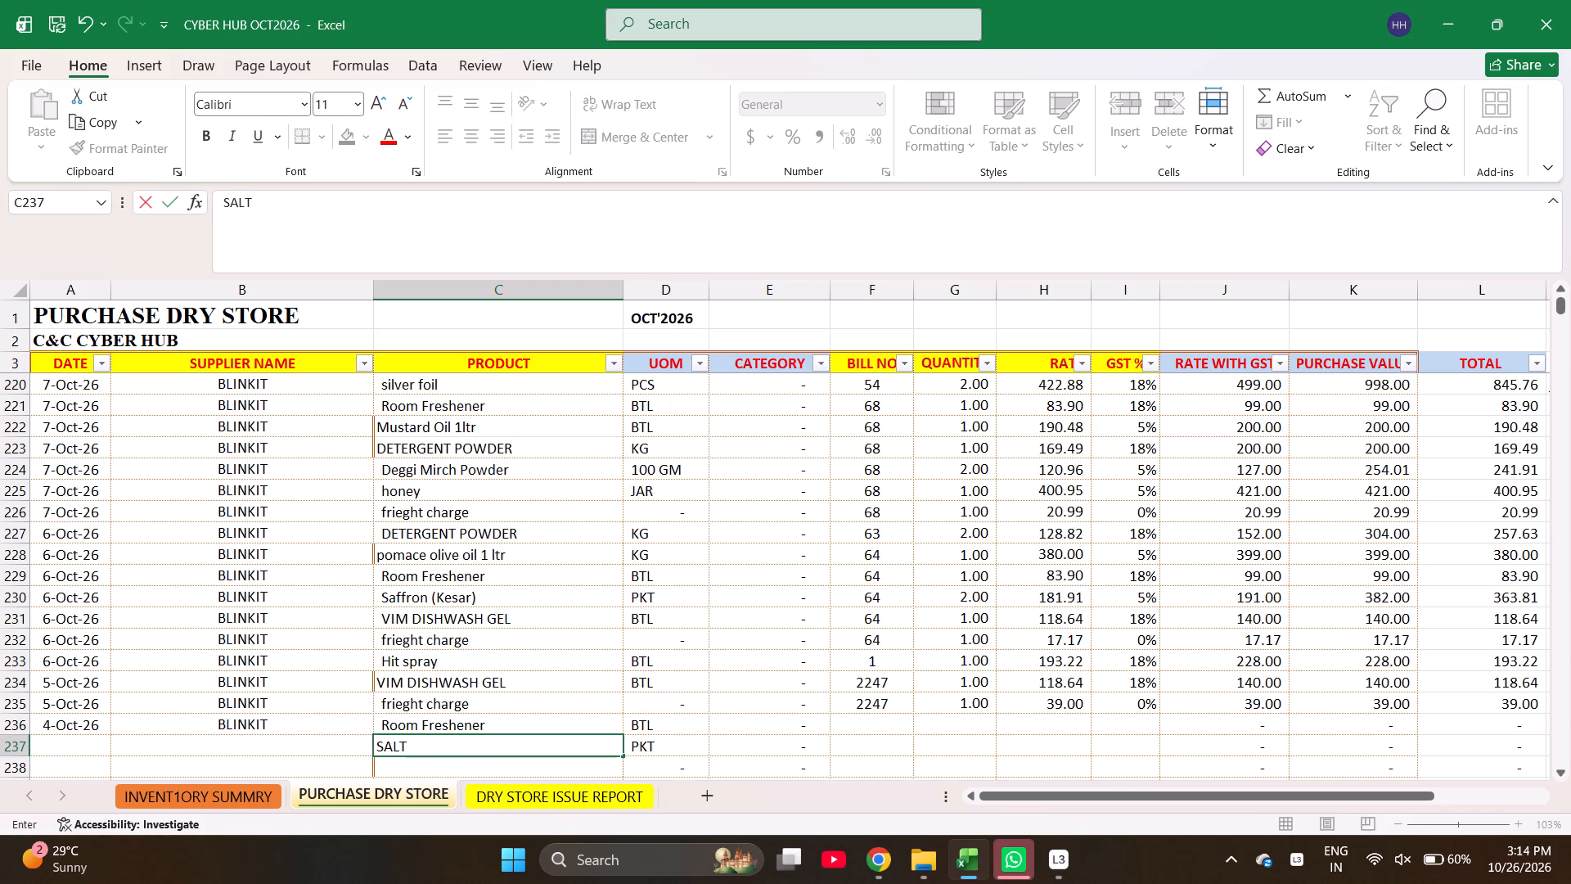
key(Return)
key(Up)
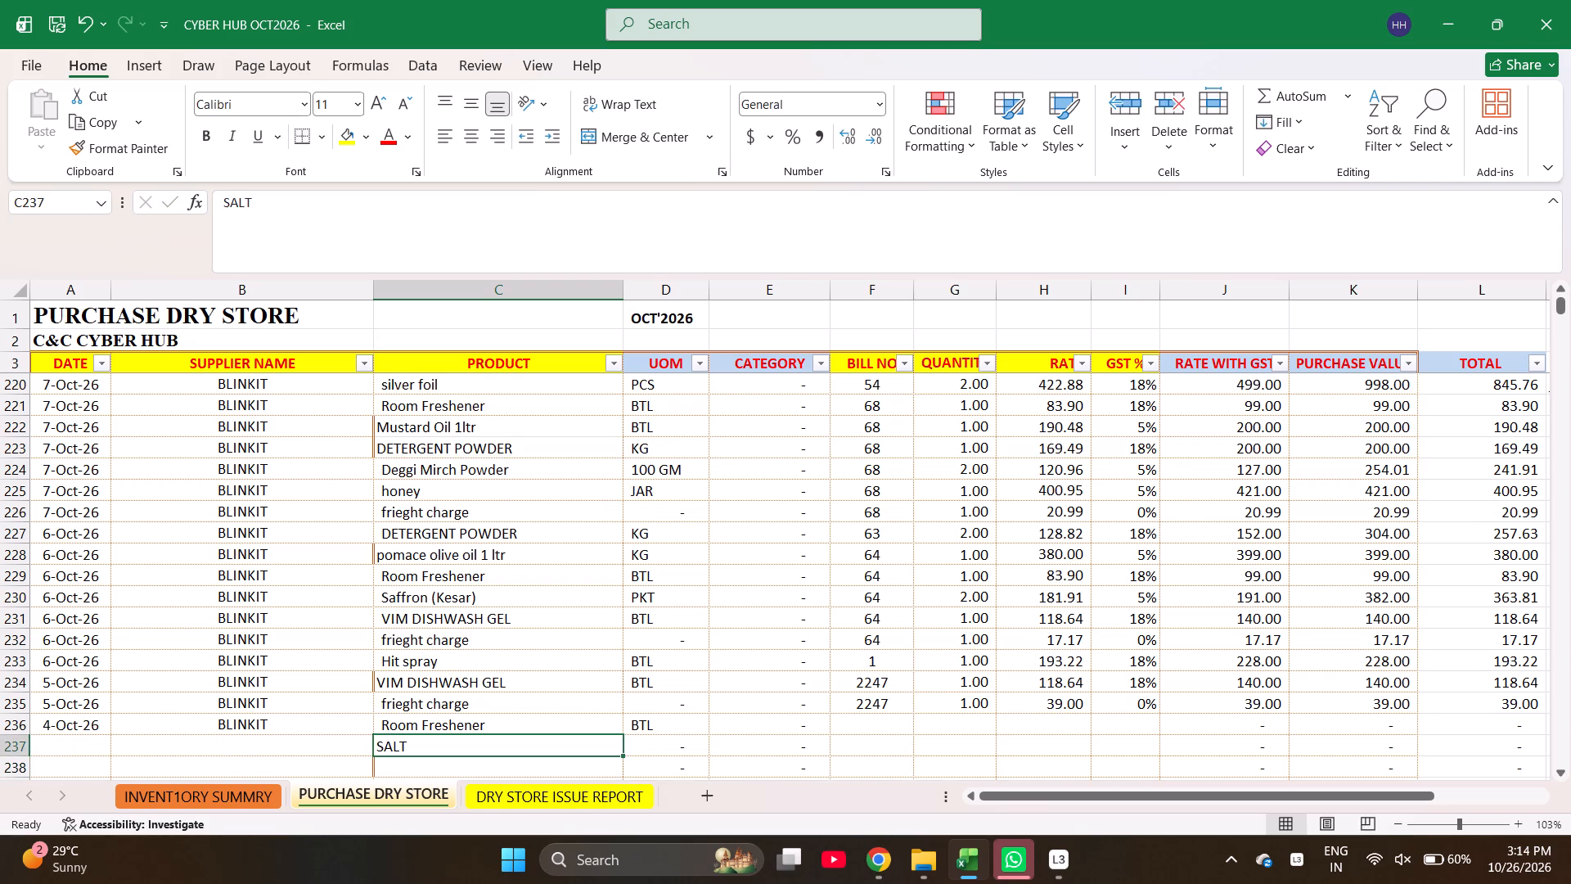
click(909, 258)
key(BackSpace)
key(Return)
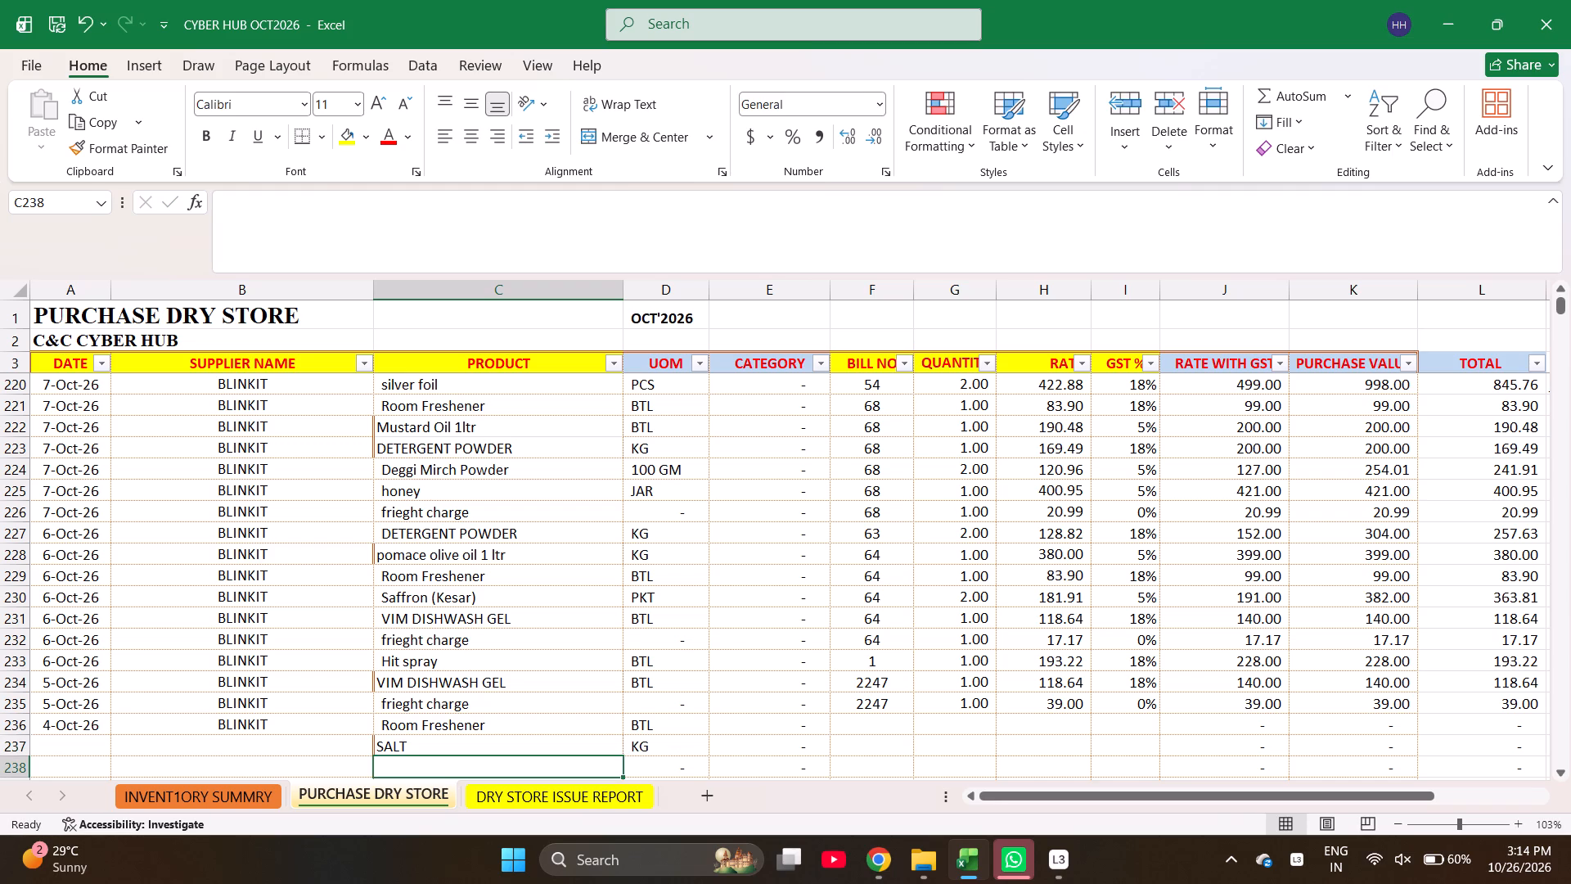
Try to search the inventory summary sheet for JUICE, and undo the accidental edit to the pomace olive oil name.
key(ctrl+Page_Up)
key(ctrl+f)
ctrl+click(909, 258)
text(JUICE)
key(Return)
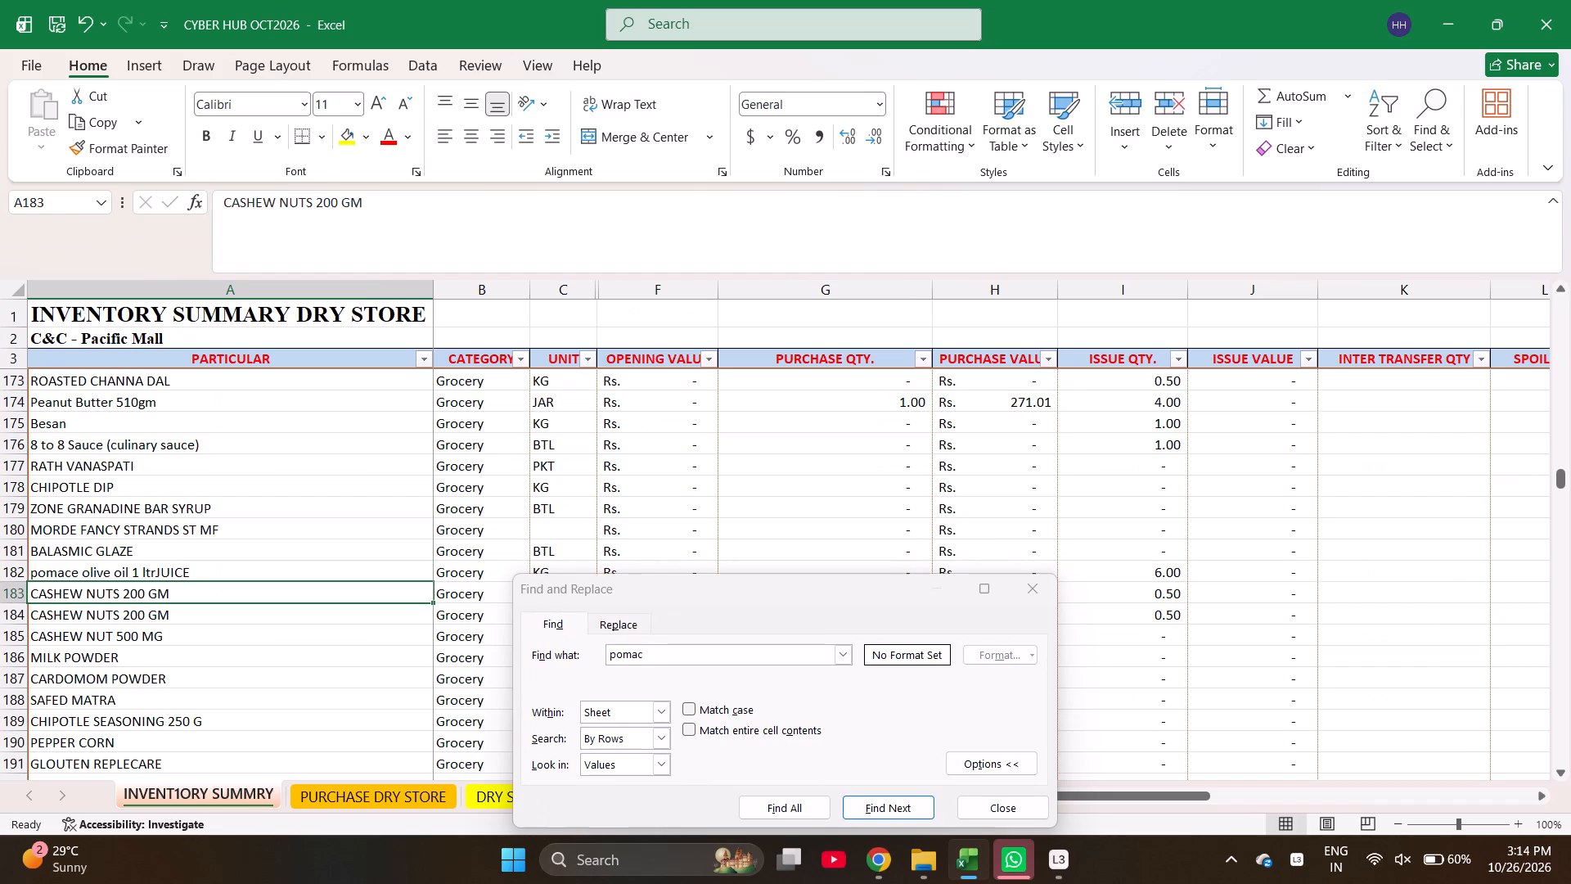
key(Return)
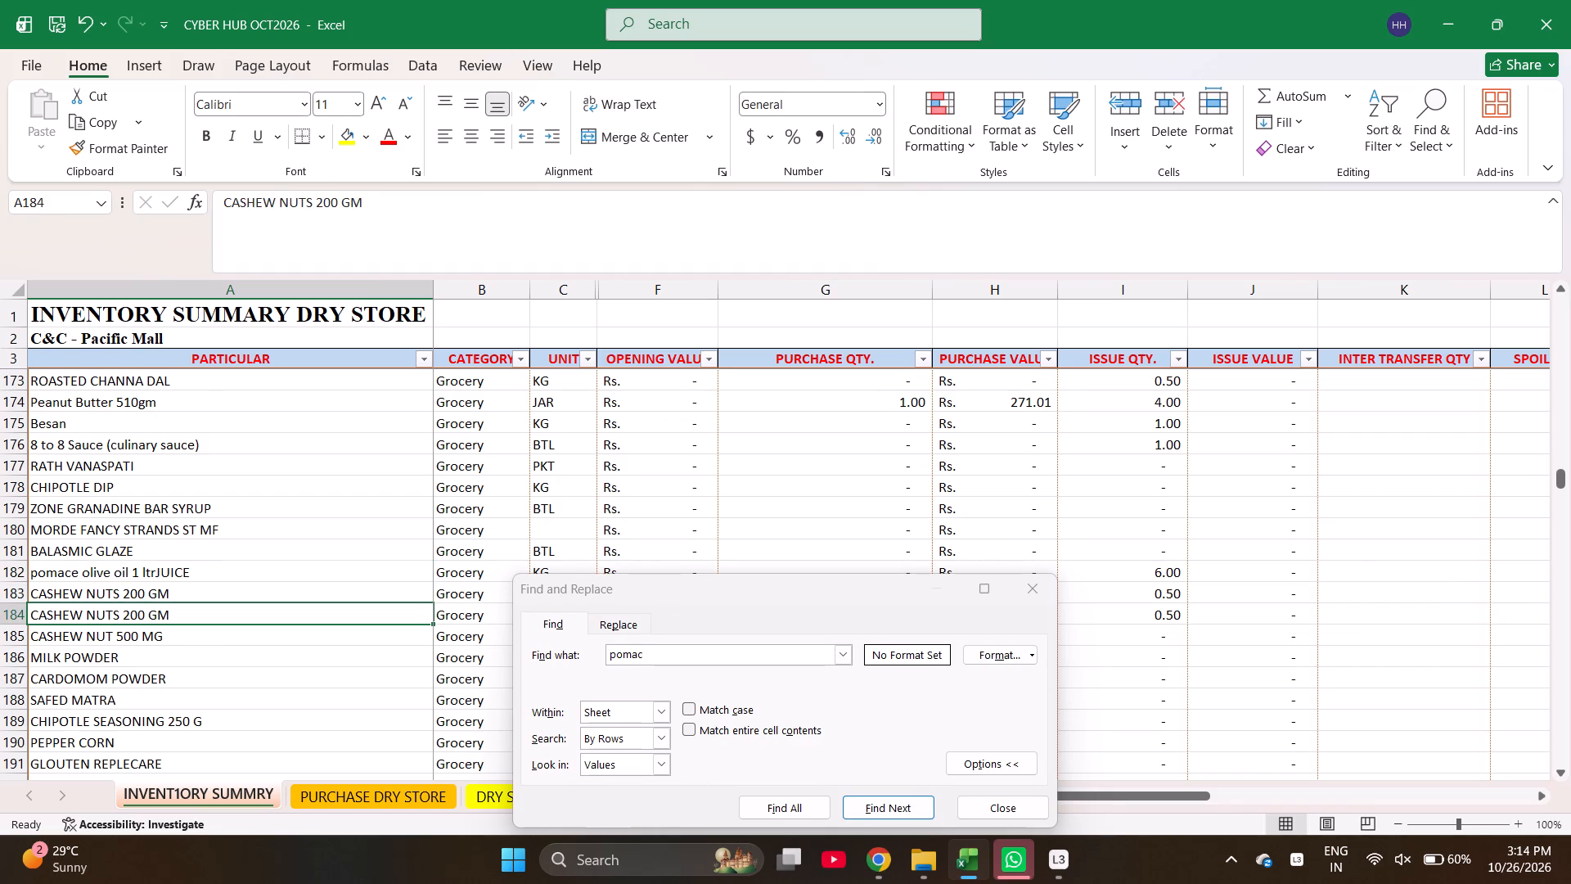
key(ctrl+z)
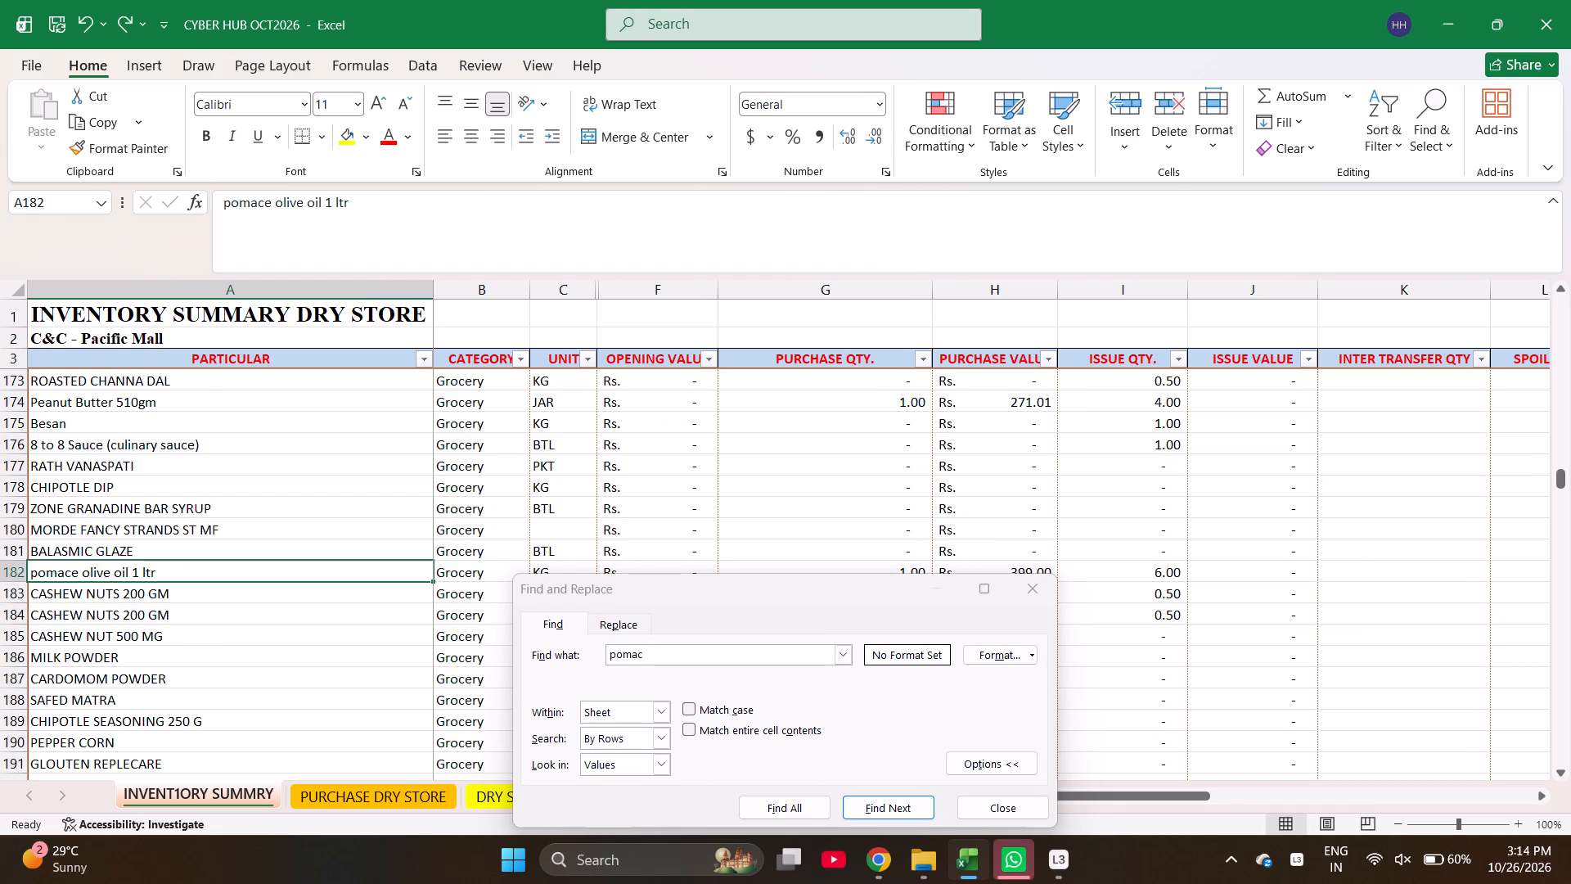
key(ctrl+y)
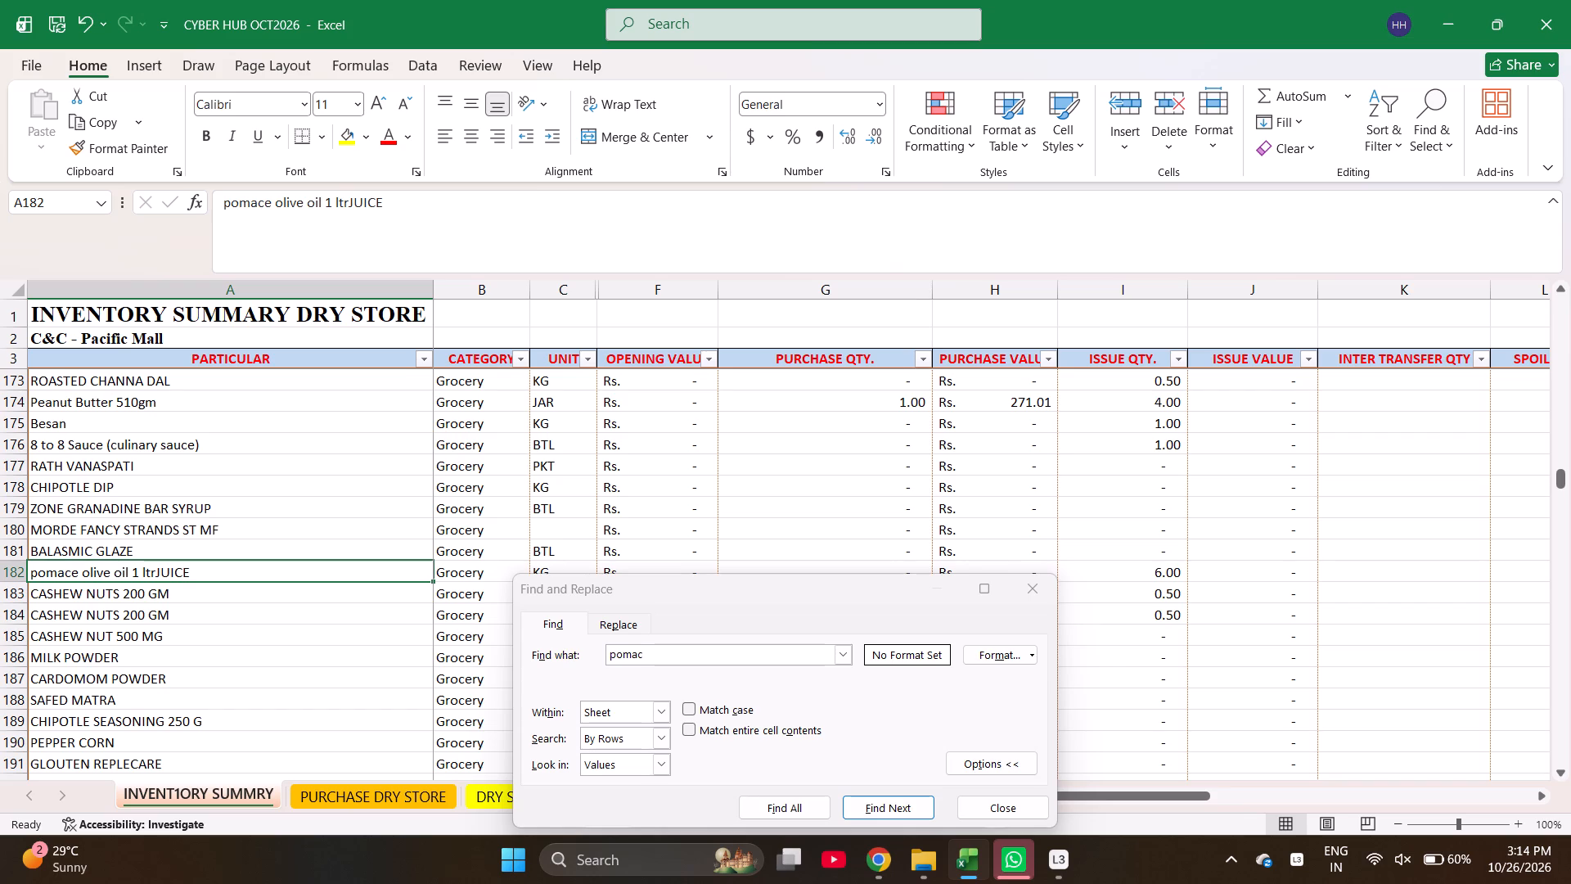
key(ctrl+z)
Search the inventory summary for JUICE and copy Guava Juice into the purchase sheet as the product below SALT.
key(ctrl+f)
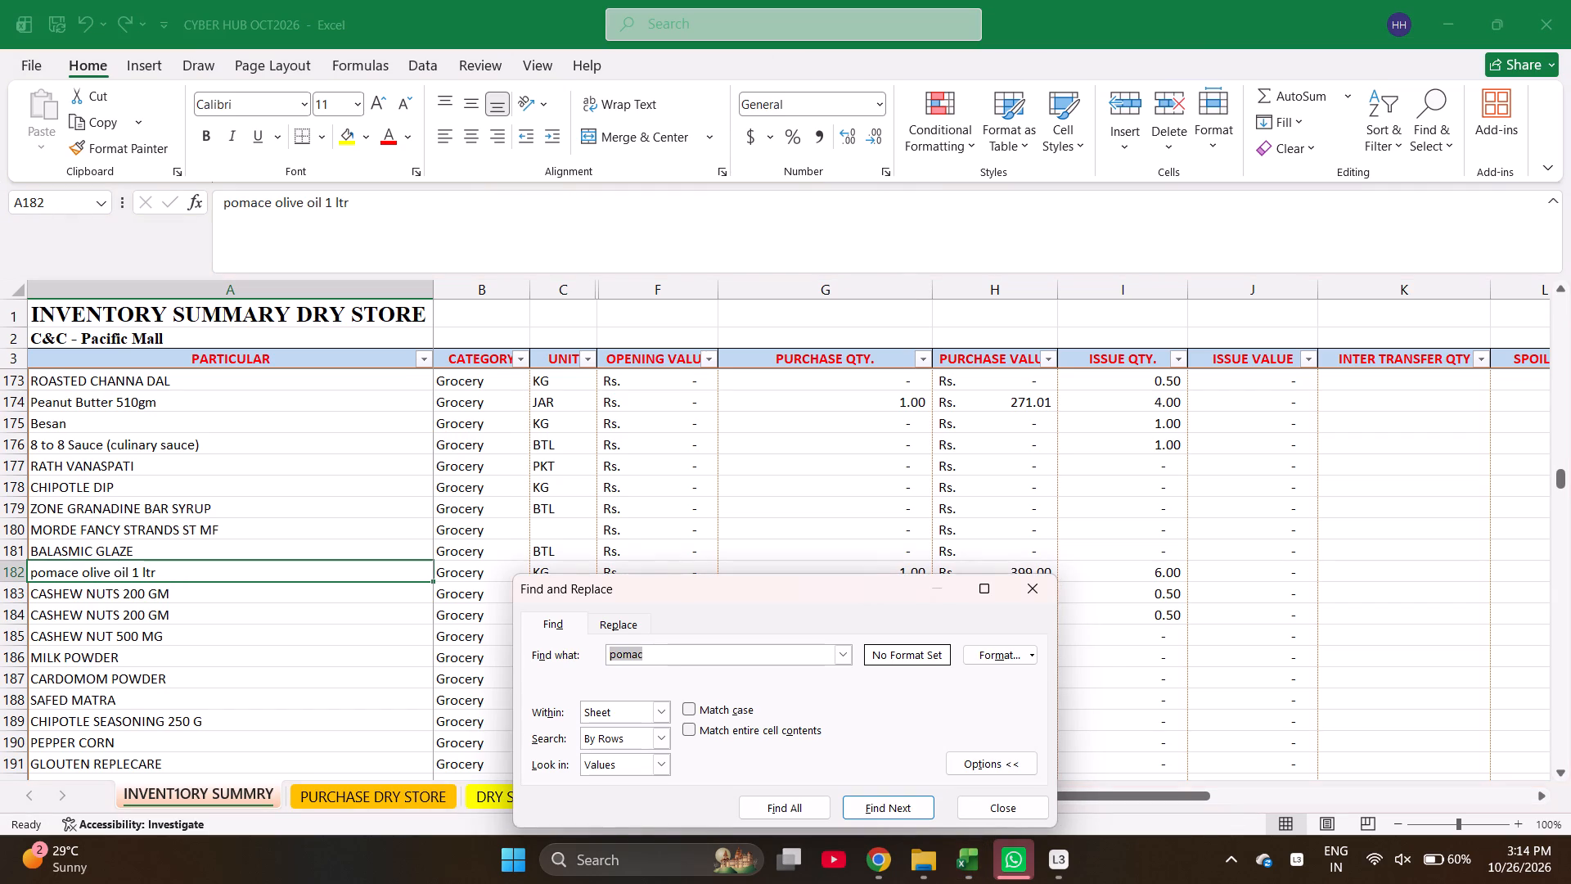
text(JUICE)
key(Return)
key(Return)
key(Escape)
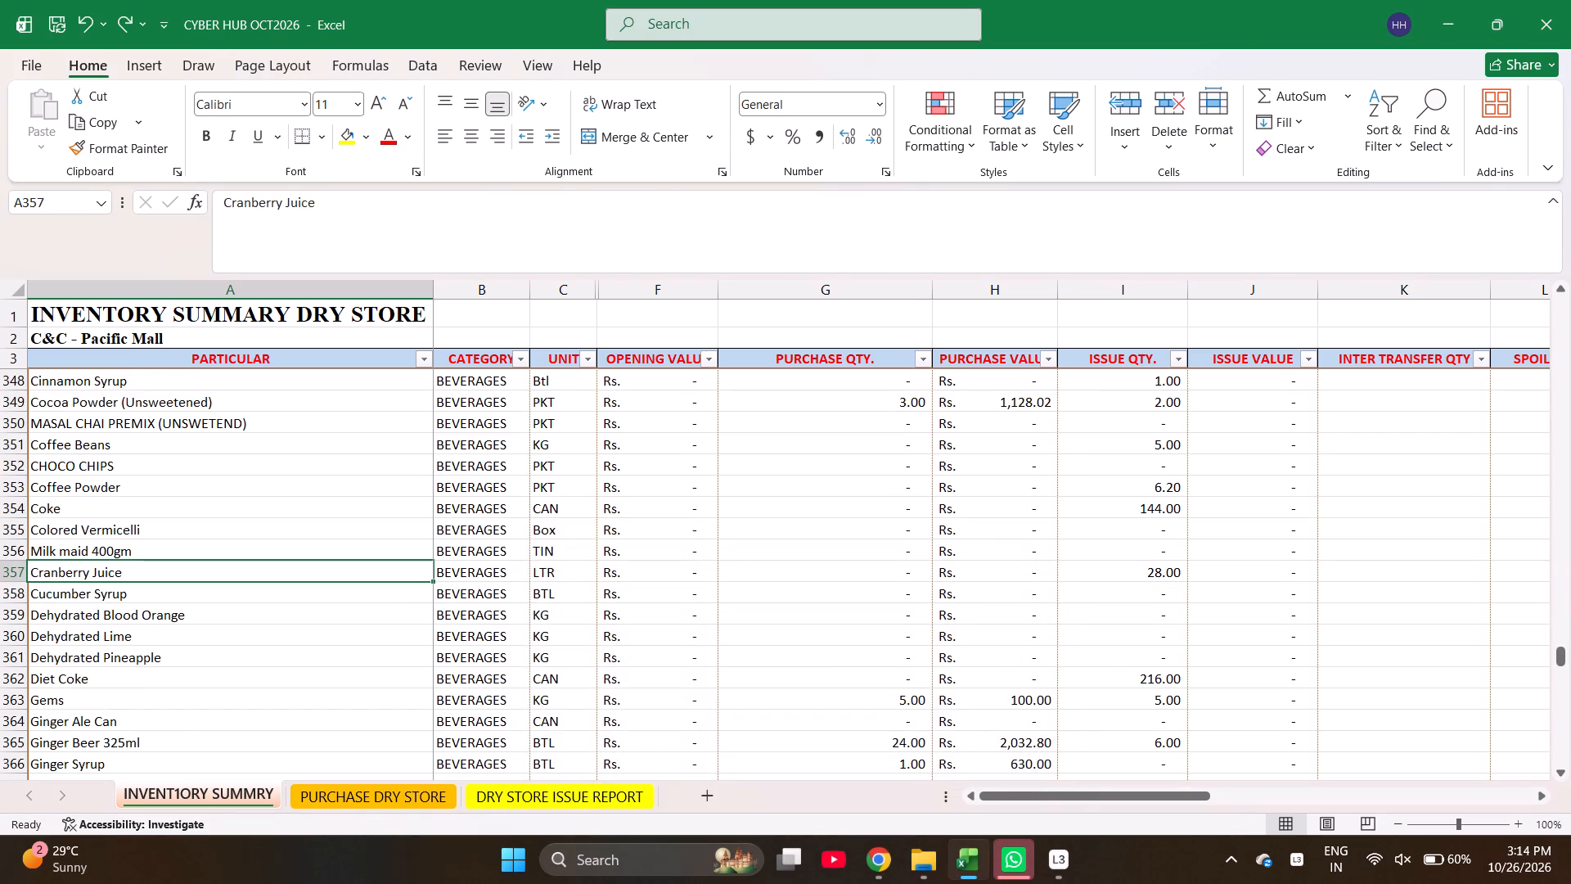
key(ctrl+f)
key(Return)
key(Escape)
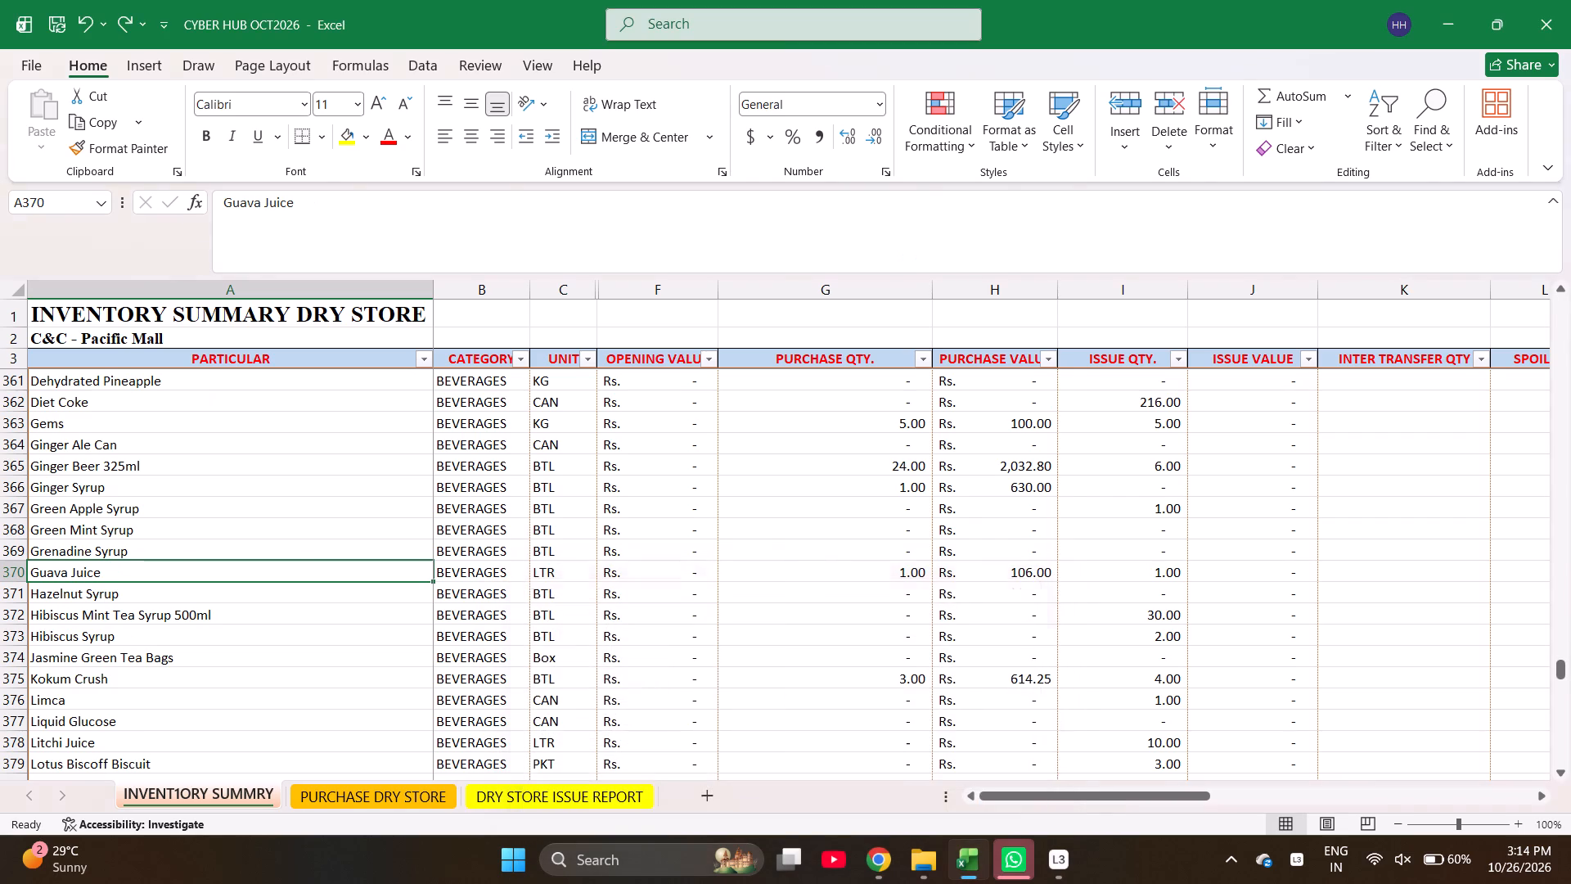
key(ctrl+c)
key(ctrl+Page_Down)
key(Return)
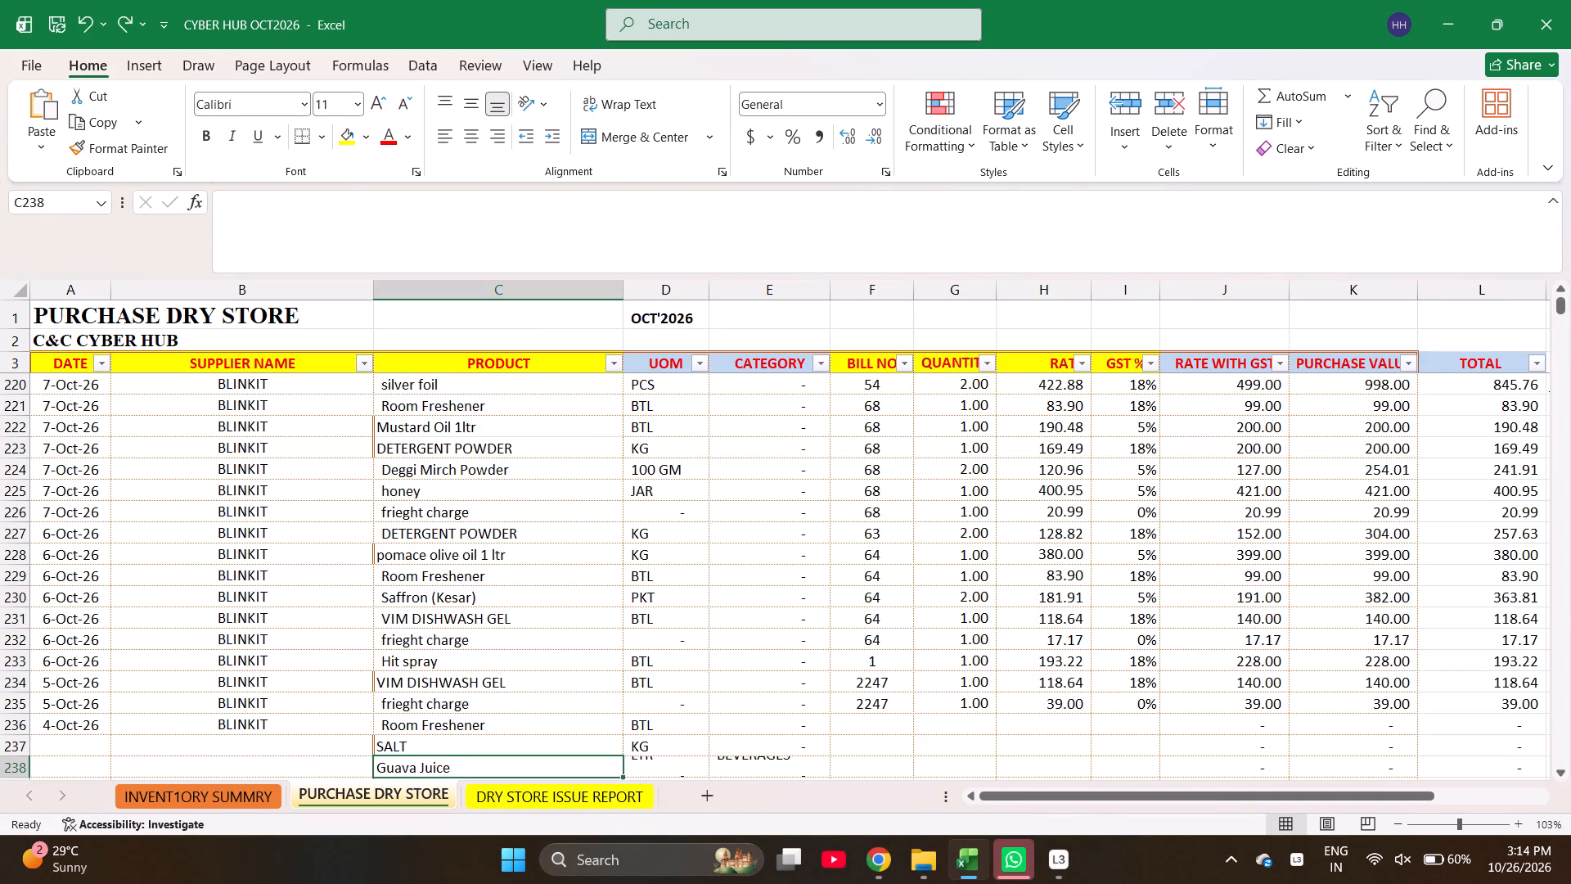
key(Down)
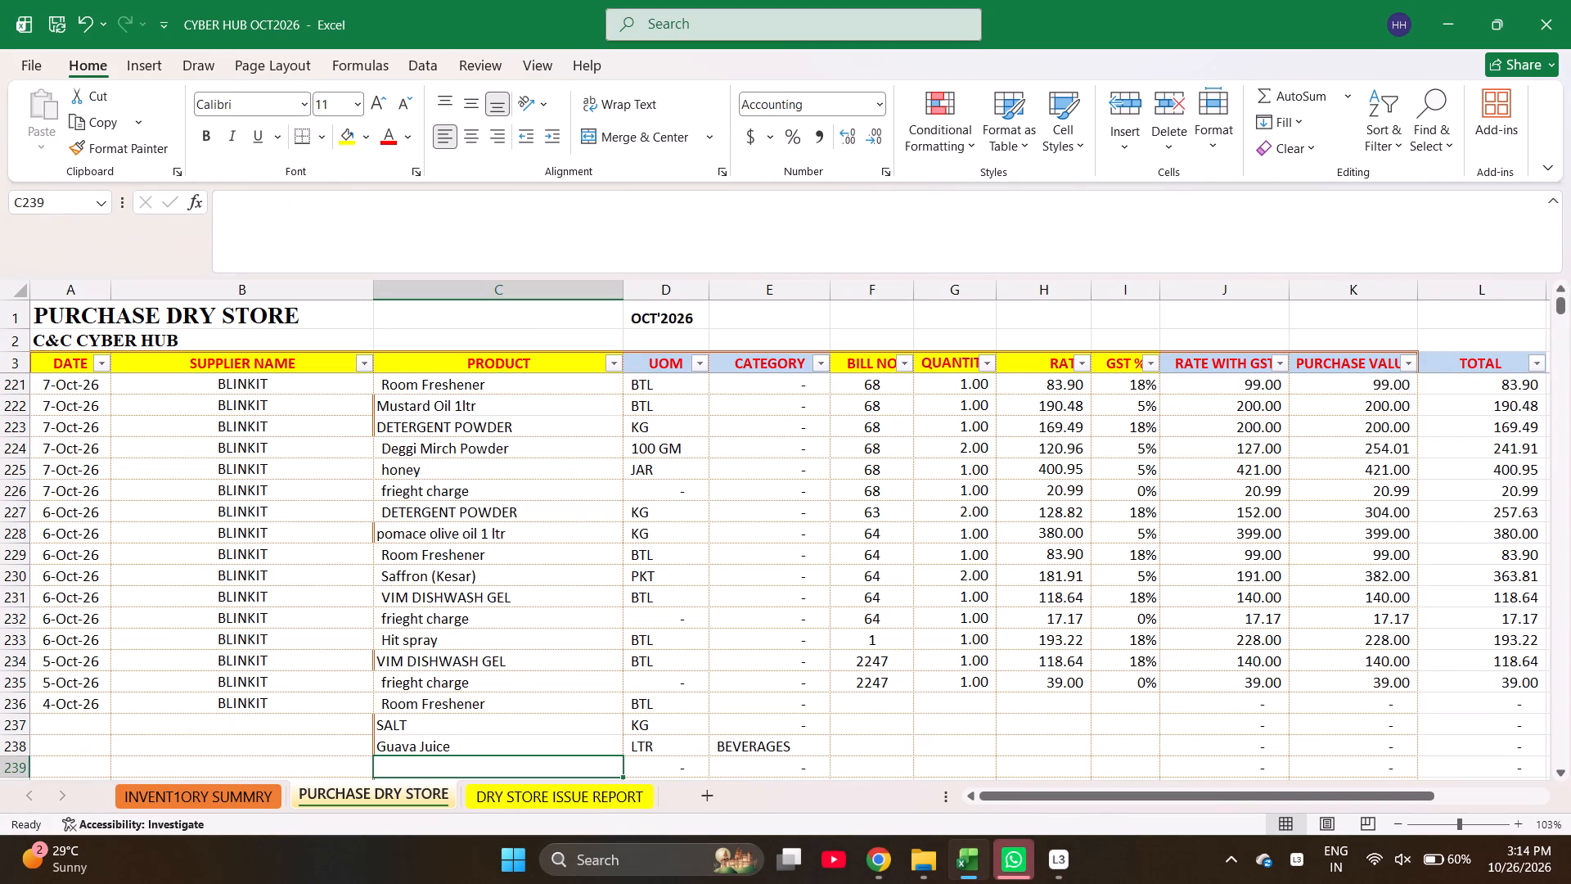
Enter ORANGE JUICE and pomace olive oil 1 ltr as the next two products below Guava Juice.
text(ORAN)
text(GE)
key(space)
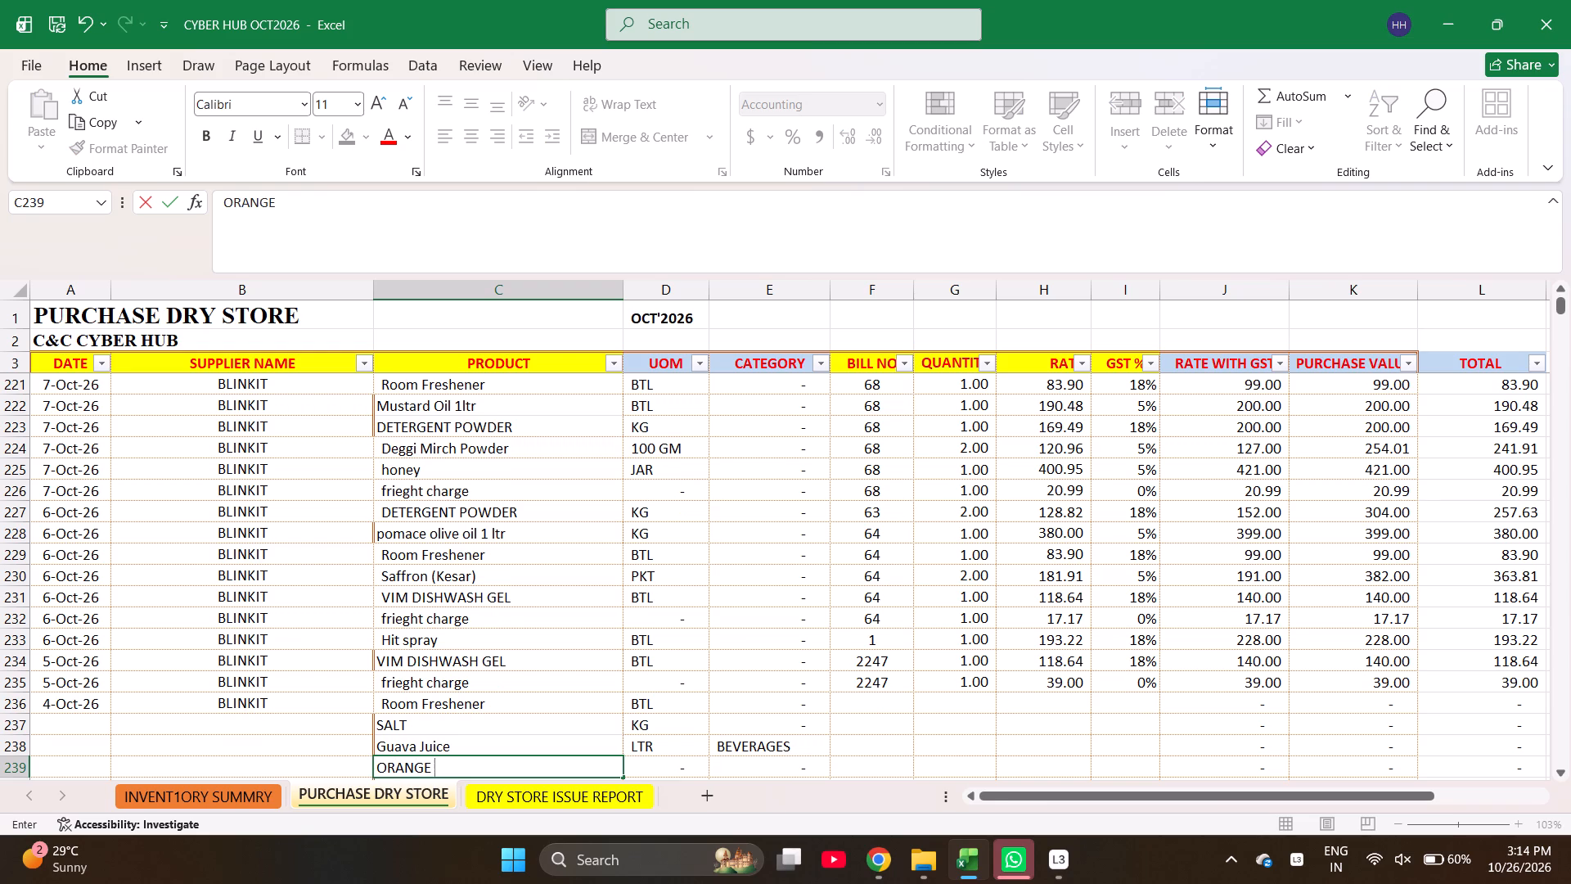
key(j)
text(UICE)
key(Return)
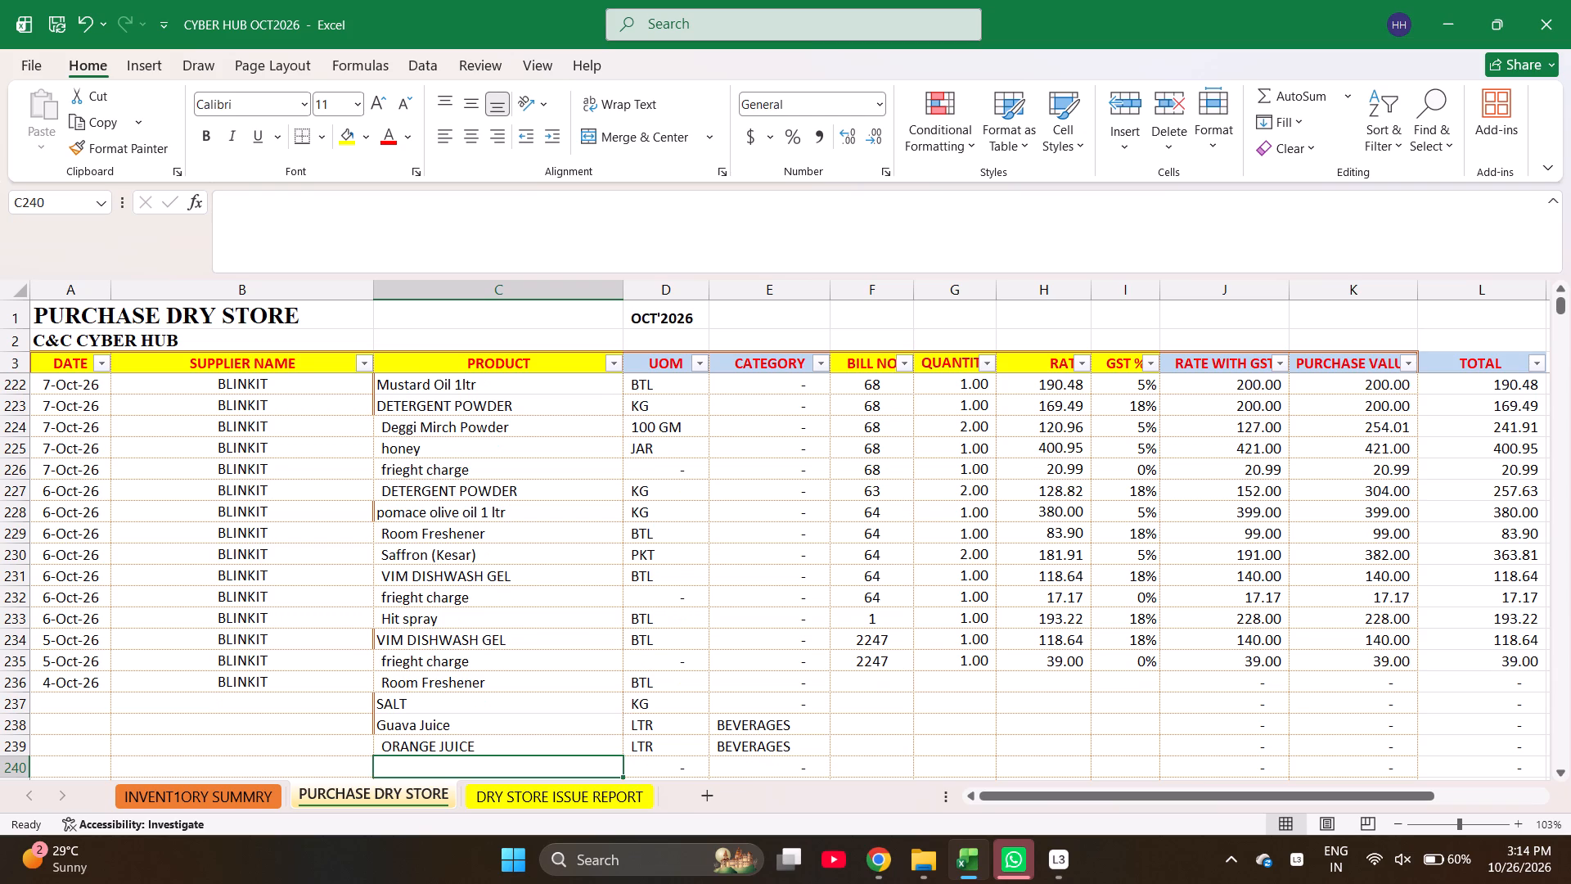
text(PO)
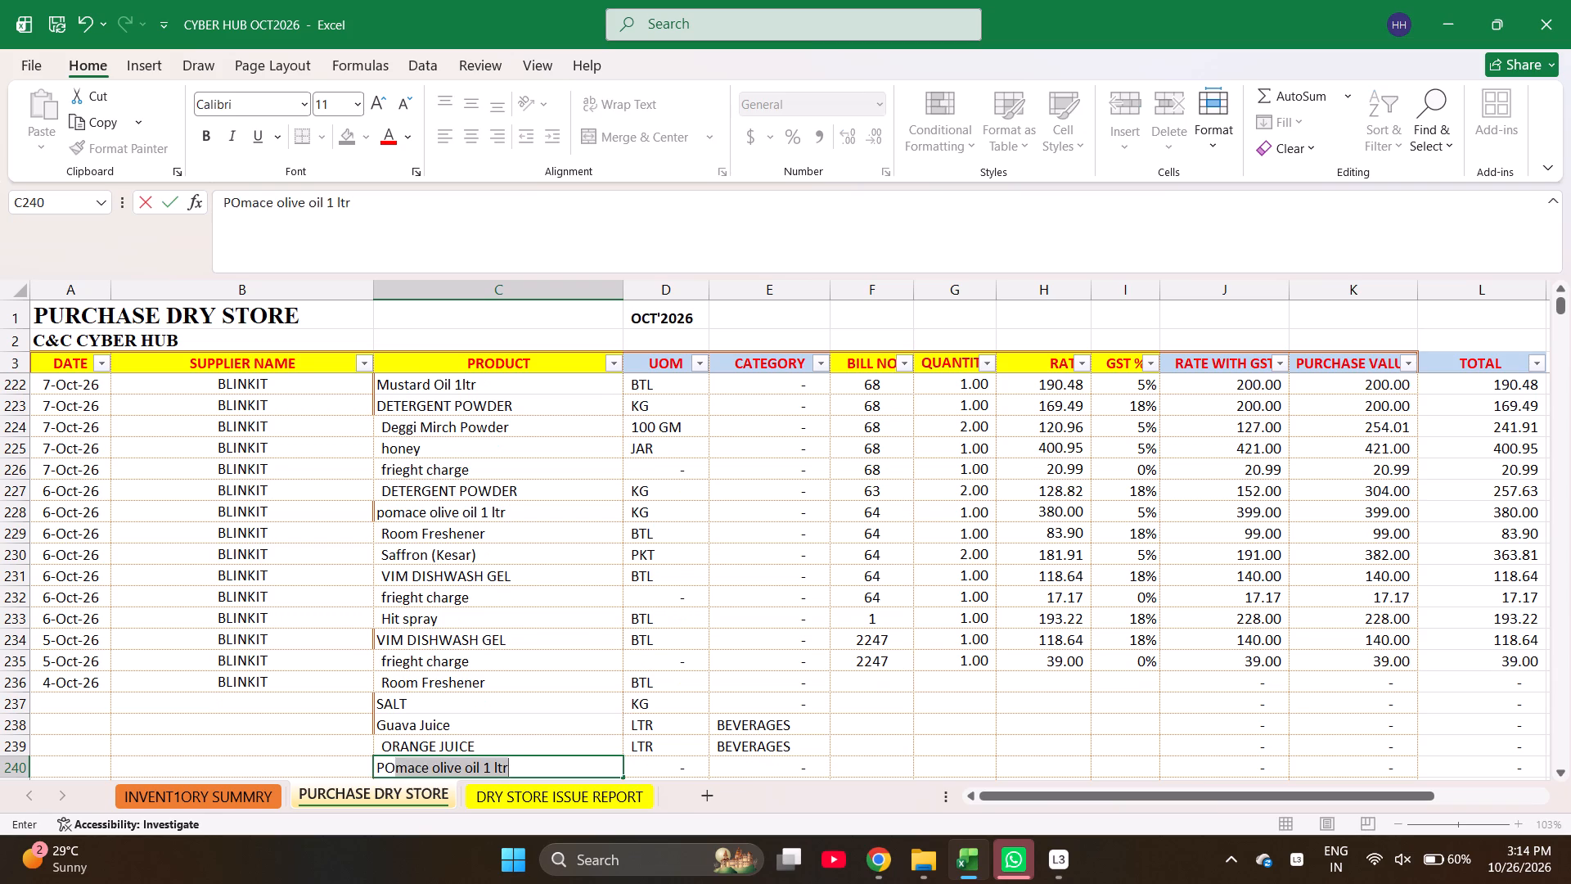
key(Return)
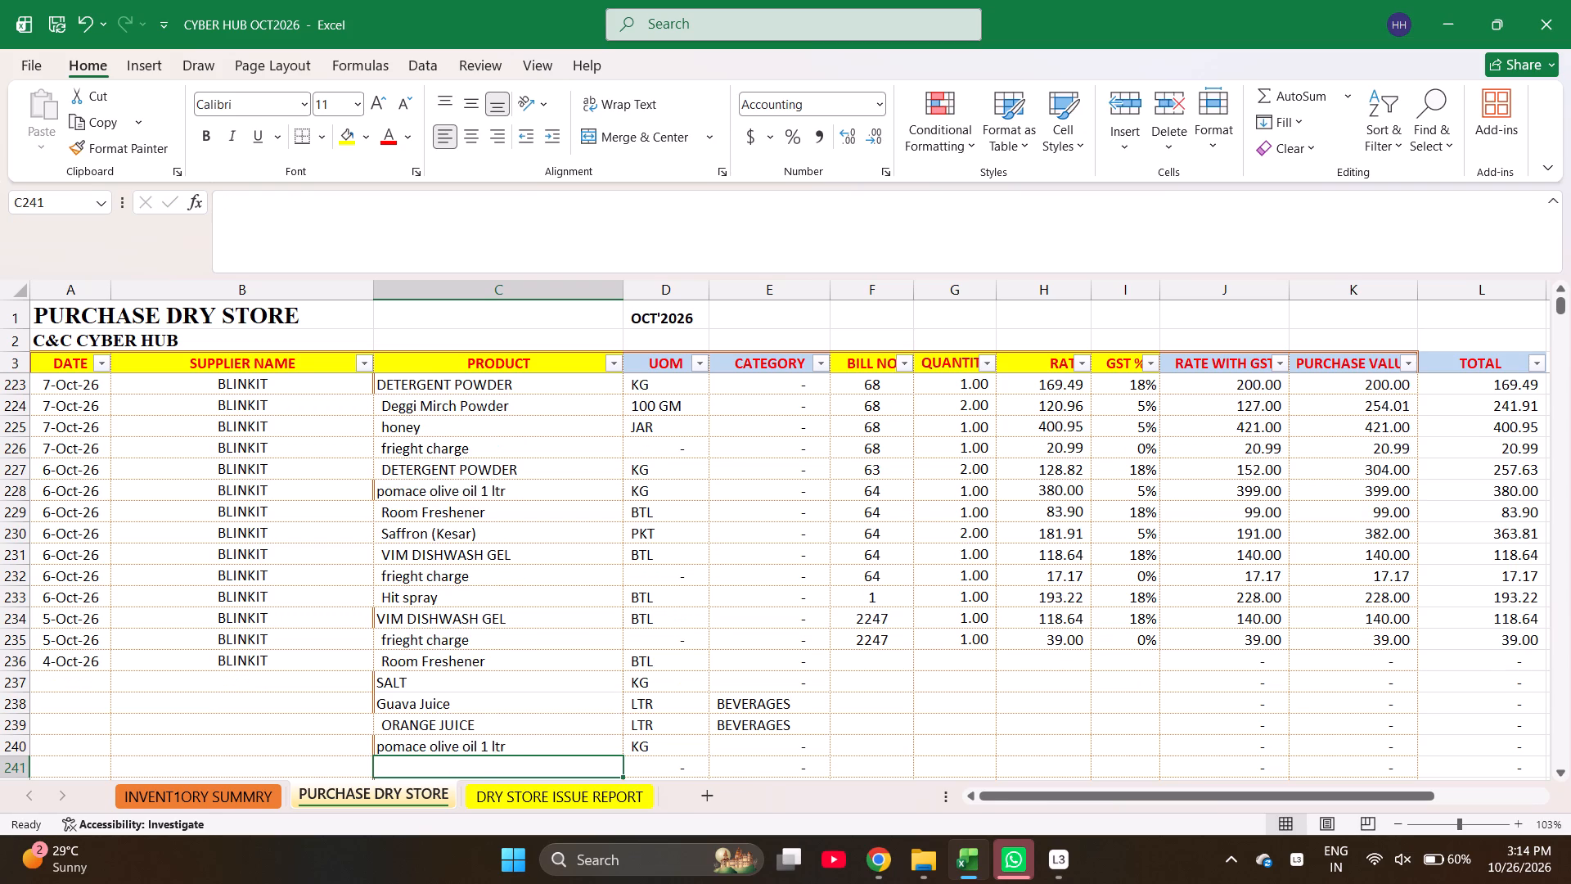
Add CRANBERRY JUICE and Cocoa Powder (Unsweetened) as the products below pomace olive oil.
text(CRANBERRY)
key(space)
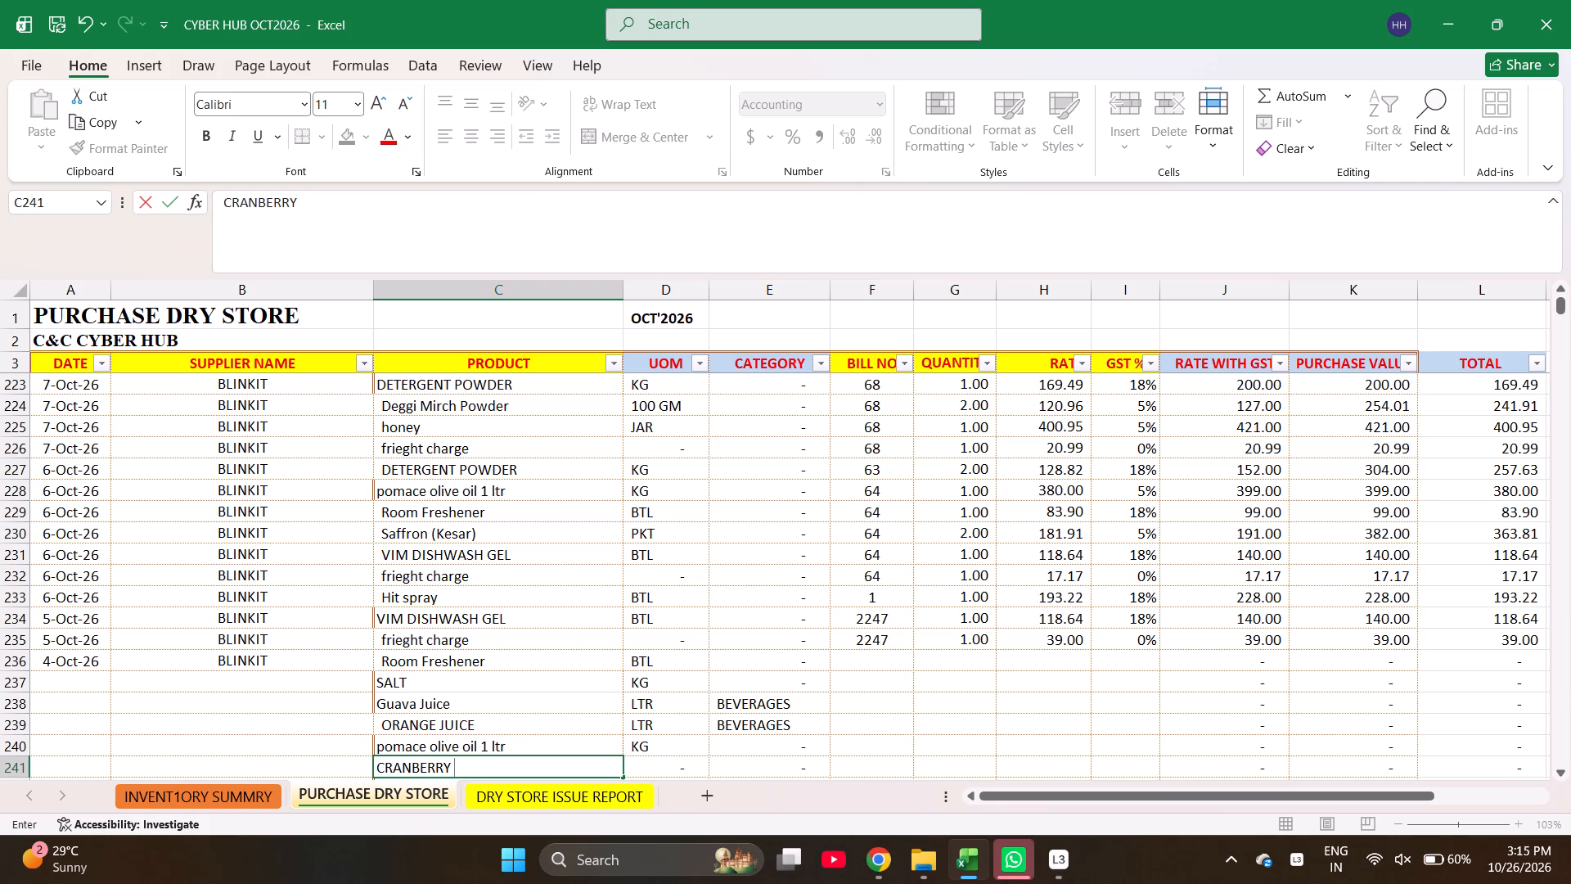
text(JUICE)
key(Return)
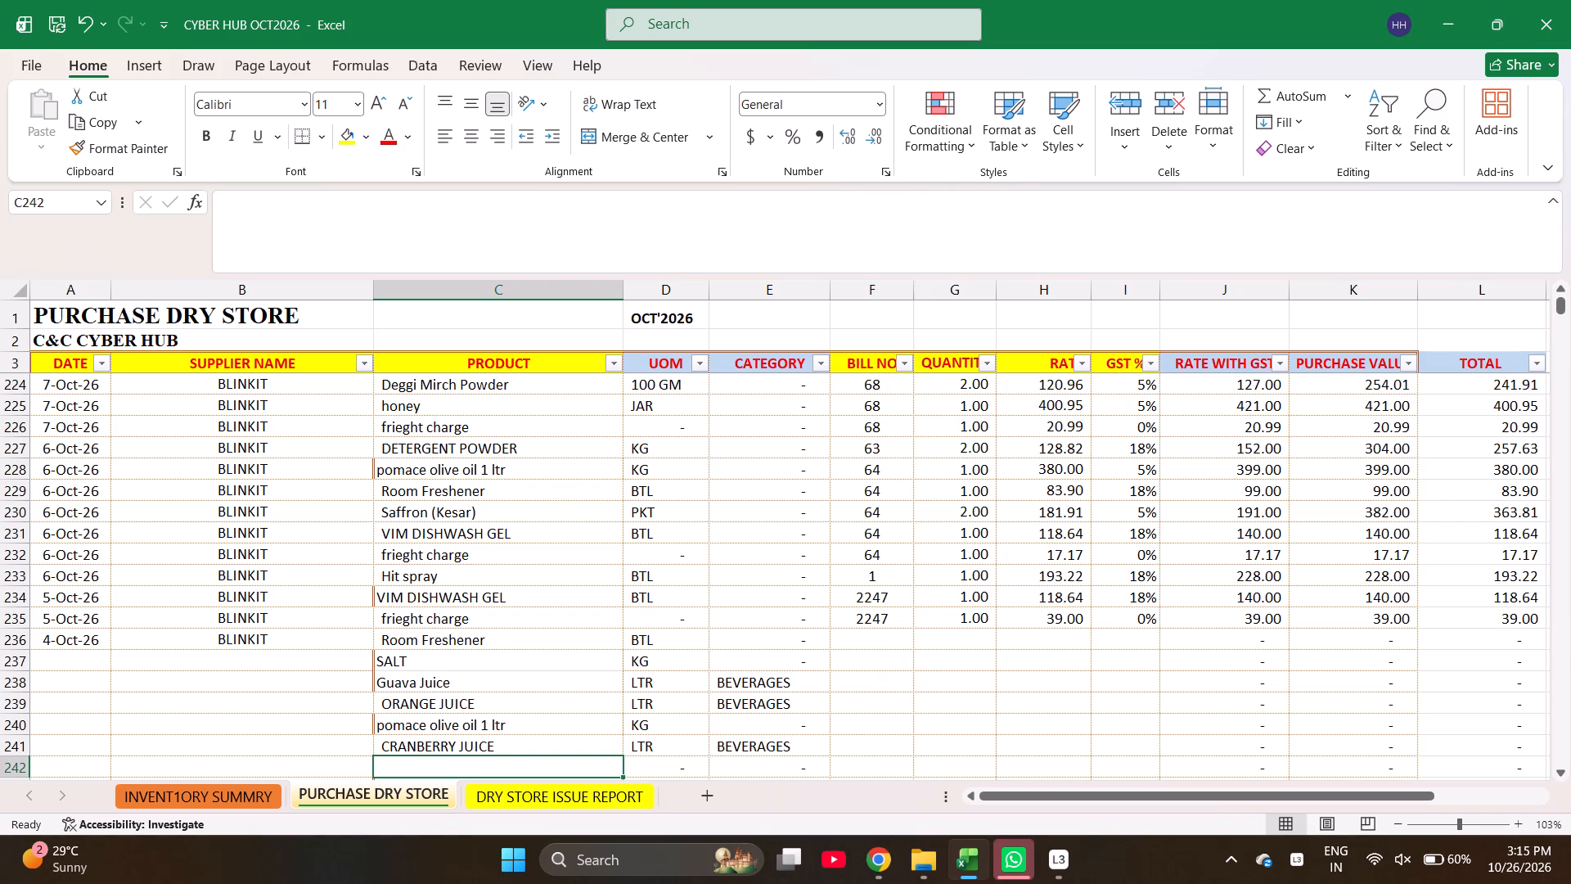
text(COCOA)
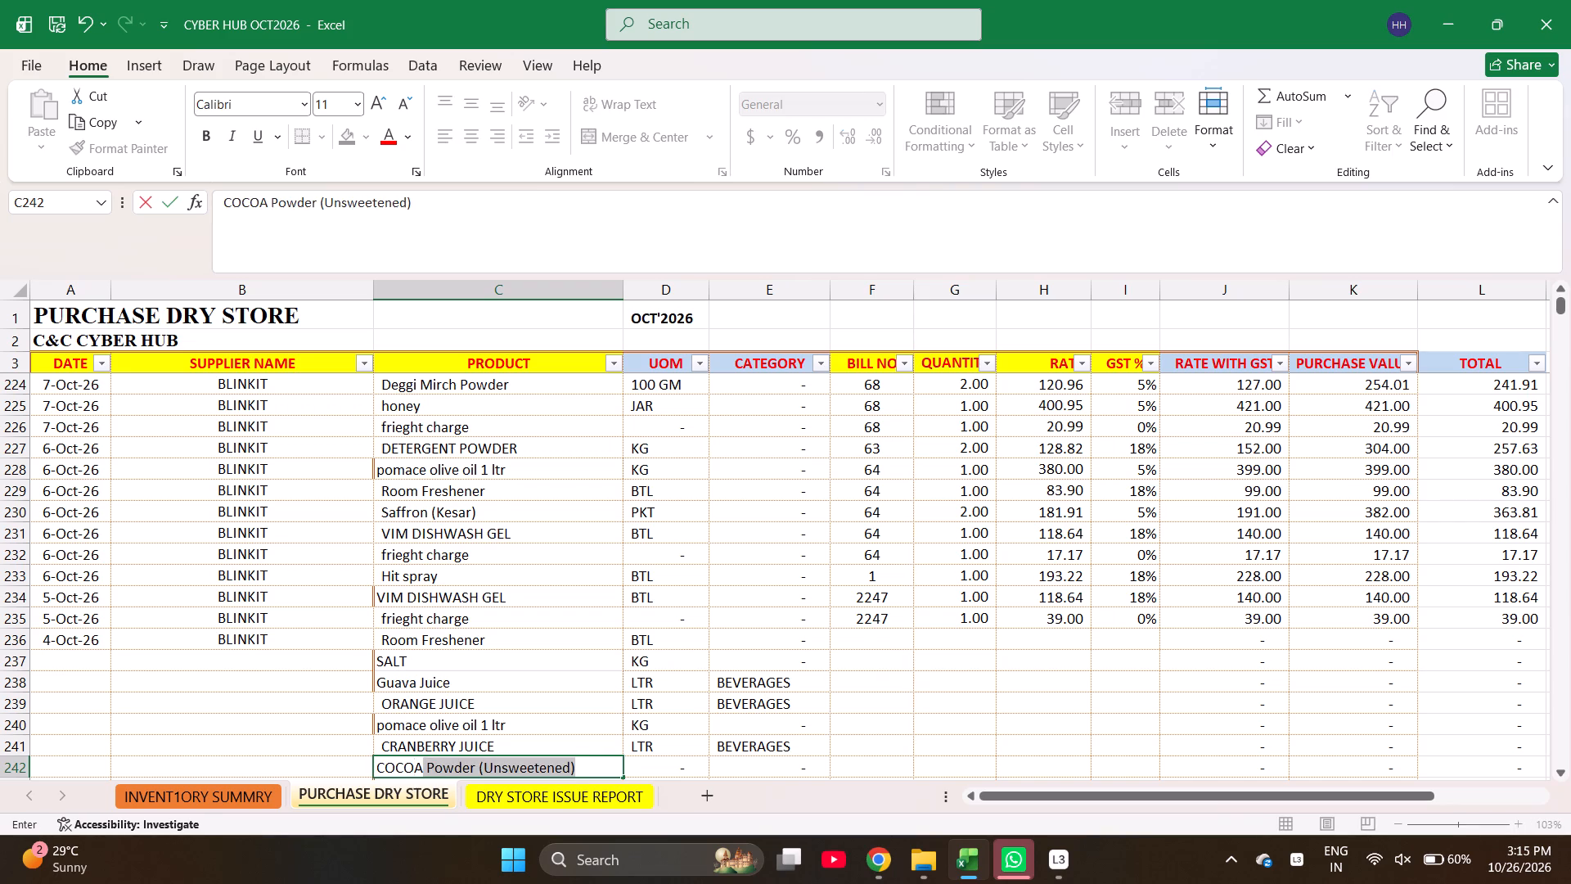
key(space)
key(Return)
Check the count of products listed for the 4-Oct-26 purchase, from Room Freshener down to Cocoa Powder.
key(shift+Up)
key(shift+Up)
key(shift+Up)
key(shift+Up)
key(shift+Up)
key(shift+Up)
key(shift+Up)
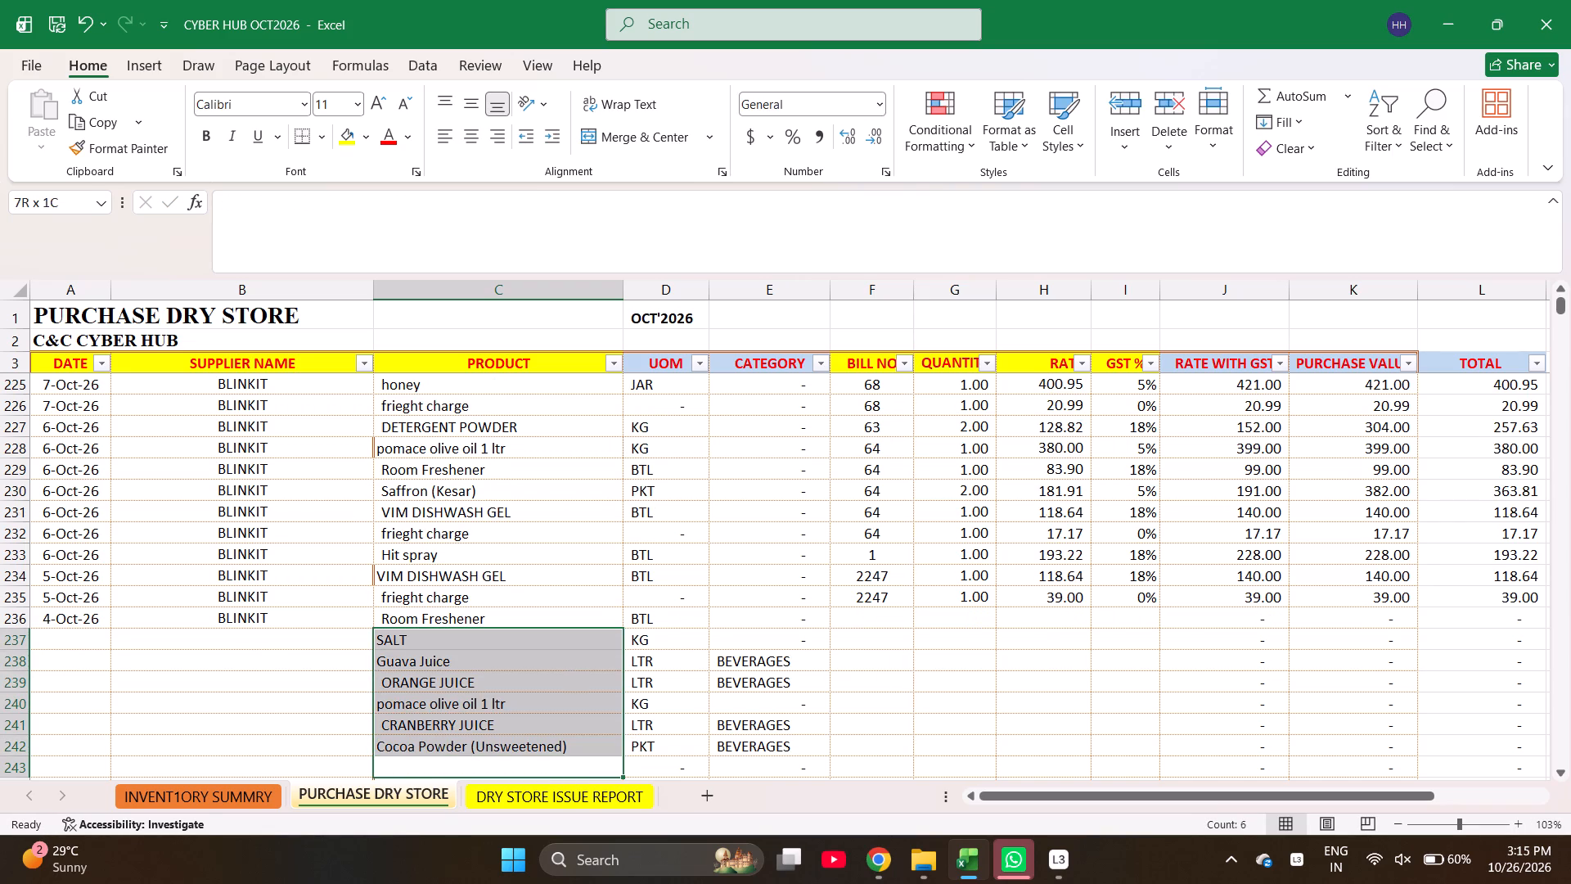
key(shift+Up)
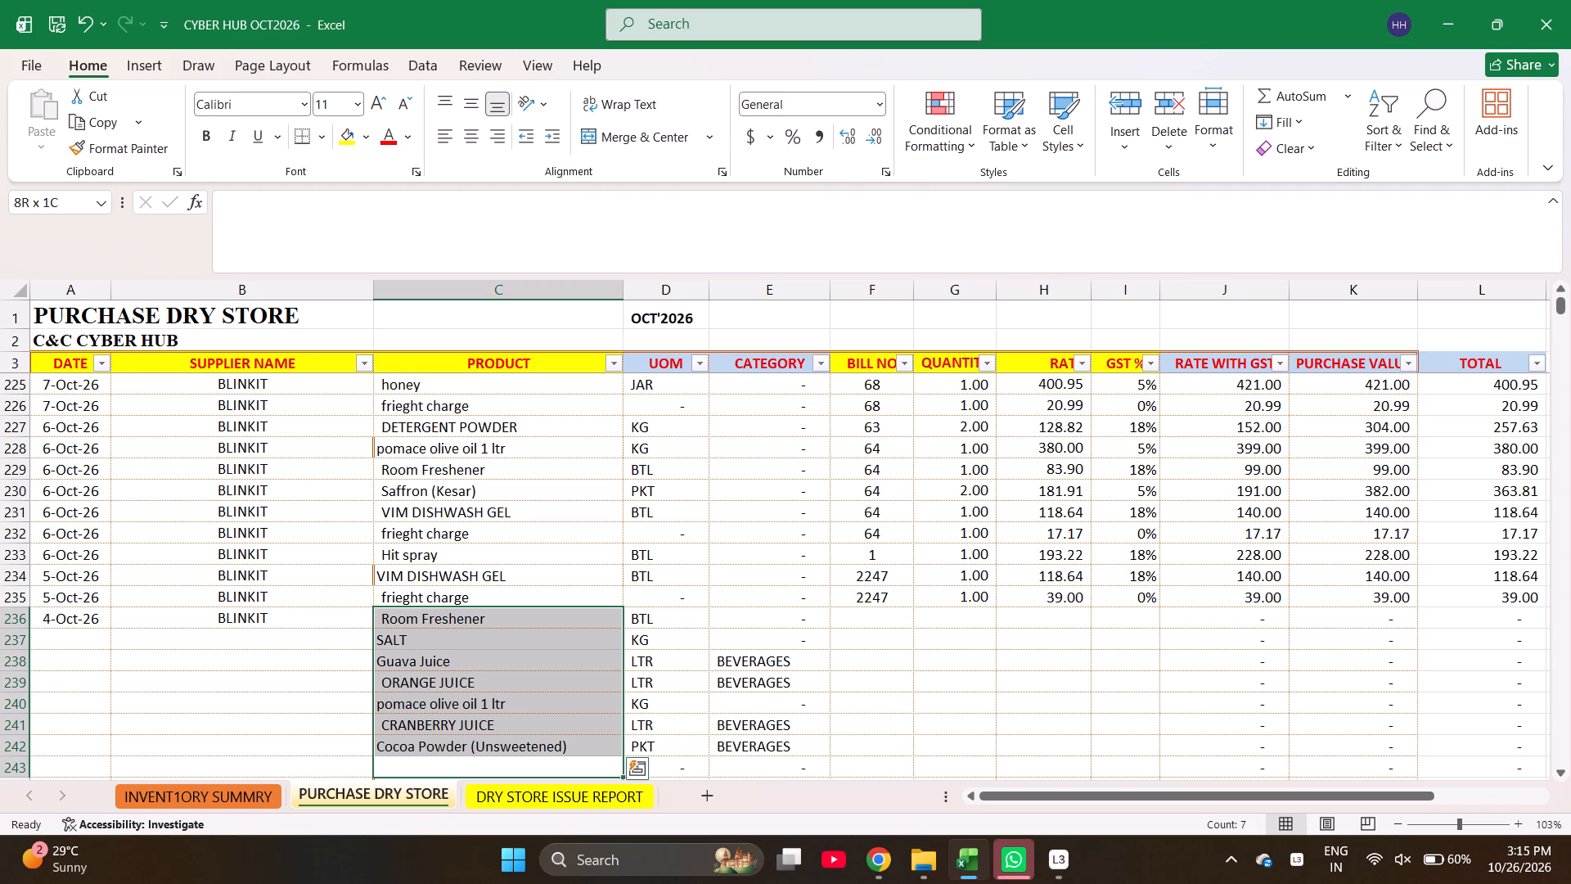
key(Right)
key(Right)
key(Right)
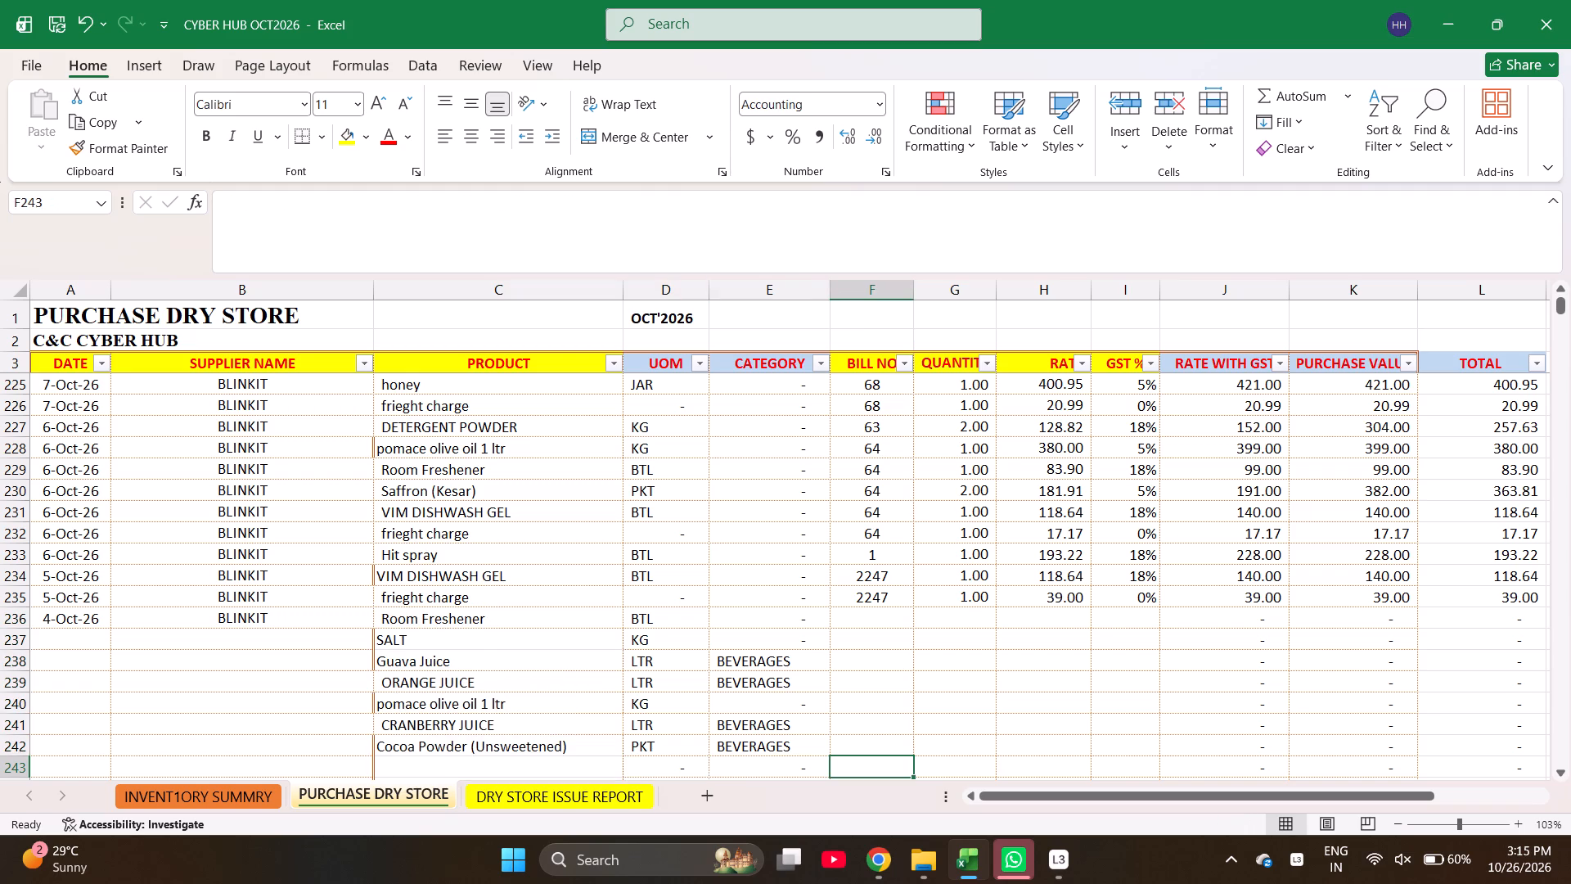
Enter frieght charge as the last product of the purchase, below Cocoa Powder (Unsweetened).
key(Left)
key(Left)
key(Left)
text(FR)
key(Right)
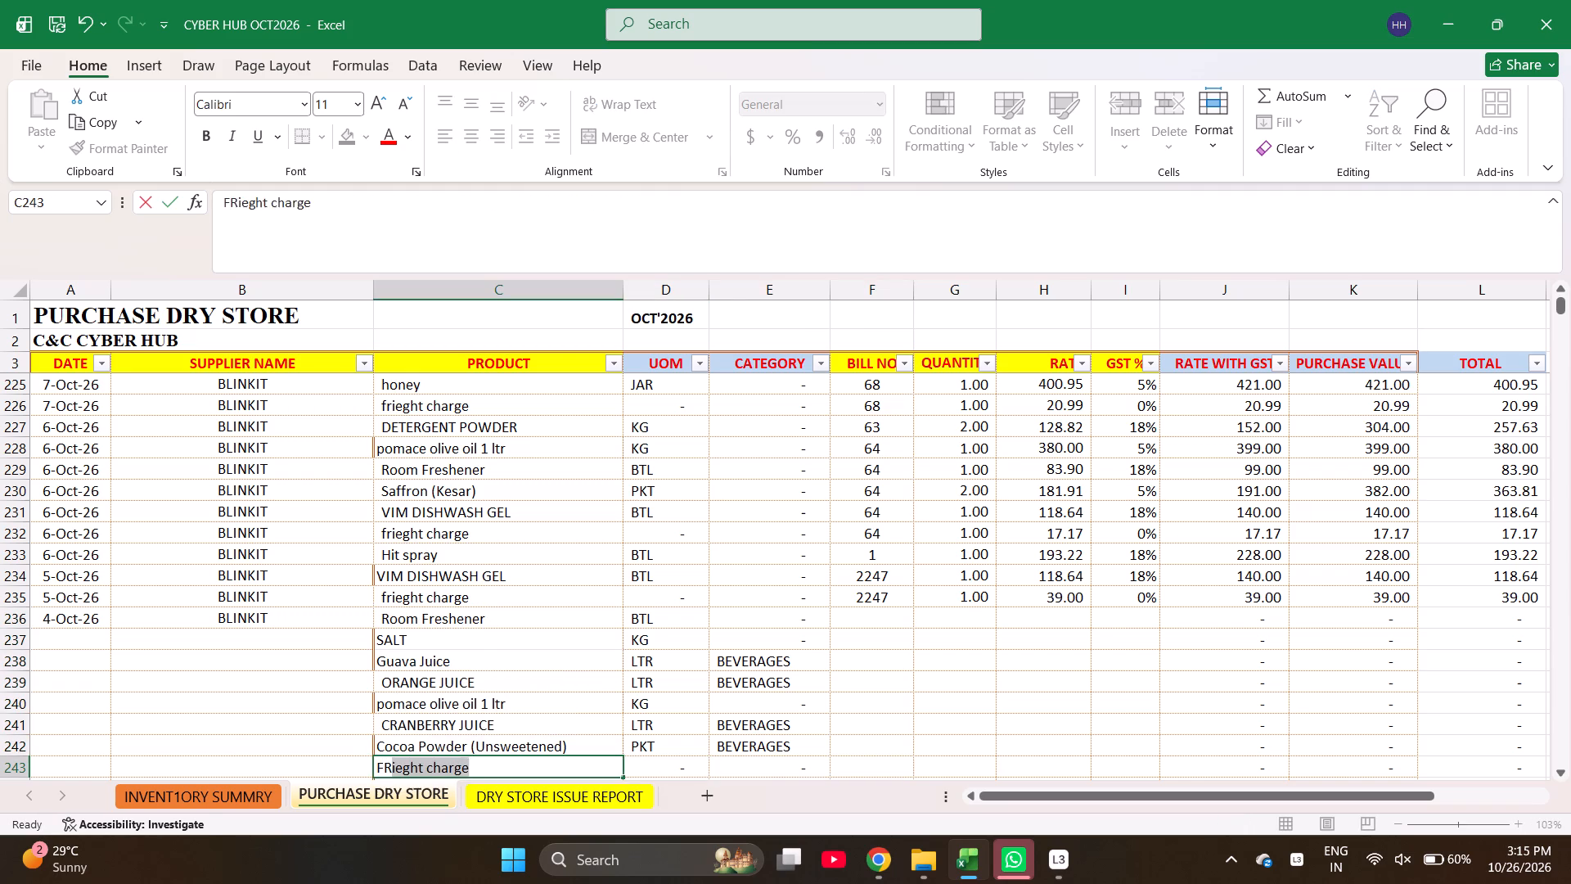
Set the bill number to 56 for the 4-Oct-26 Room Freshener row.
key(Right)
key(Right)
key(ctrl+Up)
key(Down)
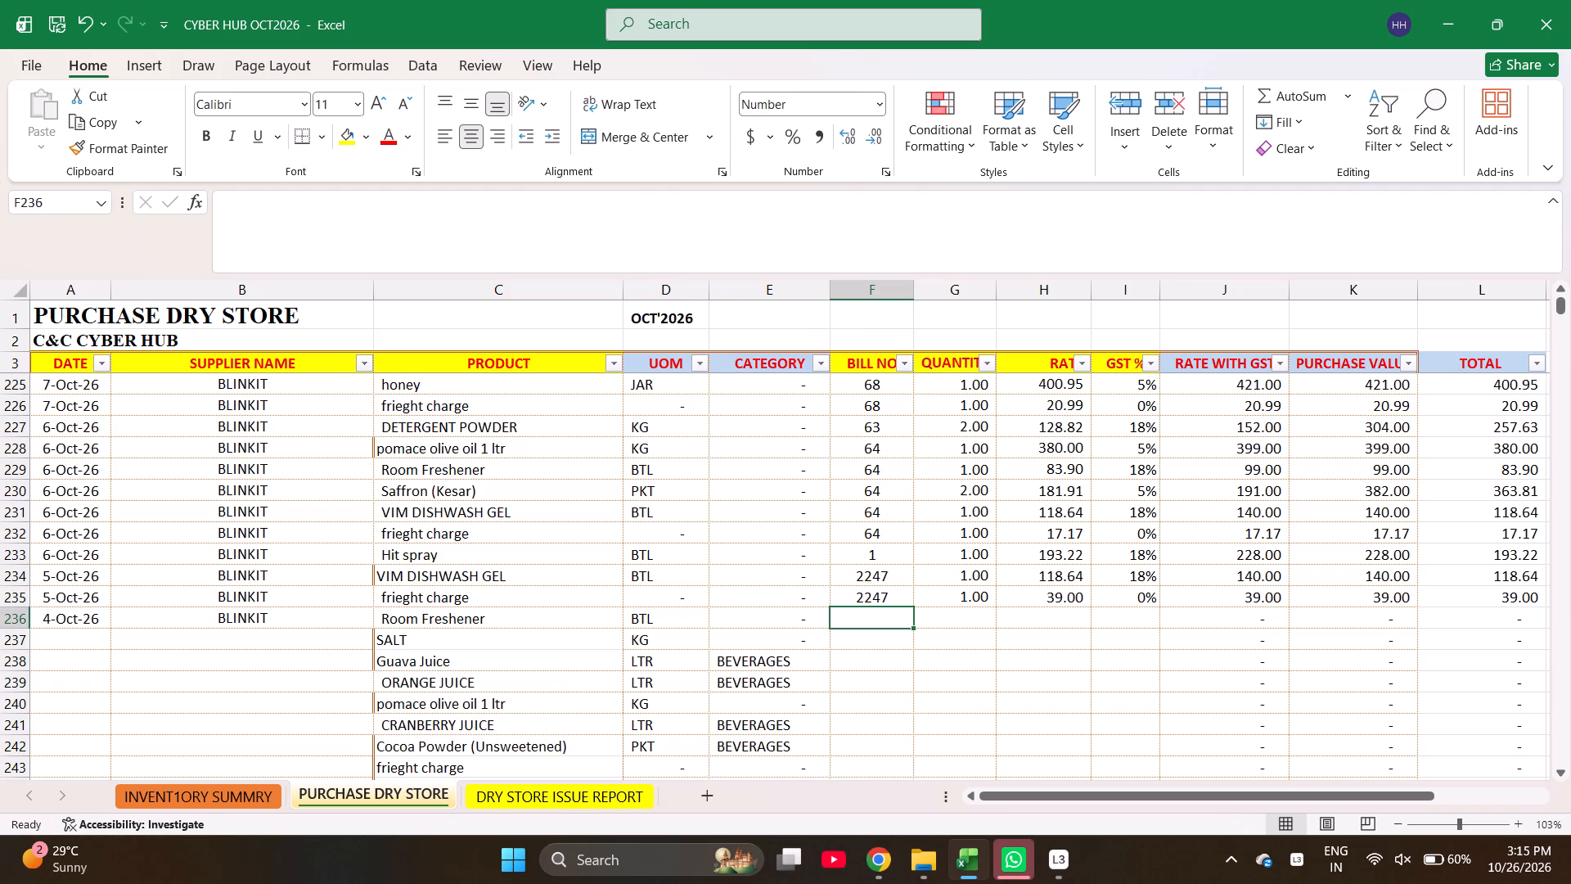
text(56)
key(Return)
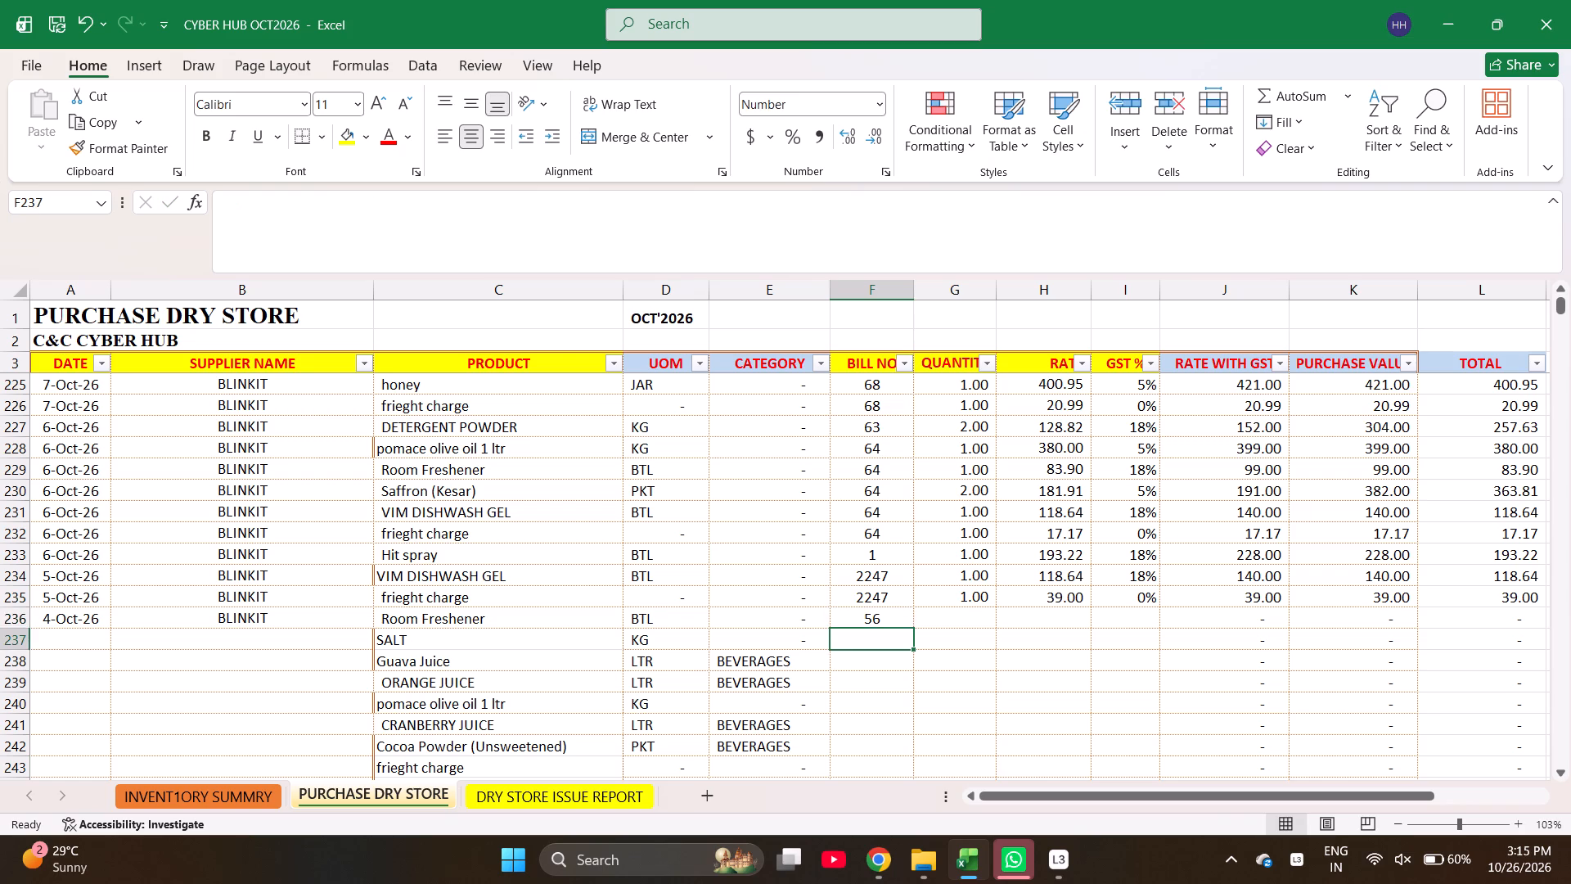
Enter the bill 56 quantities: Room Freshener 2, SALT 3, Guava Juice 1 and ORANGE JUICE 5.
key(Up)
key(Right)
key(2)
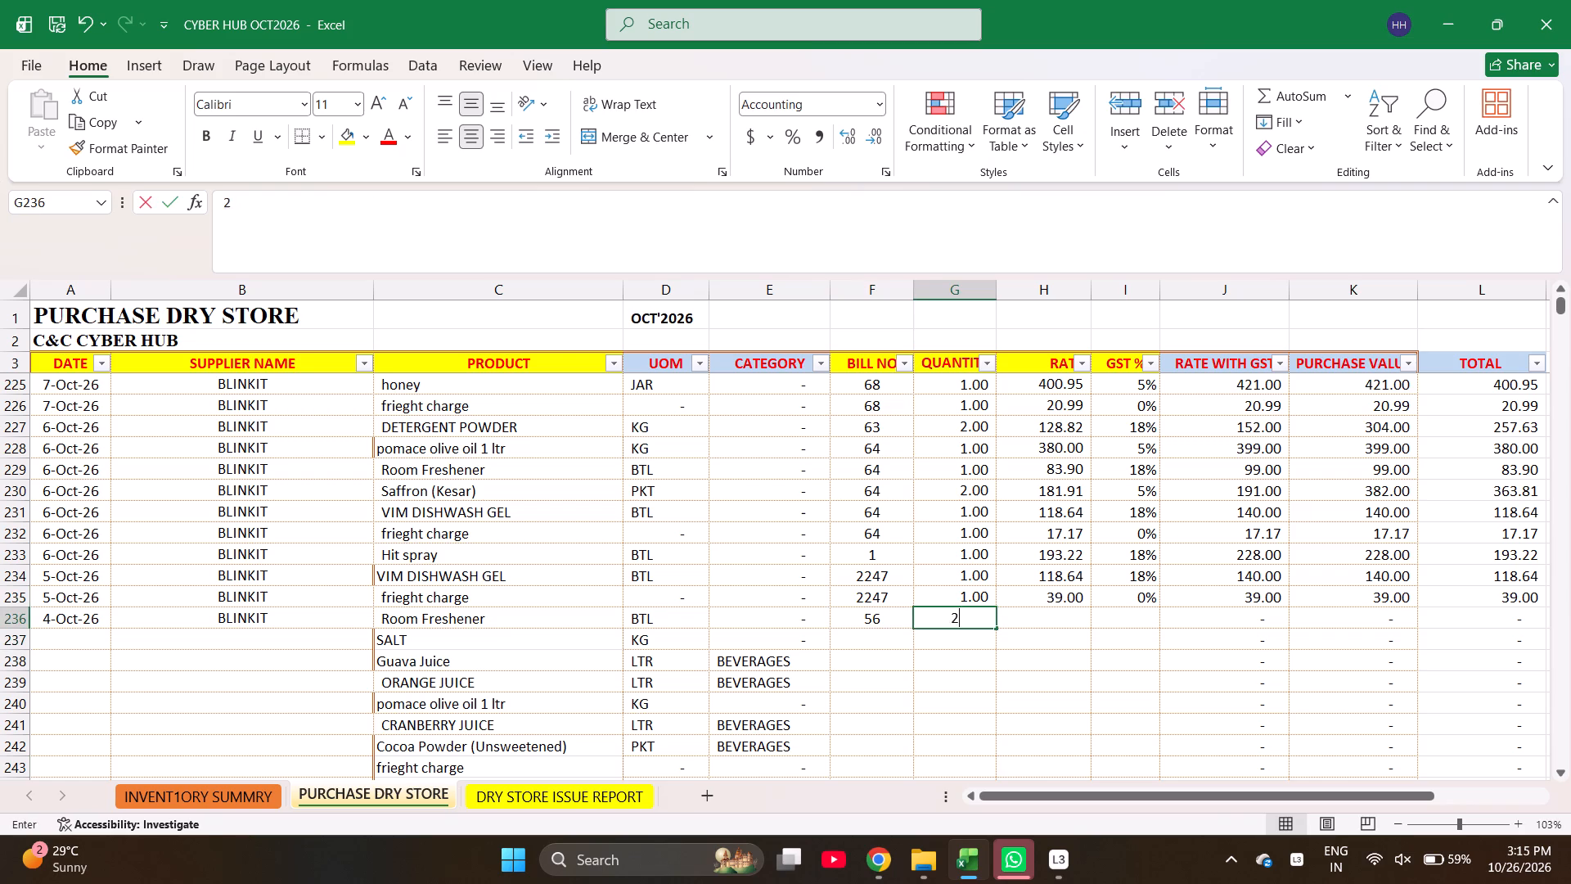
key(Return)
key(3)
key(Return)
key(1)
key(Return)
key(5)
key(Return)
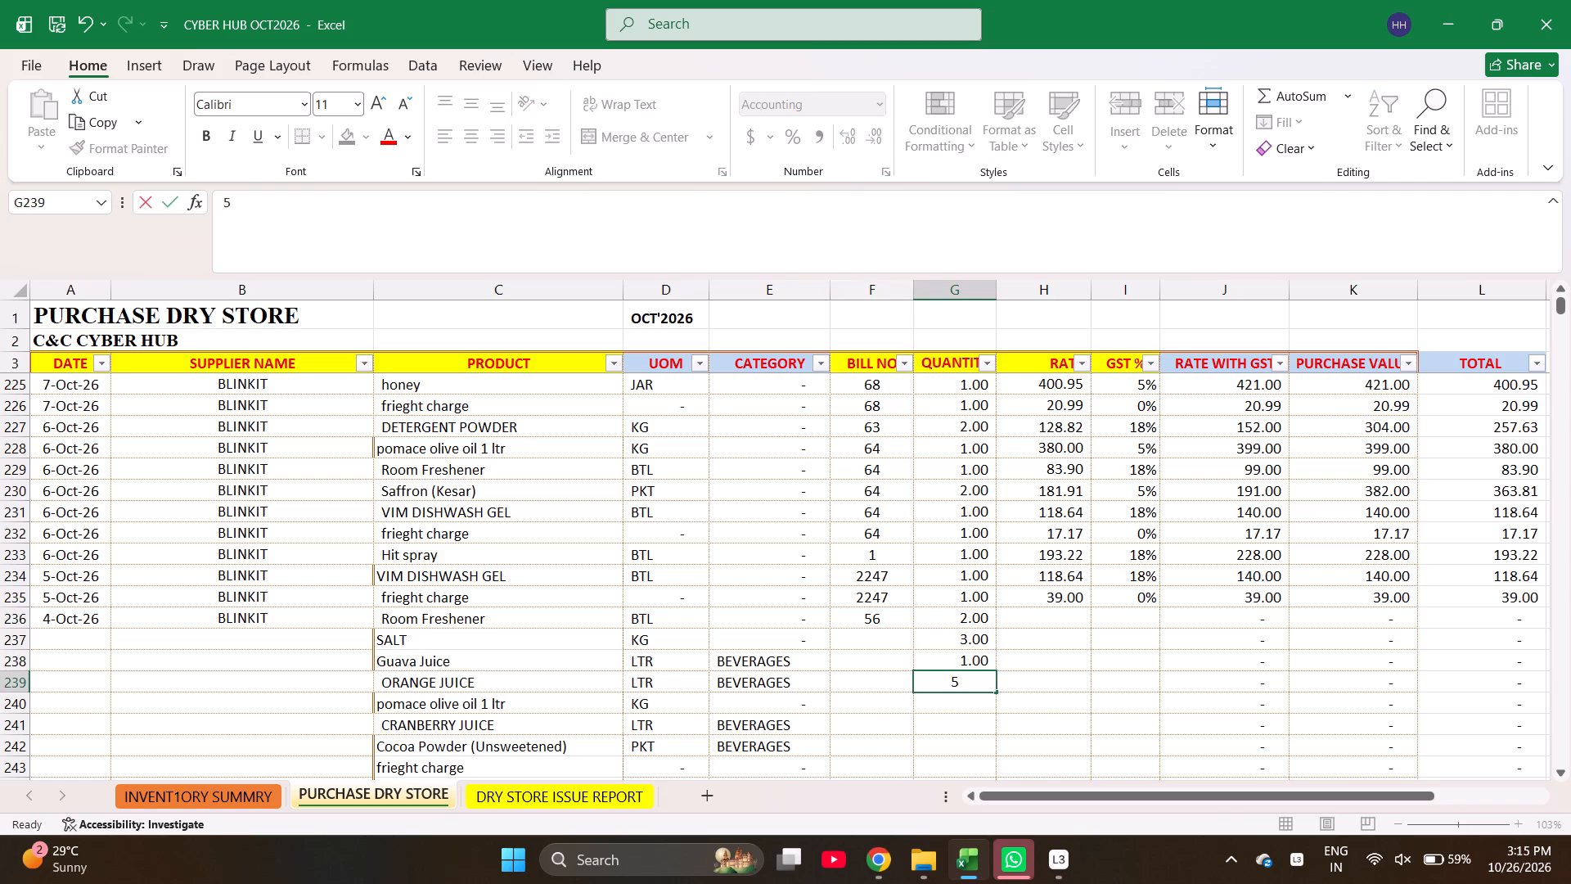
Enter quantities of 1 for pomace olive oil, 2 for CRANBERRY JUICE, 1 for Cocoa Powder and 1 for the freight charge.
key(1)
key(Return)
key(2)
key(Return)
key(1)
key(Return)
key(1)
key(Return)
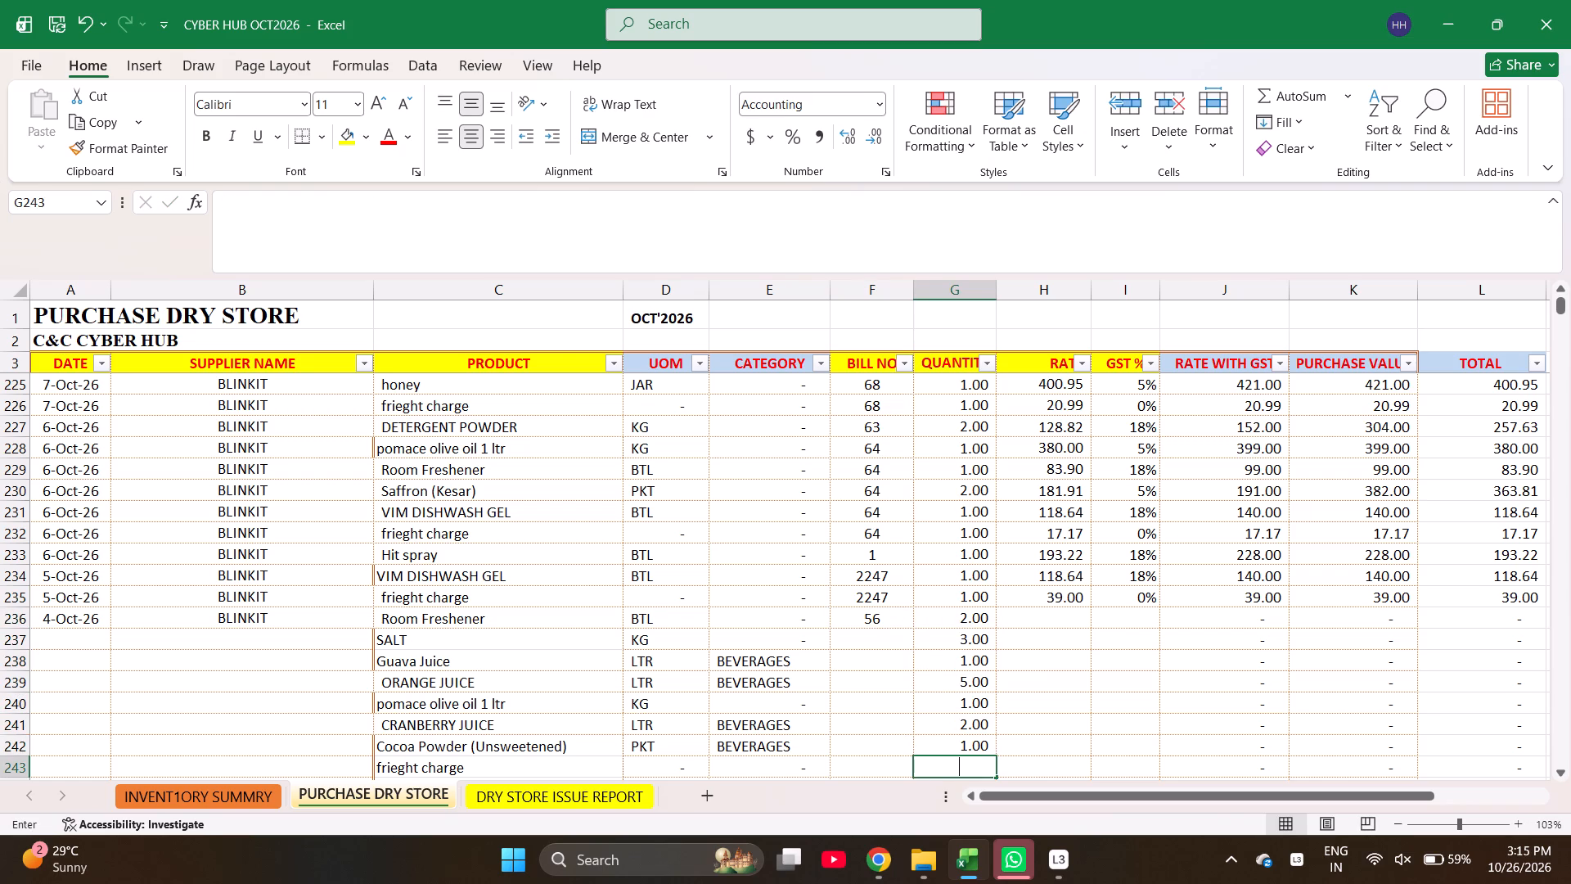
Enter the rate of the 4-Oct-26 Room Freshener as =164.41/2.
key(Right)
key(ctrl+Up)
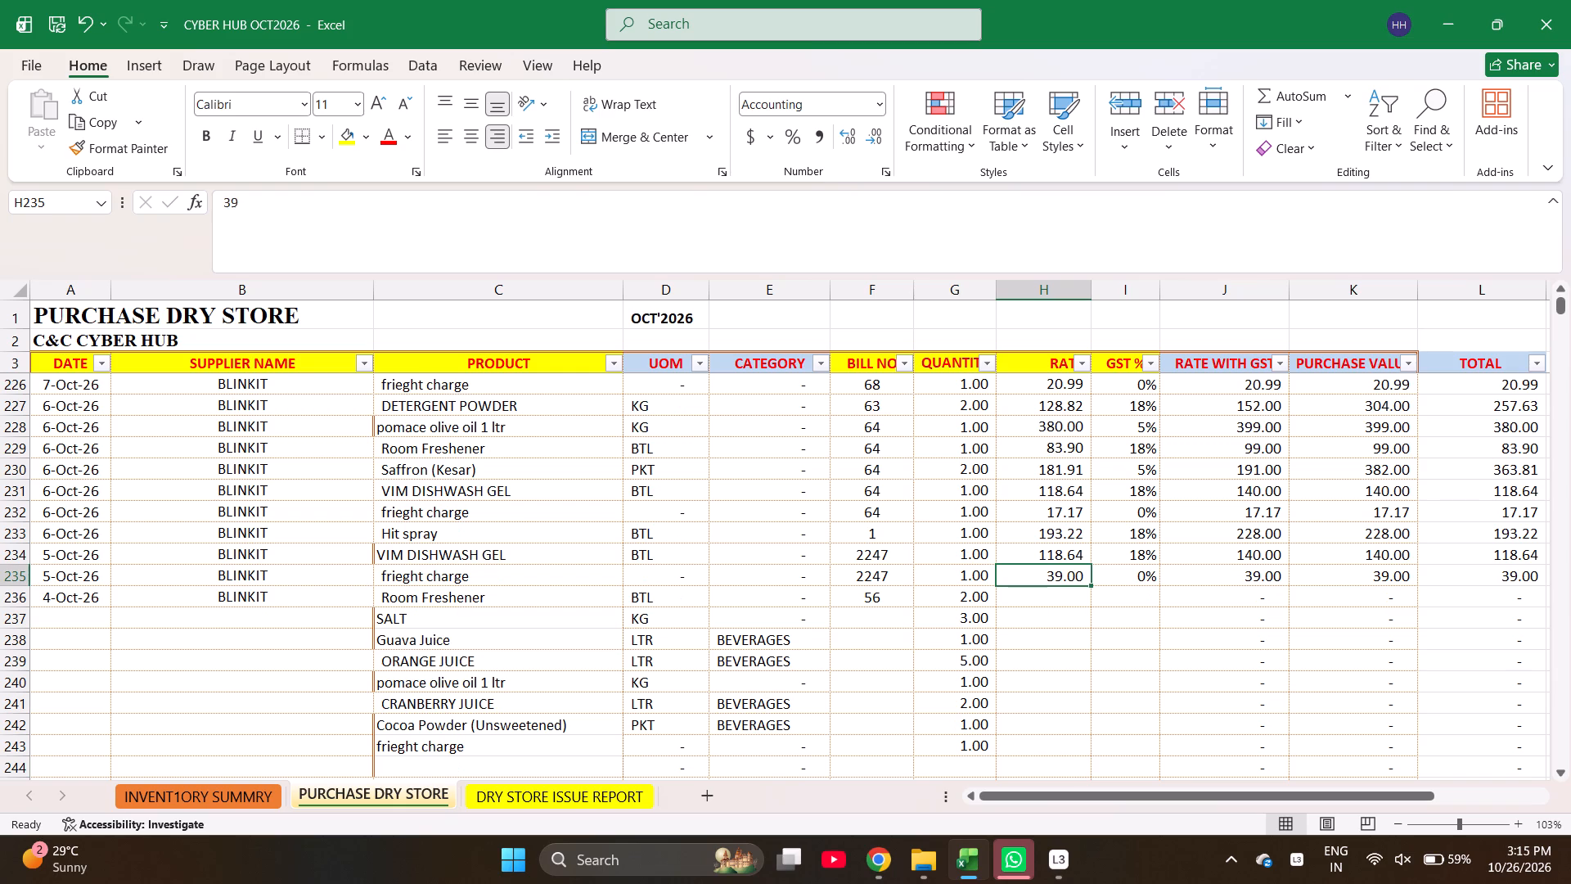
key(Down)
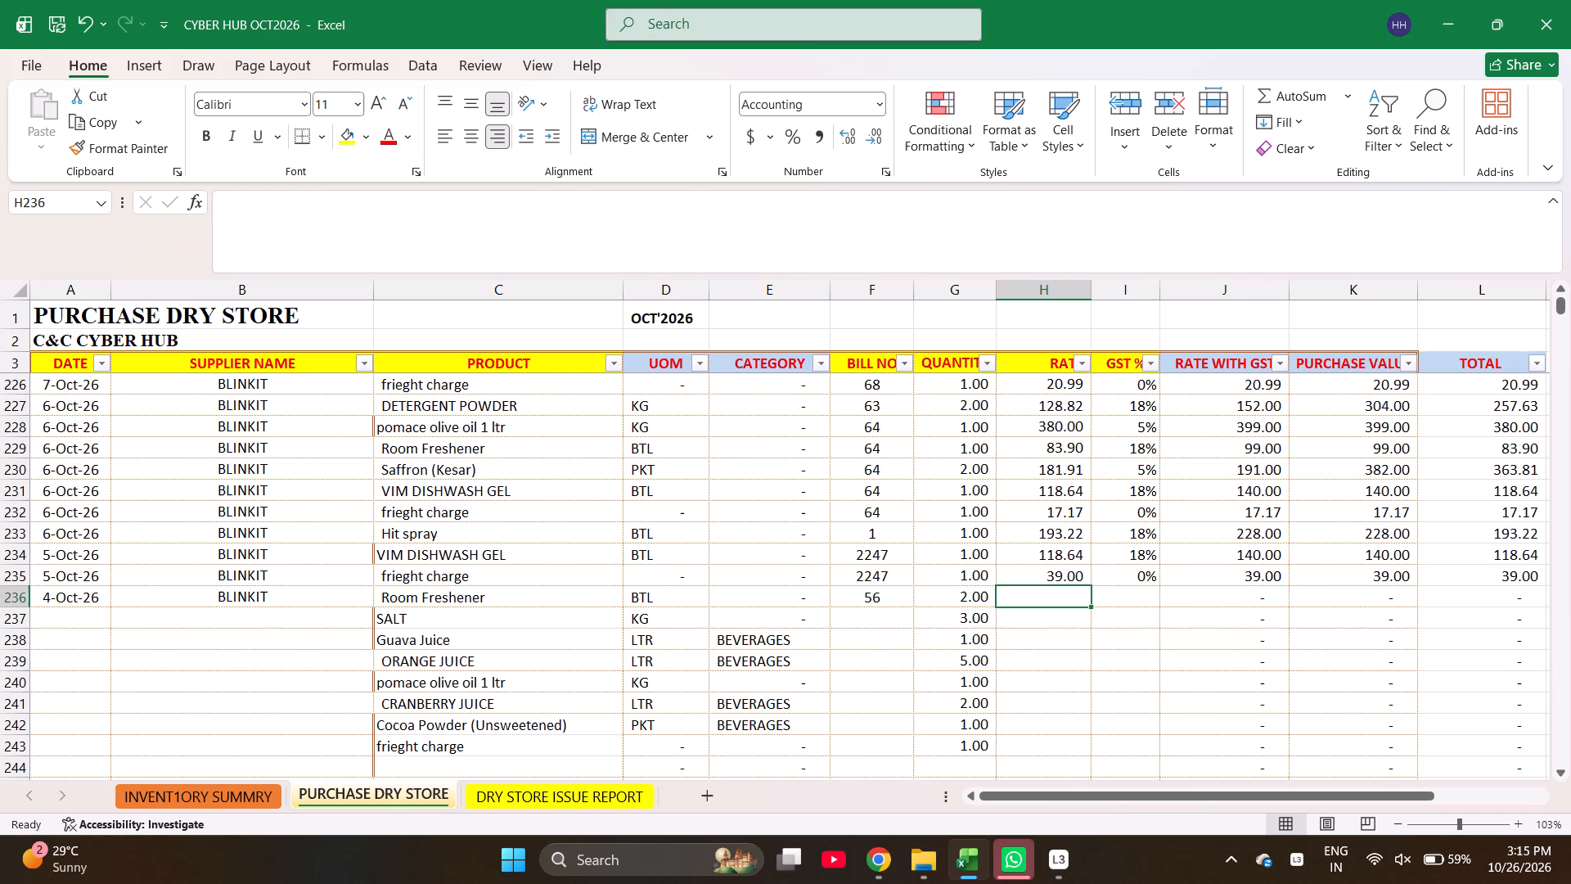
key(equal)
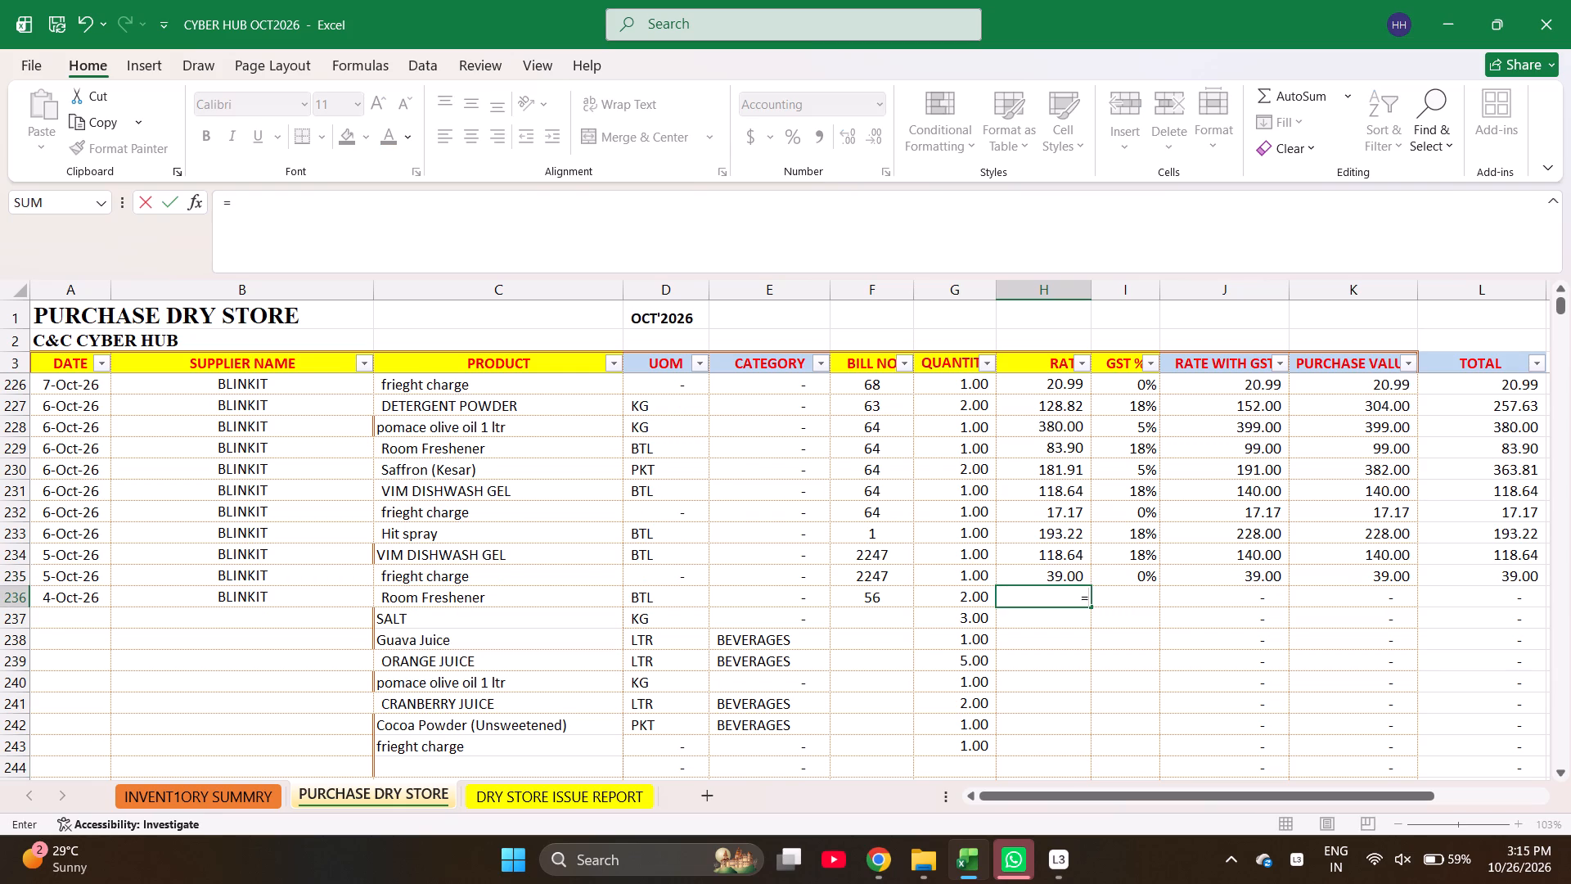
text(164.41/)
key(2)
key(Return)
Enter the rates =87/3 for SALT and 100.95 for Guava Juice.
key(equal)
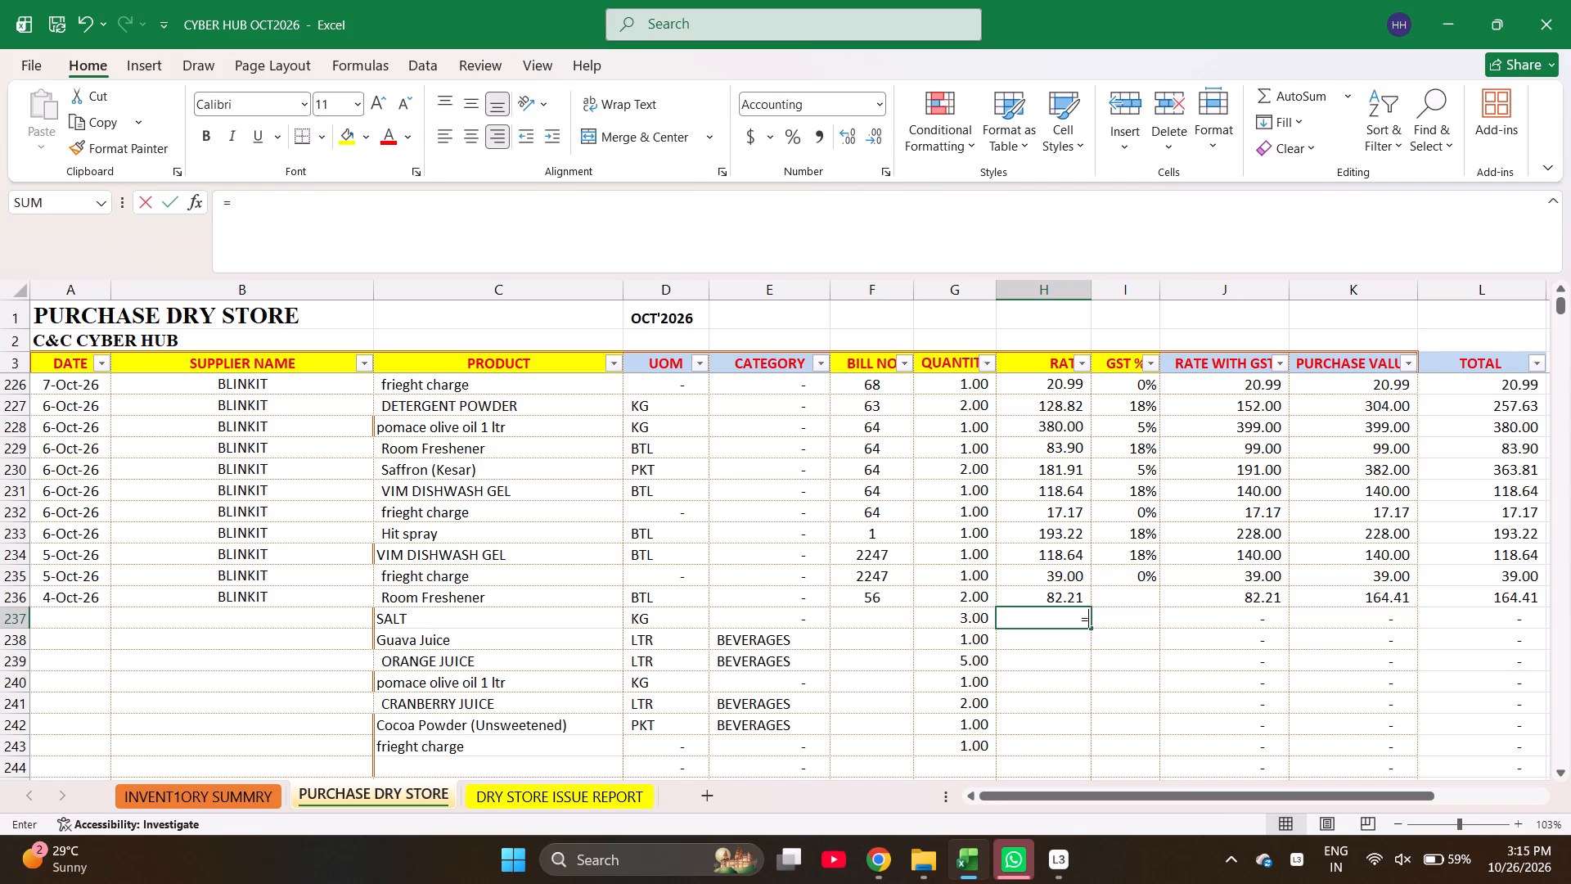
text(87)
key(slash)
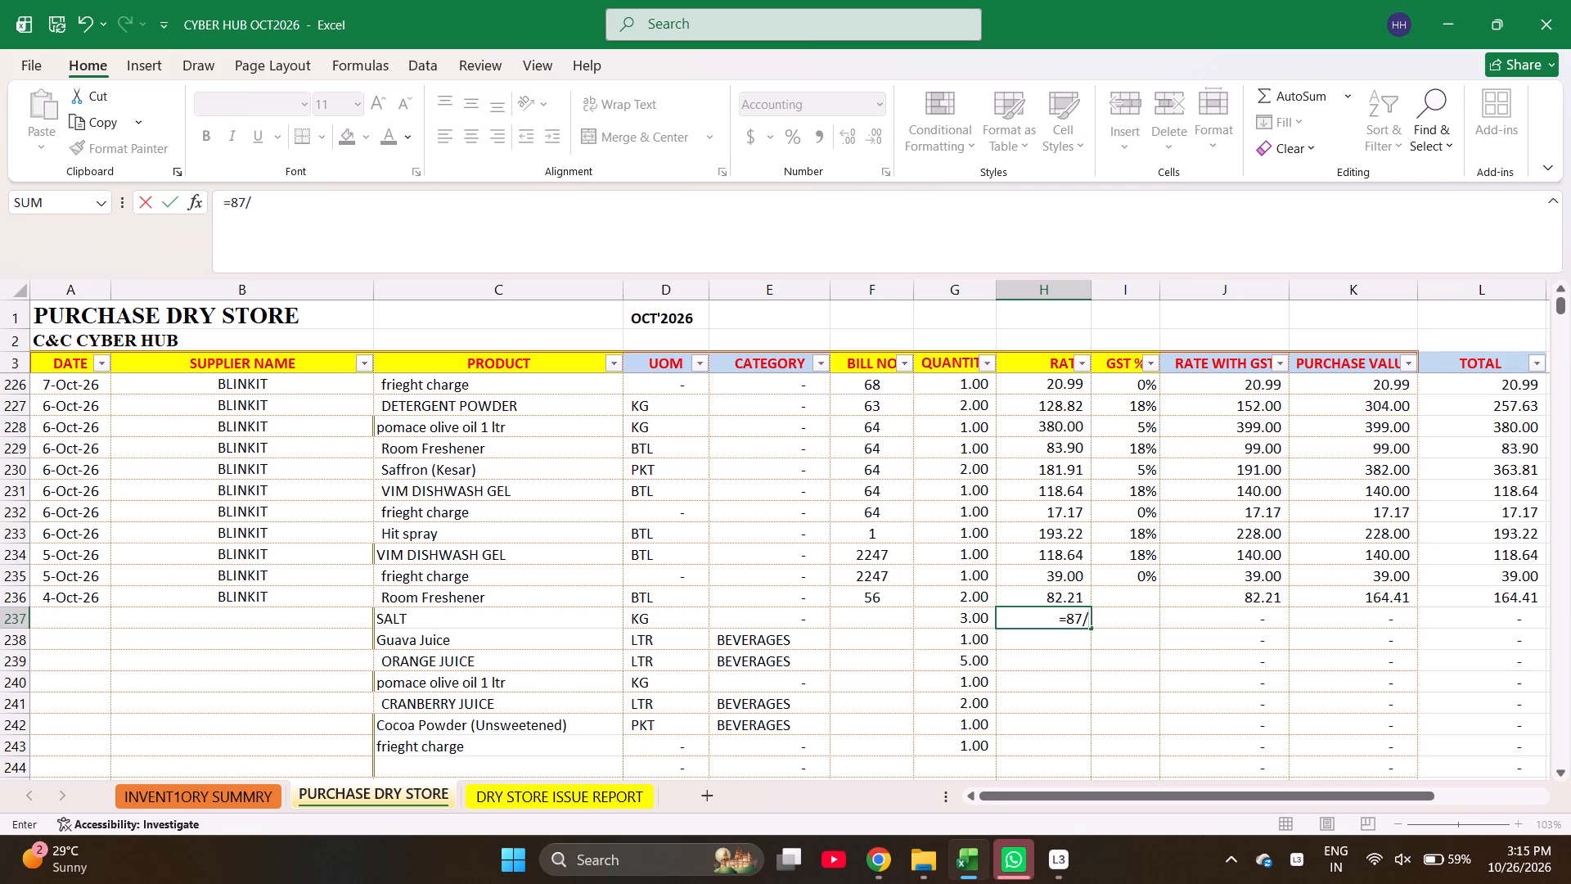
key(3)
key(Return)
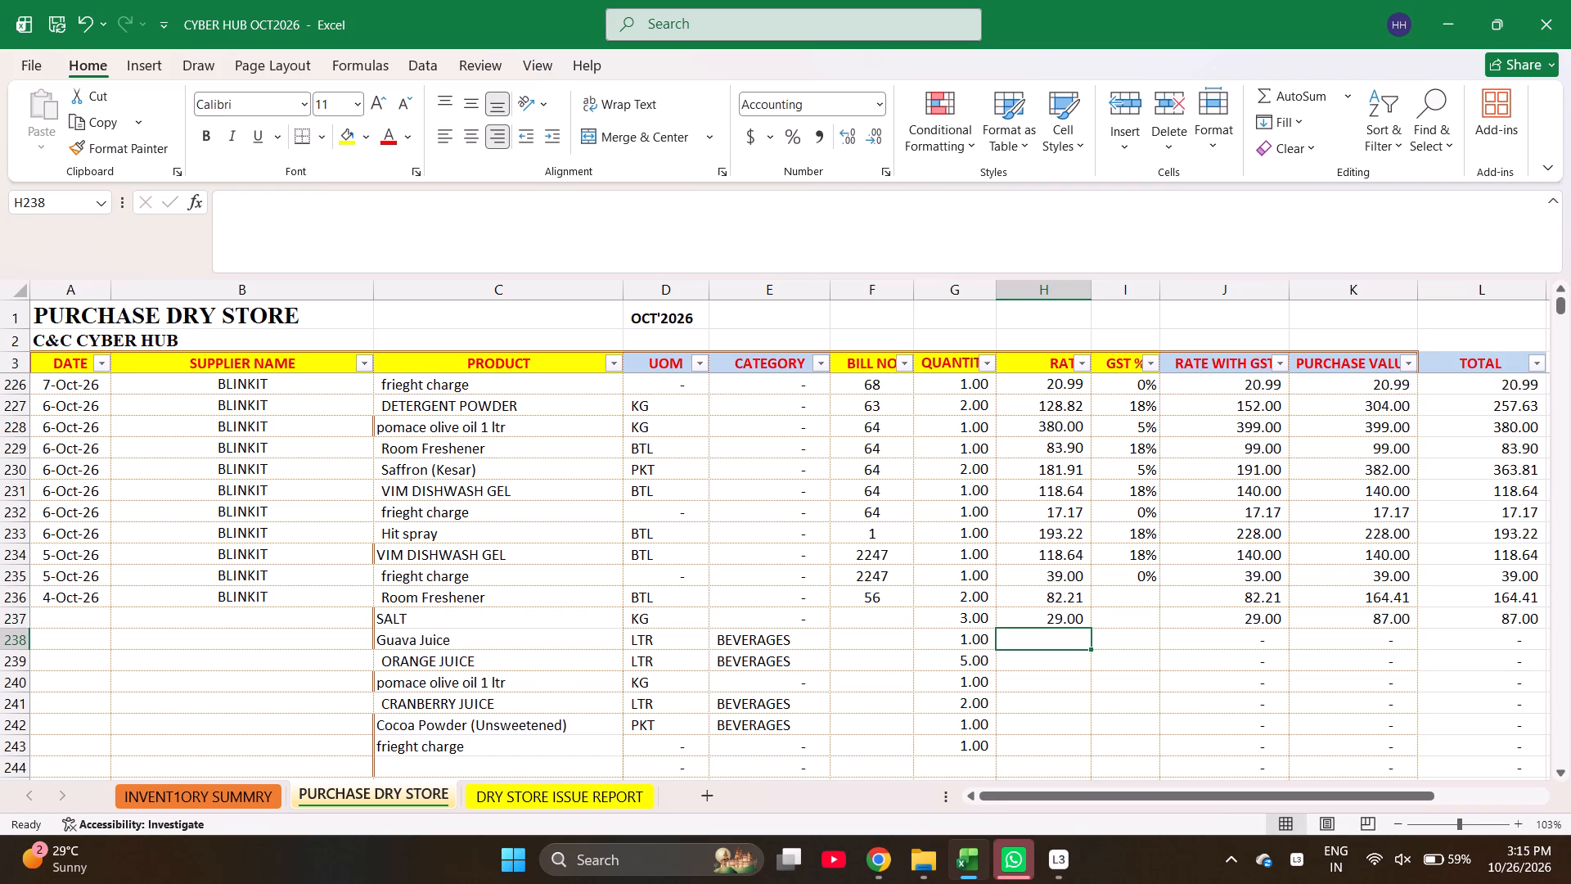
text(100.95)
key(Return)
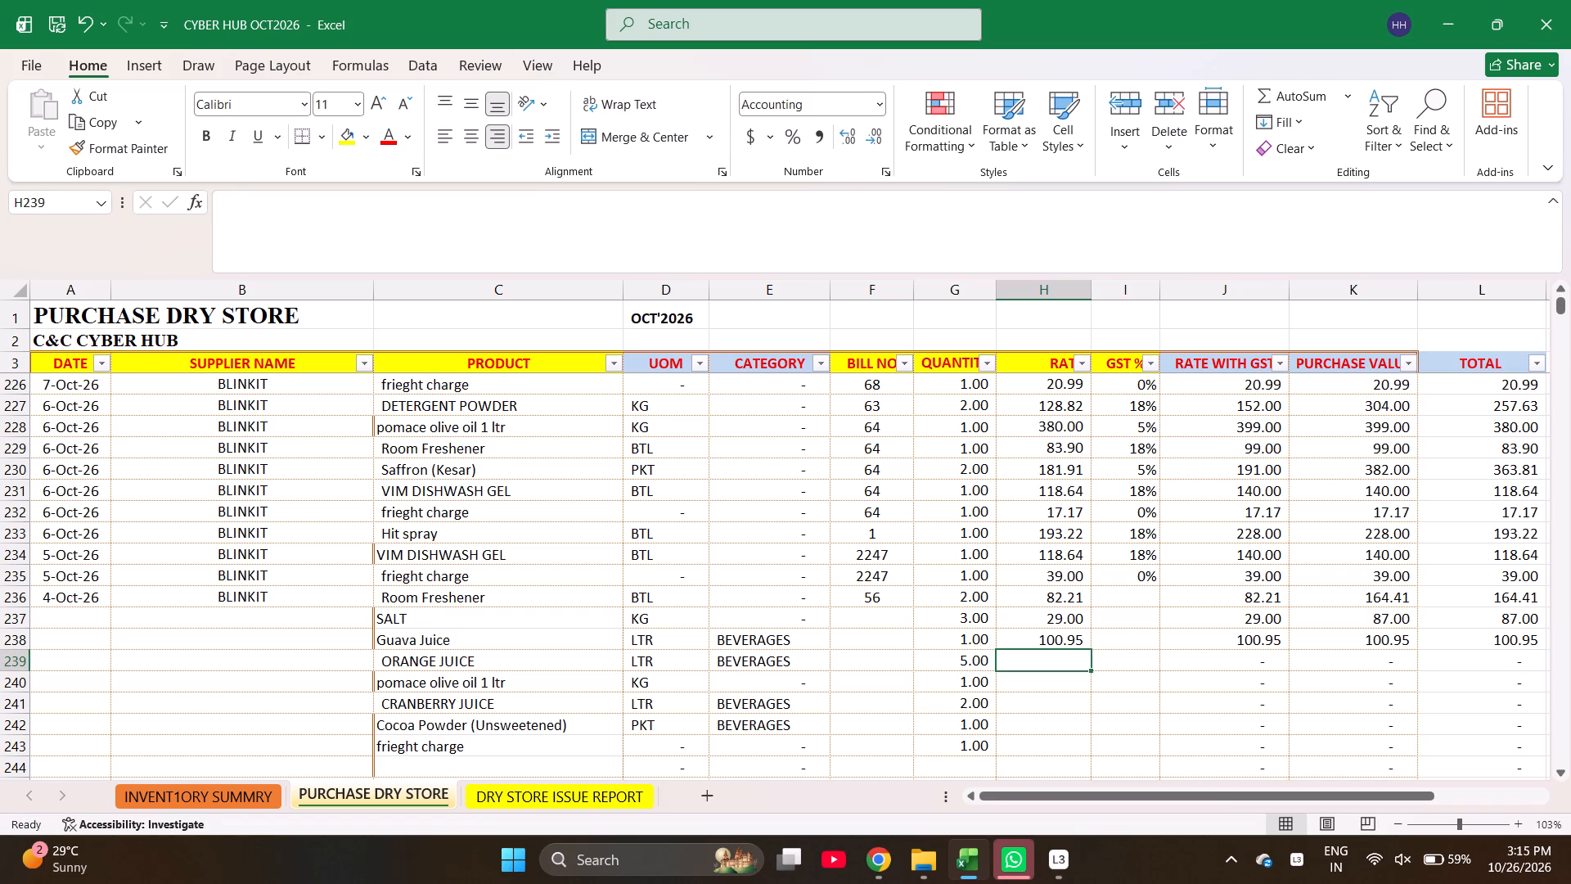
Enter the rates =547.62/5 for ORANGE JUICE and 380 for pomace olive oil 1 ltr.
text(=547.62)
key(Return)
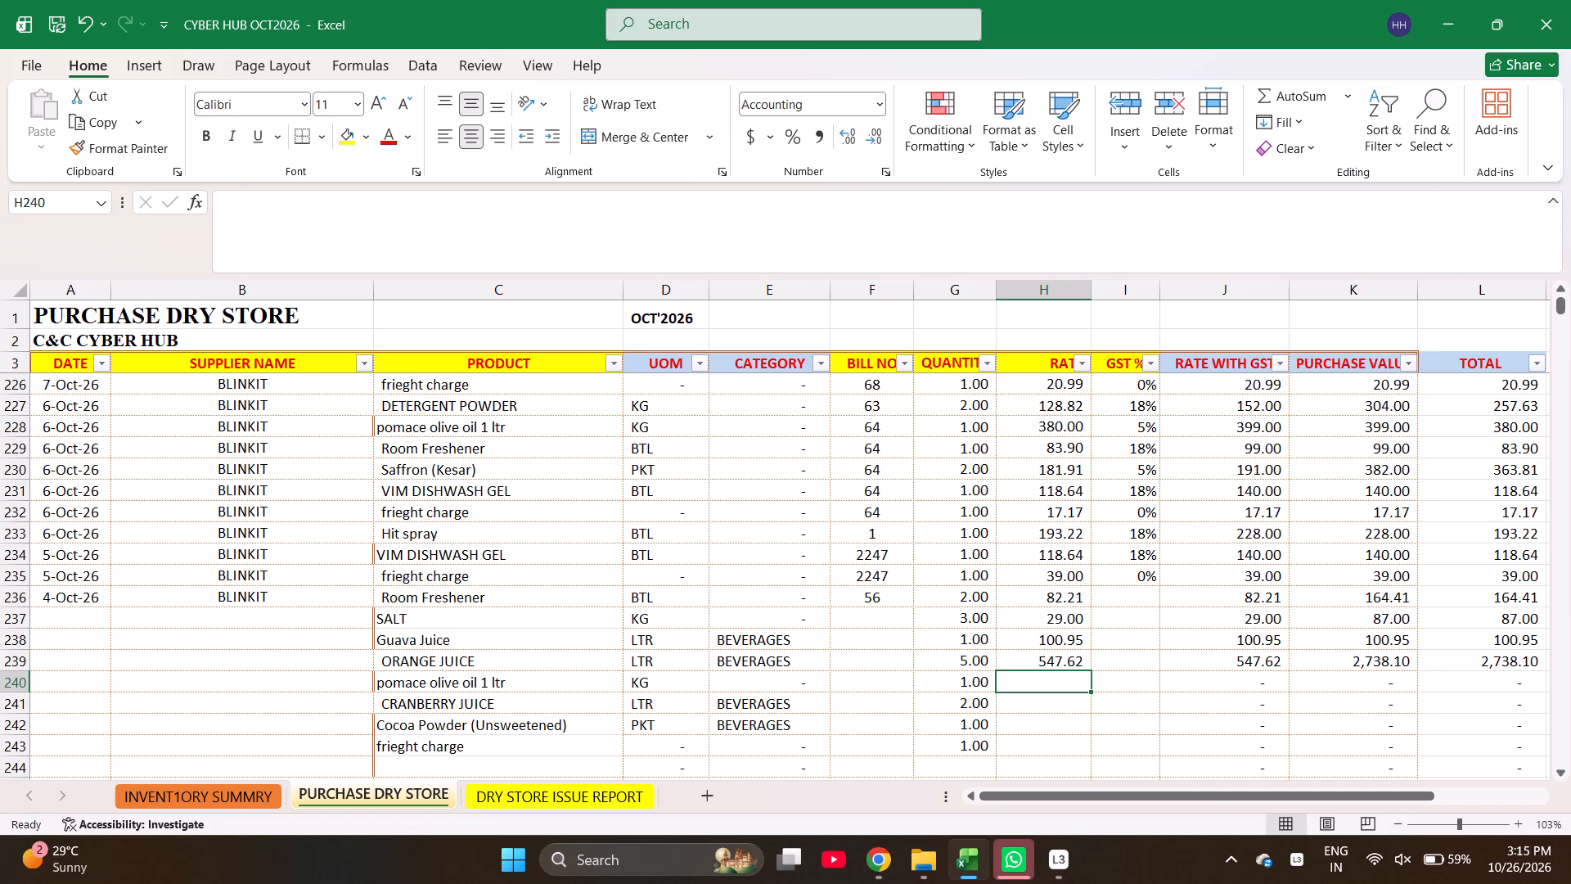
key(Up)
text(=547)
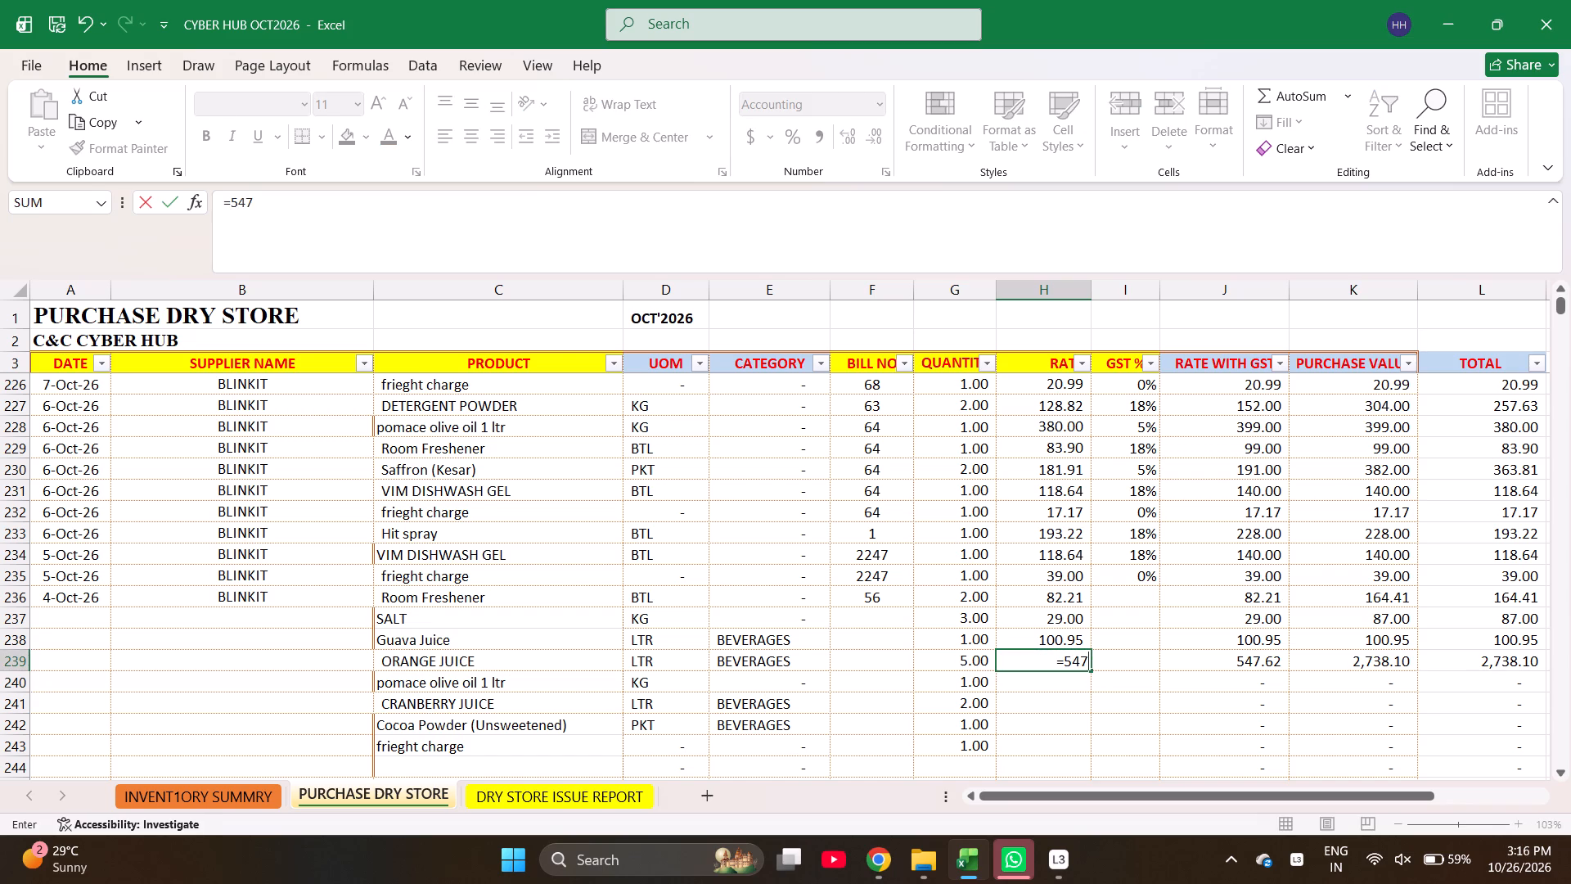
text(.62/)
key(5)
key(Return)
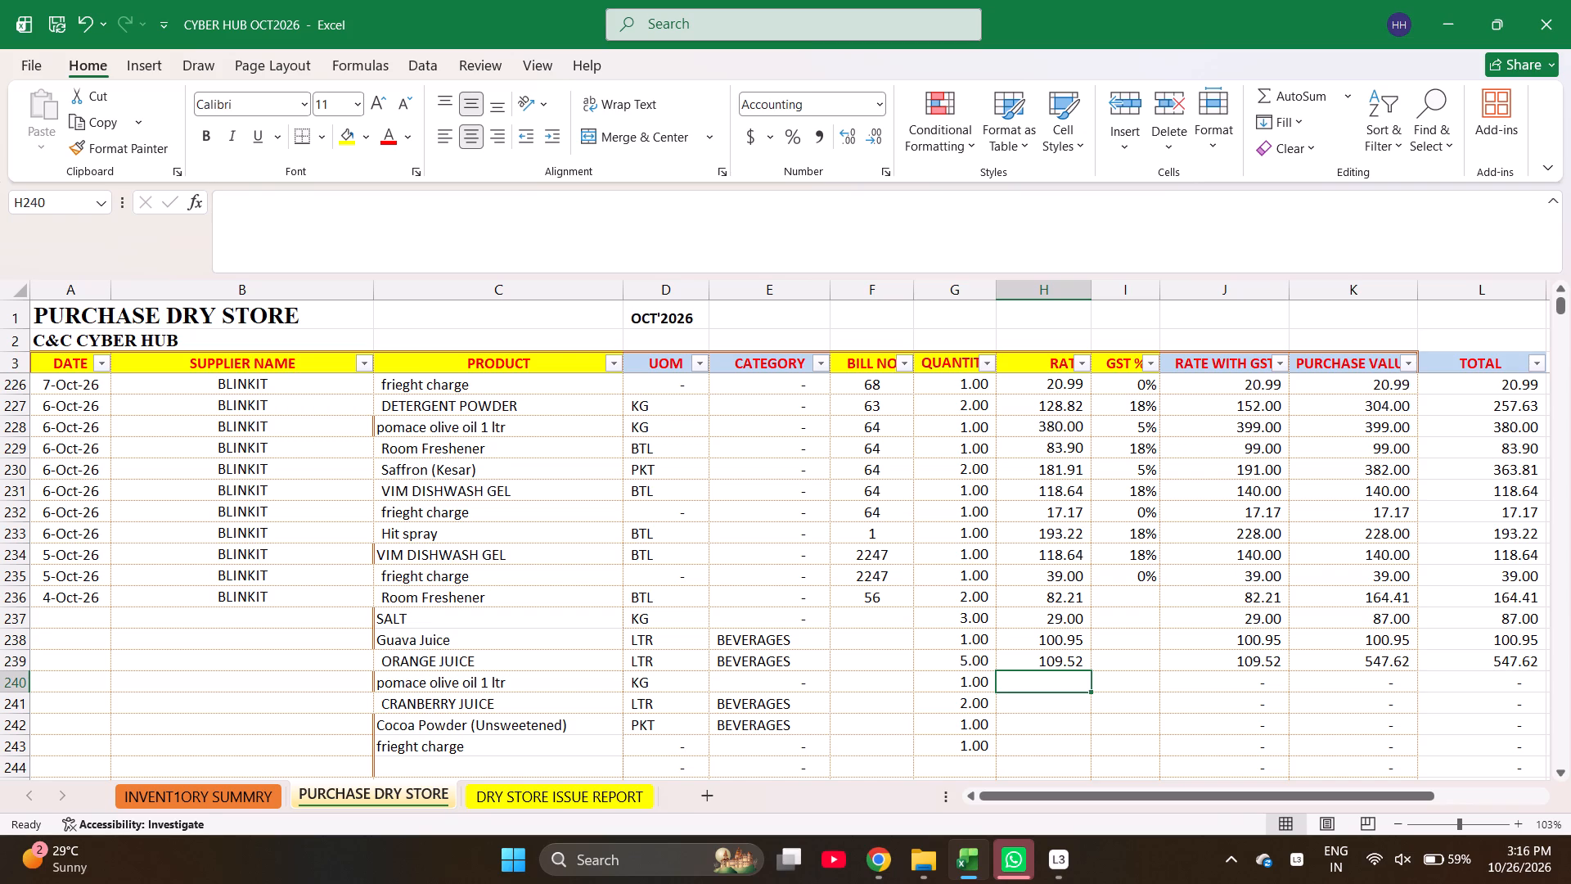
text(380)
key(Return)
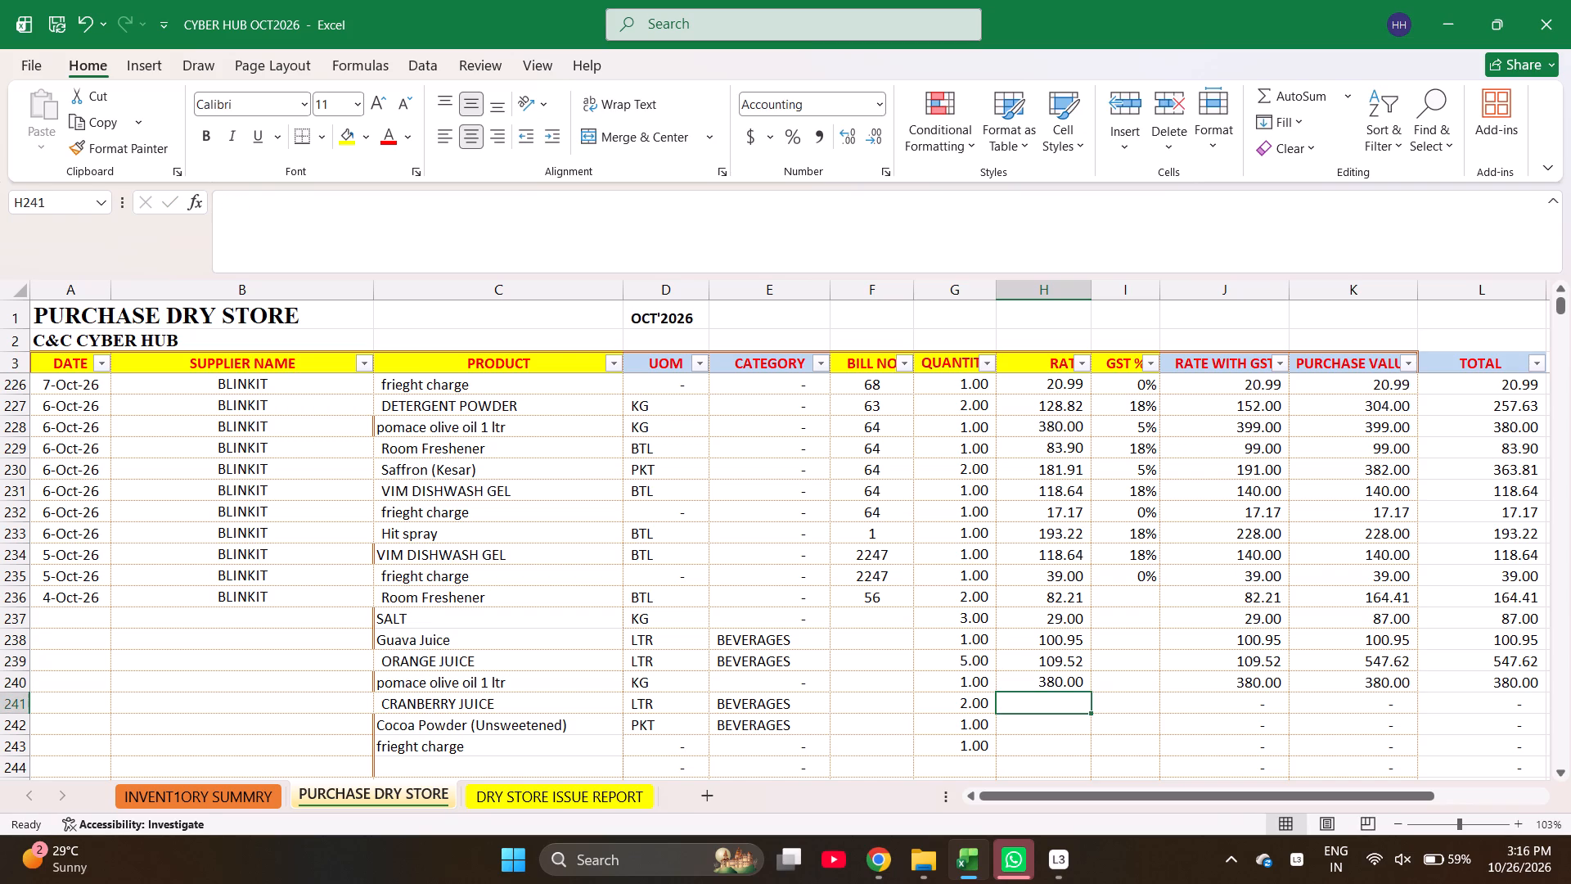
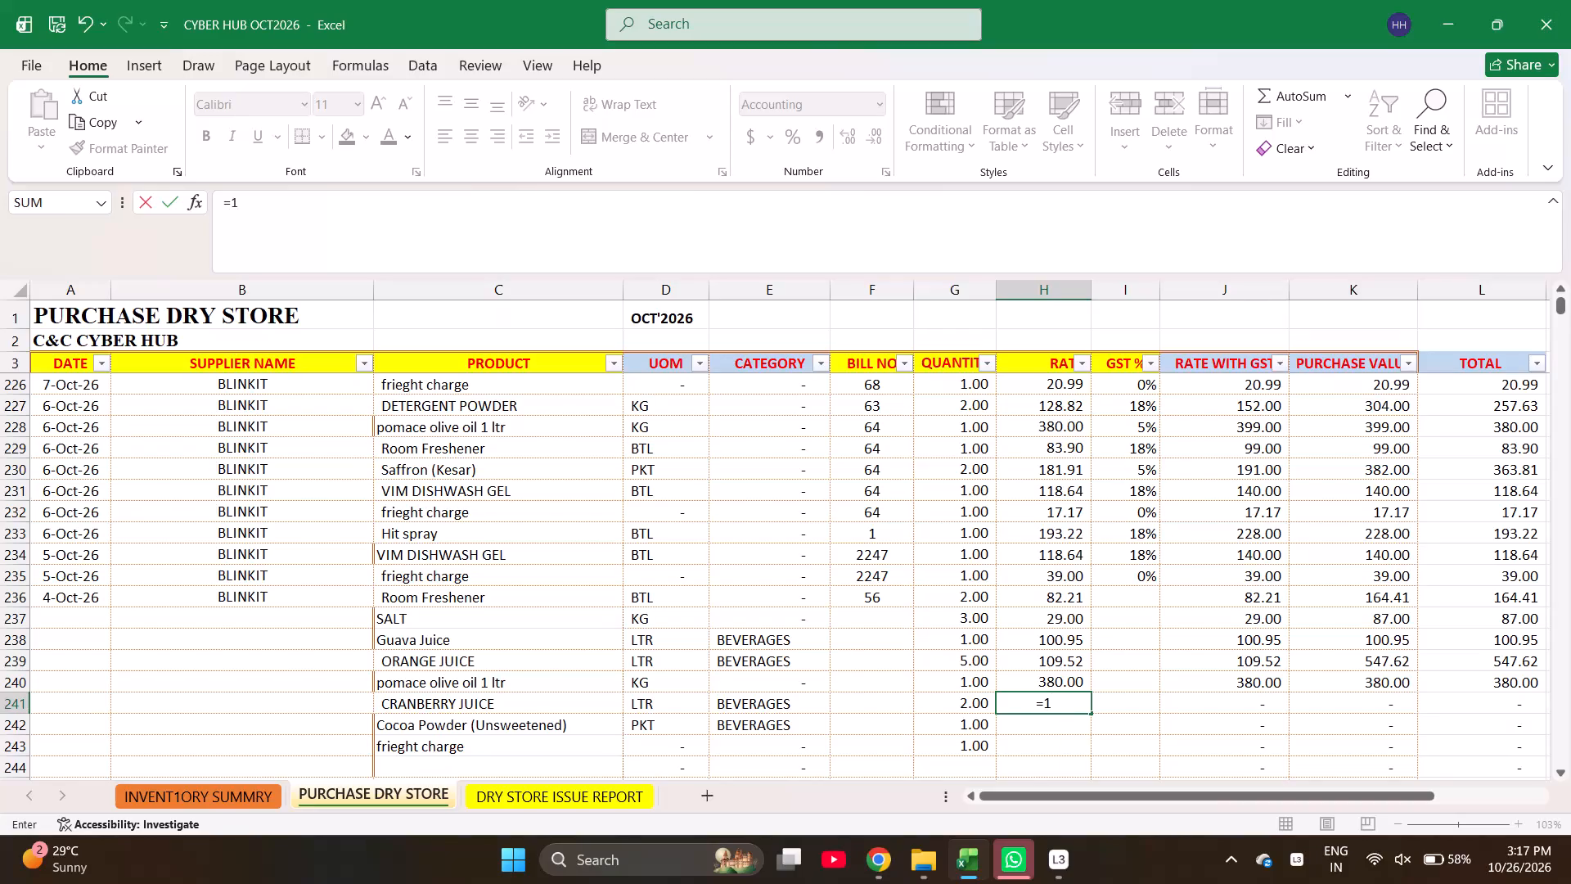
Enter the rates =180.95/2 for CRANBERRY JUICE and 141.91 for Cocoa Powder (Unsweetened).
text(.95/)
key(2)
key(Return)
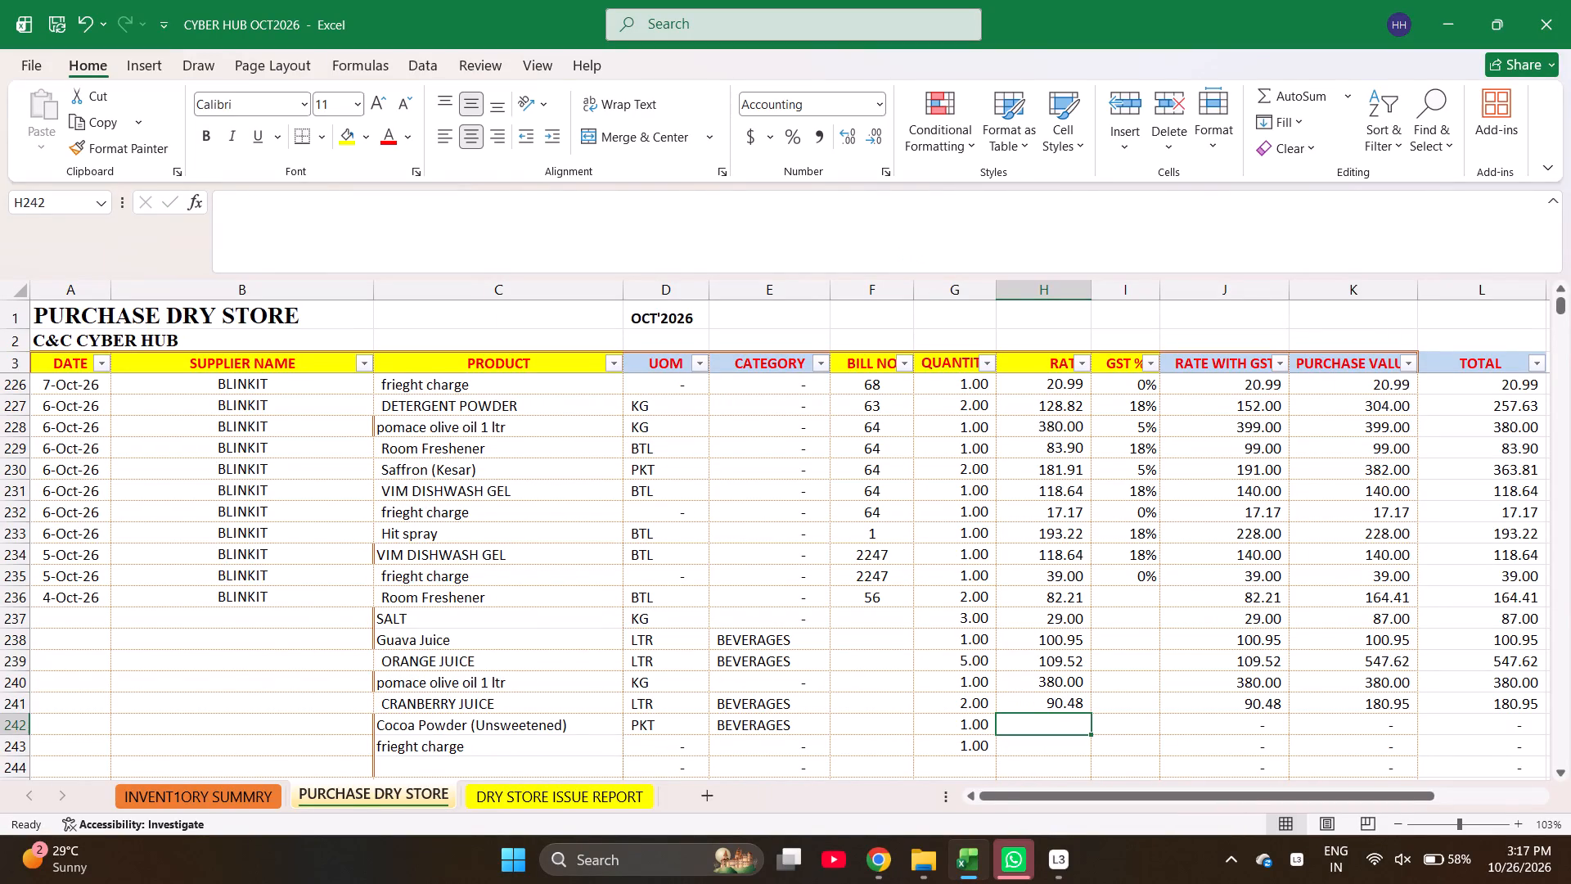
text(141.91)
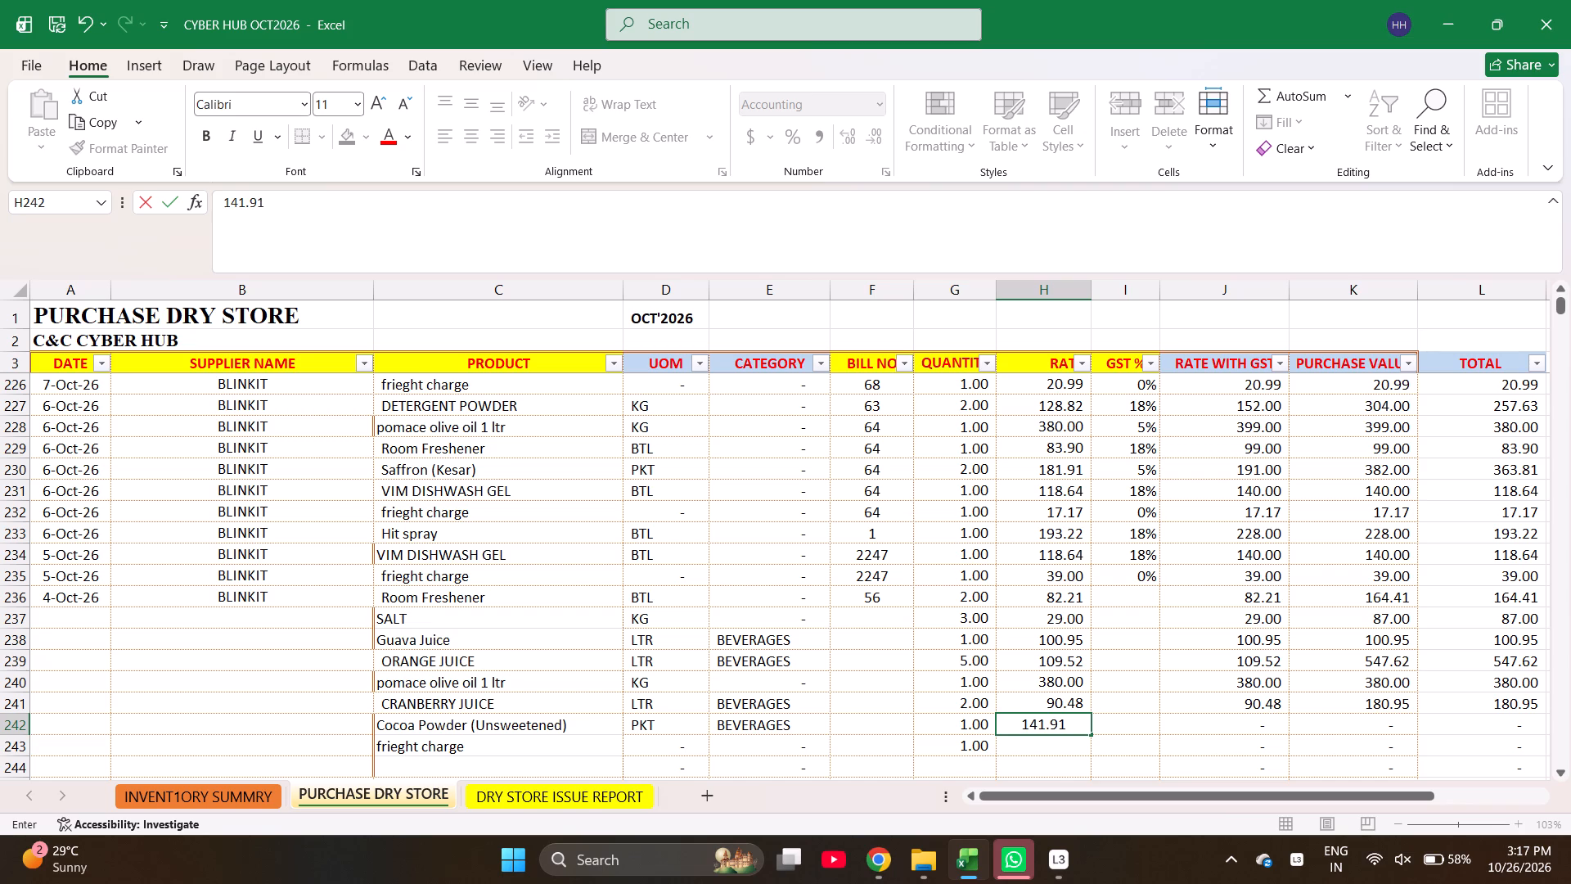
key(Return)
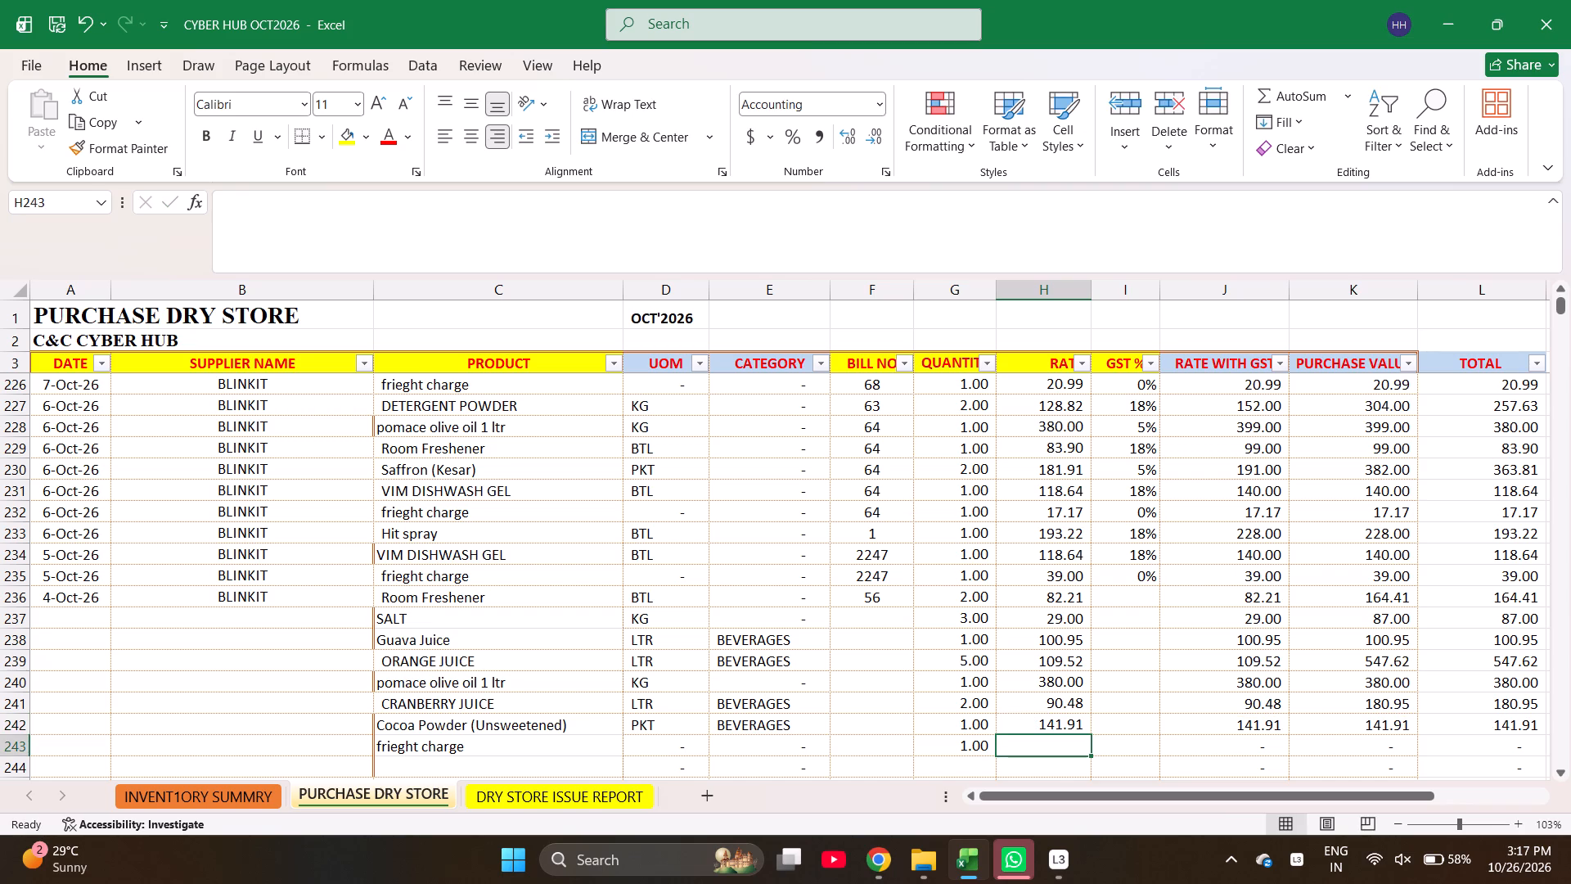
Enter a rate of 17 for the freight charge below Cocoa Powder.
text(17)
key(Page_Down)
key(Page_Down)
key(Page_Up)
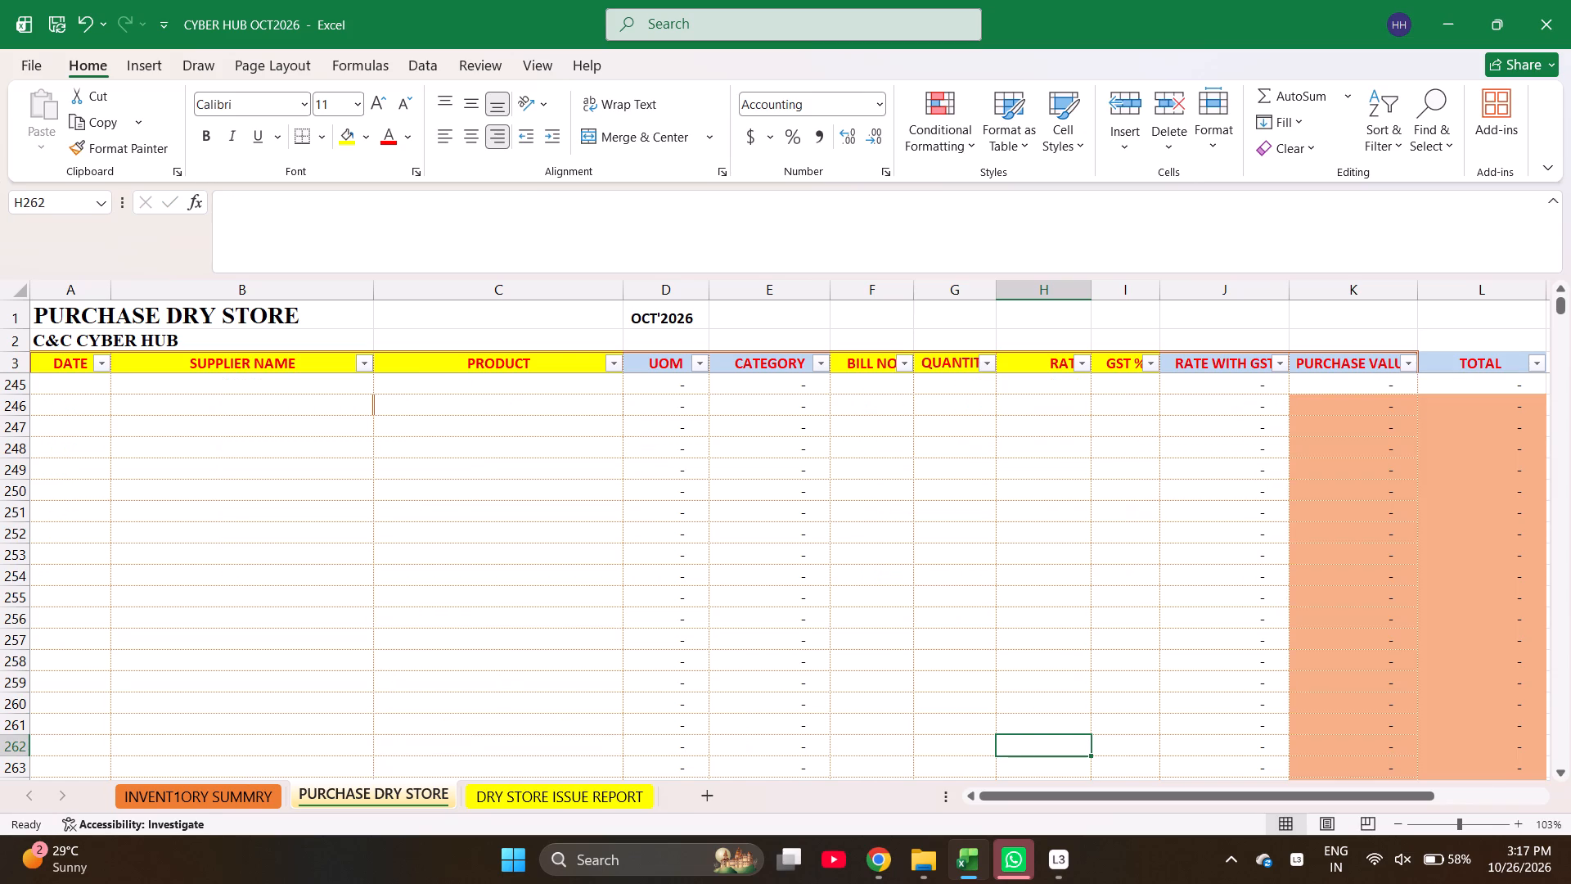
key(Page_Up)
Enter GST of 18% for the 4-Oct-26 Room Freshener and 0% for SALT.
key(Right)
key(Up)
key(Up)
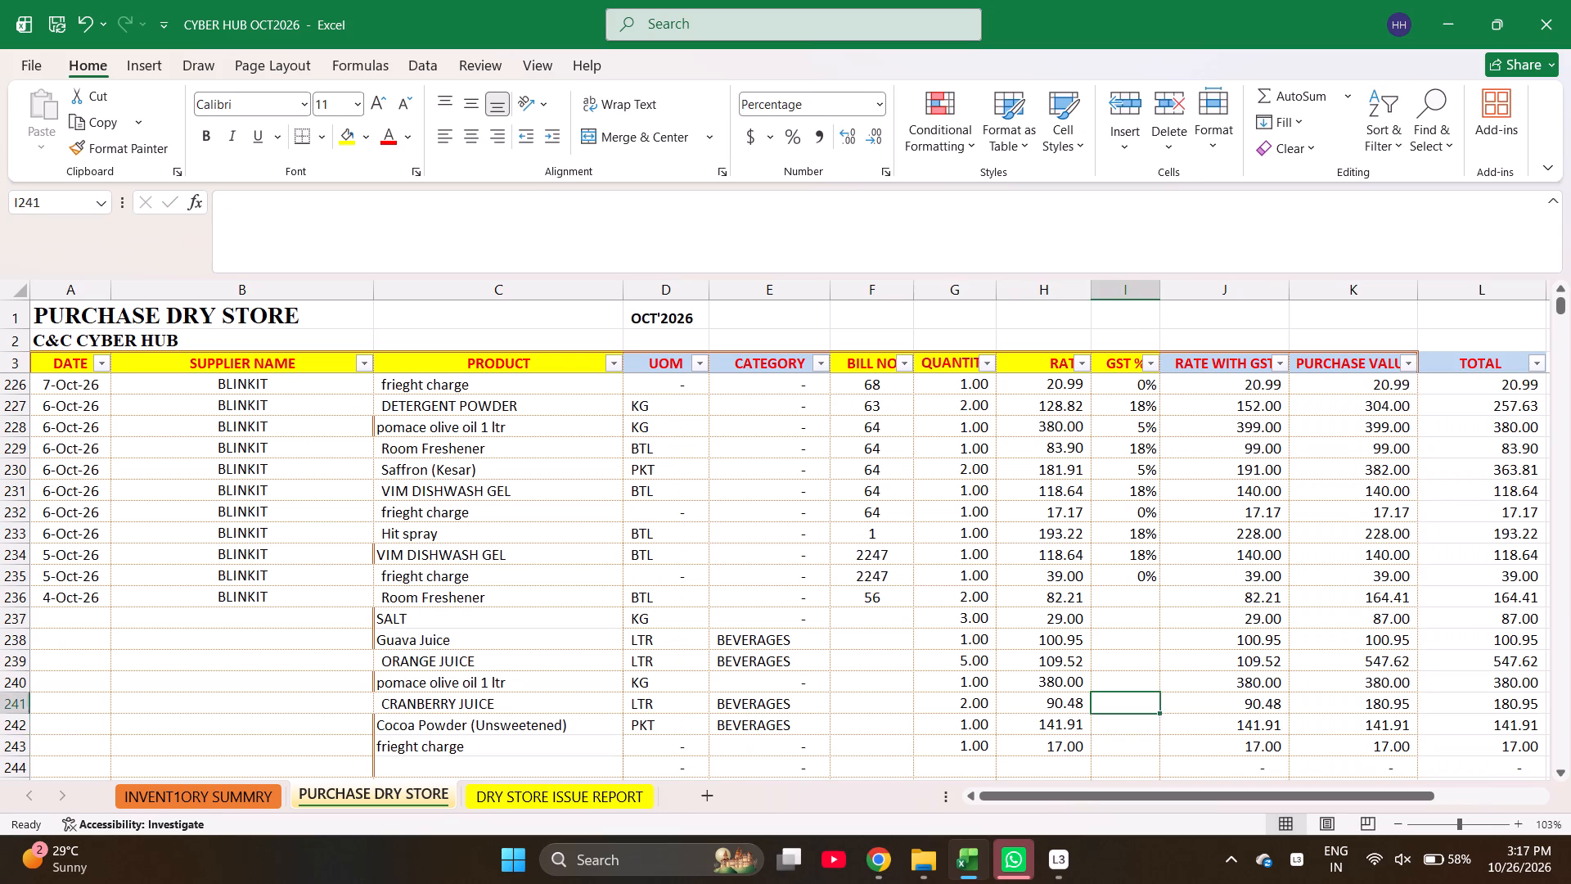
key(Up)
key(Up)
key(Up)
key(Up)
key(Up)
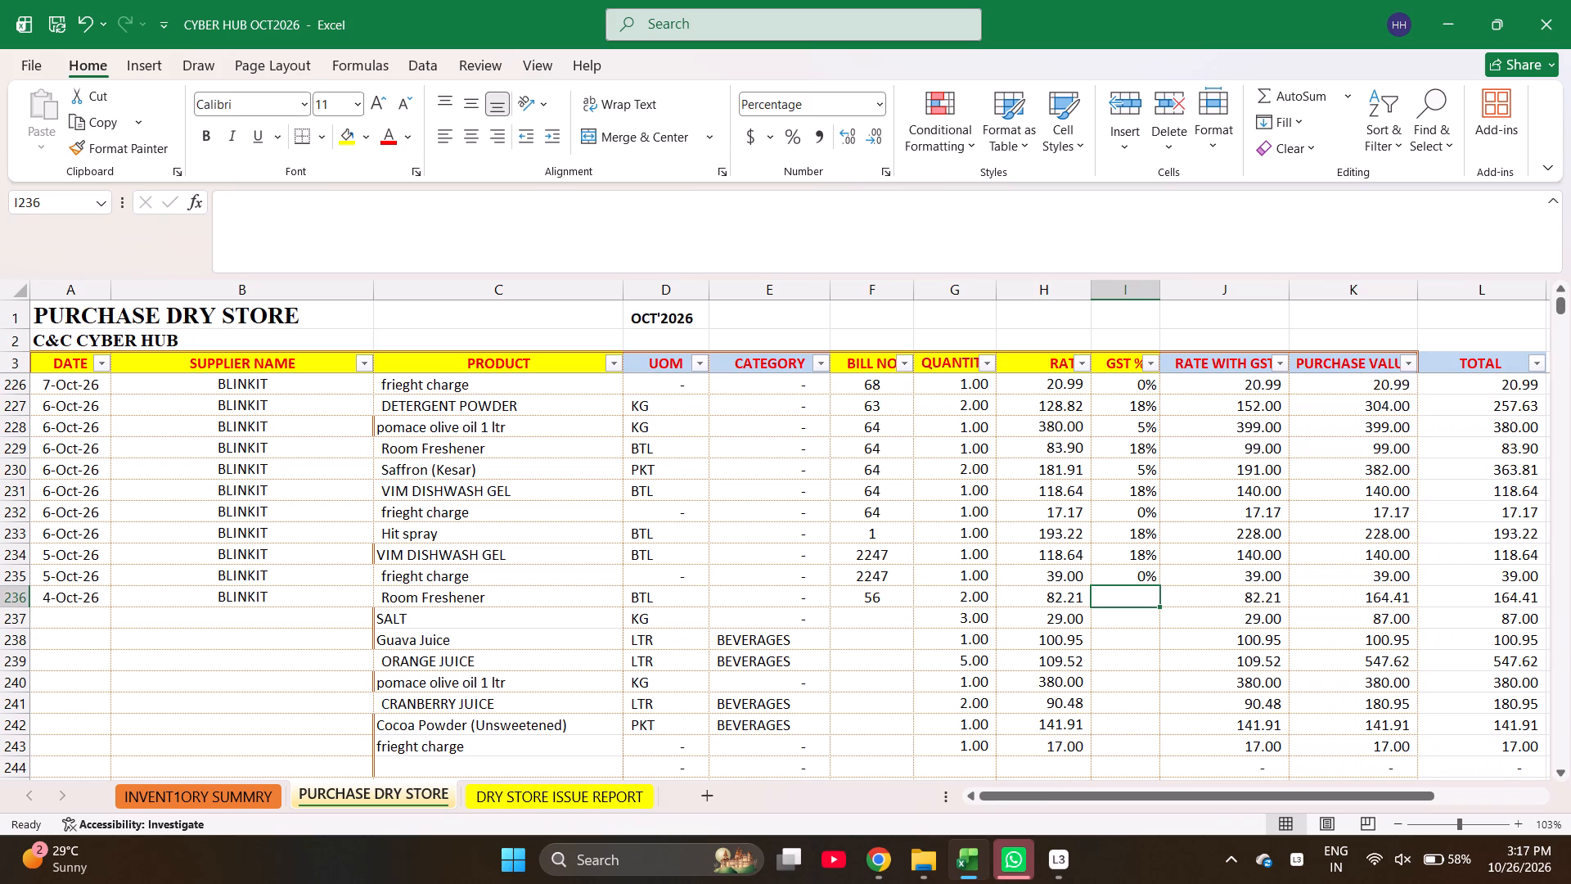
text(18)
key(Return)
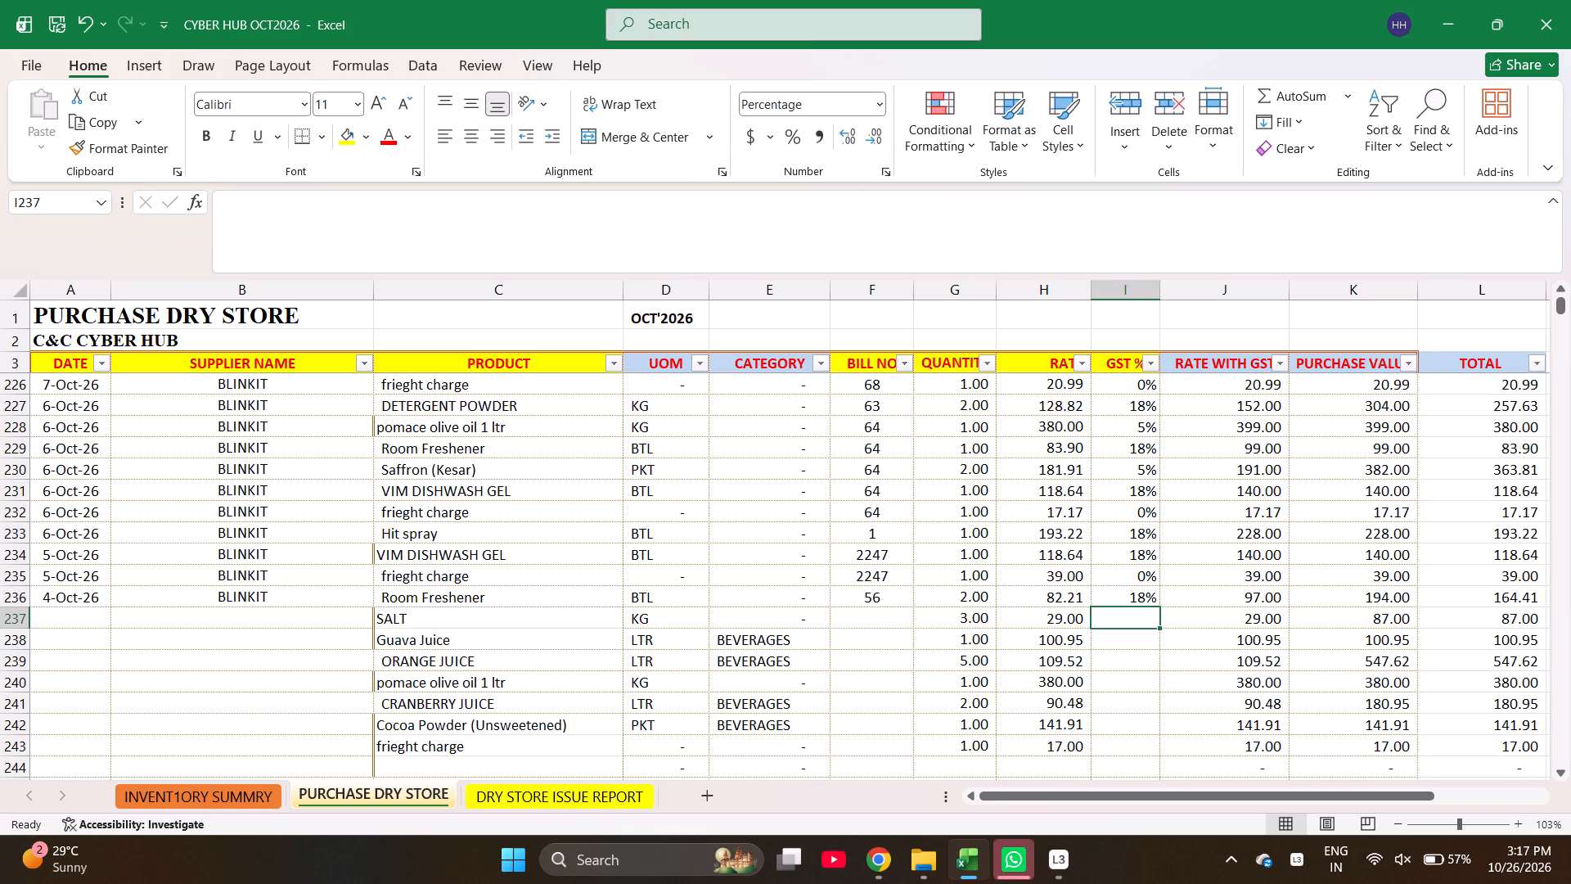
key(0)
key(Return)
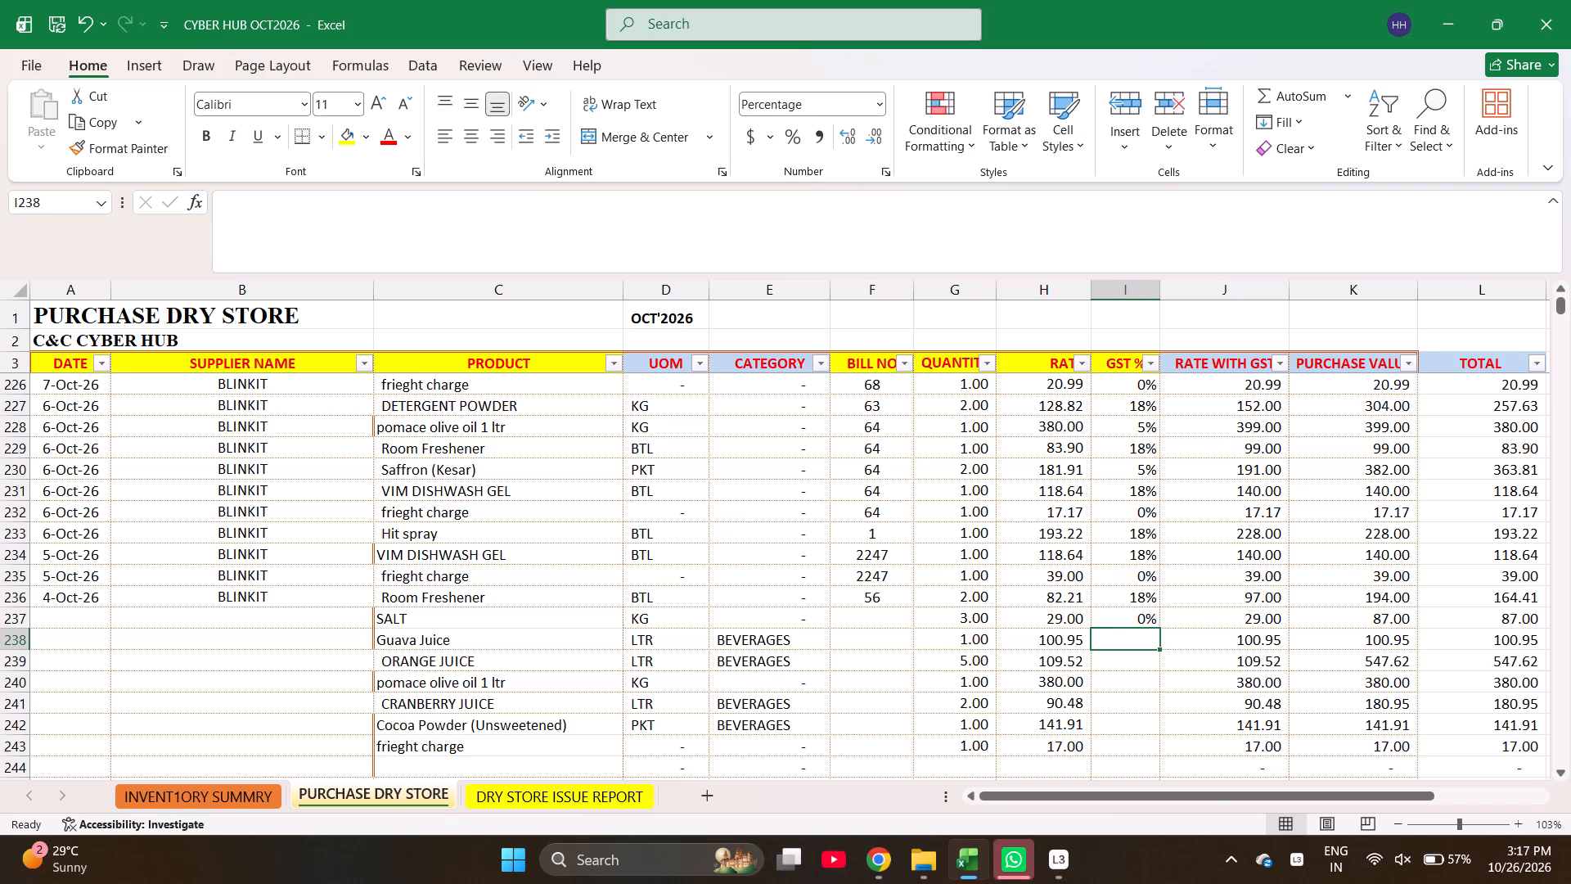
Enter GST of 5% for each bill 56 item from Guava Juice through the freight charge.
key(5)
key(Return)
key(5)
key(Return)
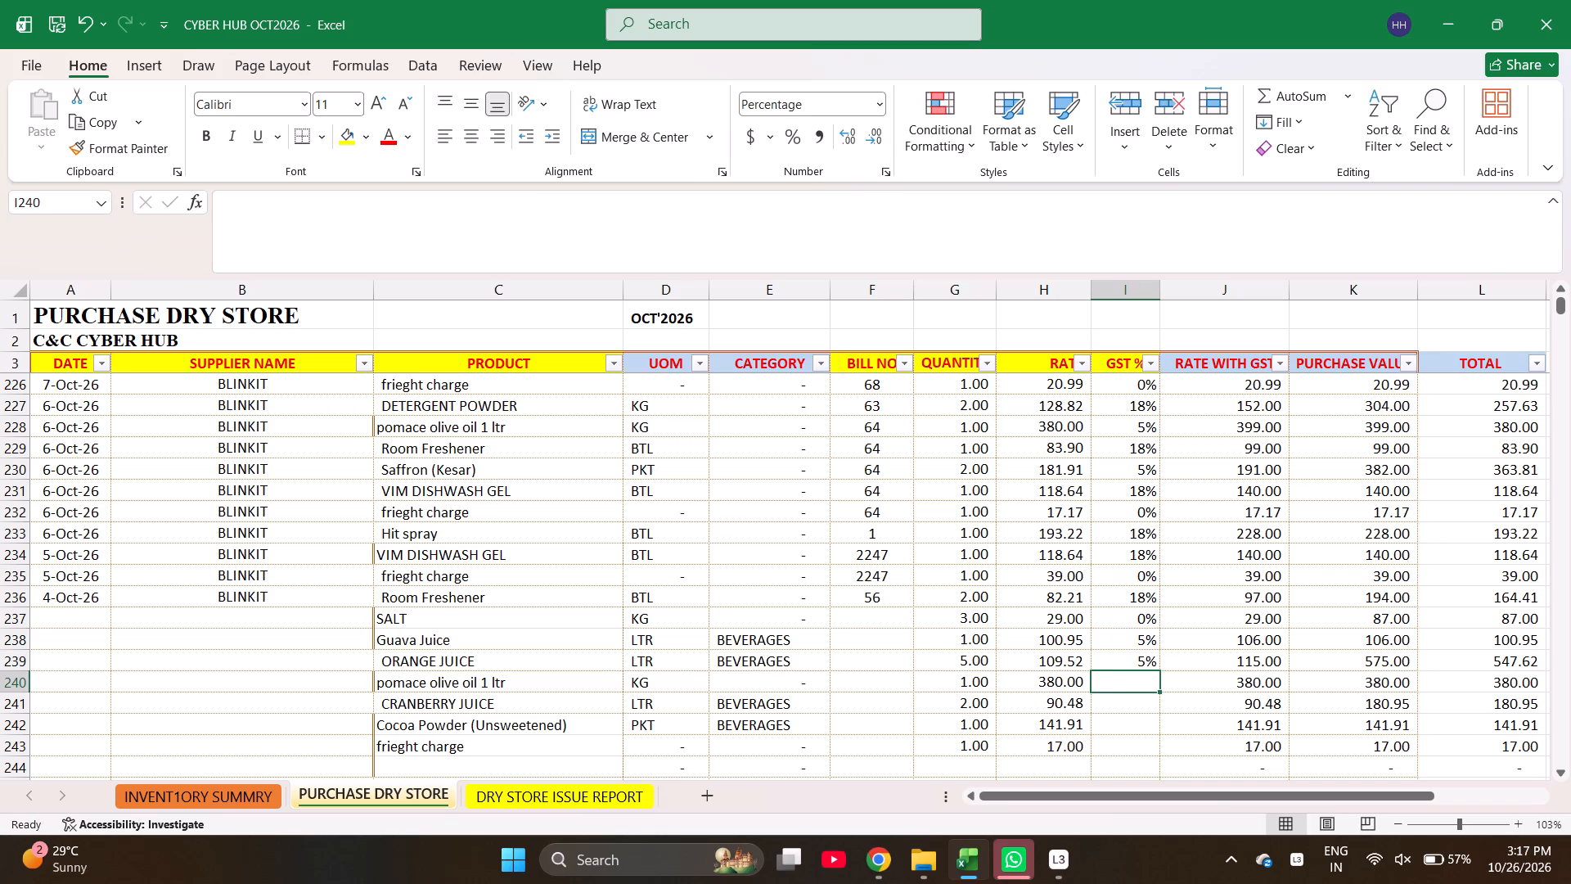
key(5)
key(Return)
key(5)
key(Return)
key(5)
key(Return)
key(5)
key(Return)
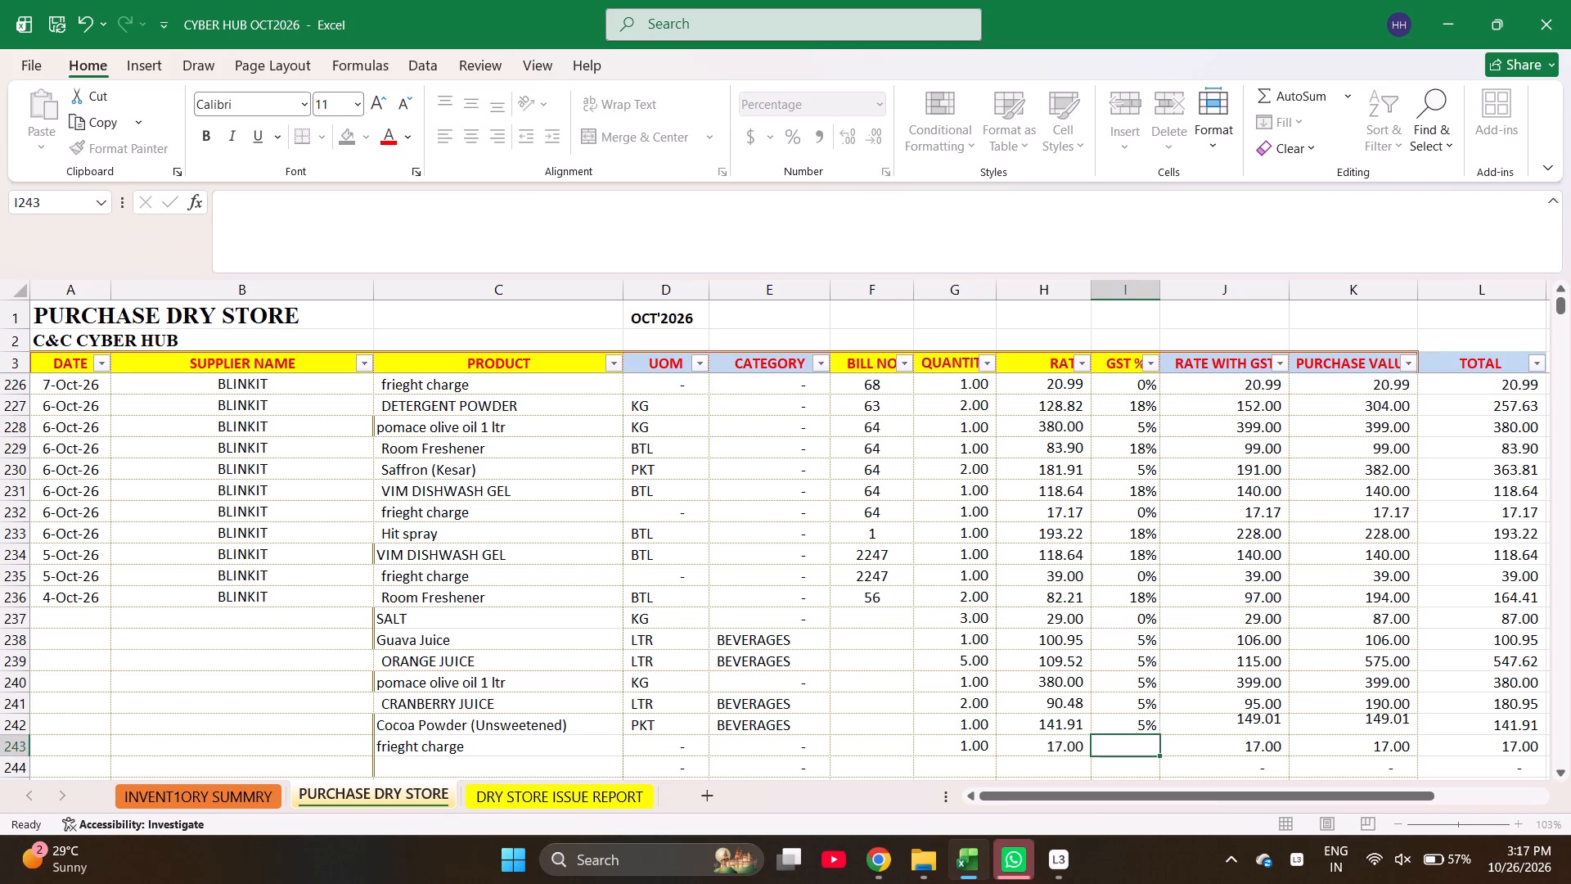
Fill bill number 56 down from the Room Freshener row to the freight charge row.
key(Left)
key(Left)
key(Left)
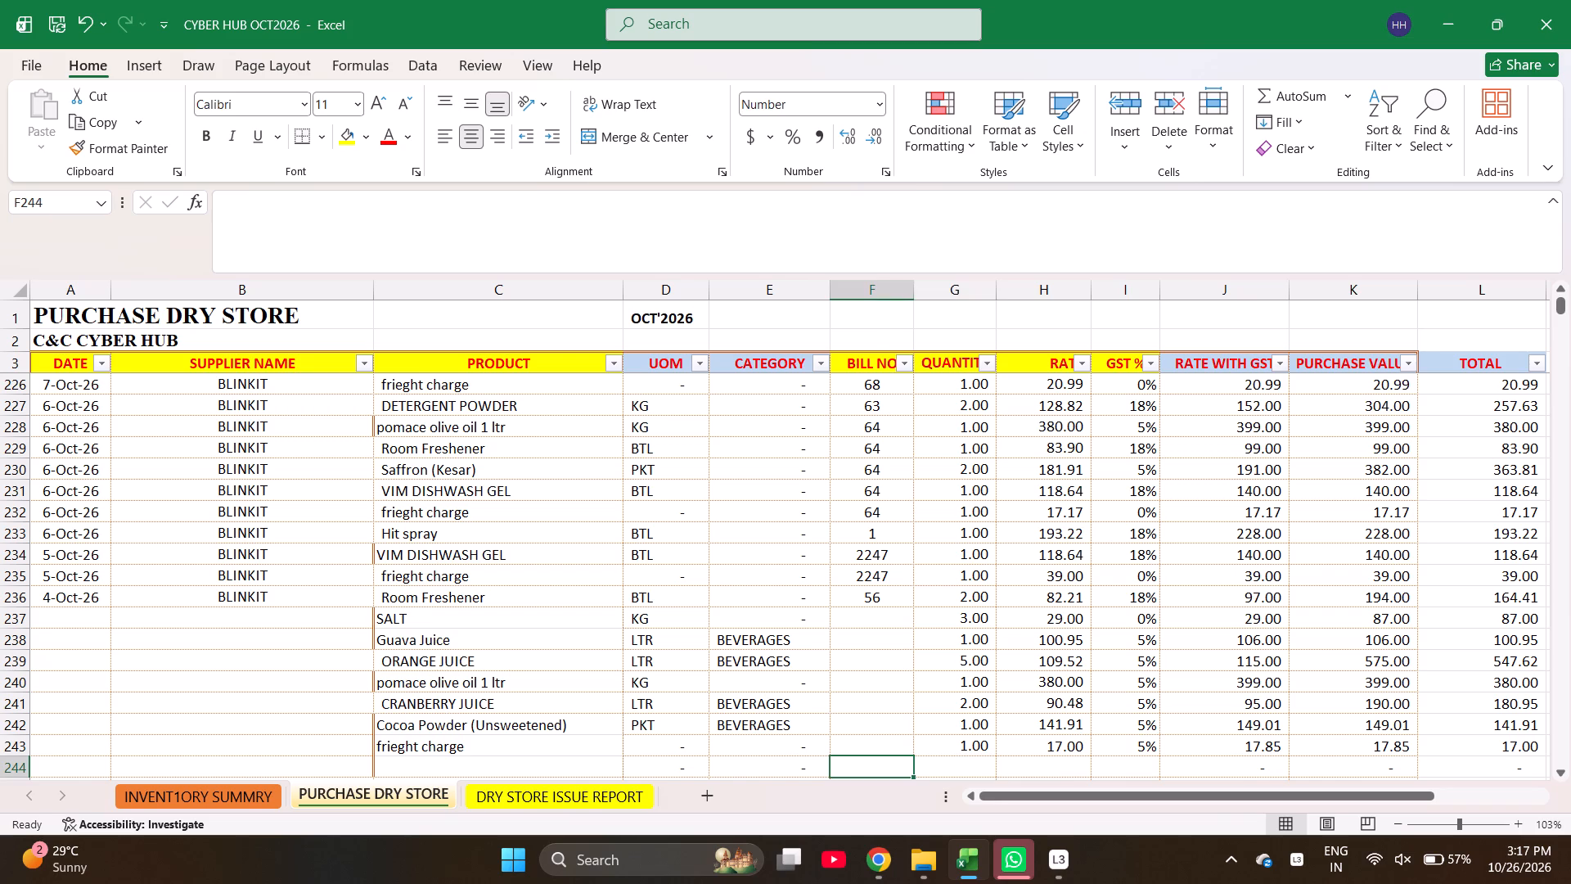
key(ctrl+Up)
key(shift+Down)
key(shift+Down)
key(shift+Down)
key(shift+Down)
key(shift+Down)
key(shift+Down)
key(shift+Down)
key(shift+Down)
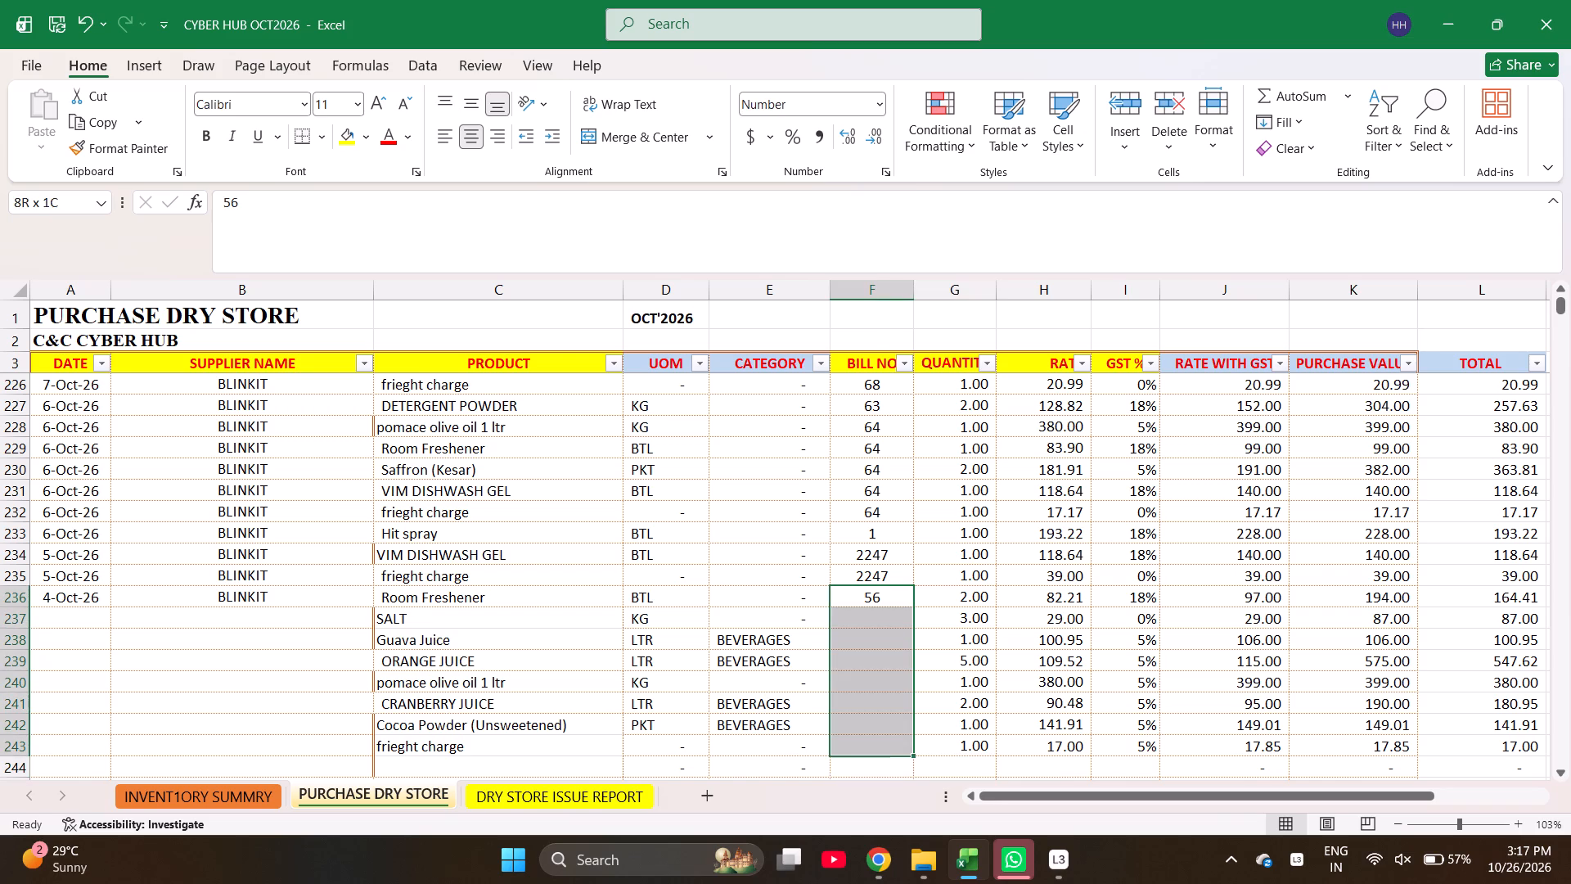
key(shift+Up)
key(ctrl+d)
Fill the date 4-Oct-26 and supplier BLINKIT down from the Room Freshener row to the freight charge row.
key(ctrl+Left)
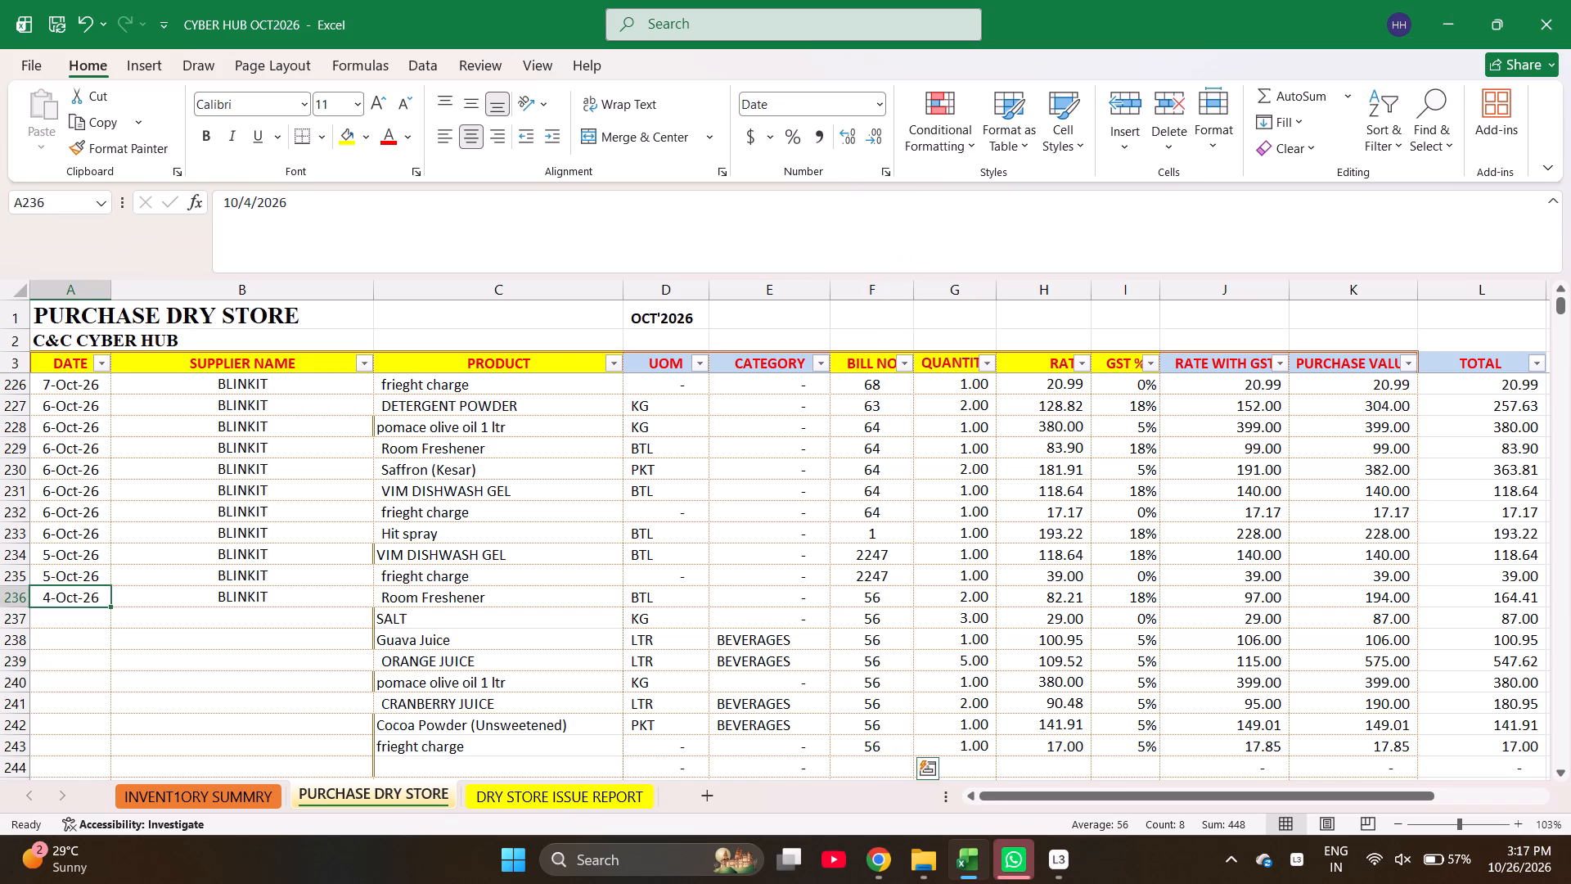
key(shift+Right)
key(shift+Down)
key(shift+Down)
key(shift+Down)
key(shift+Down)
key(shift+Down)
key(shift+Down)
key(shift+Down)
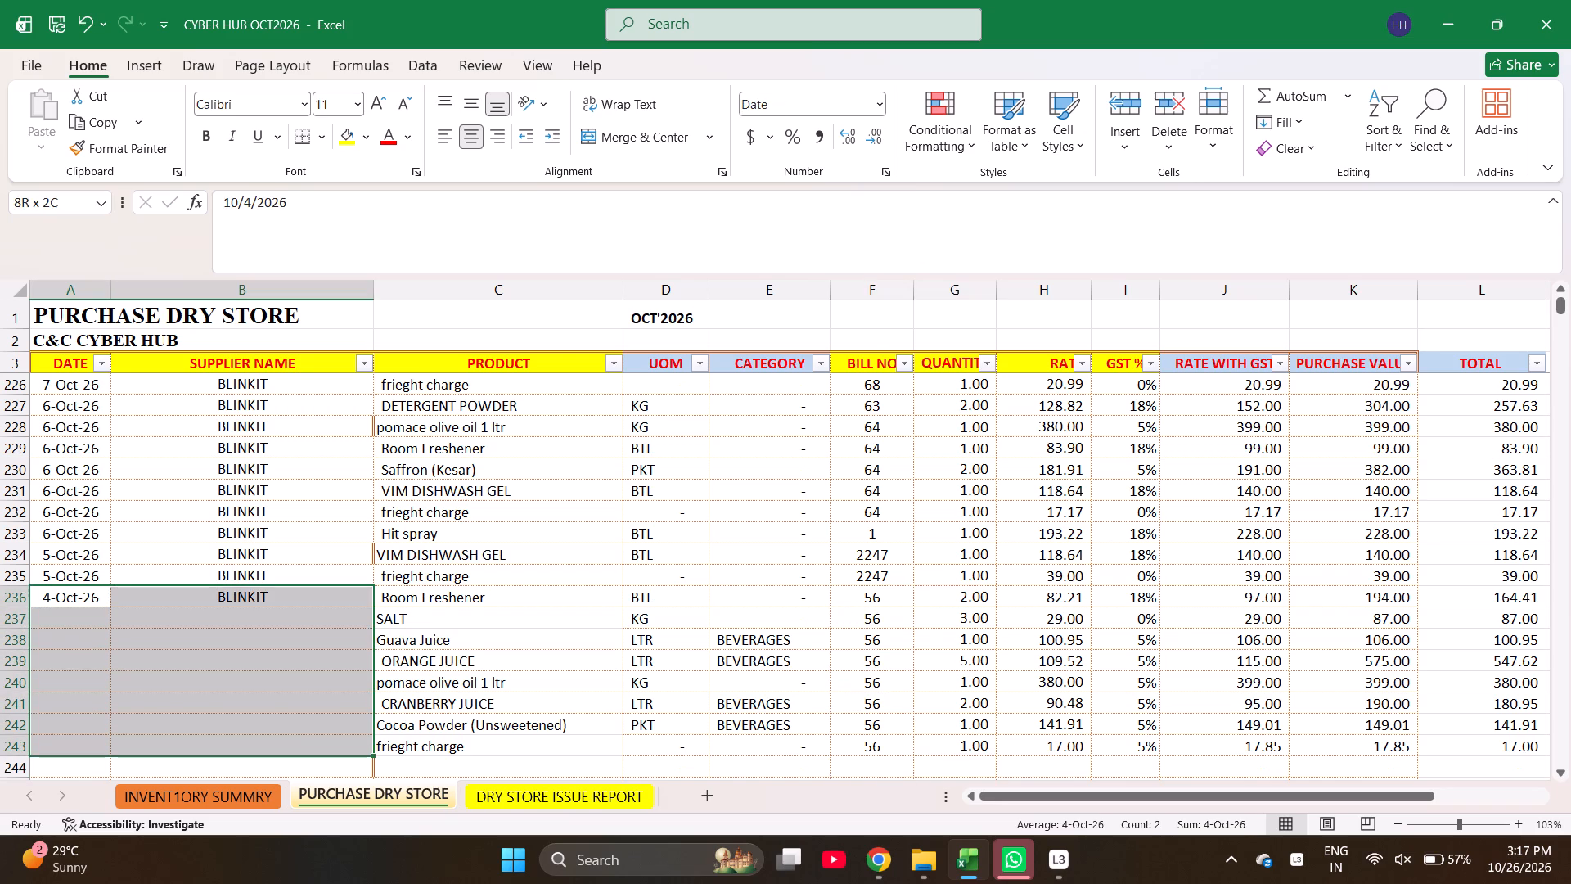
key(shift+Down)
key(shift+Up)
key(shift+Down)
key(shift+Up)
key(ctrl+d)
Check the combined purchase value of the bill 56 rows, from Room Freshener through the freight charge.
key(ctrl+Right)
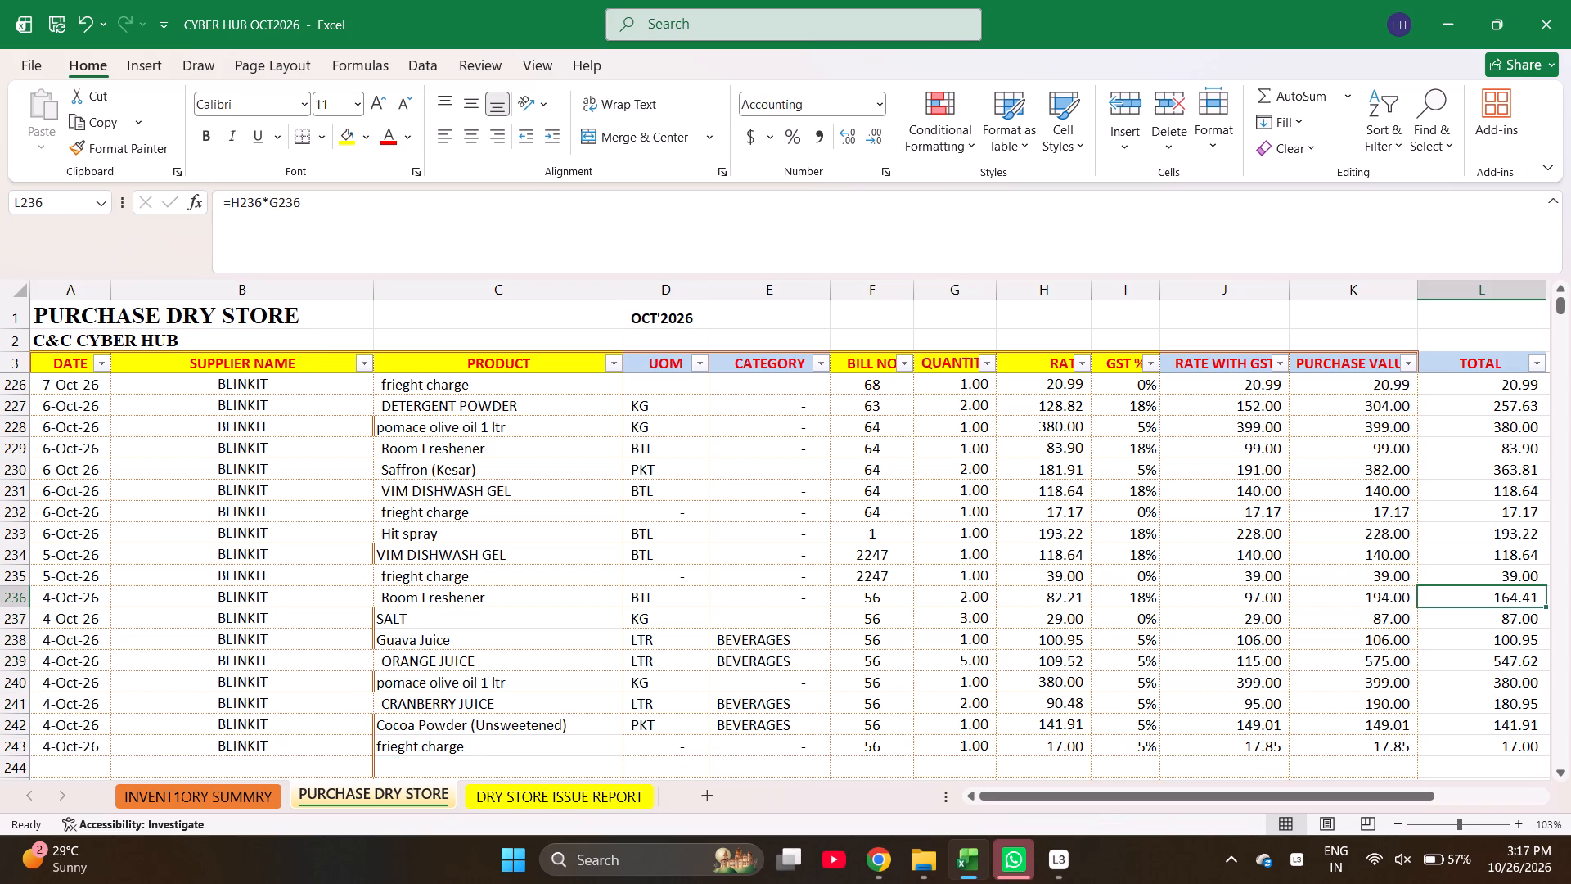
key(Left)
key(shift+Down)
key(shift+Down)
key(shift+Down)
key(shift+Down)
key(shift+Down)
key(shift+Down)
key(shift+Down)
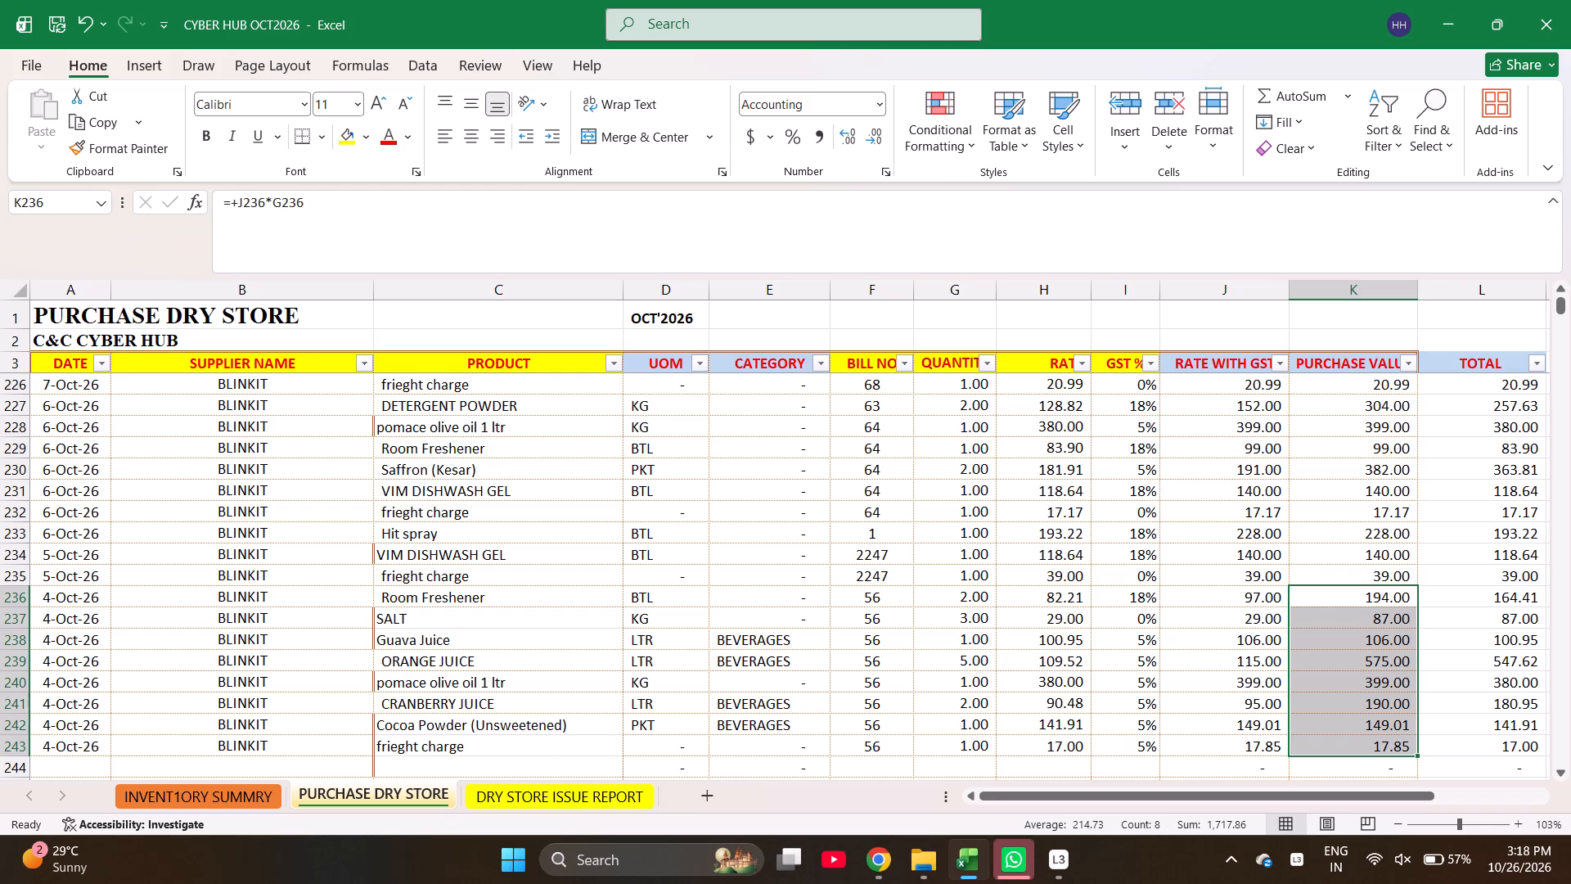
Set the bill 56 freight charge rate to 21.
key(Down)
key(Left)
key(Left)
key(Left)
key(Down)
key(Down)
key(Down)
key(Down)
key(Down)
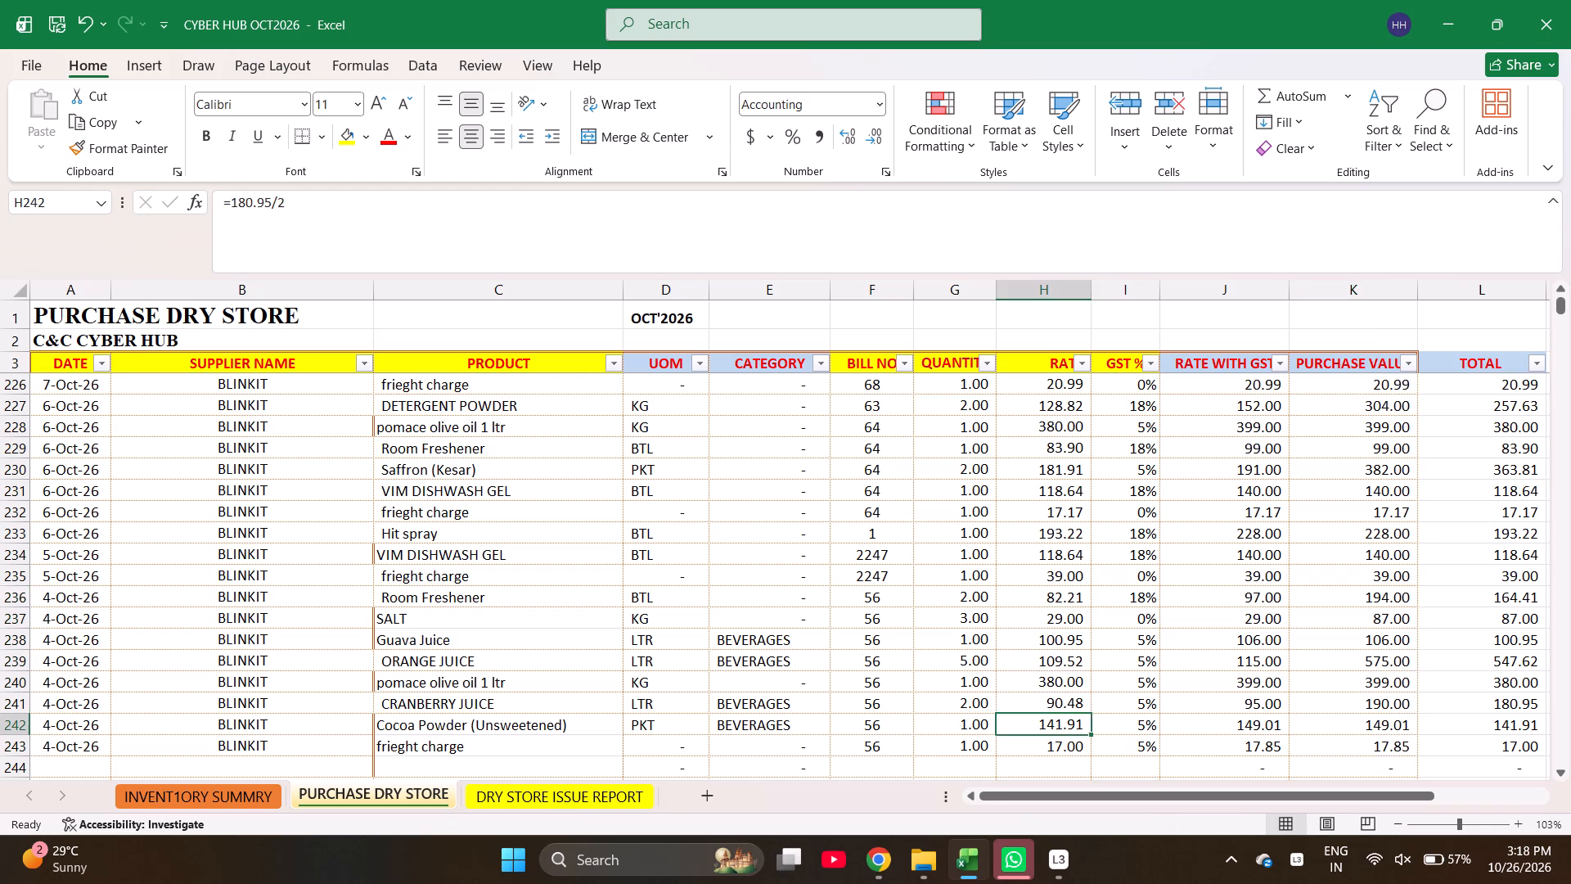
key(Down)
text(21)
Recheck the combined purchase value of all bill 56 rows with the revised freight charge.
key(Right)
key(Right)
key(Right)
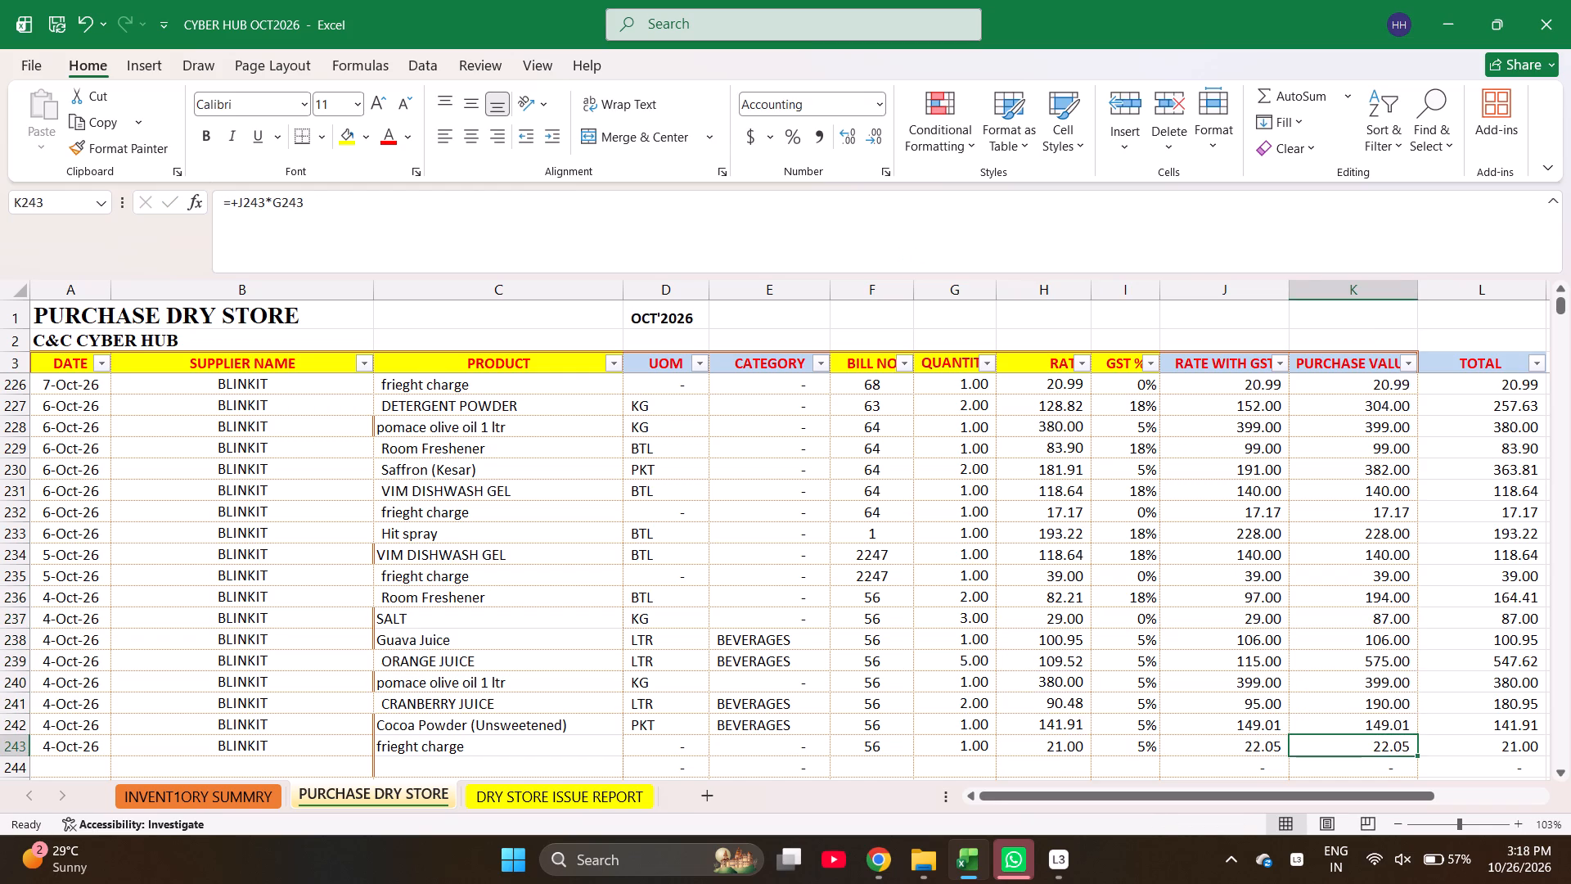
key(shift+Up)
key(shift+Up)
key(shift+Up)
key(shift+Up)
key(shift+Up)
key(shift+Up)
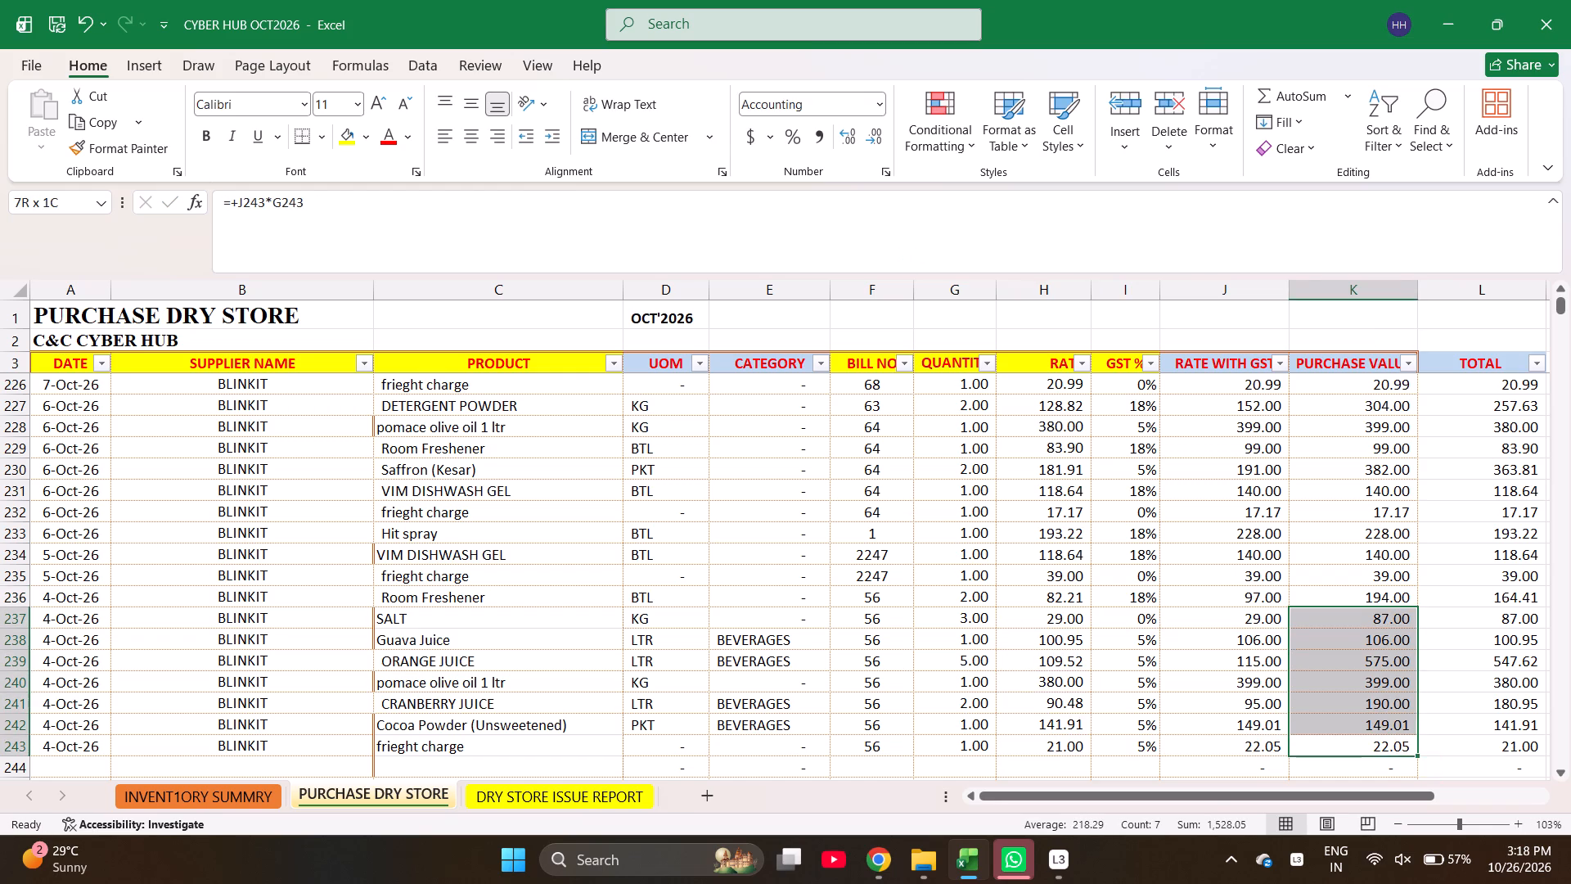
key(shift+Up)
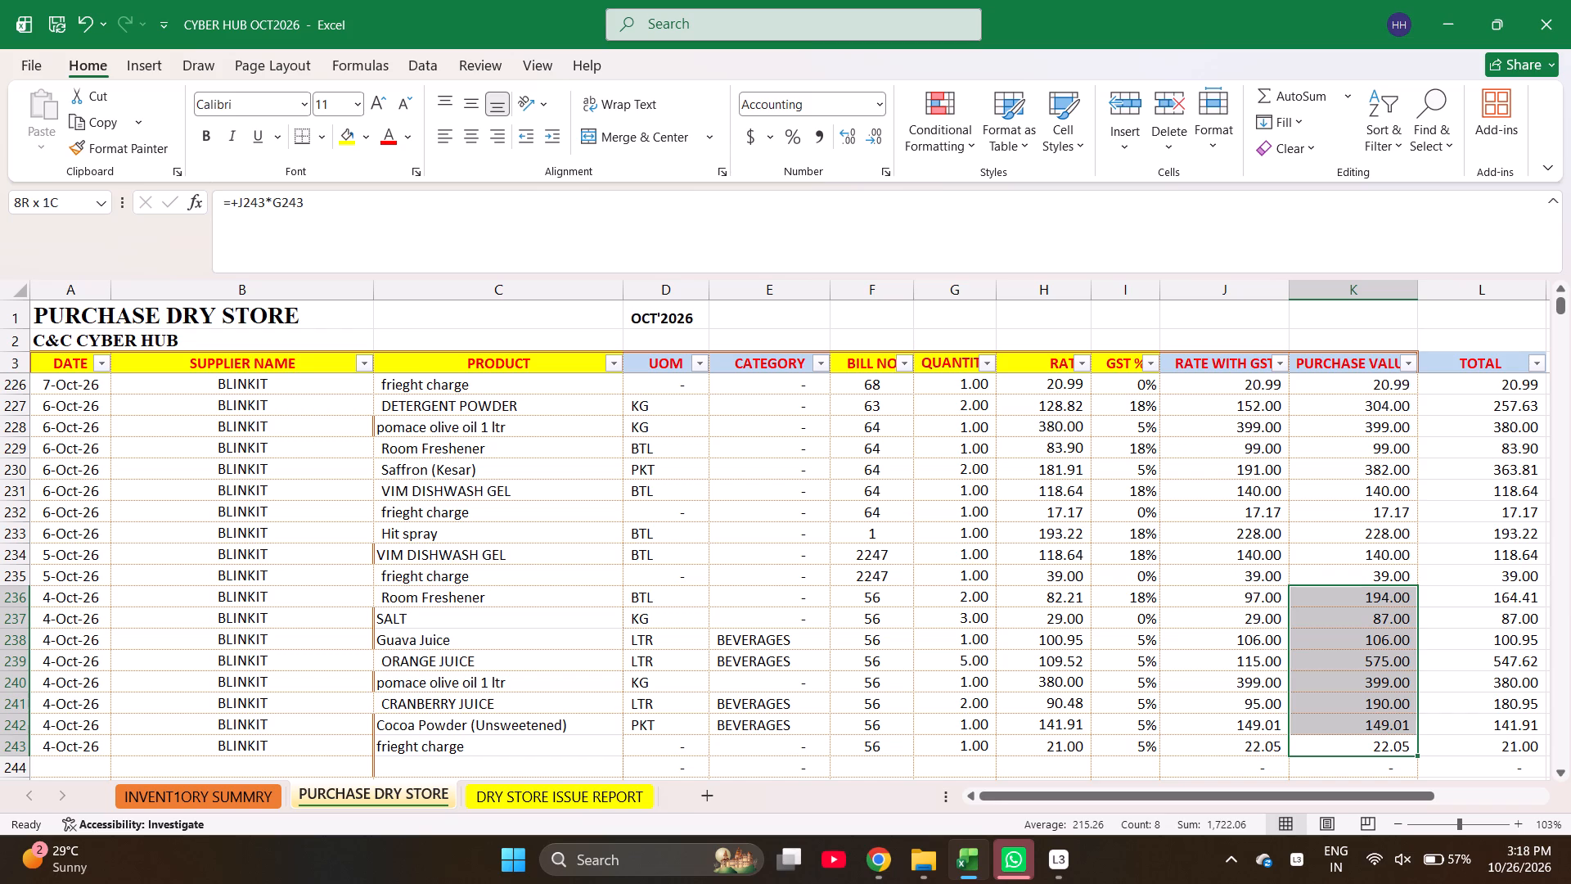
key(1)
key(Escape)
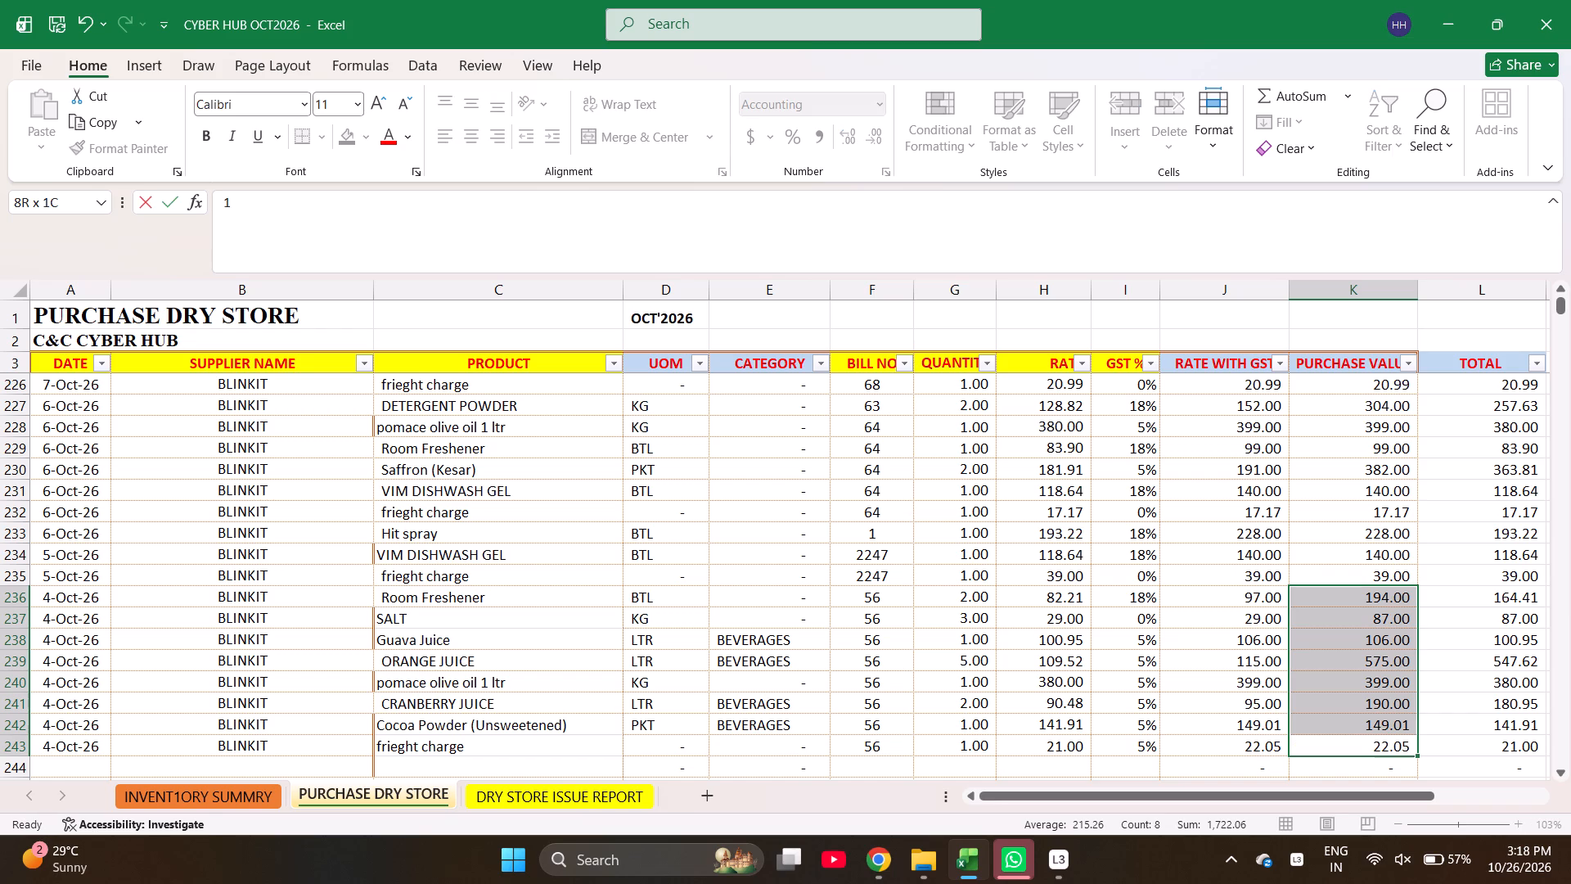
Set the bill 56 freight charge rate to 19.94.
key(Left)
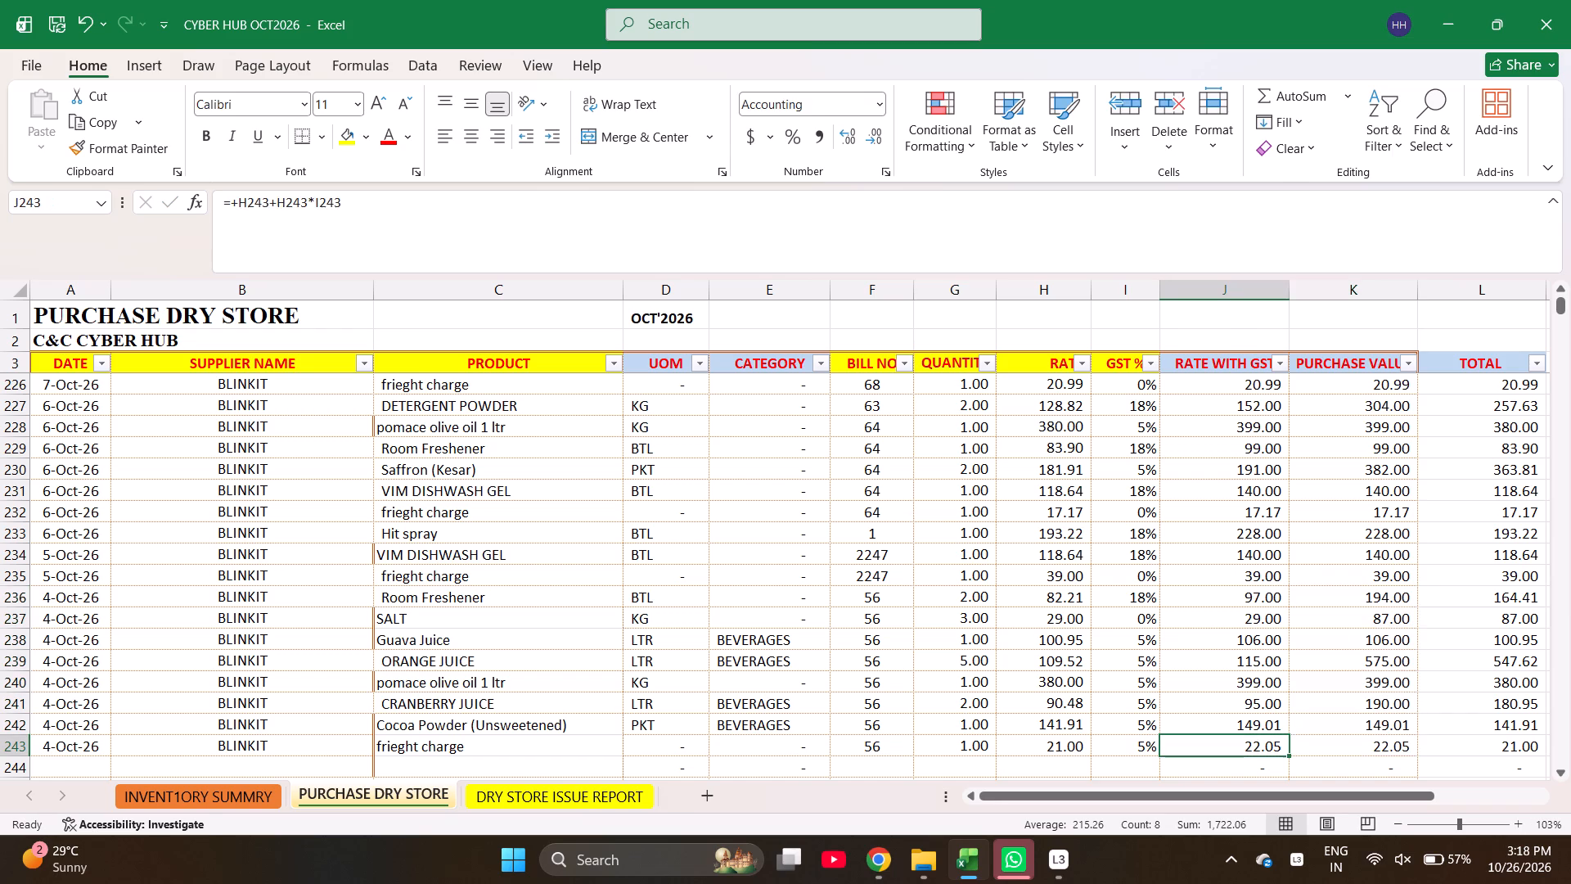
key(Left)
key(Left)
text(19.)
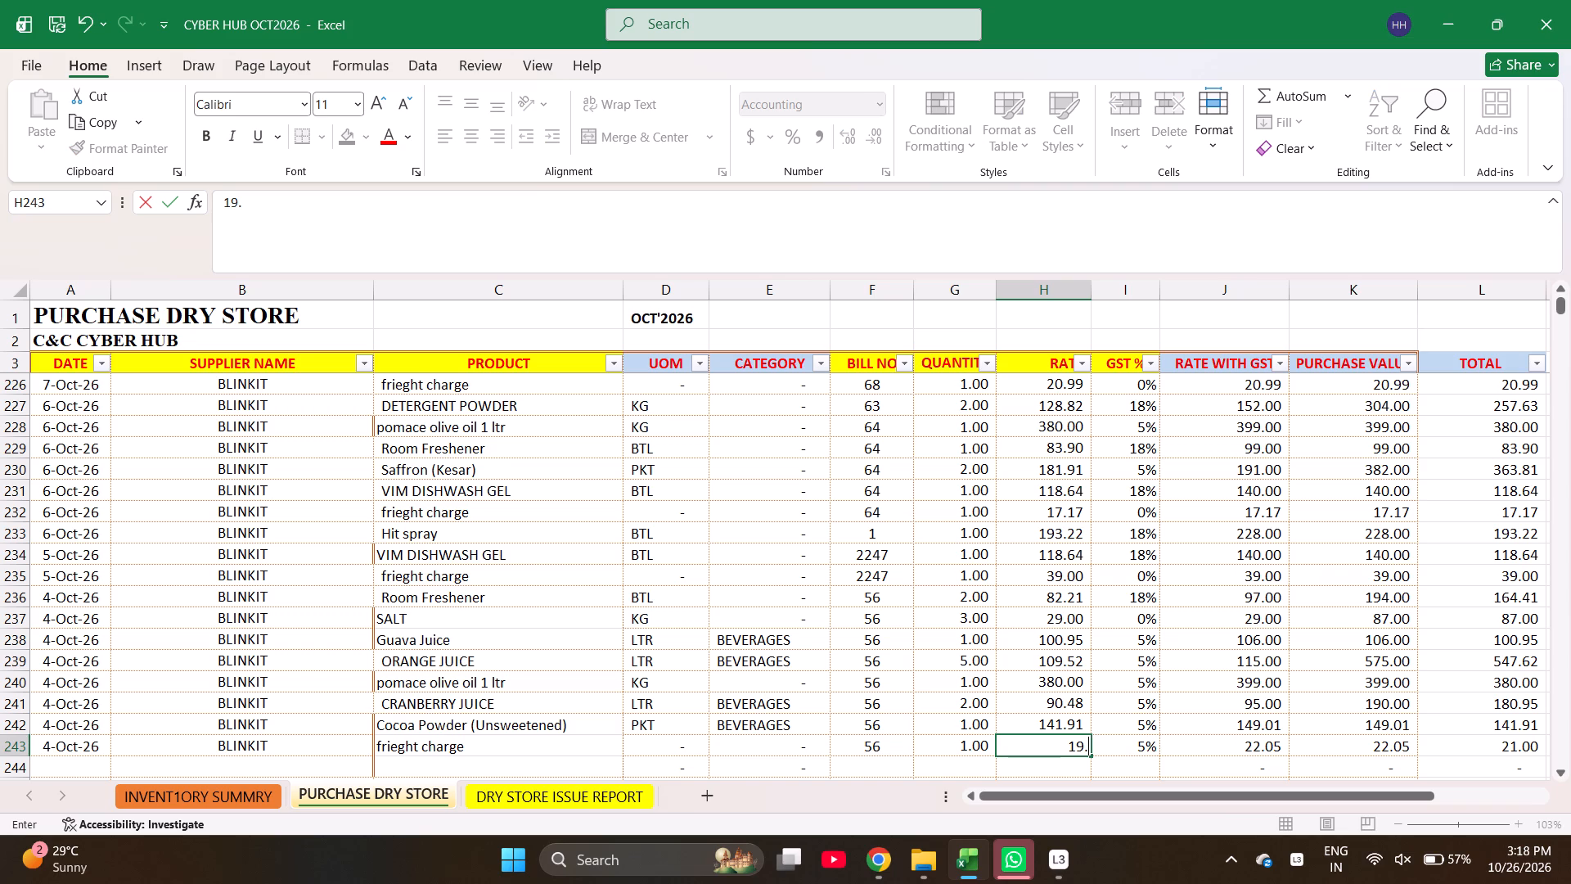
text(94)
key(Return)
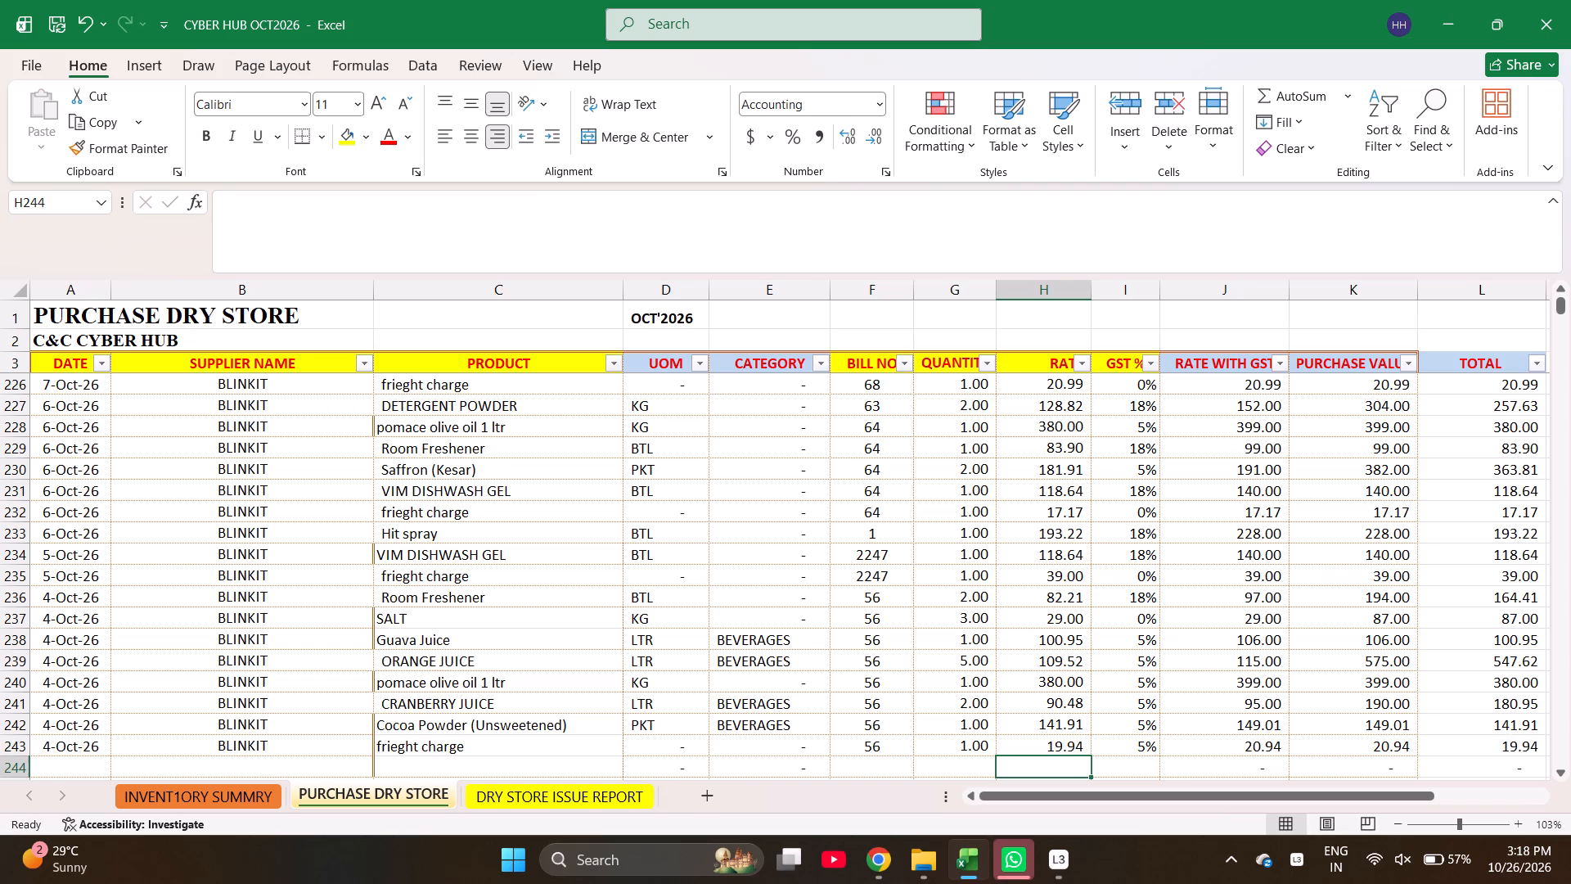
Check the combined purchase value of the bill 56 rows again, working up from the freight charge.
key(Right)
key(Right)
key(Right)
key(Up)
key(shift+Up)
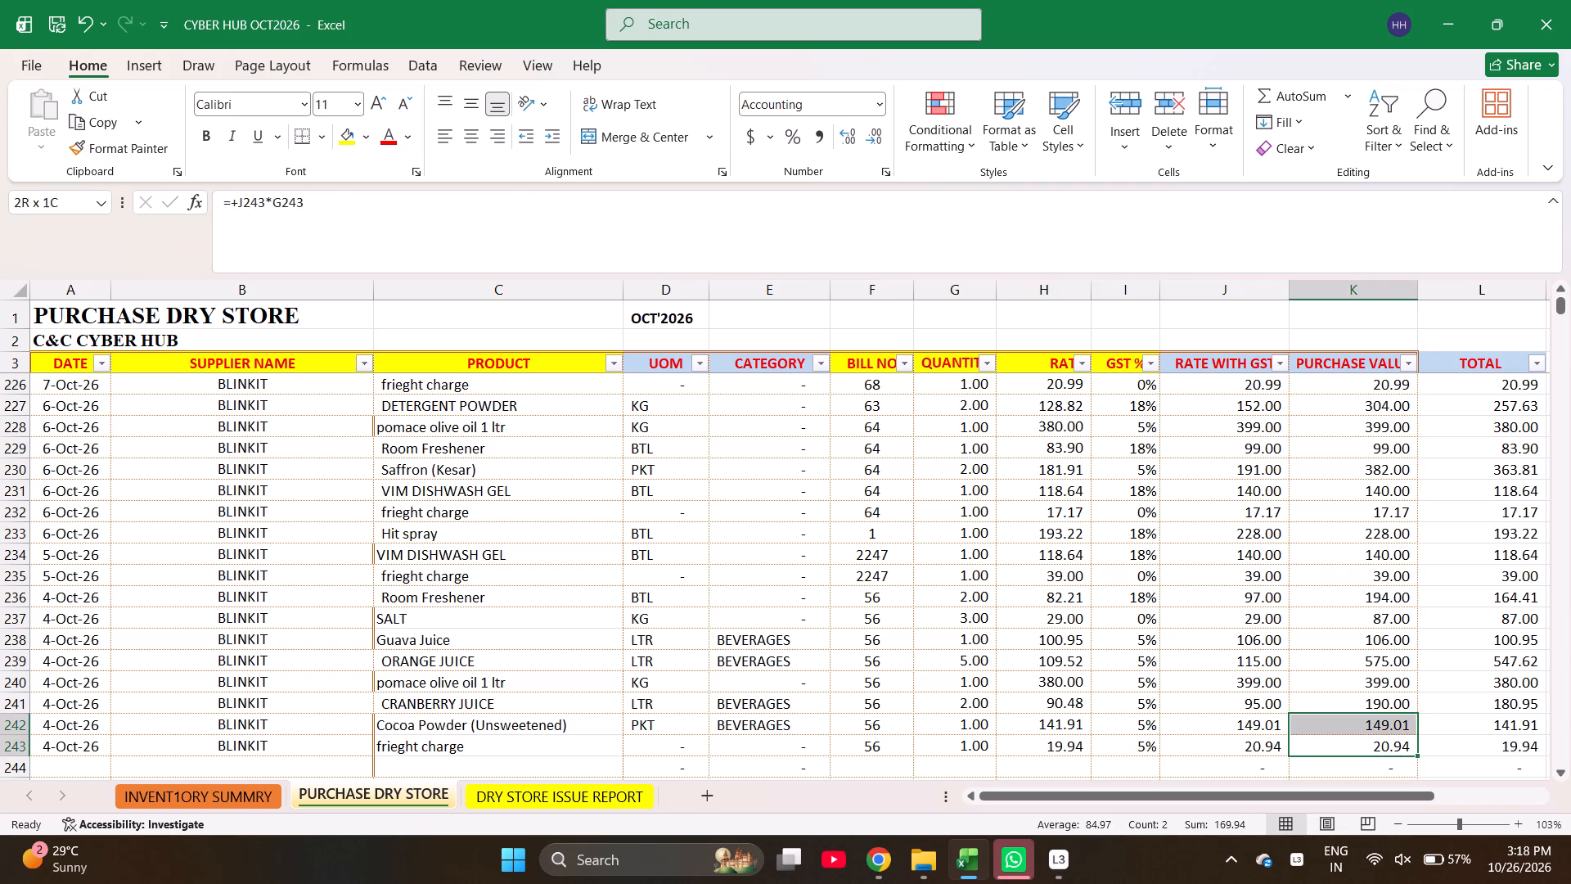
key(shift+Up)
key(shift+Up)
key(shift+Up)
key(shift+Up)
key(shift+Up)
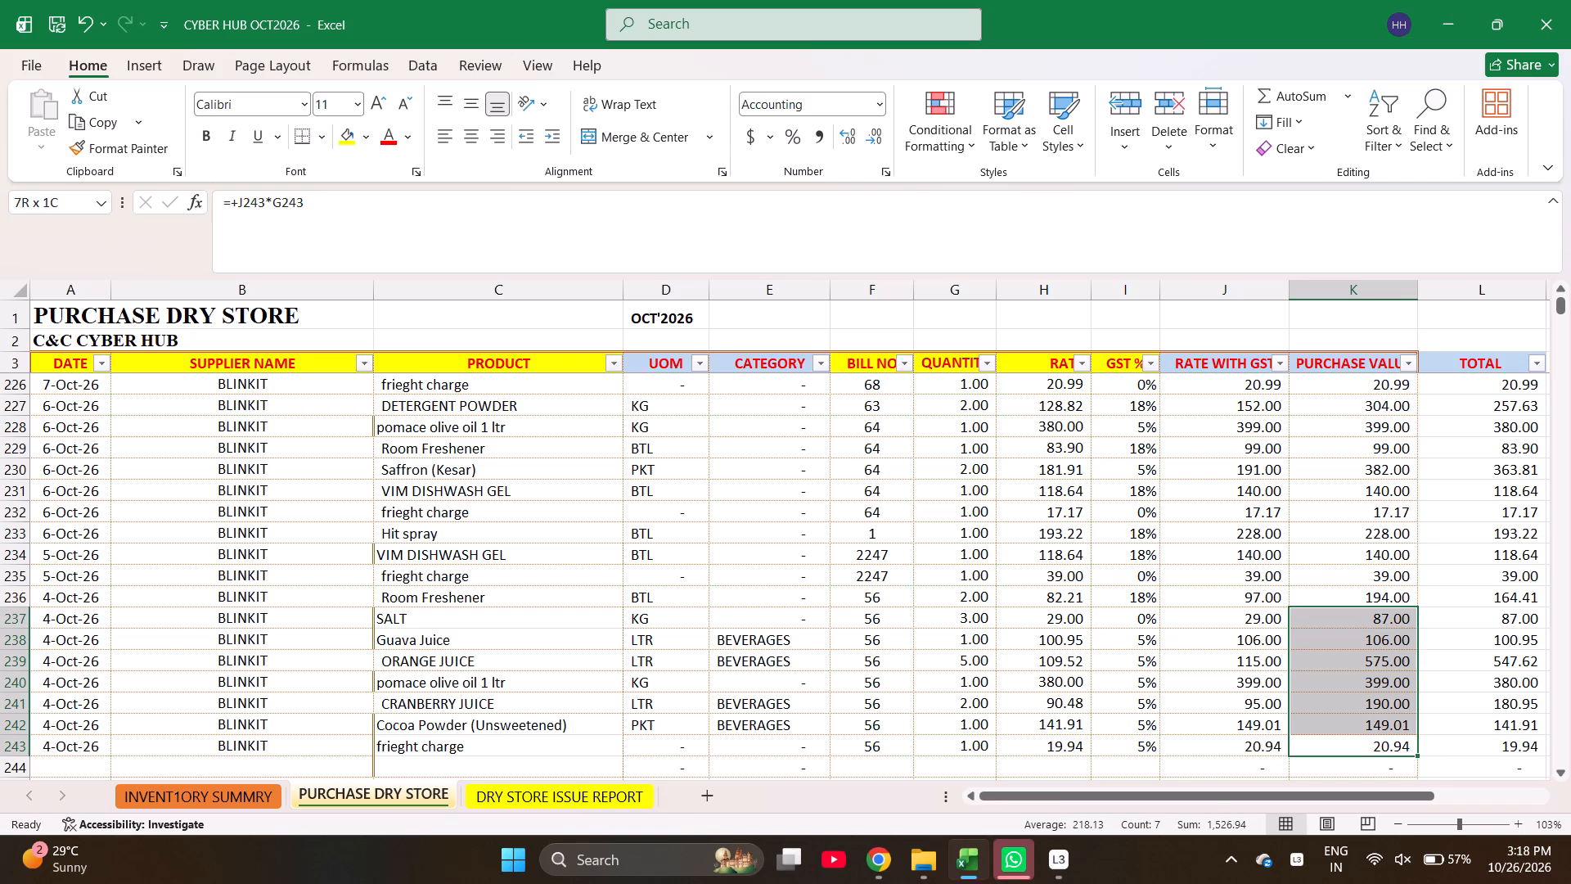
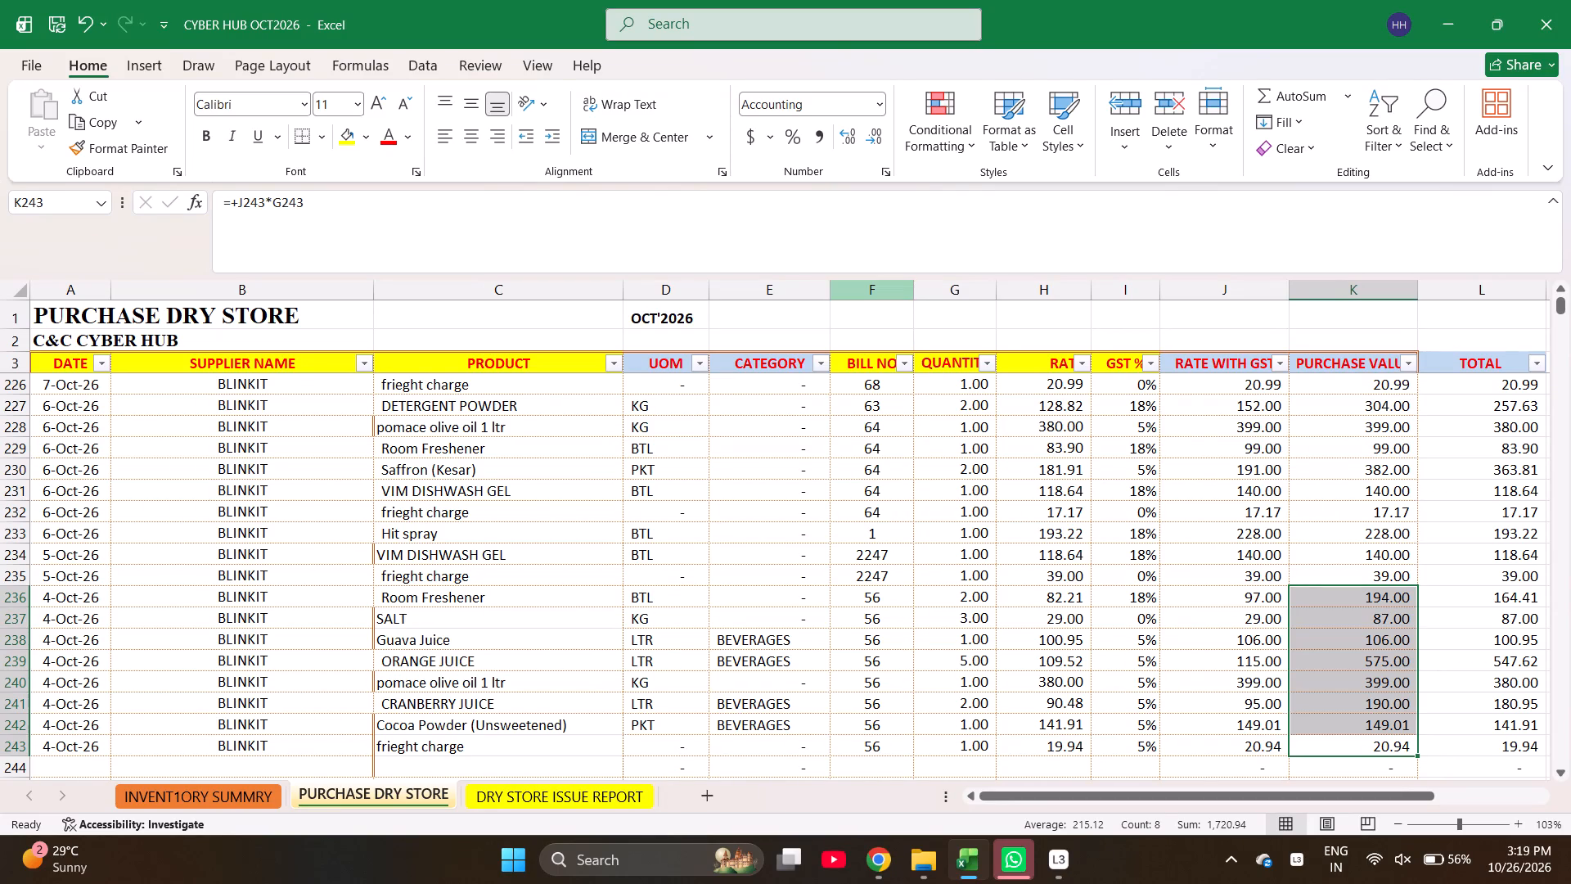
Set the bill 56 freight charge rate to 20.
click(1062, 745)
text(20)
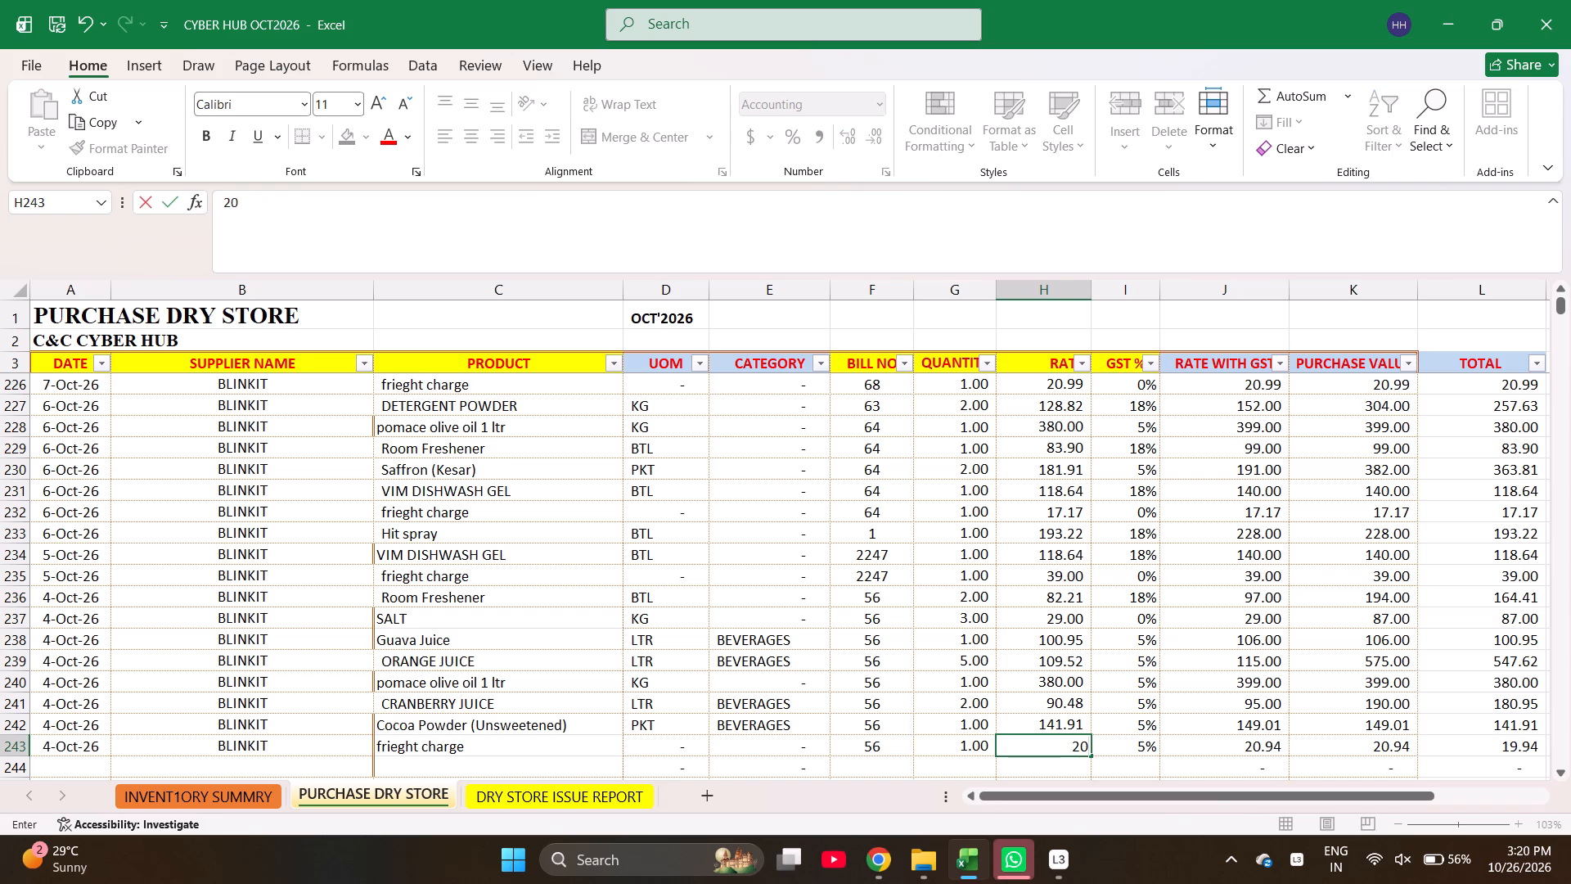
key(Right)
Recheck the combined purchase value of all bill 56 rows, from the freight charge up to Room Freshener.
key(Right)
key(Right)
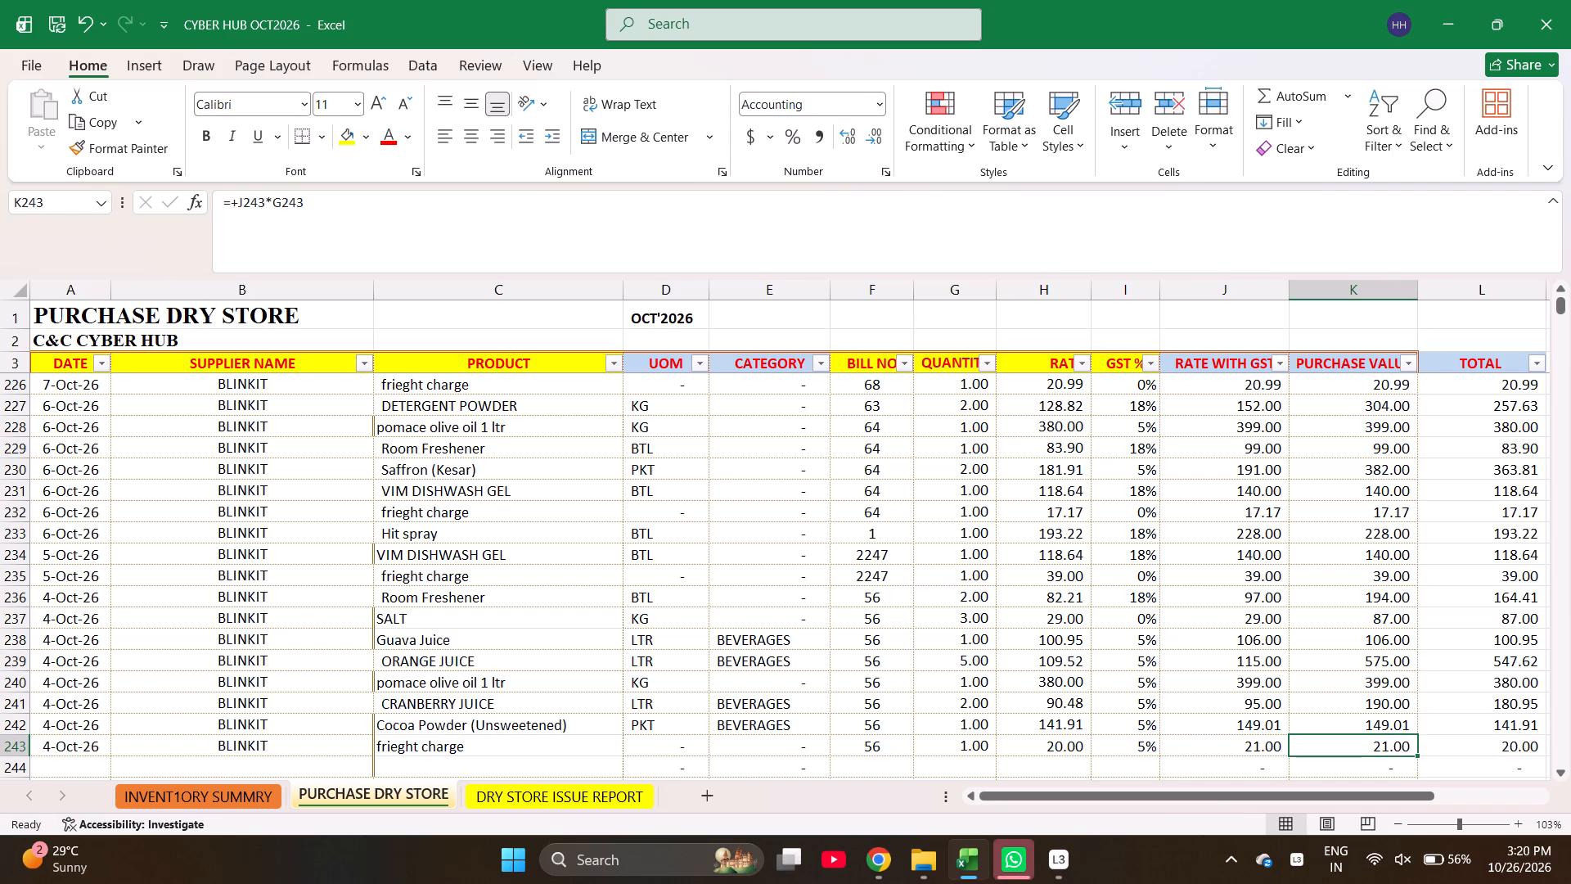
key(Left)
key(Left)
key(Right)
key(Down)
key(Down)
key(shift+Up)
key(shift+Up)
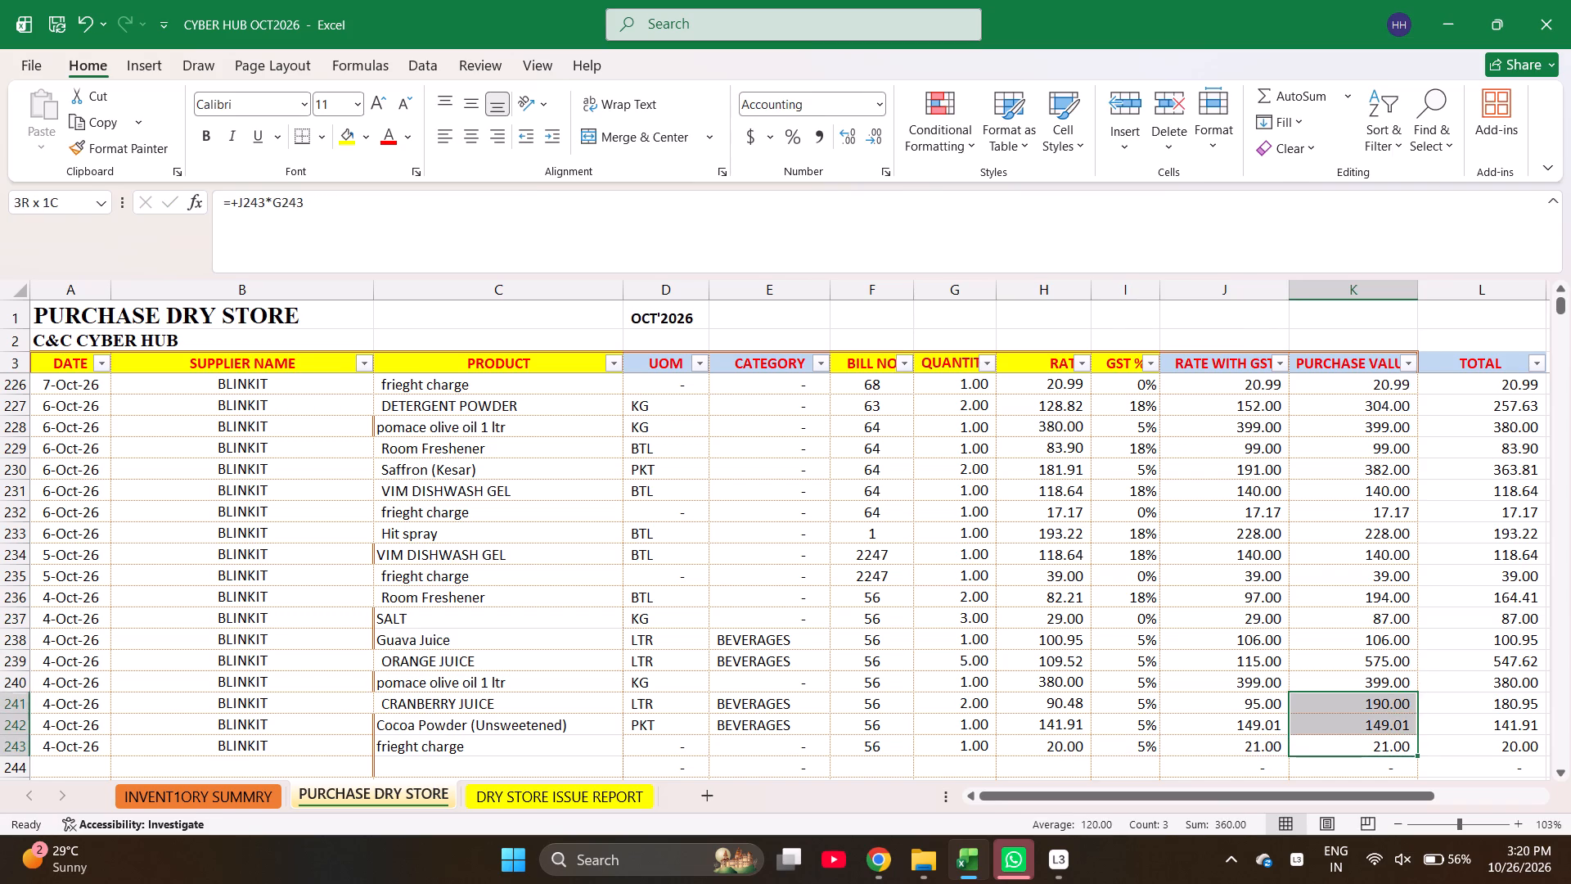
key(shift+Up)
key(shift+Up)
key(shift+Up)
key(shift+Up)
key(shift+Up)
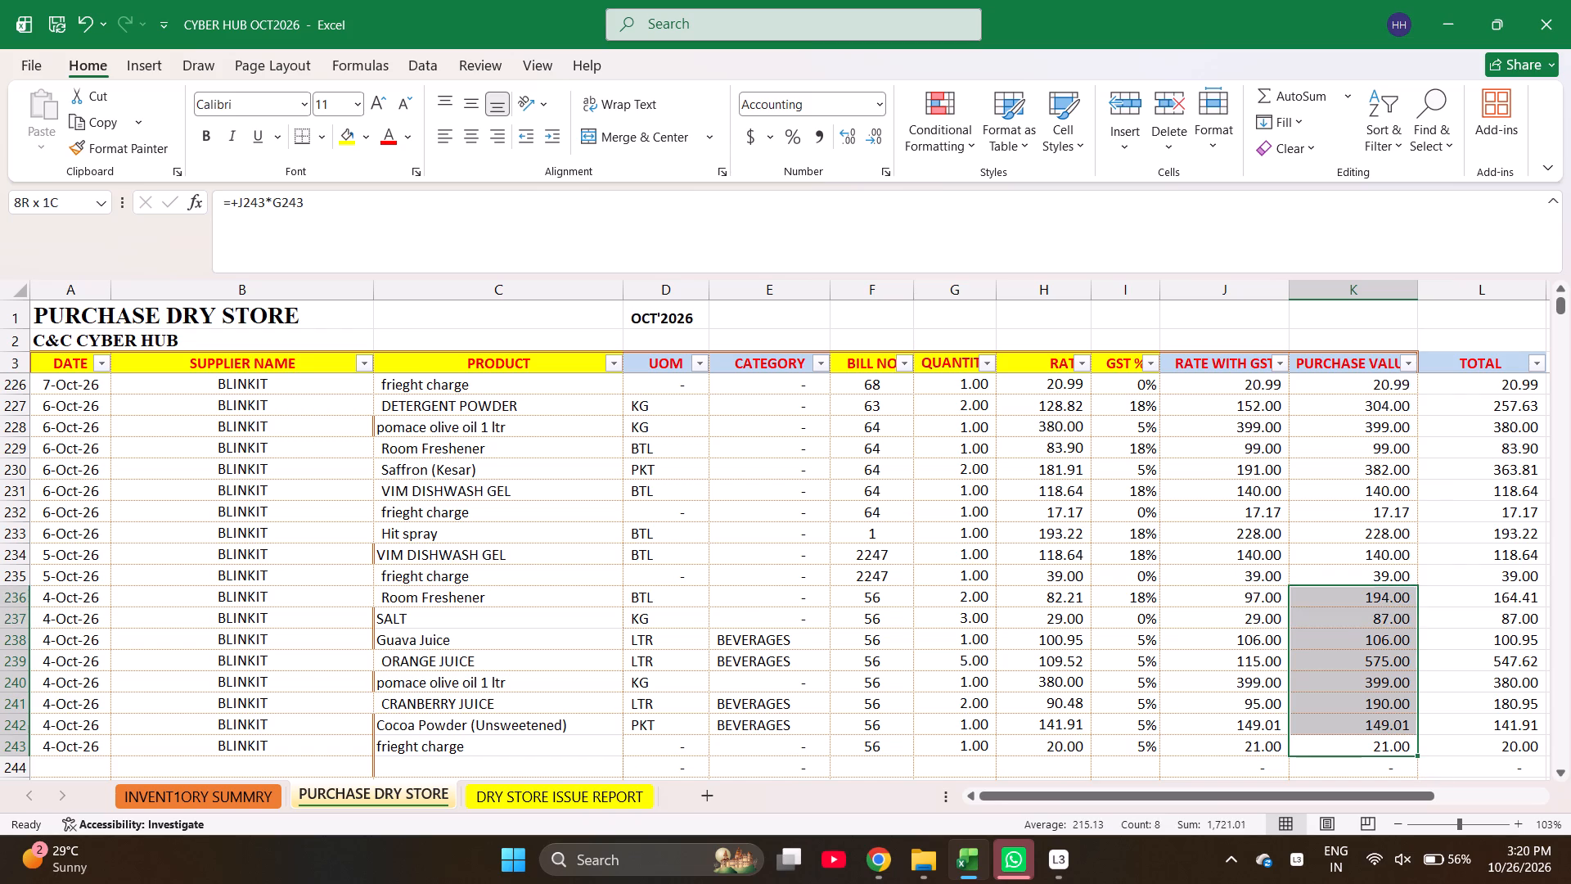
key(shift+Down)
key(shift+Up)
Go to the empty date cell below the last bill 56 row and save the workbook.
key(ctrl+Left)
key(Down)
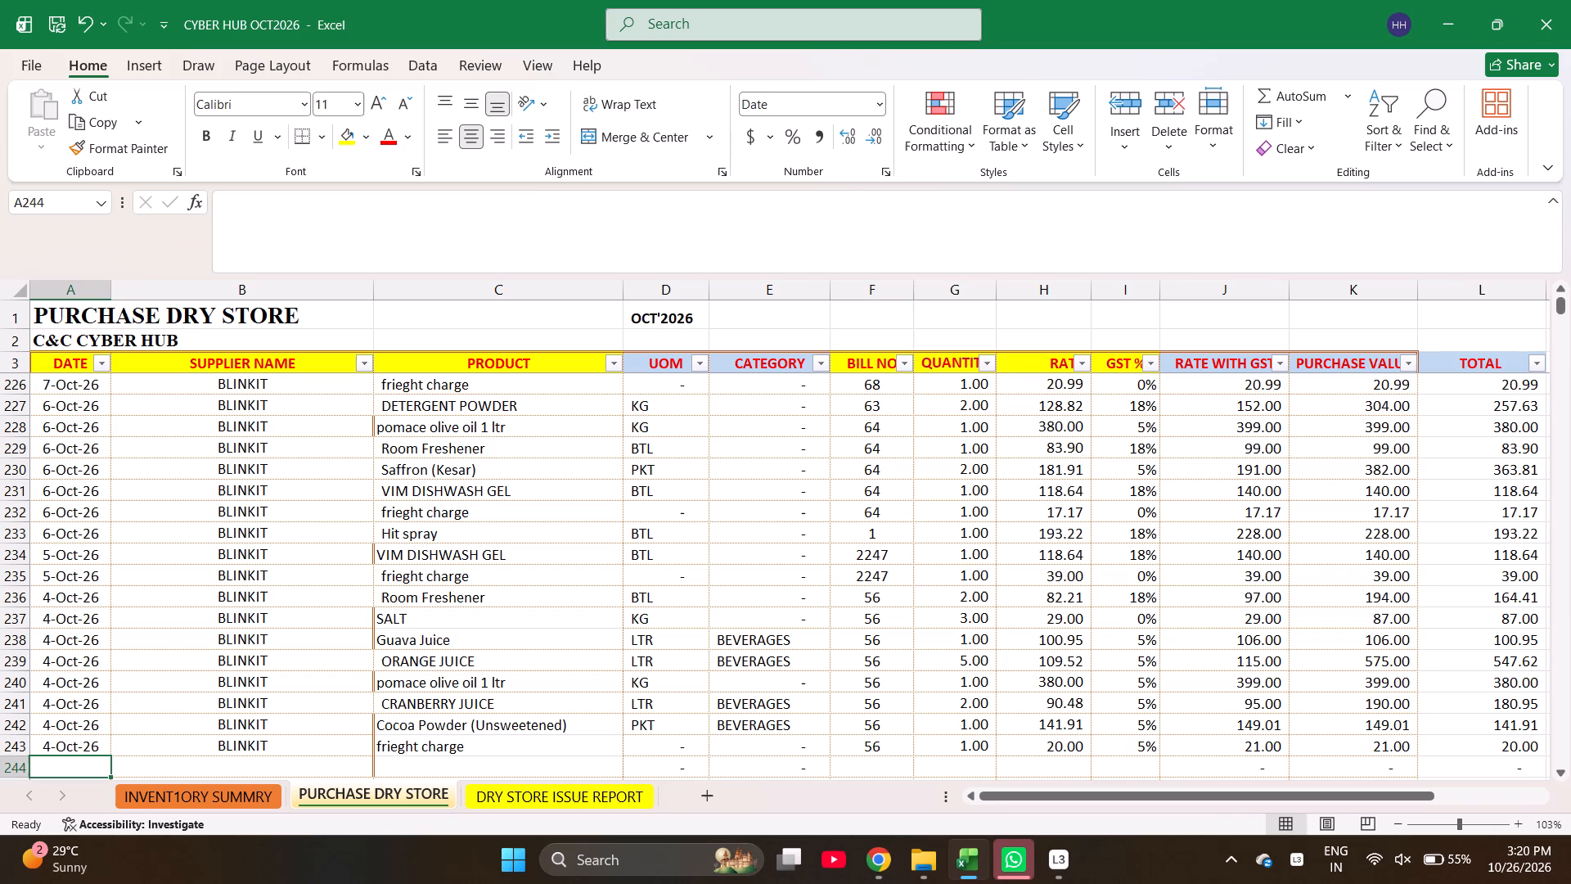
key(ctrl+s)
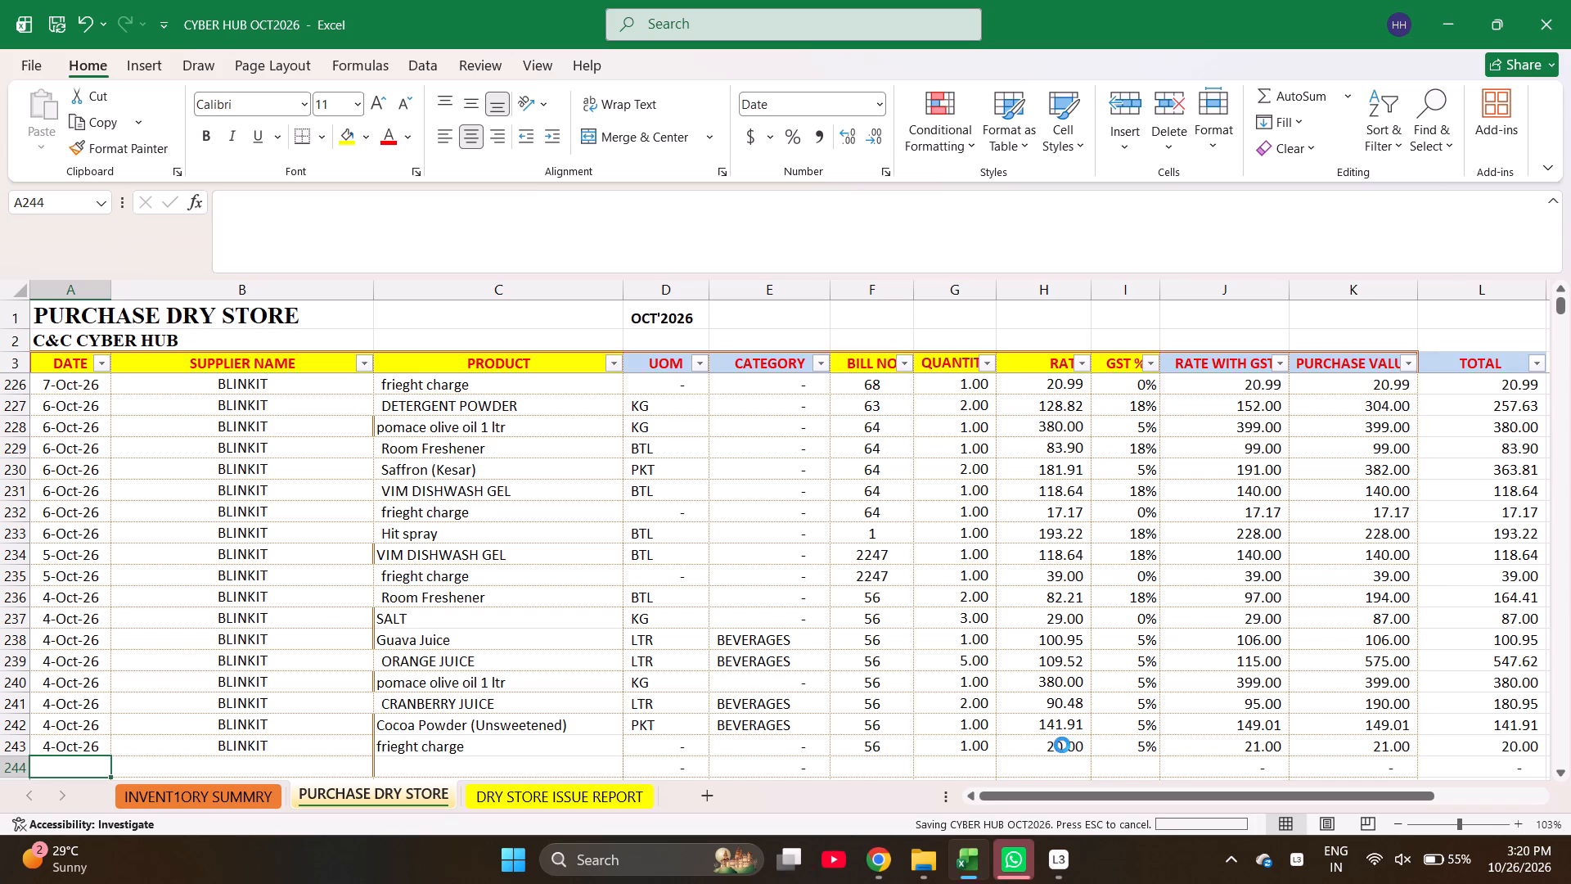